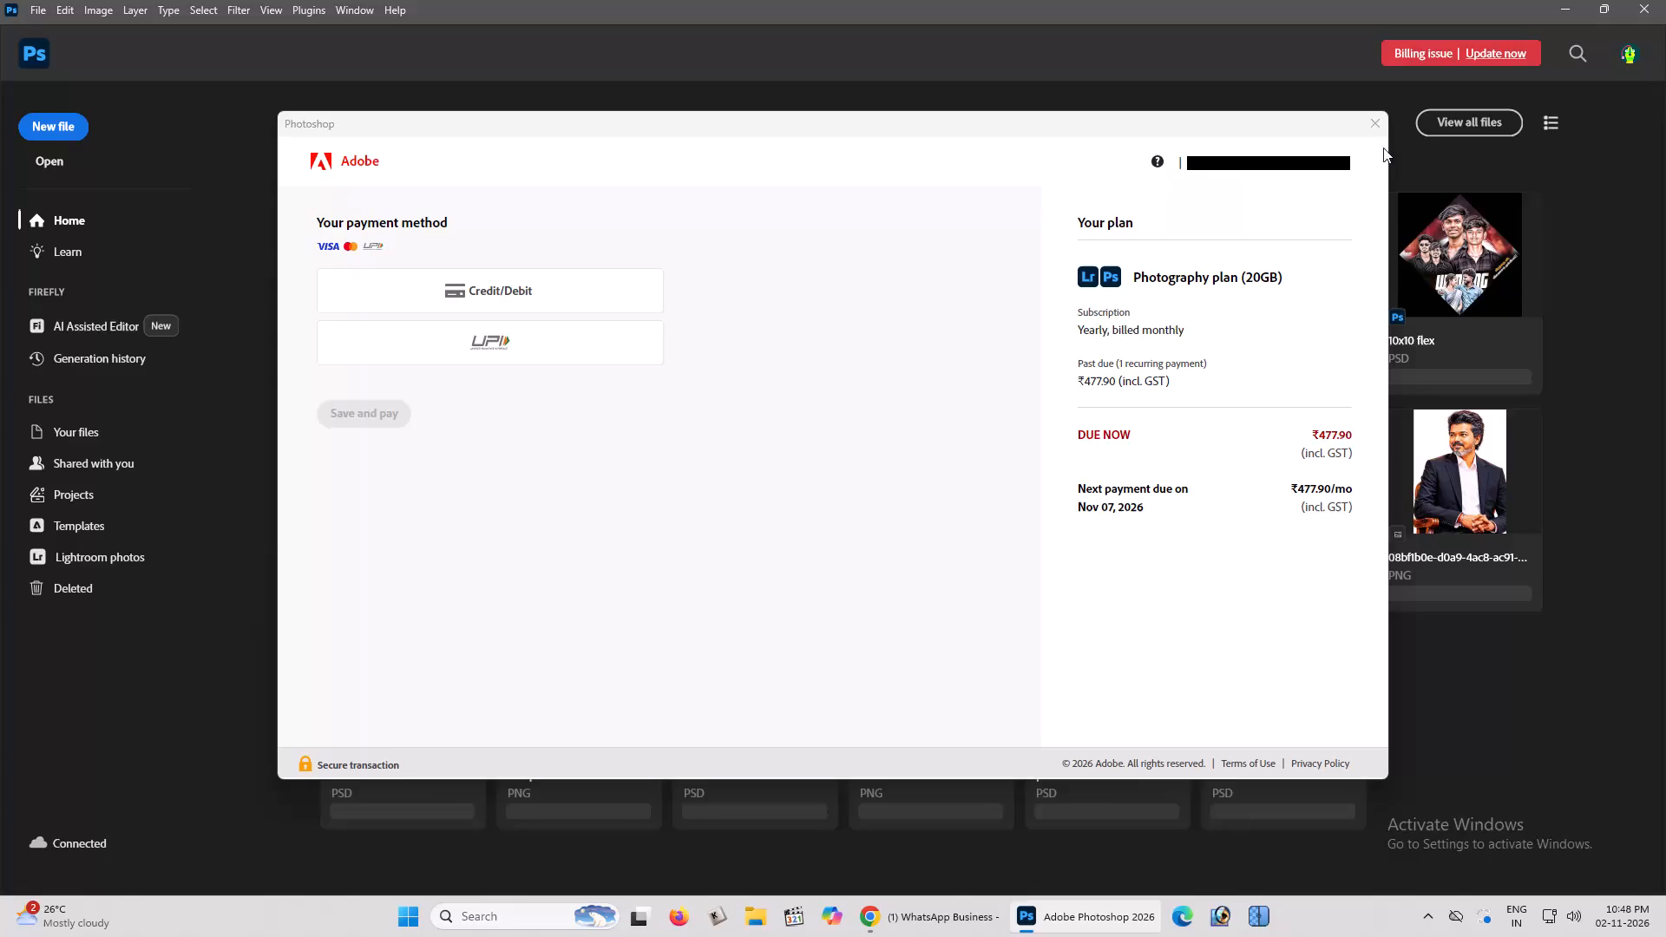
Dismiss the Adobe payment window without choosing a payment method.
click(1378, 128)
ctrl+click(1370, 118)
Open the file 10x10 (4).psd from the Downloads folder.
key(ctrl+o)
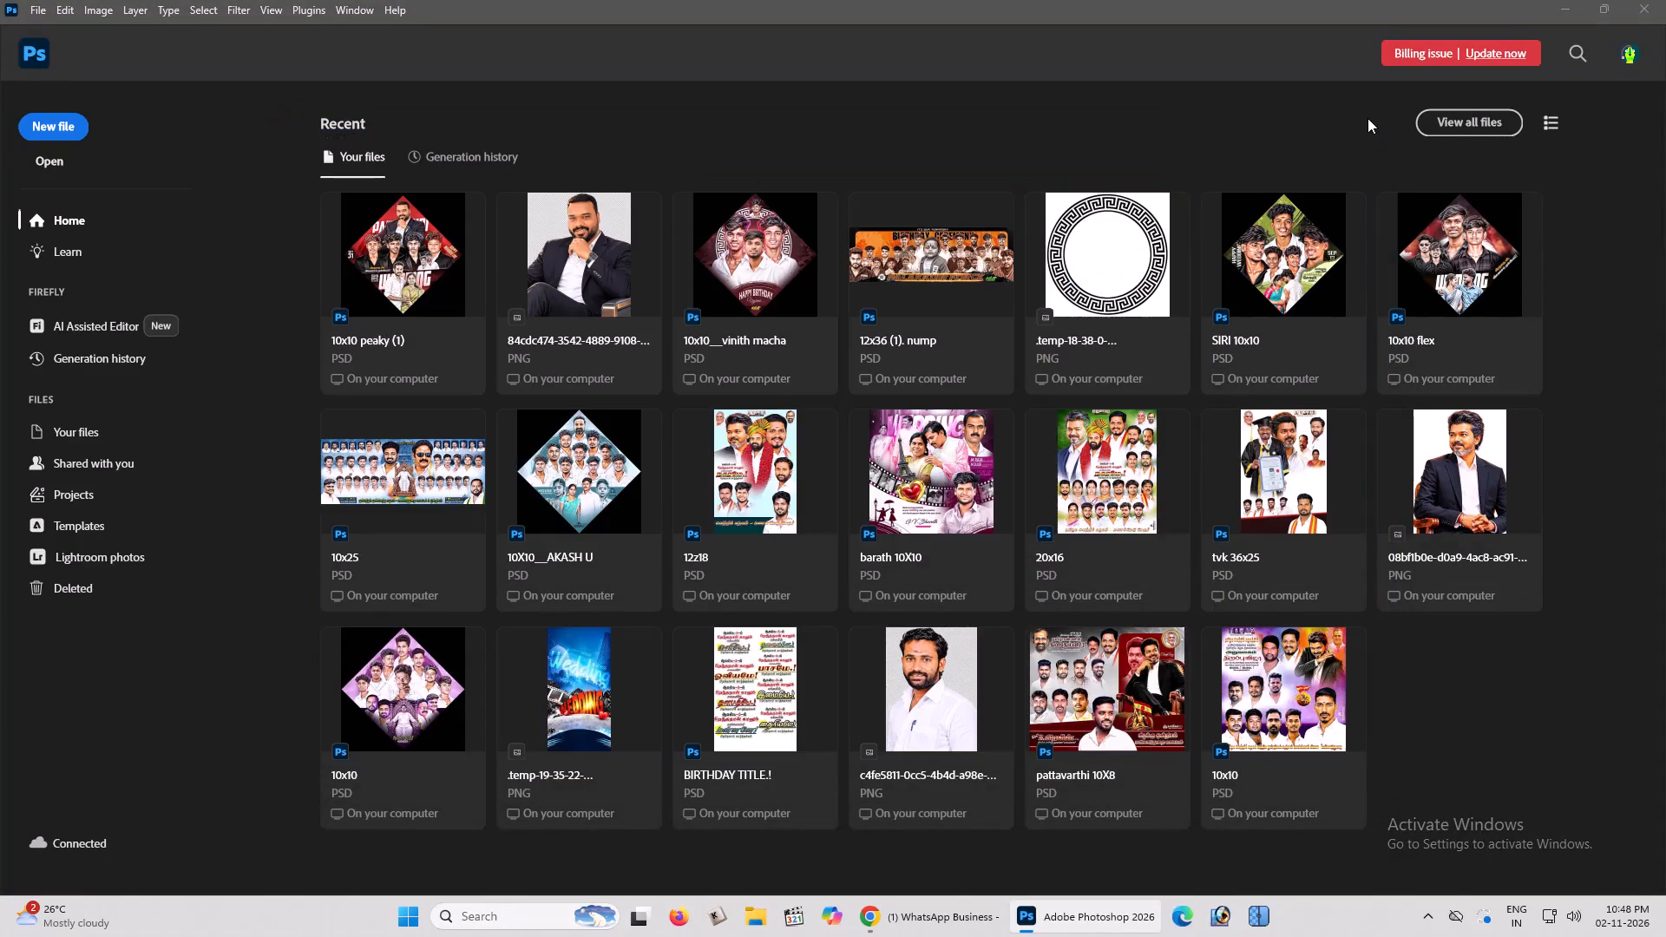
key(ctrl+o)
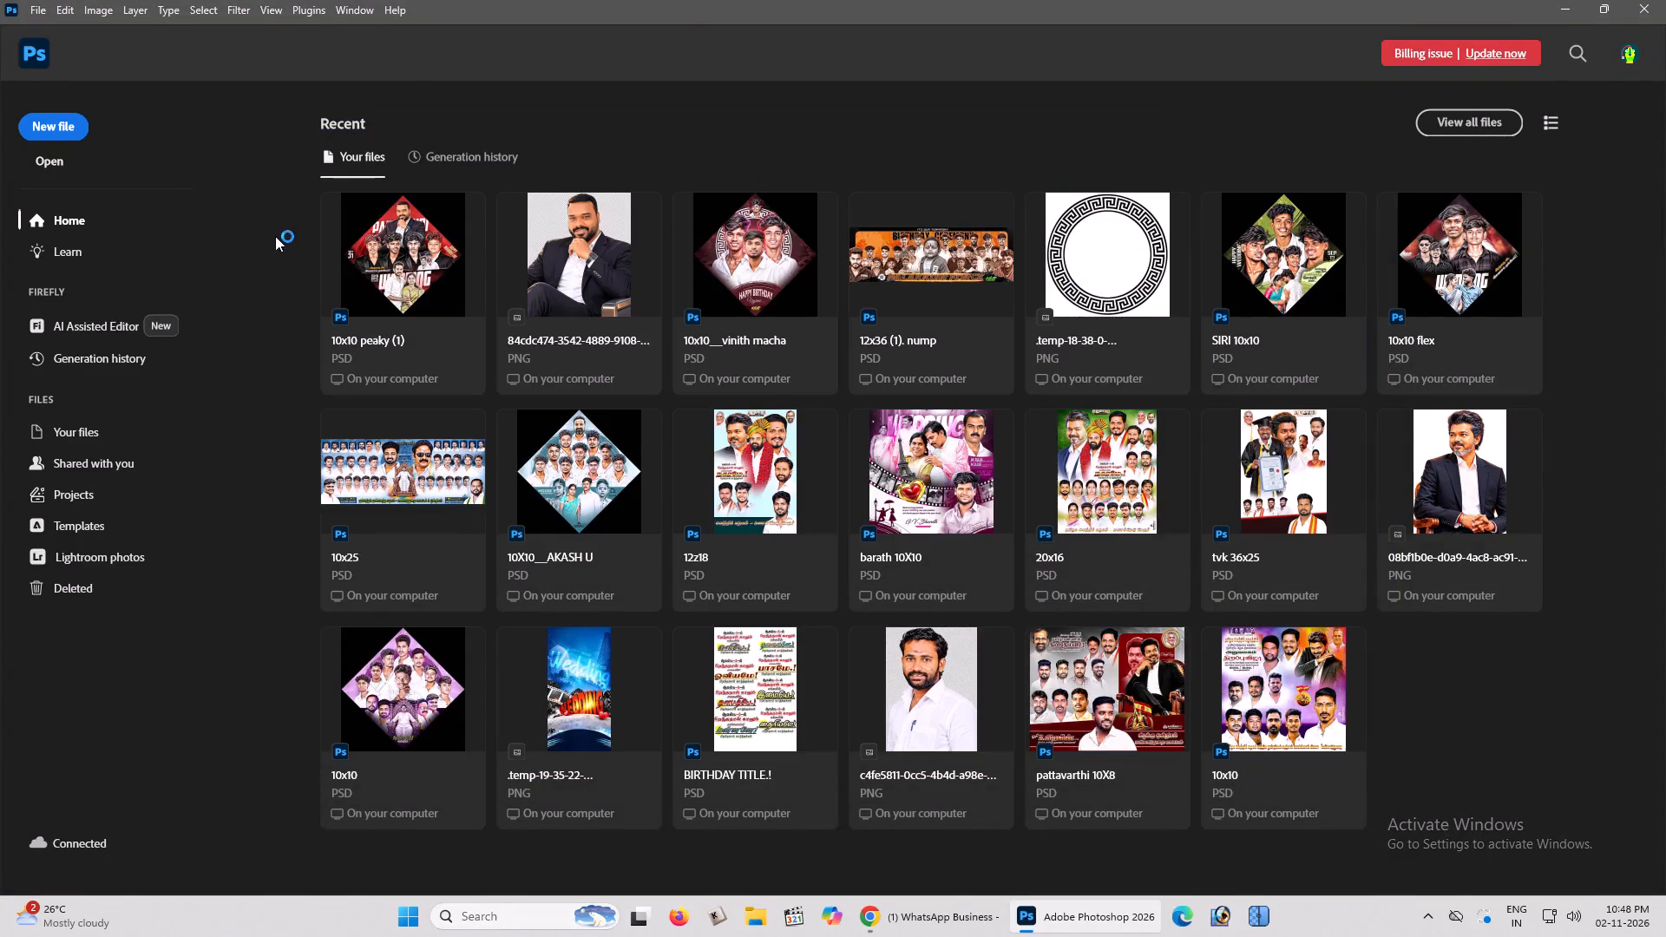
click(64, 258)
click(292, 223)
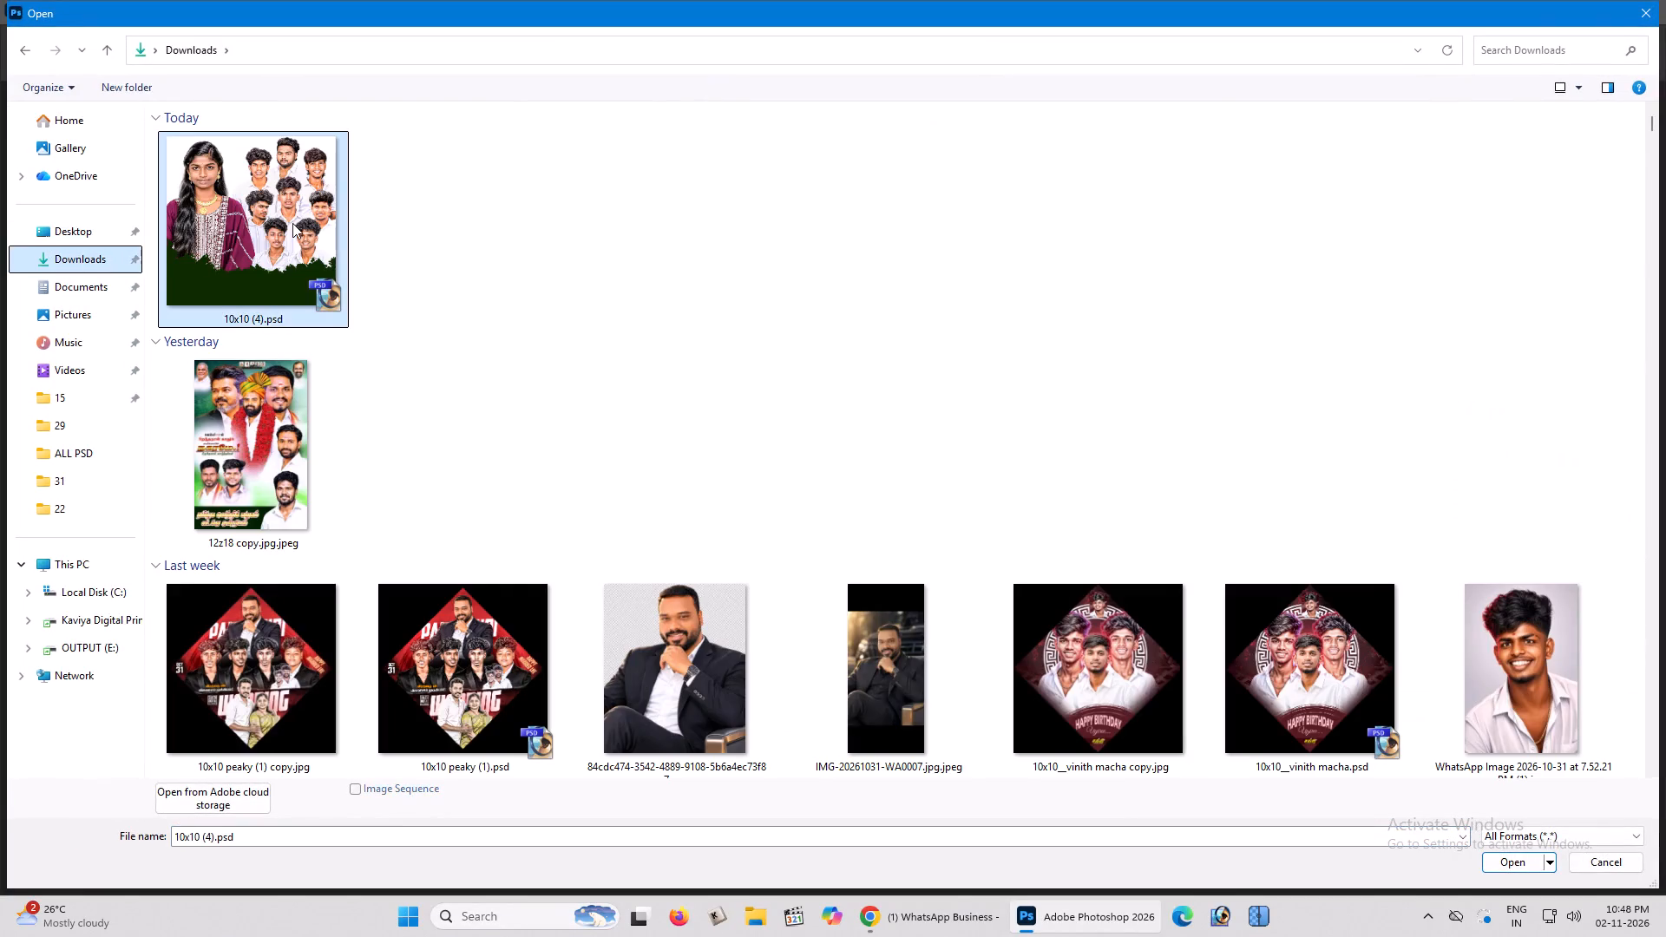
key(Return)
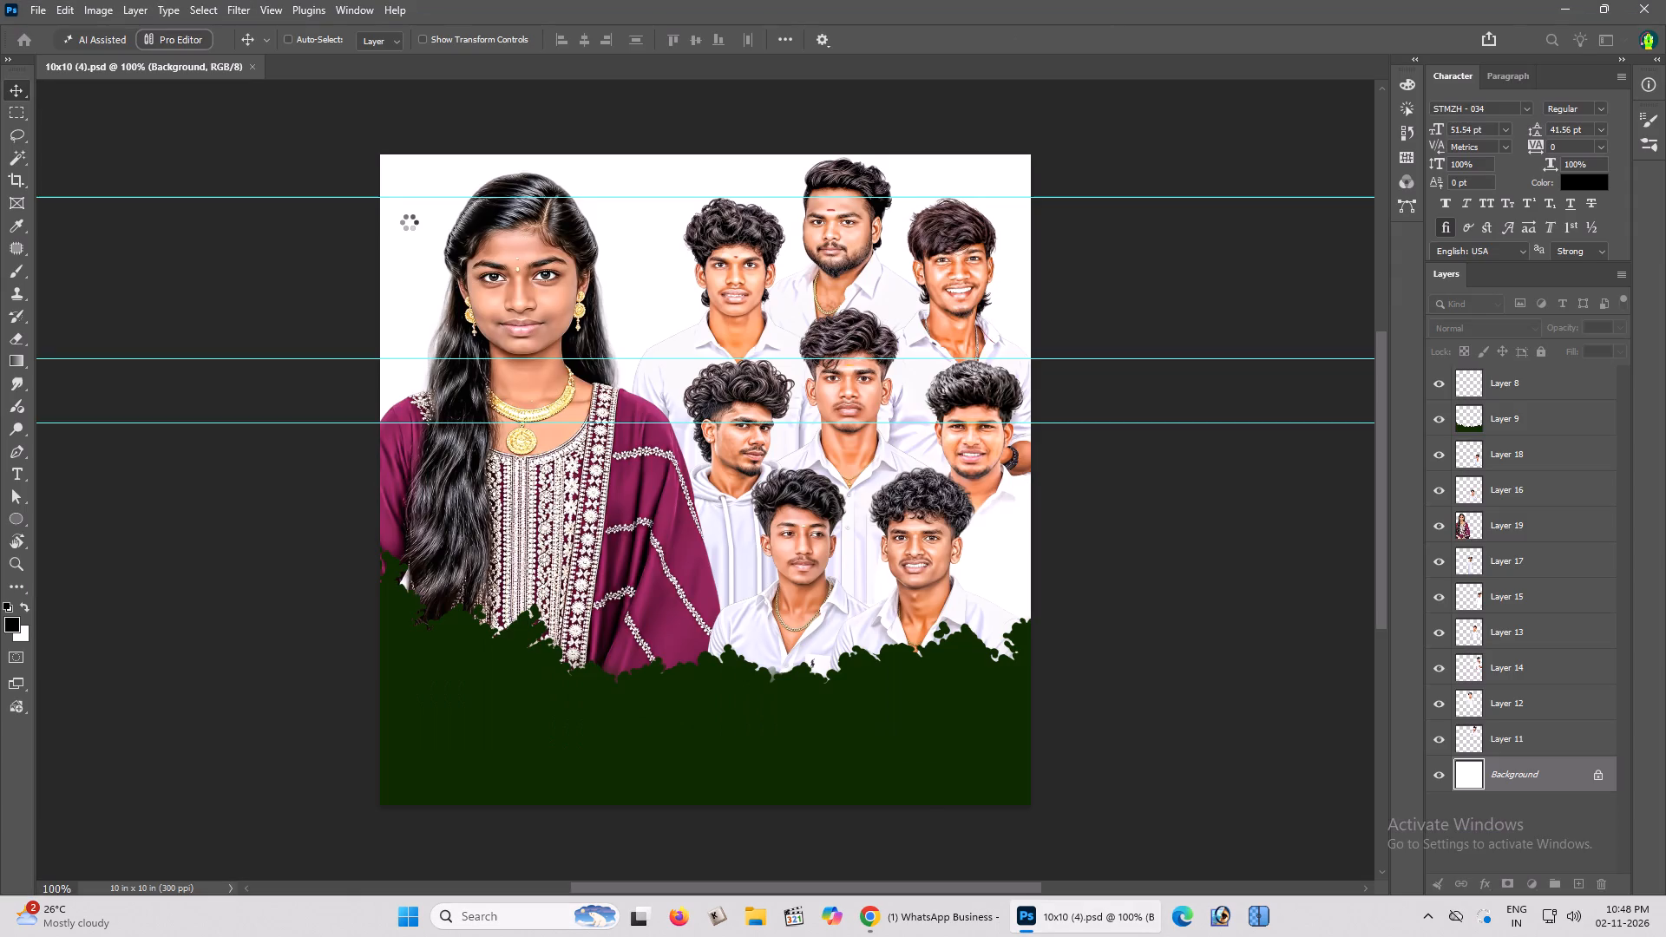
Set up a full-screen view of the whole design with the guides and all interface panels hidden.
key(f)
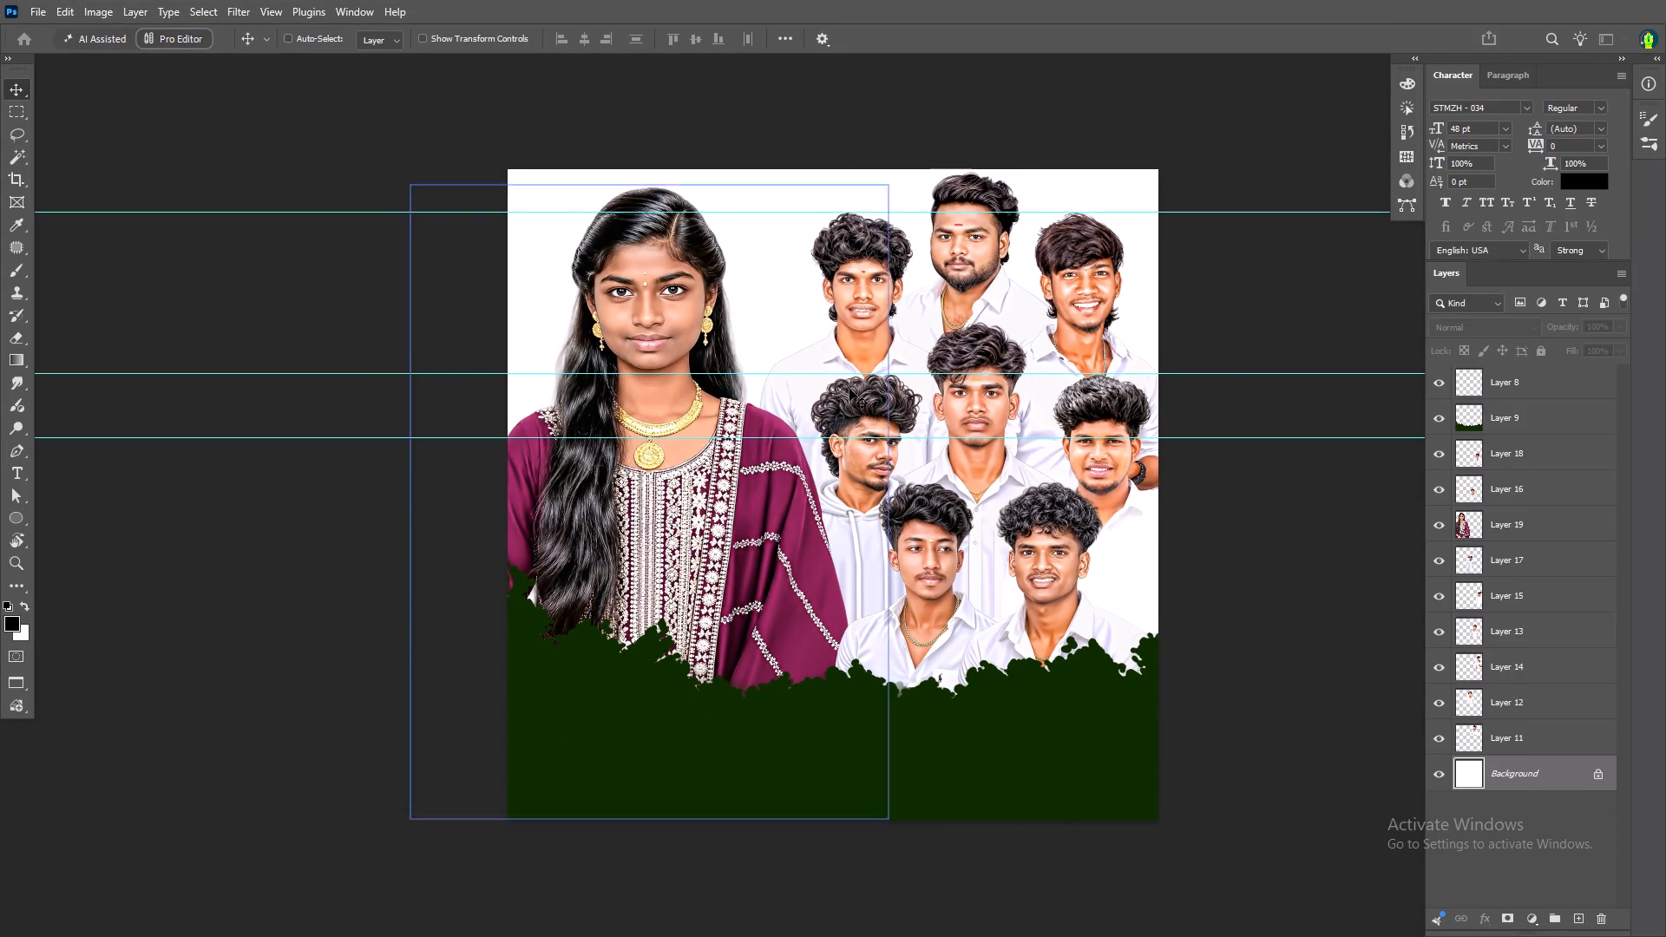
key(ctrl+0)
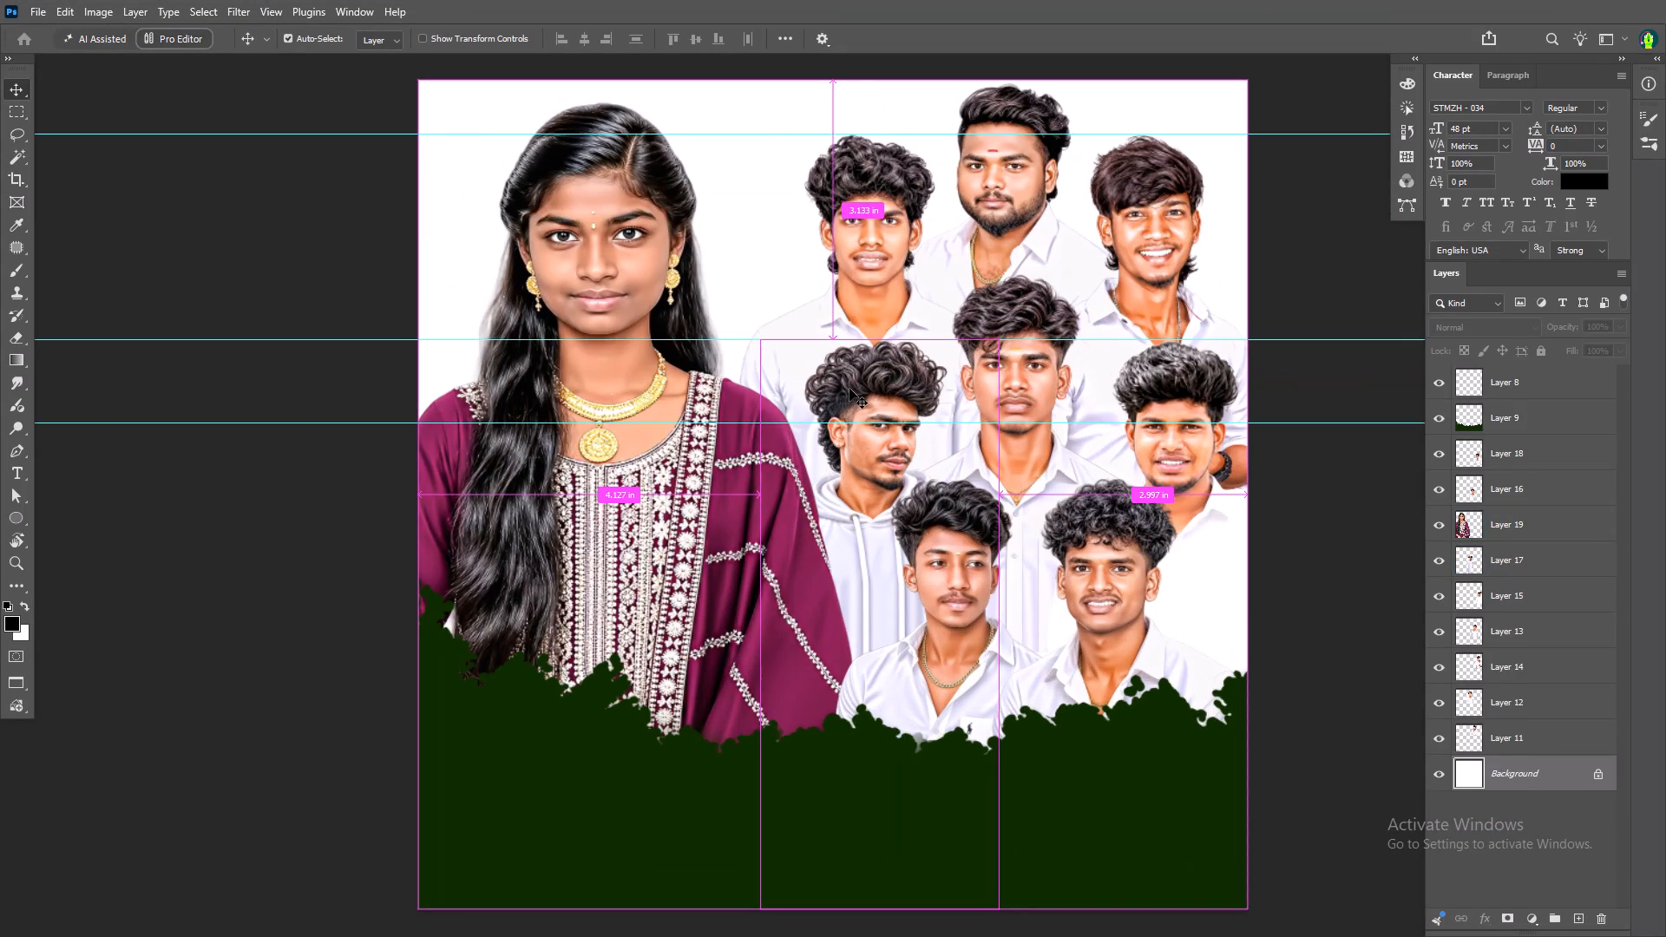
key(ctrl+h)
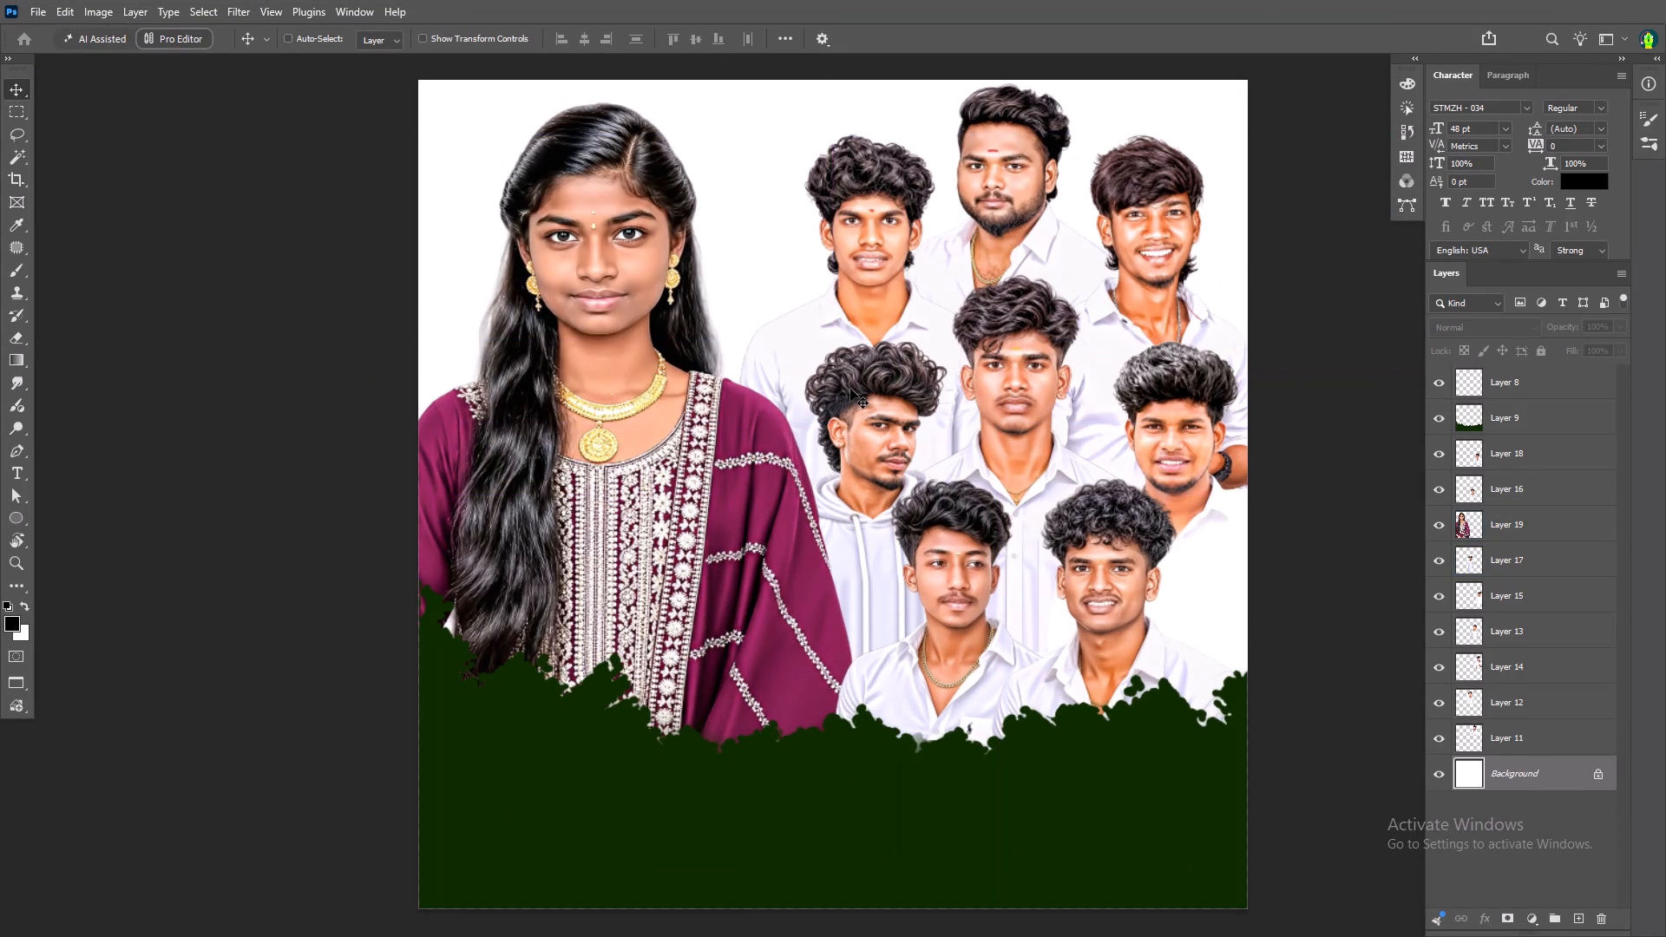
key(Tab)
key(Tab)
key(Tab)
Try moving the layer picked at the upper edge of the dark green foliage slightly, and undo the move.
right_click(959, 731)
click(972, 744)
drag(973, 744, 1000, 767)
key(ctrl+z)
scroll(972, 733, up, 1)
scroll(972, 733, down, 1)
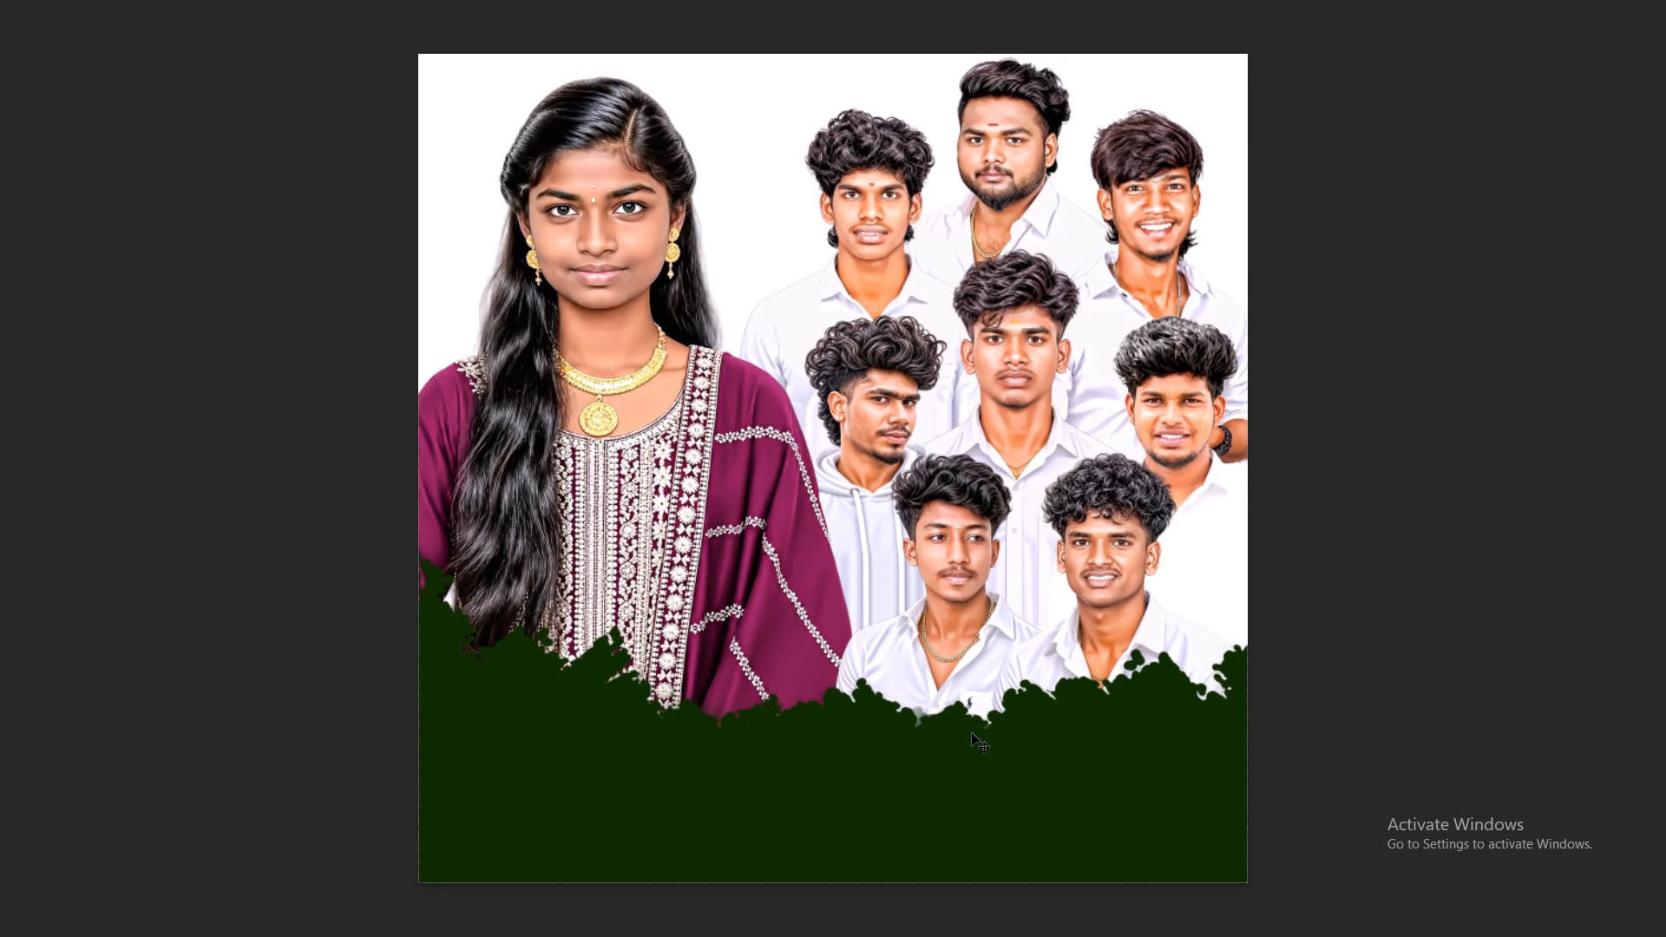
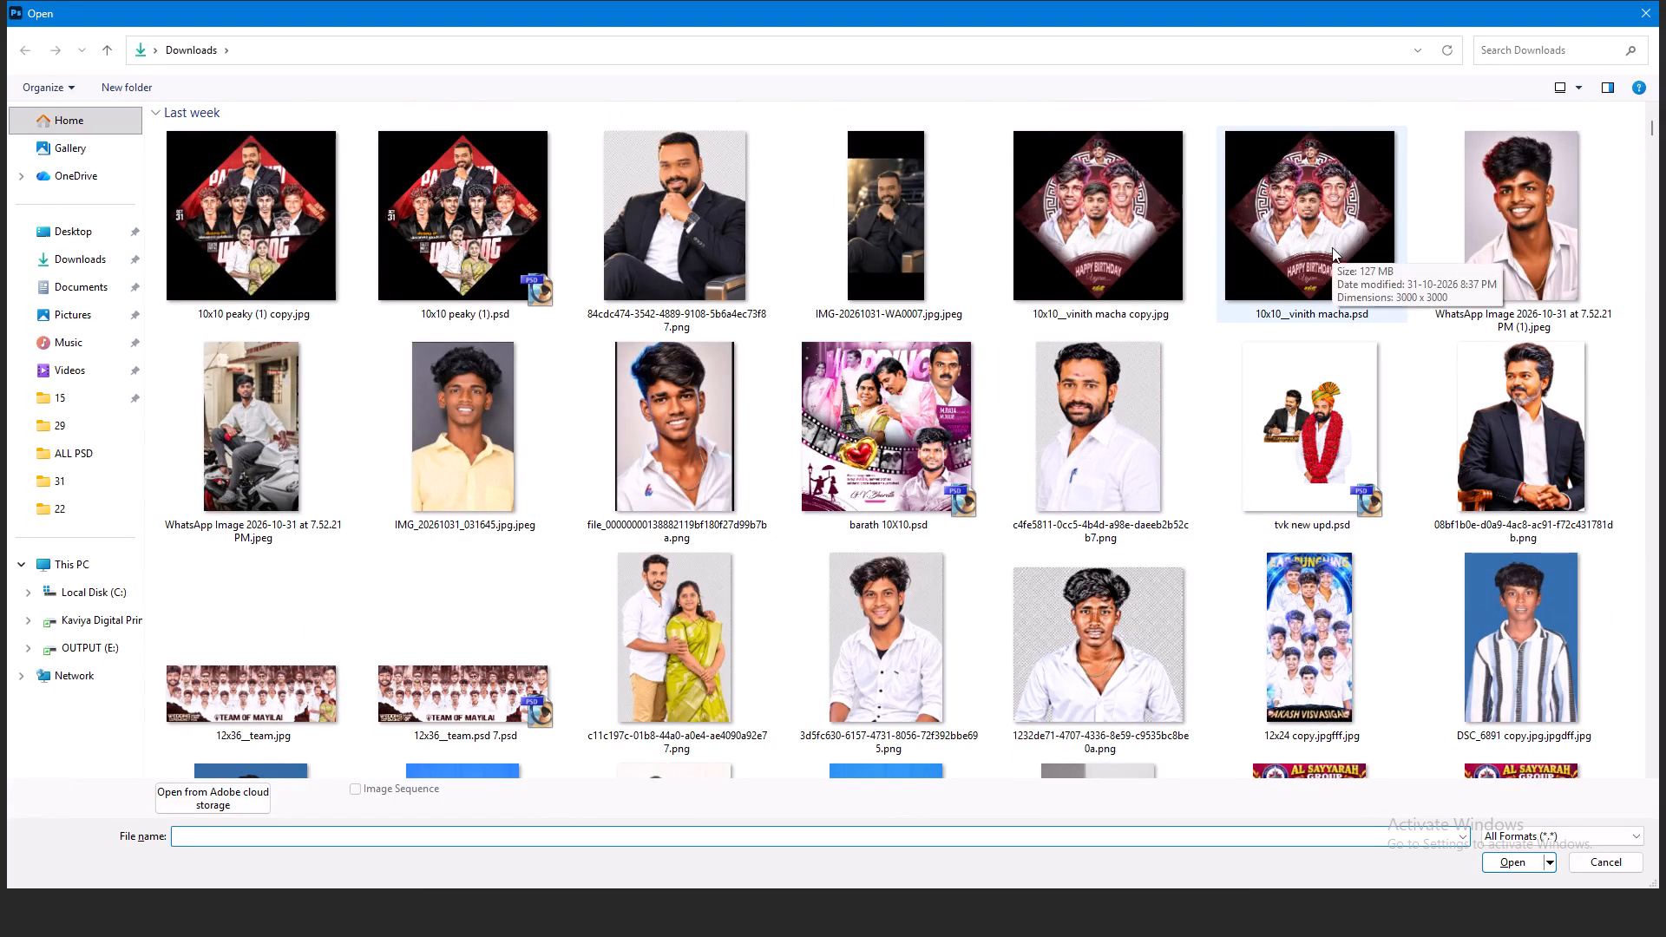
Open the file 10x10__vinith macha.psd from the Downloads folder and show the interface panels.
click(1332, 247)
key(Return)
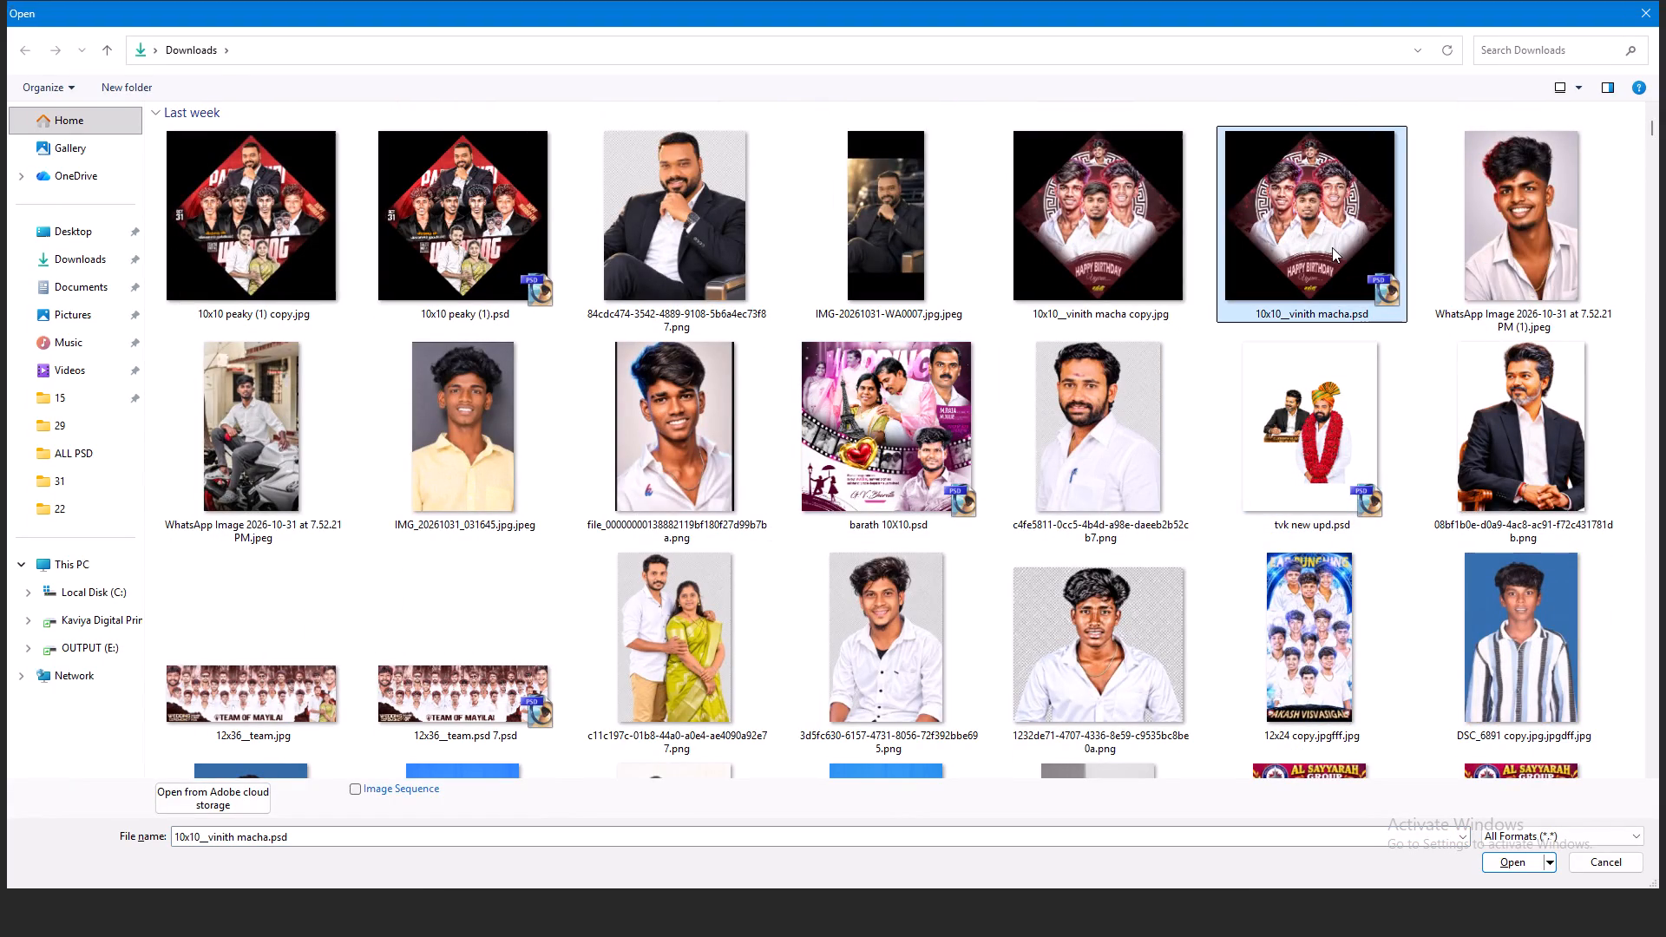
key(Tab)
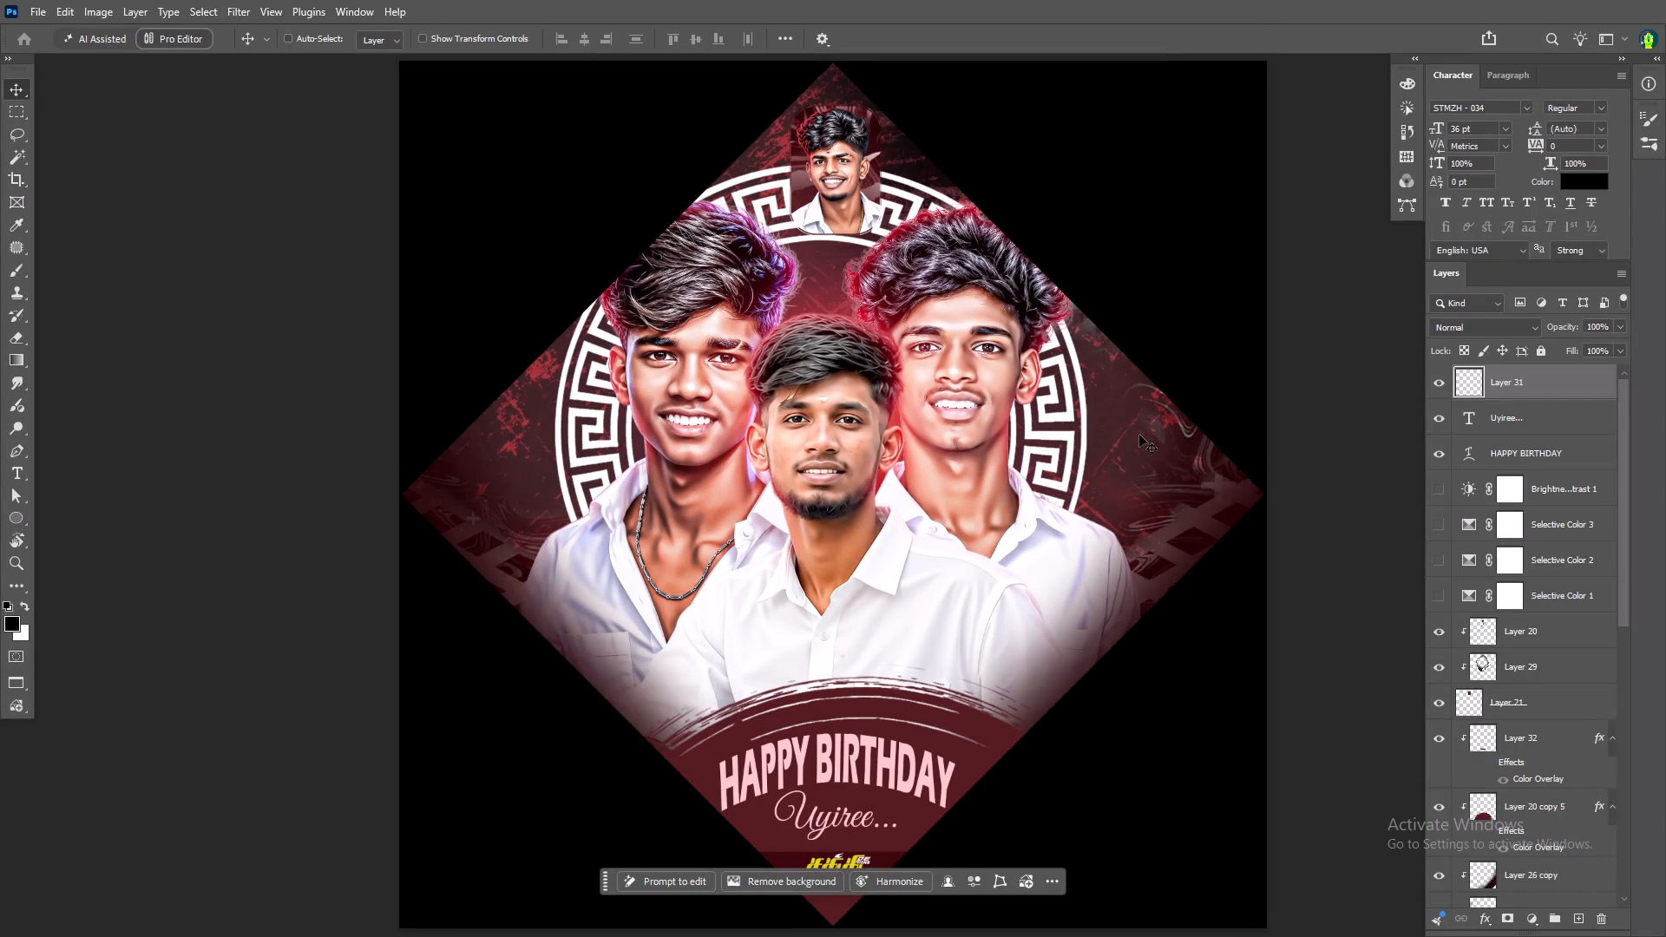
Fill the Background layer of 10x10 (4).psd with the dark maroon sampled from the base diamond of the birthday design.
right_click(1138, 434)
click(1153, 442)
right_click(1128, 429)
click(1153, 466)
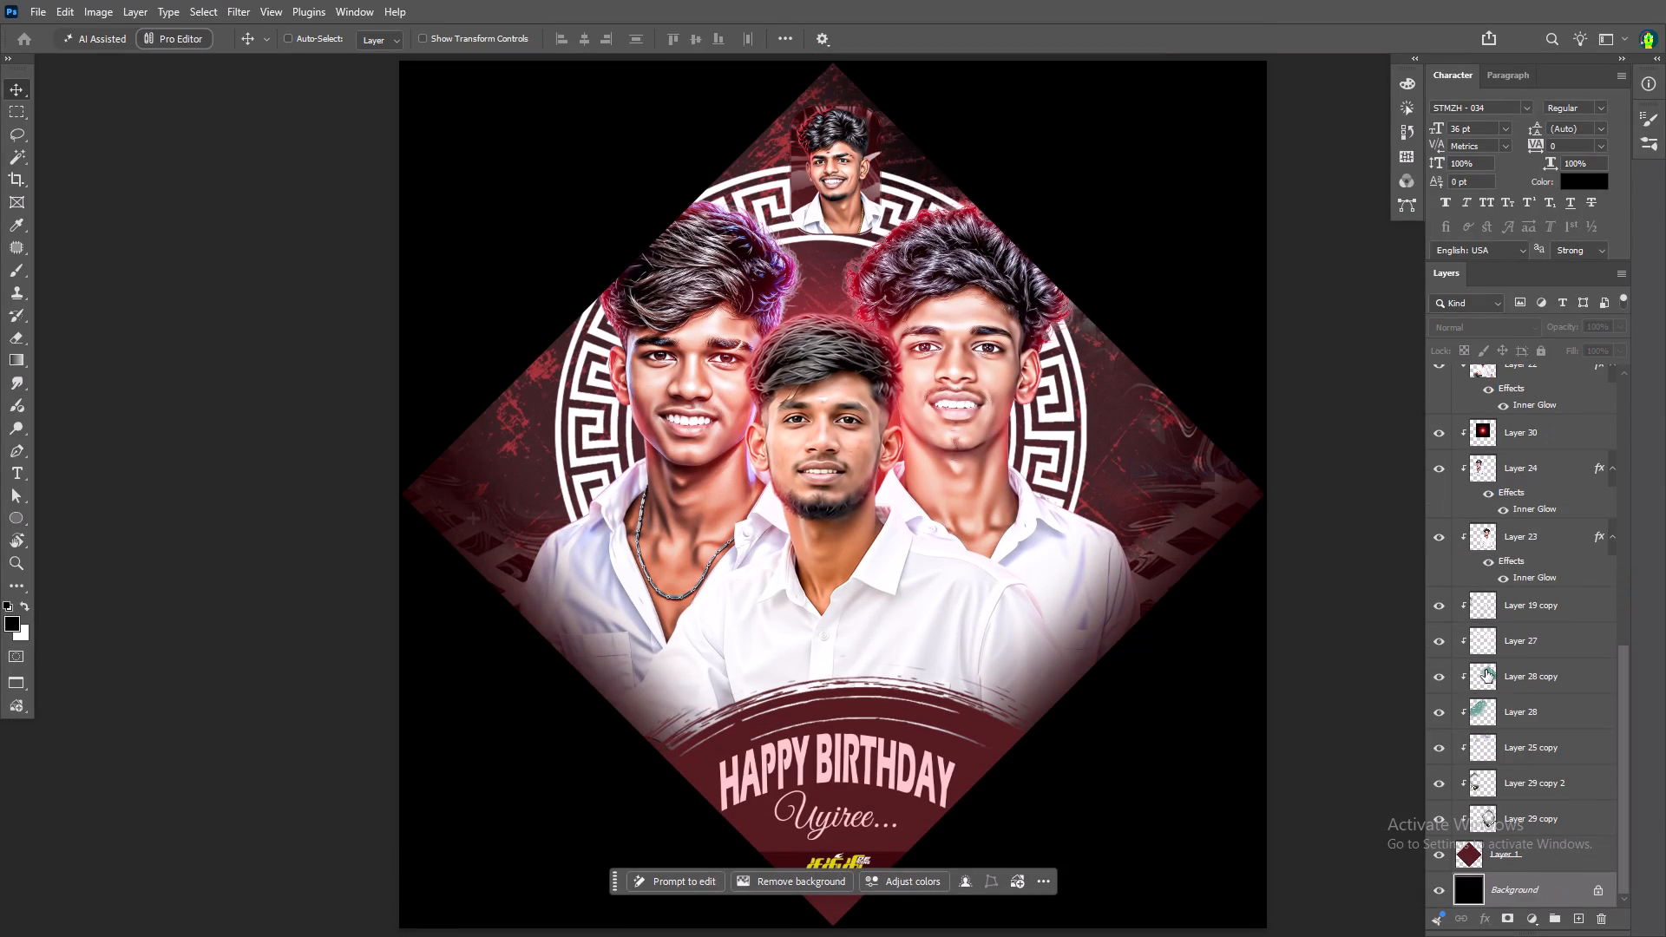
click(1472, 854)
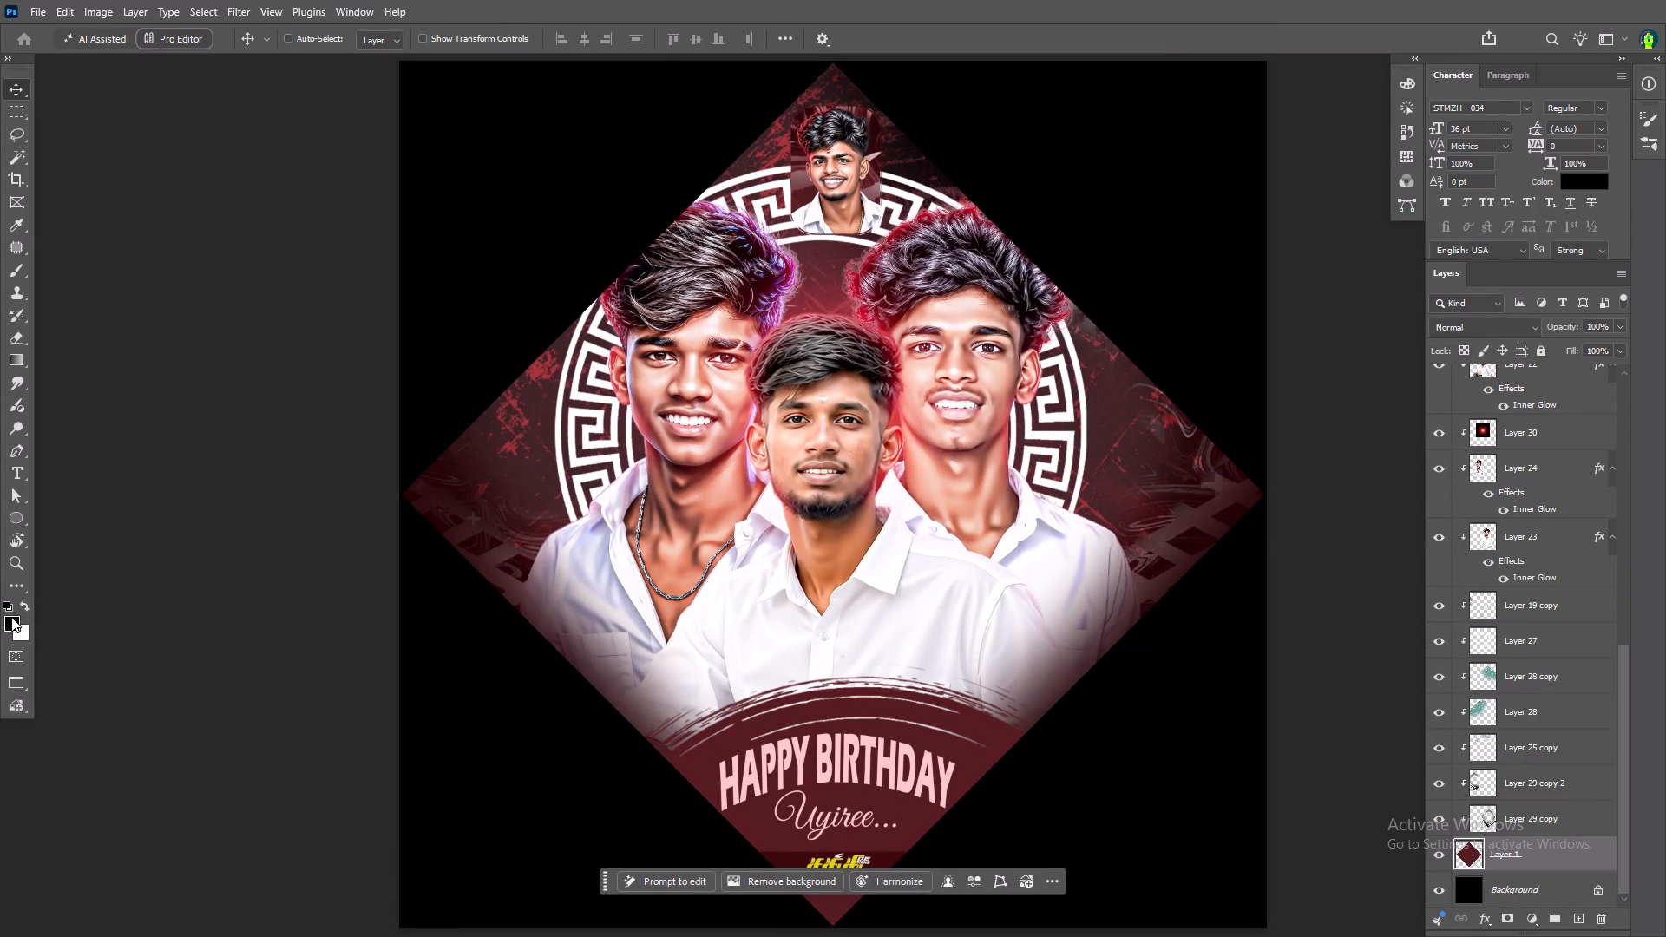
click(11, 617)
click(710, 758)
key(Return)
key(ctrl+Tab)
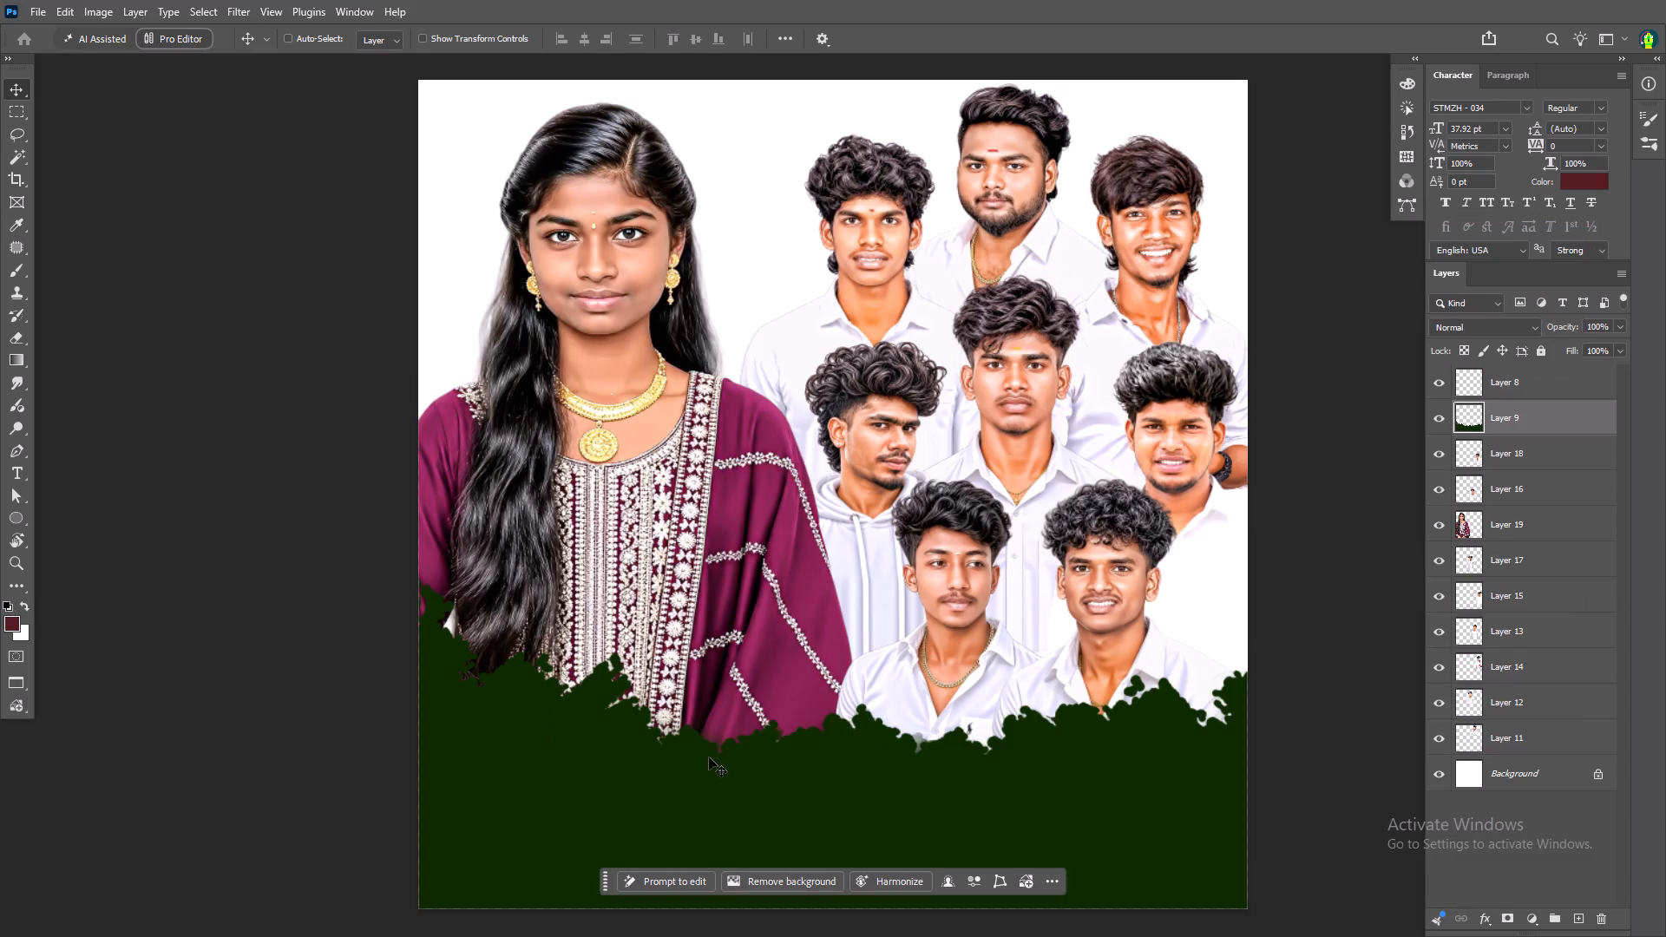
right_click(738, 180)
click(758, 187)
key(alt+shift+BackSpace)
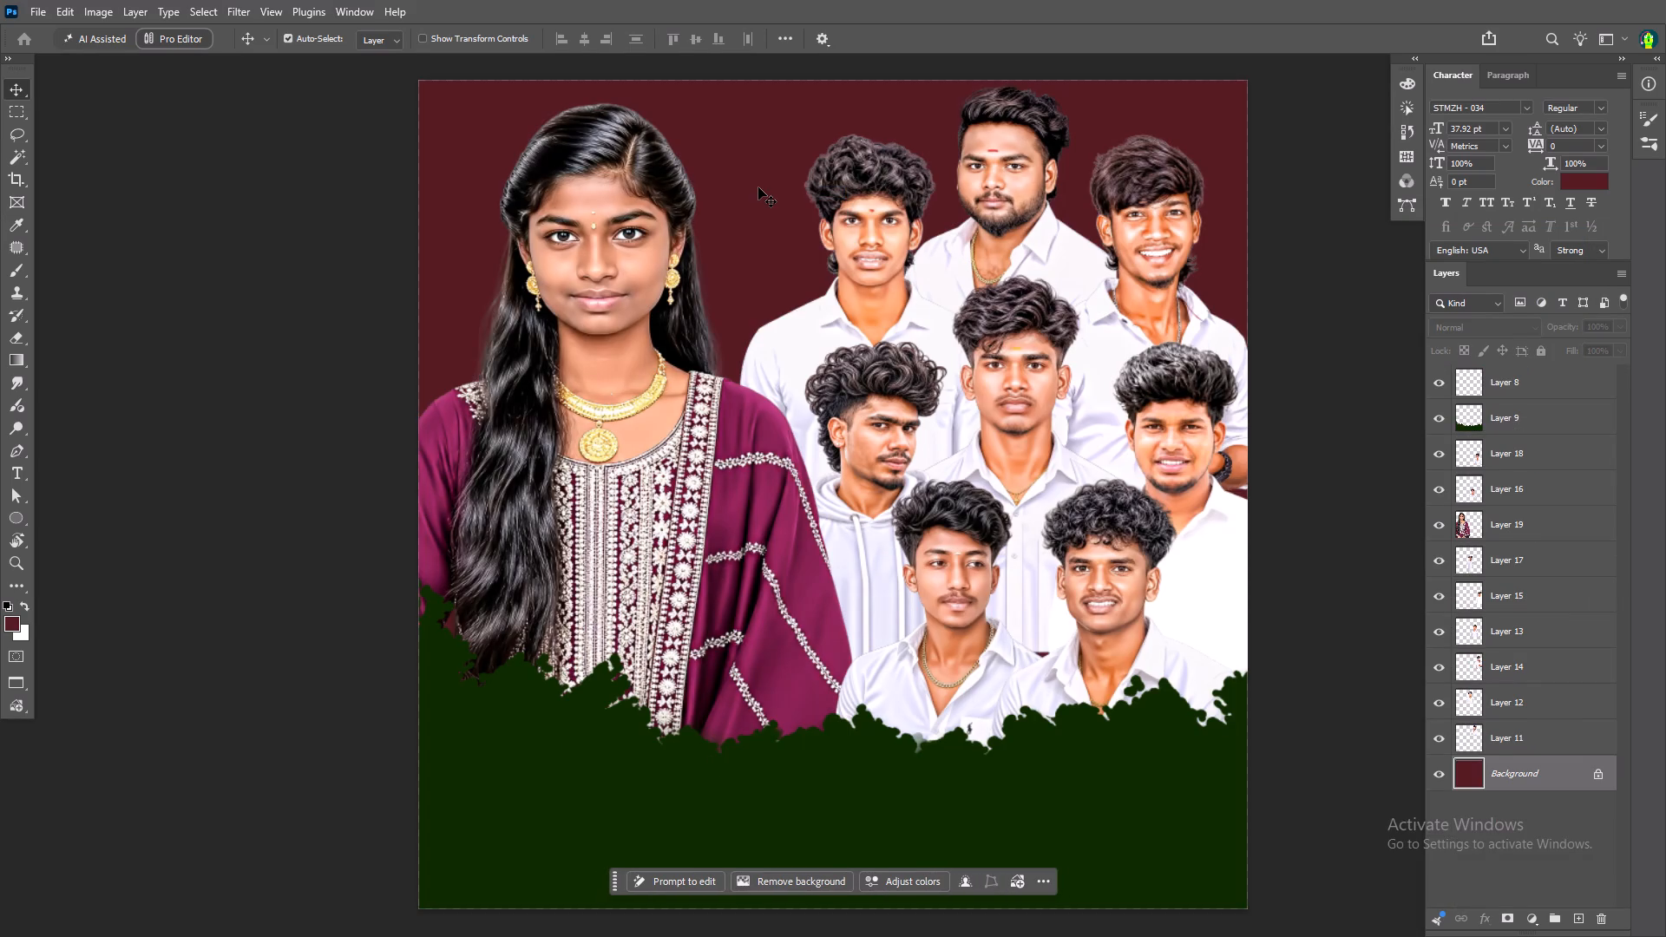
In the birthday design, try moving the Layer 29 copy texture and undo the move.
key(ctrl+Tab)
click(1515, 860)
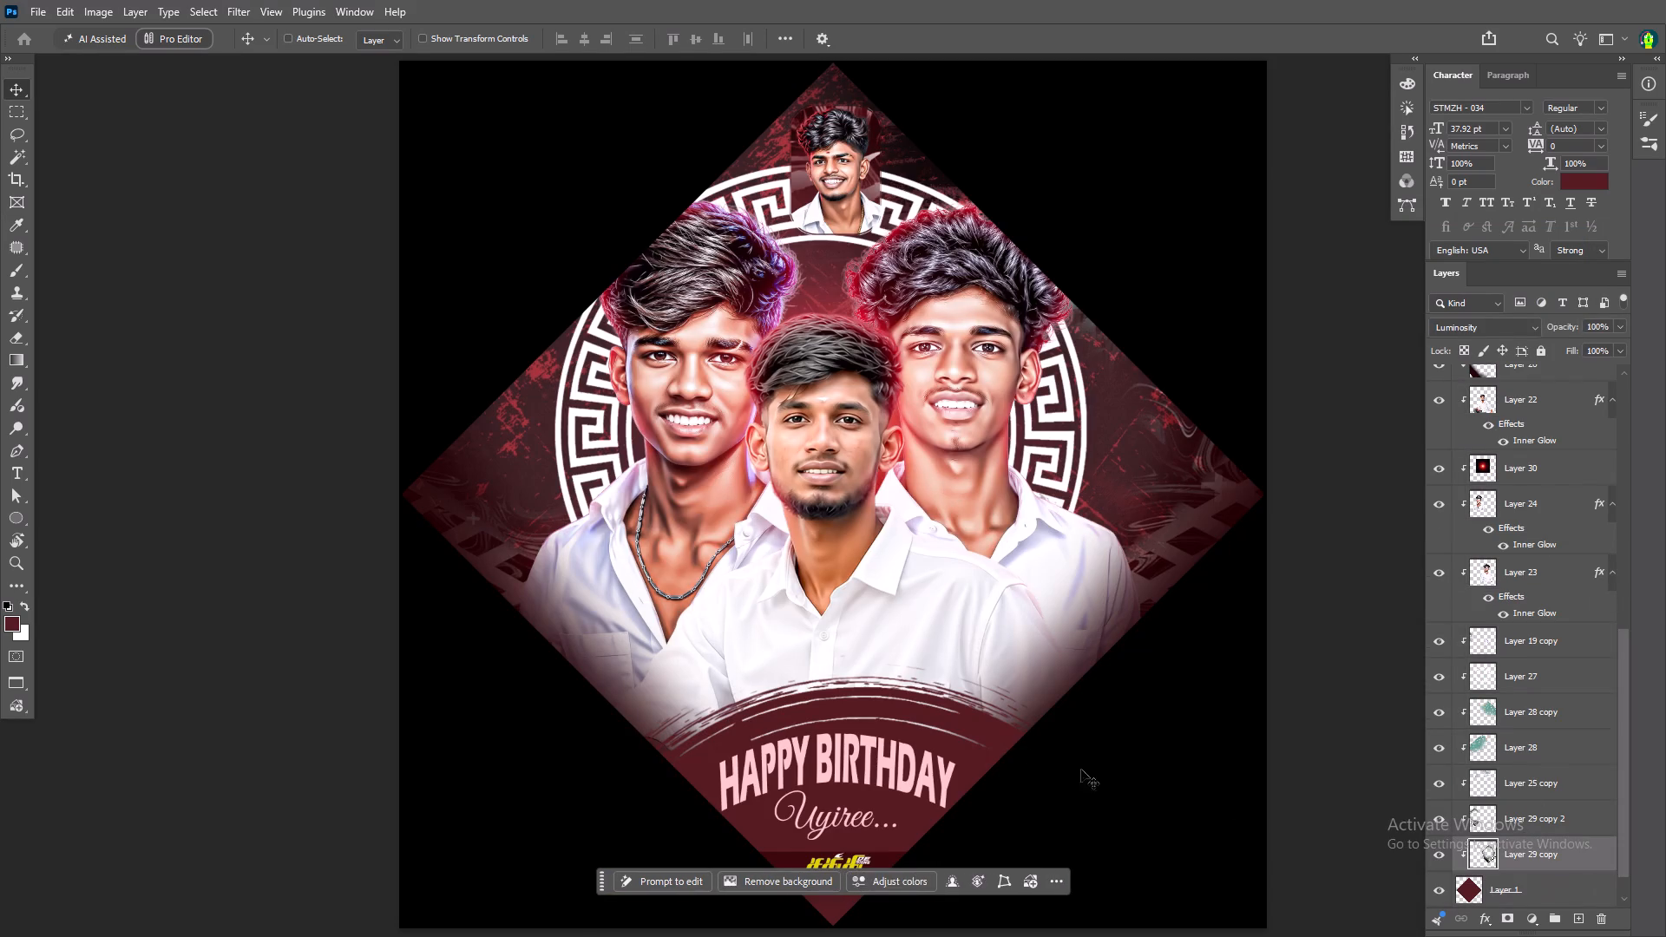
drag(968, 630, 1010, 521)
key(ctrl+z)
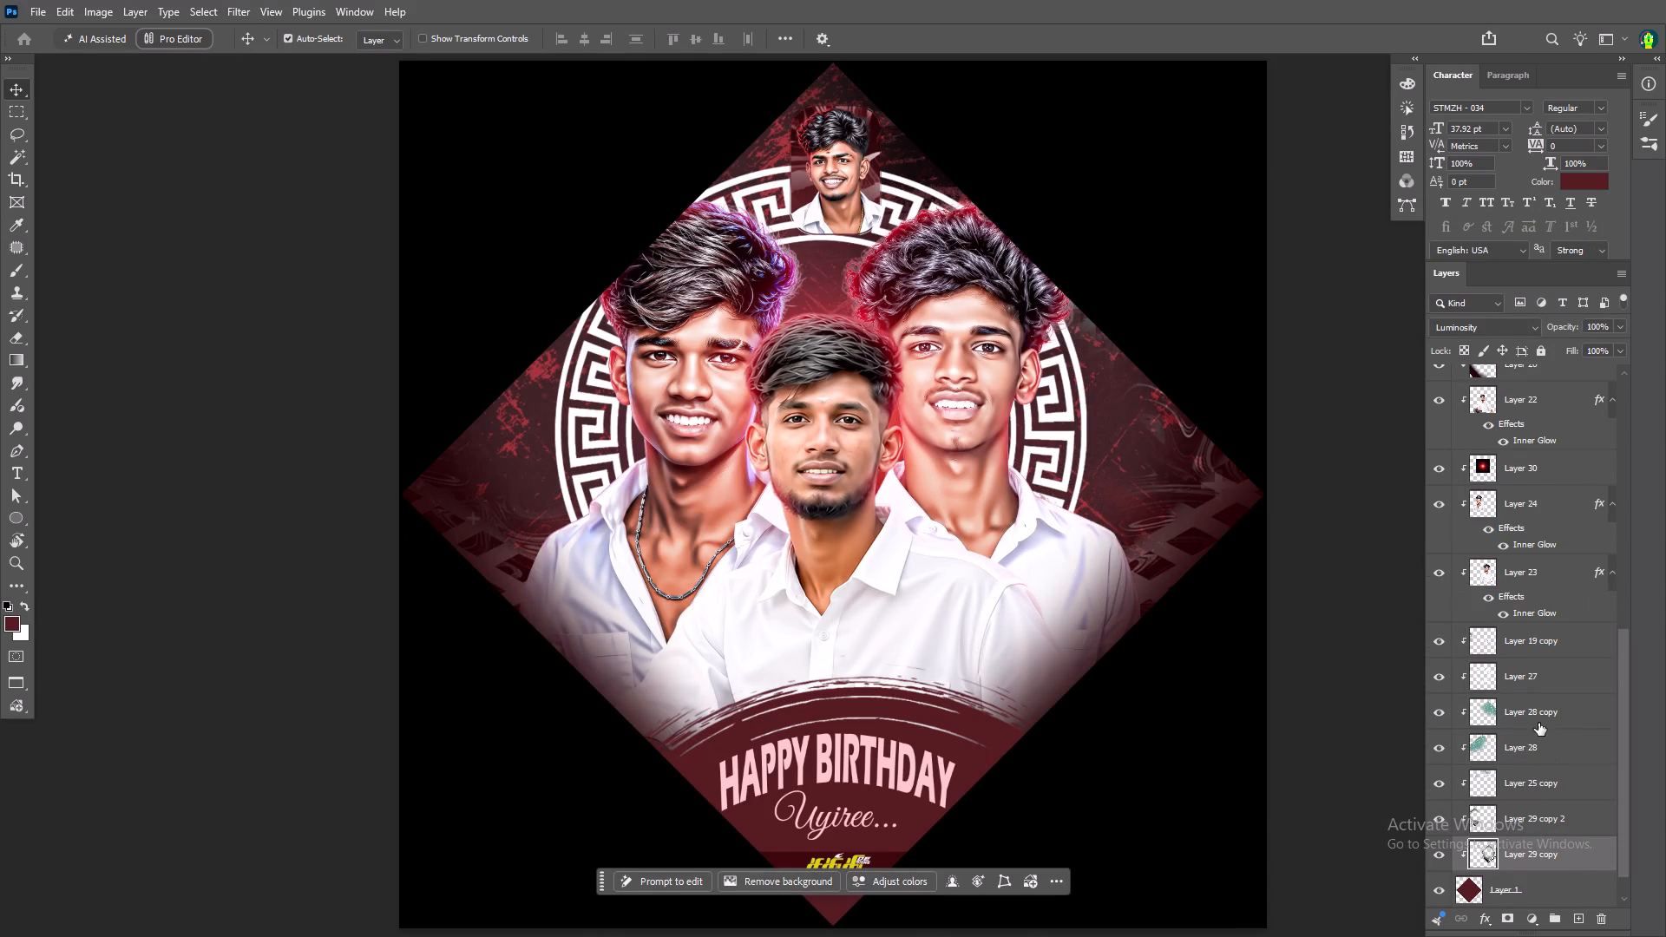
Copy the Layer 28 copy overlay texture from the birthday design into 10x10 (4).psd, directly above the Background layer.
click(1538, 716)
drag(1064, 604, 1130, 524)
key(ctrl+z)
drag(1131, 479, 654, 580)
key(ctrl+z)
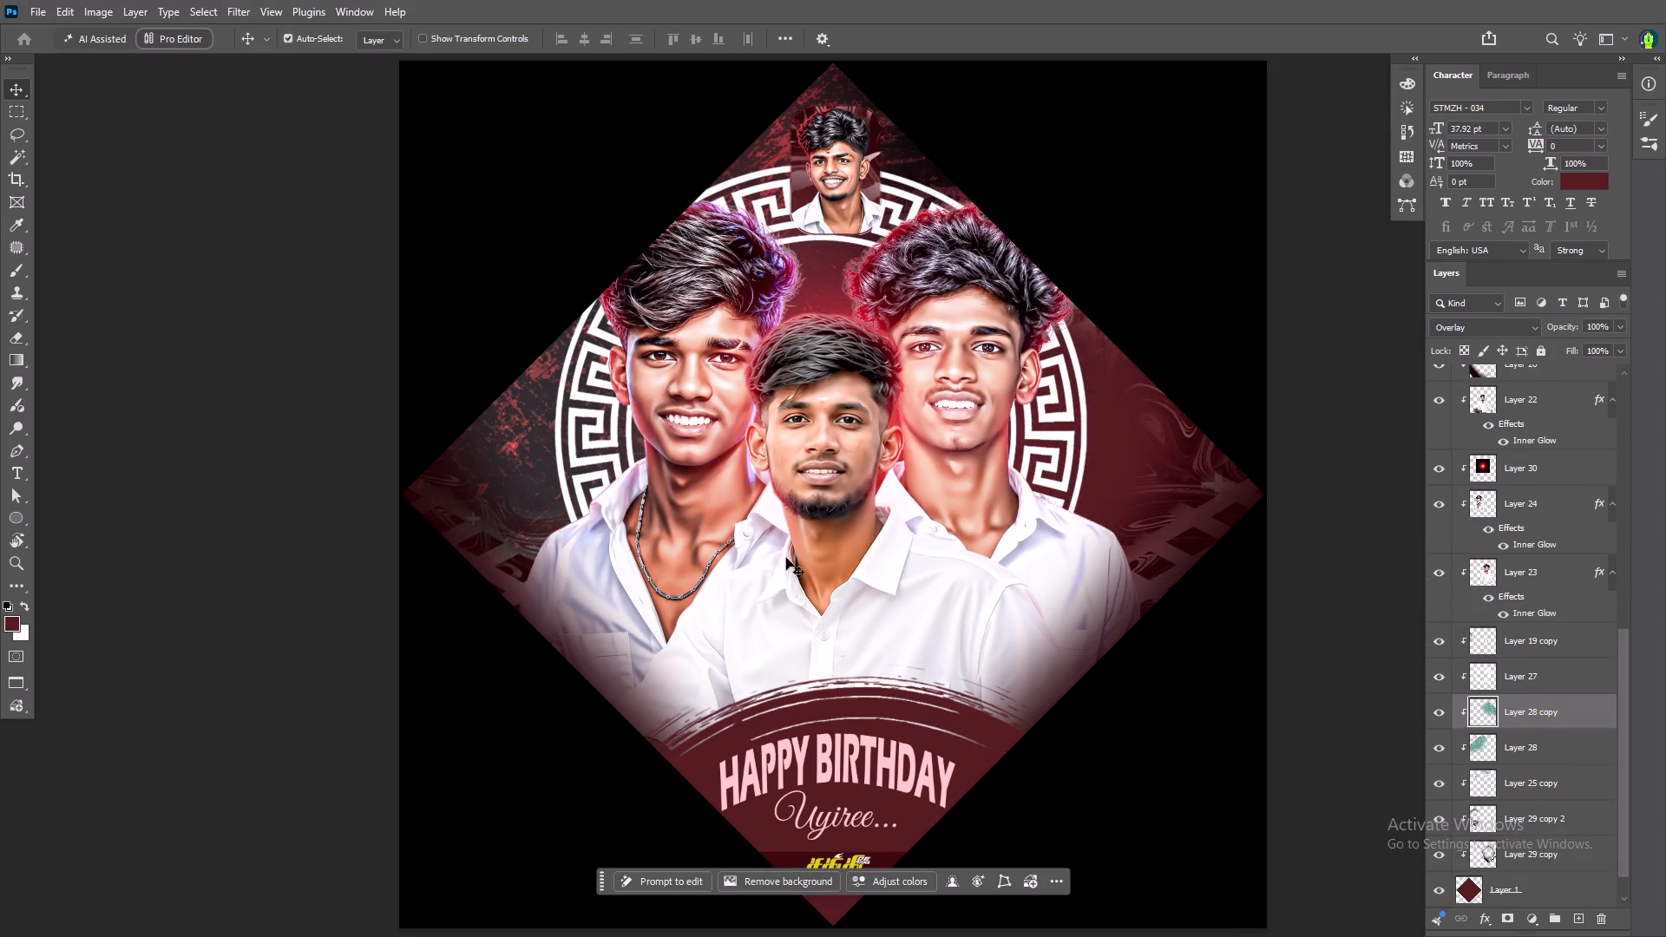
drag(1112, 483, 600, 282)
key(f)
key(f)
drag(800, 282, 664, 292)
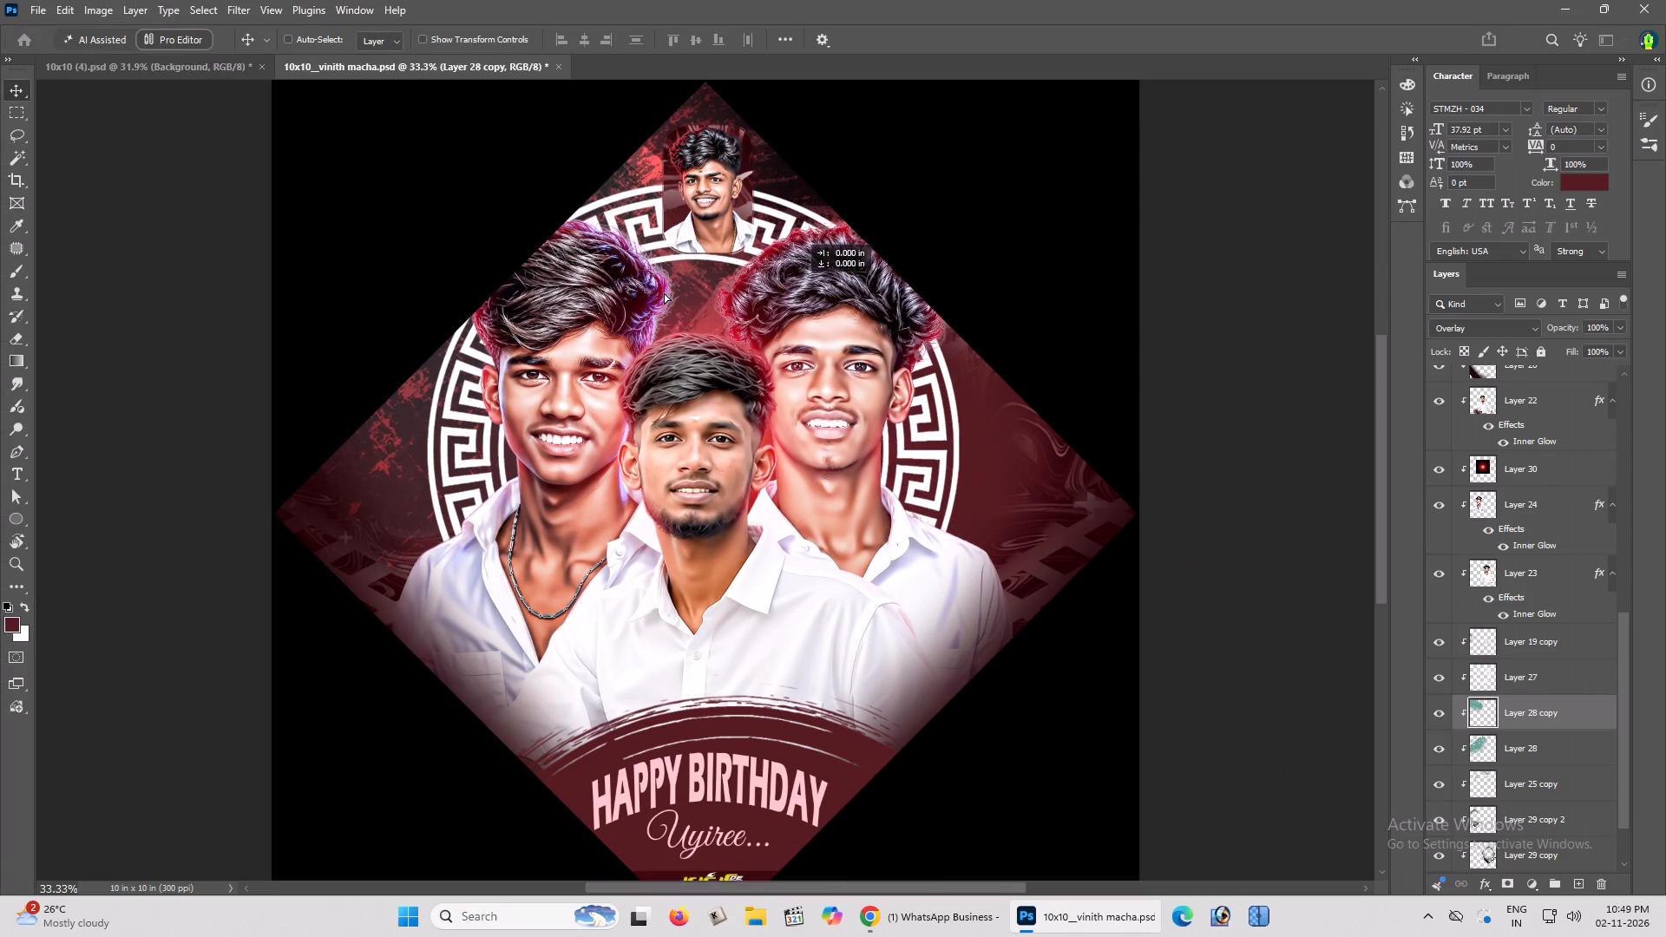
drag(664, 292, 716, 210)
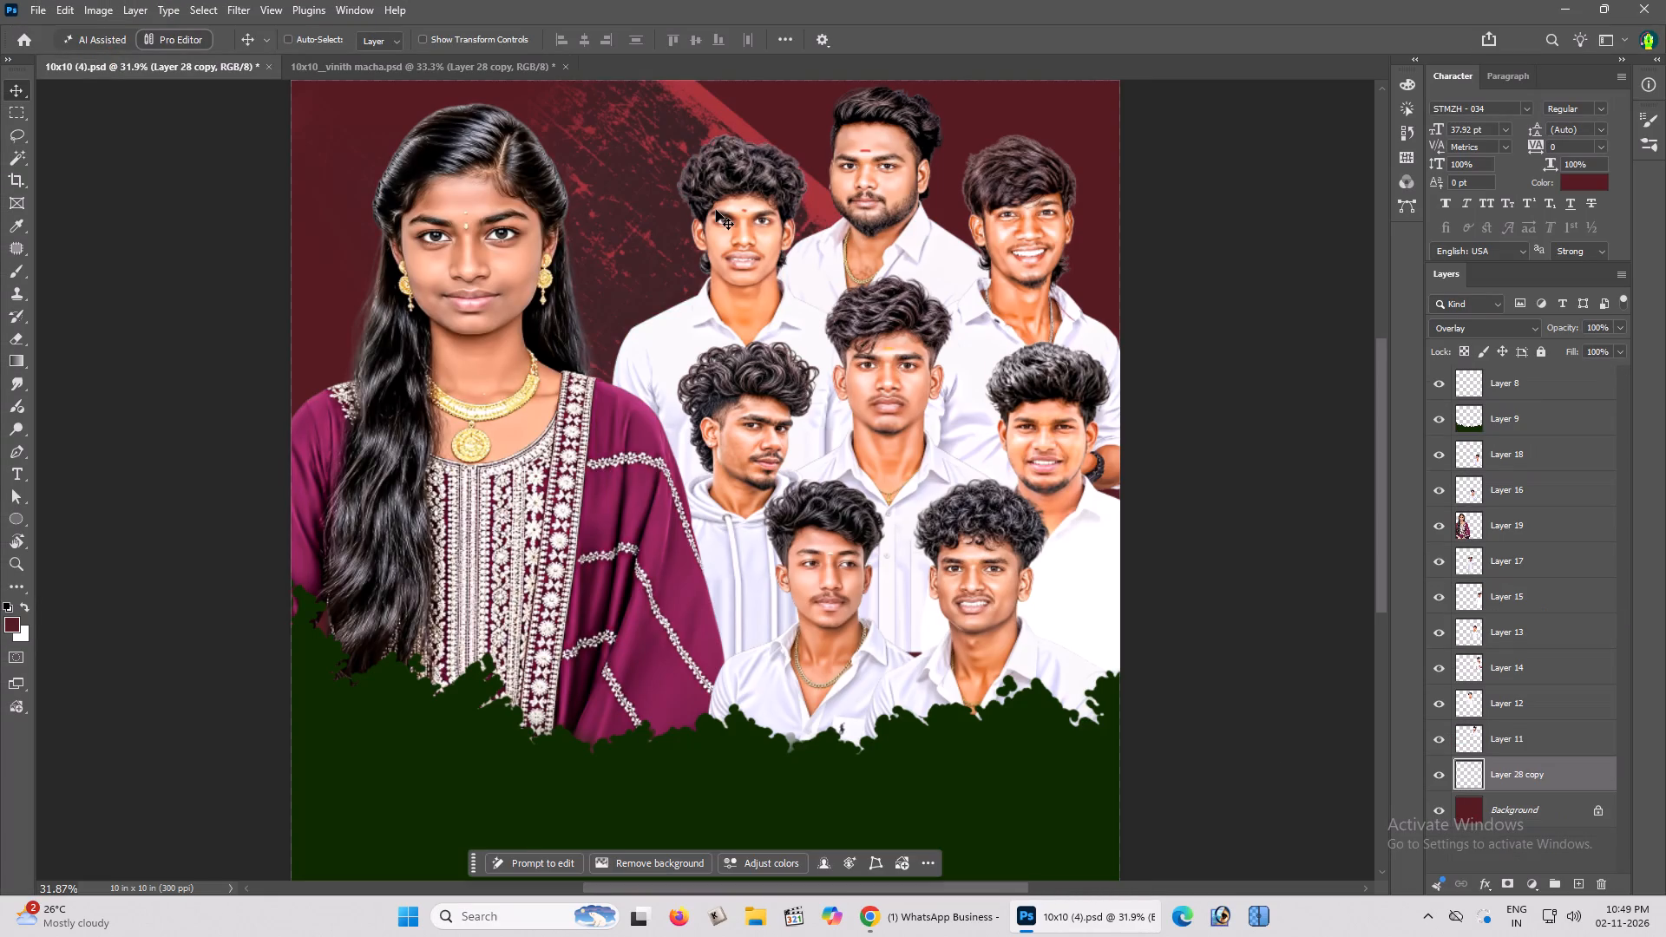
Rotate the overlay texture about -39.5°, scale it to about 110%, and position it behind the people.
key(ctrl+minus)
key(ctrl+t)
drag(1000, 341, 970, 164)
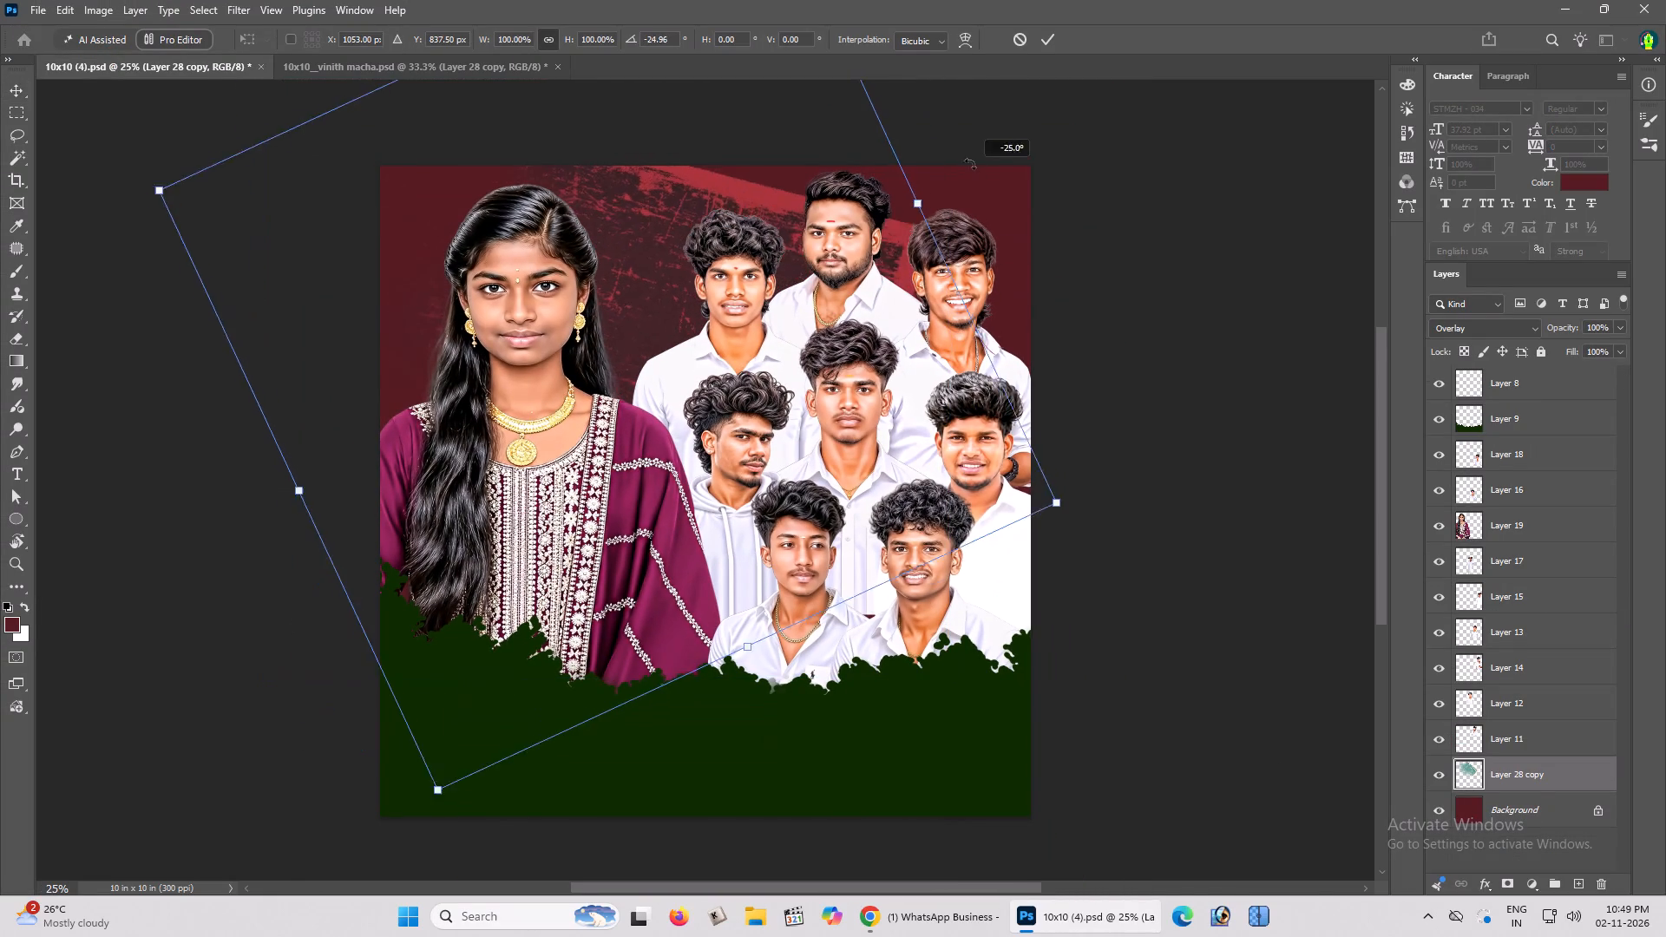
drag(970, 164, 942, 109)
alt+drag(1083, 430, 1134, 427)
drag(716, 423, 790, 434)
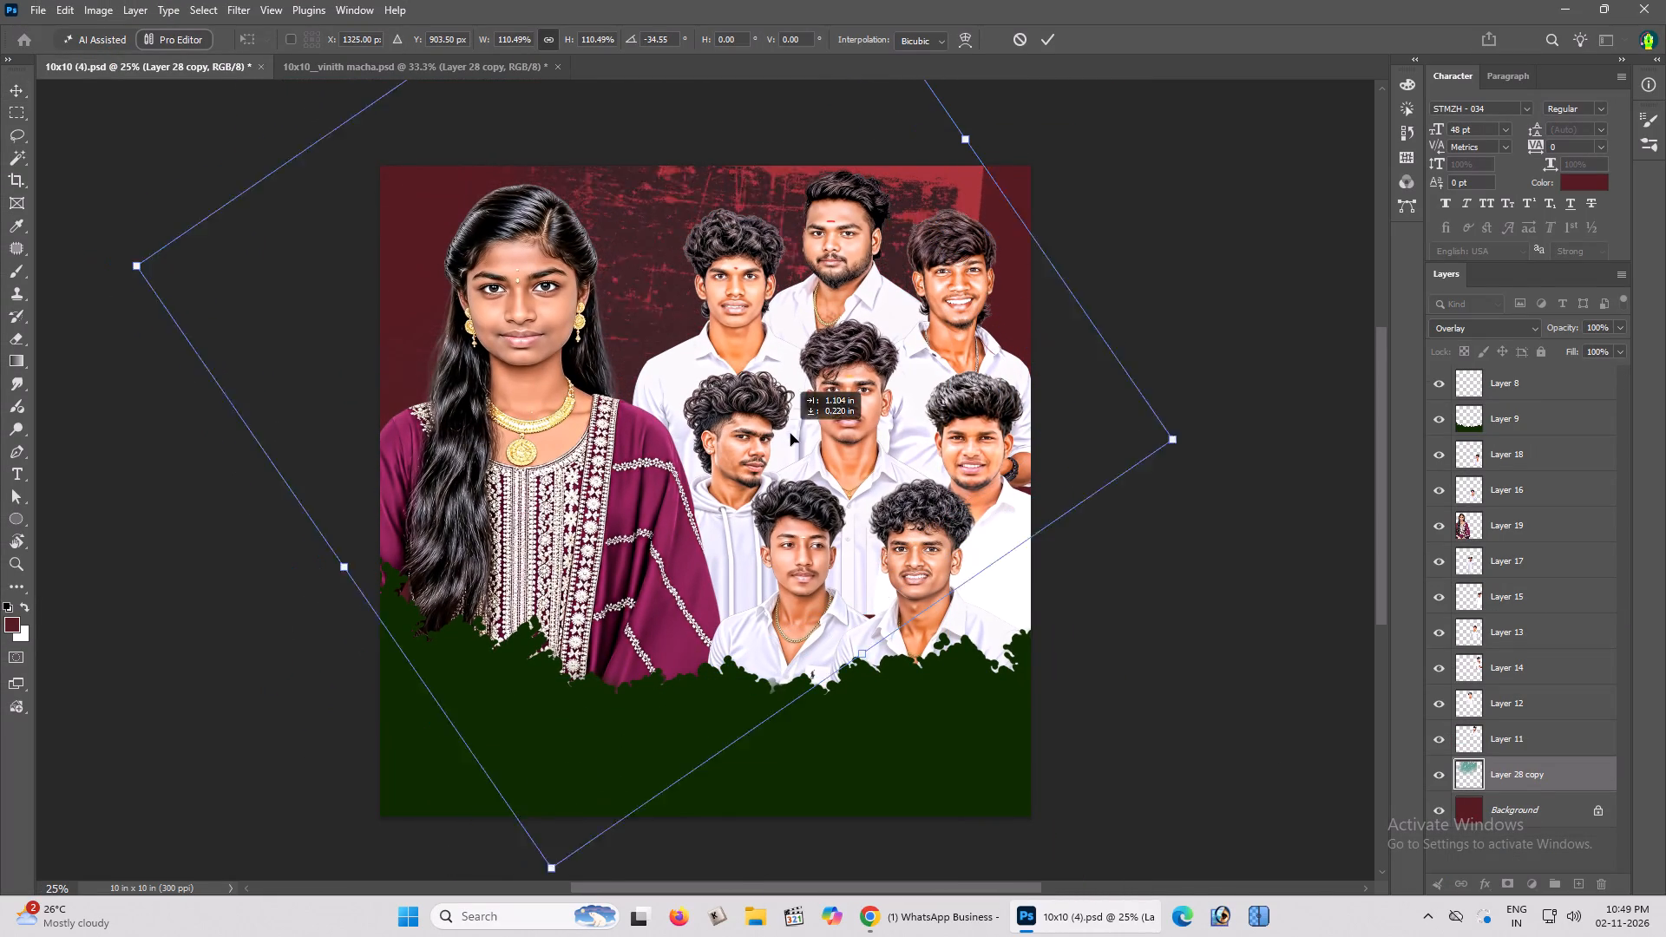
drag(790, 434, 820, 442)
drag(1126, 217, 1113, 181)
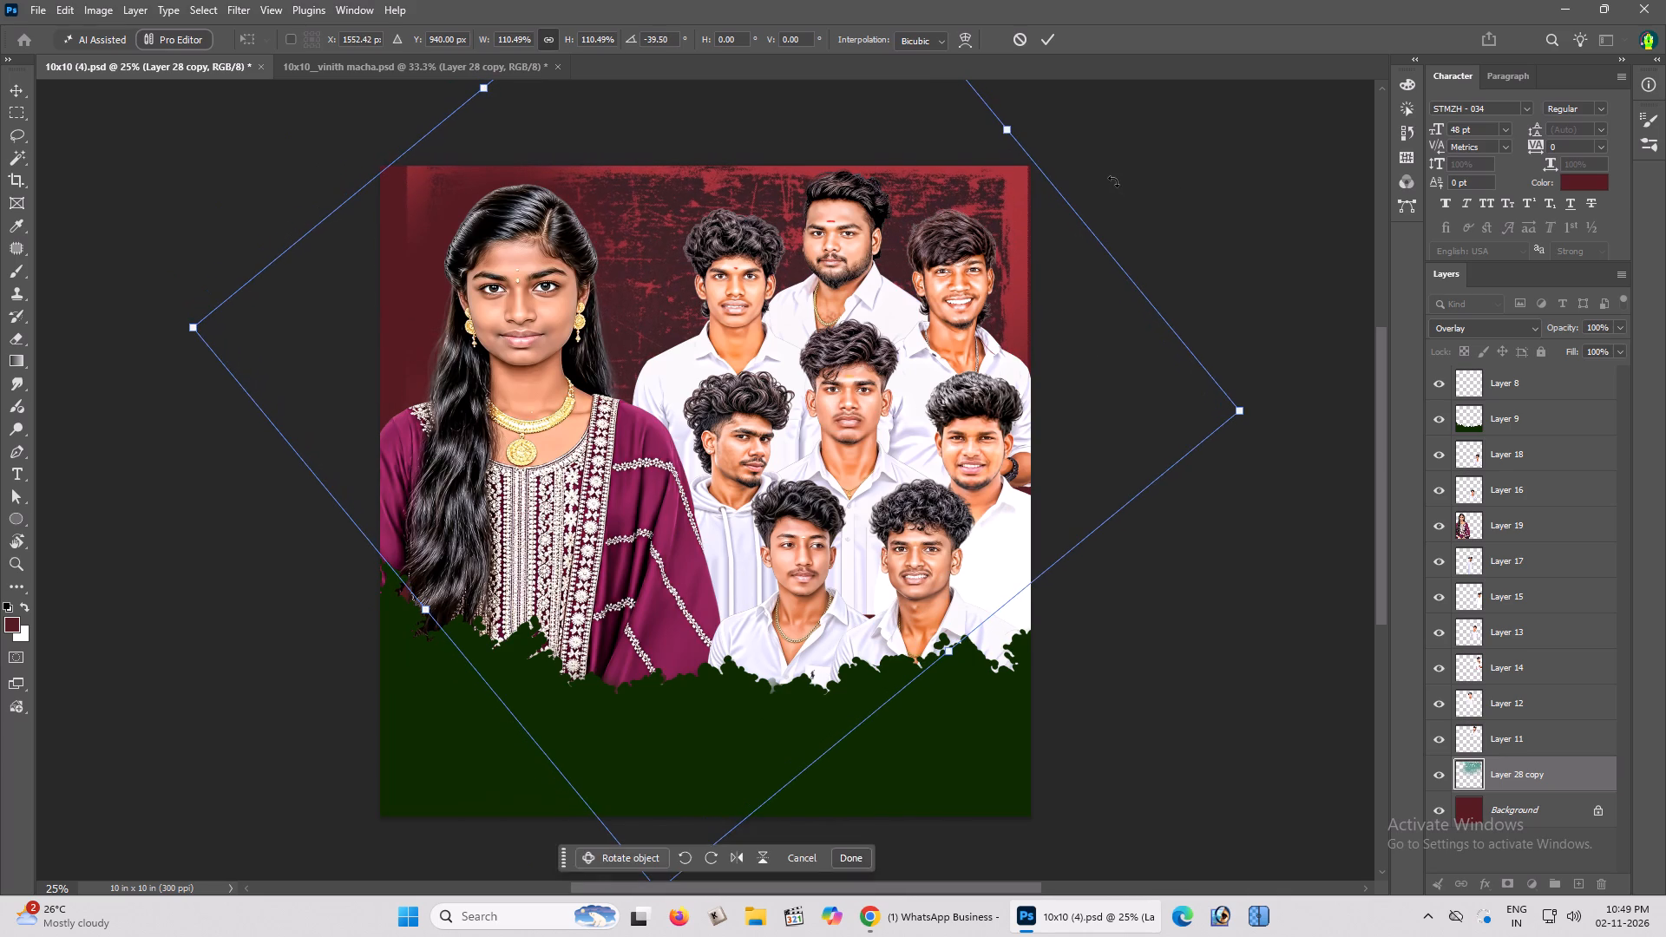
key(Return)
Move the overlay texture so its edges meet the upper and right edges of the canvas.
key(ctrl+plus)
key(space)
key(space)
key(space)
key(space)
key(space)
key(space)
key(space)
key(space)
key(space)
key(space)
drag(1113, 181, 1109, 200)
click(1109, 200)
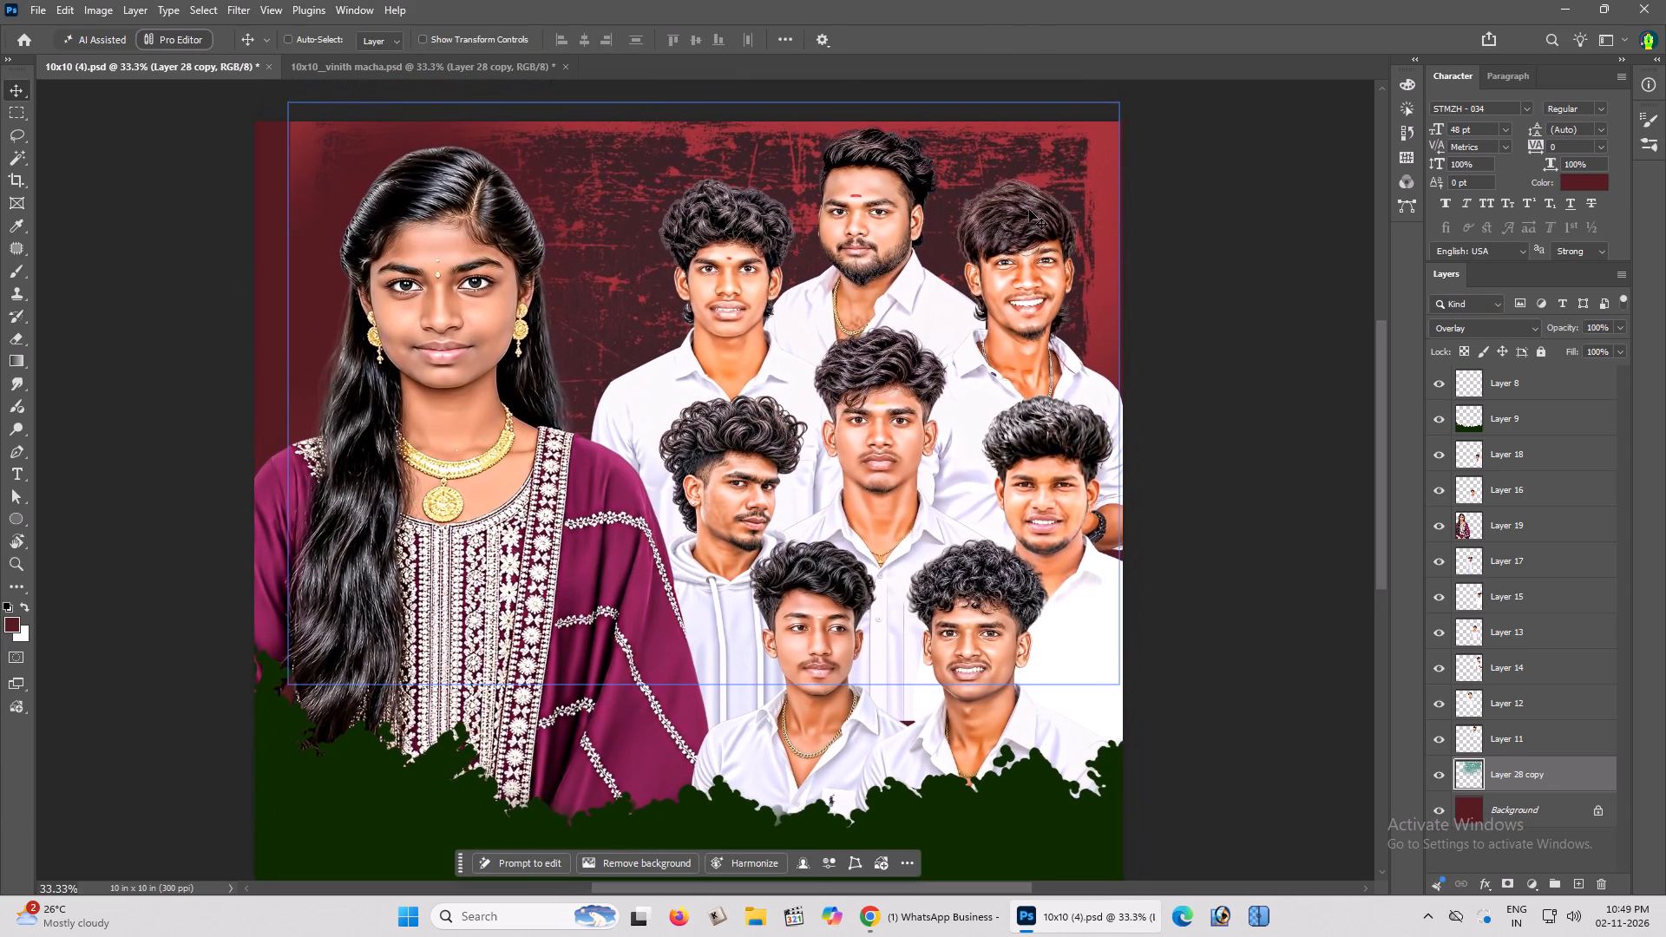
drag(1160, 168, 1166, 181)
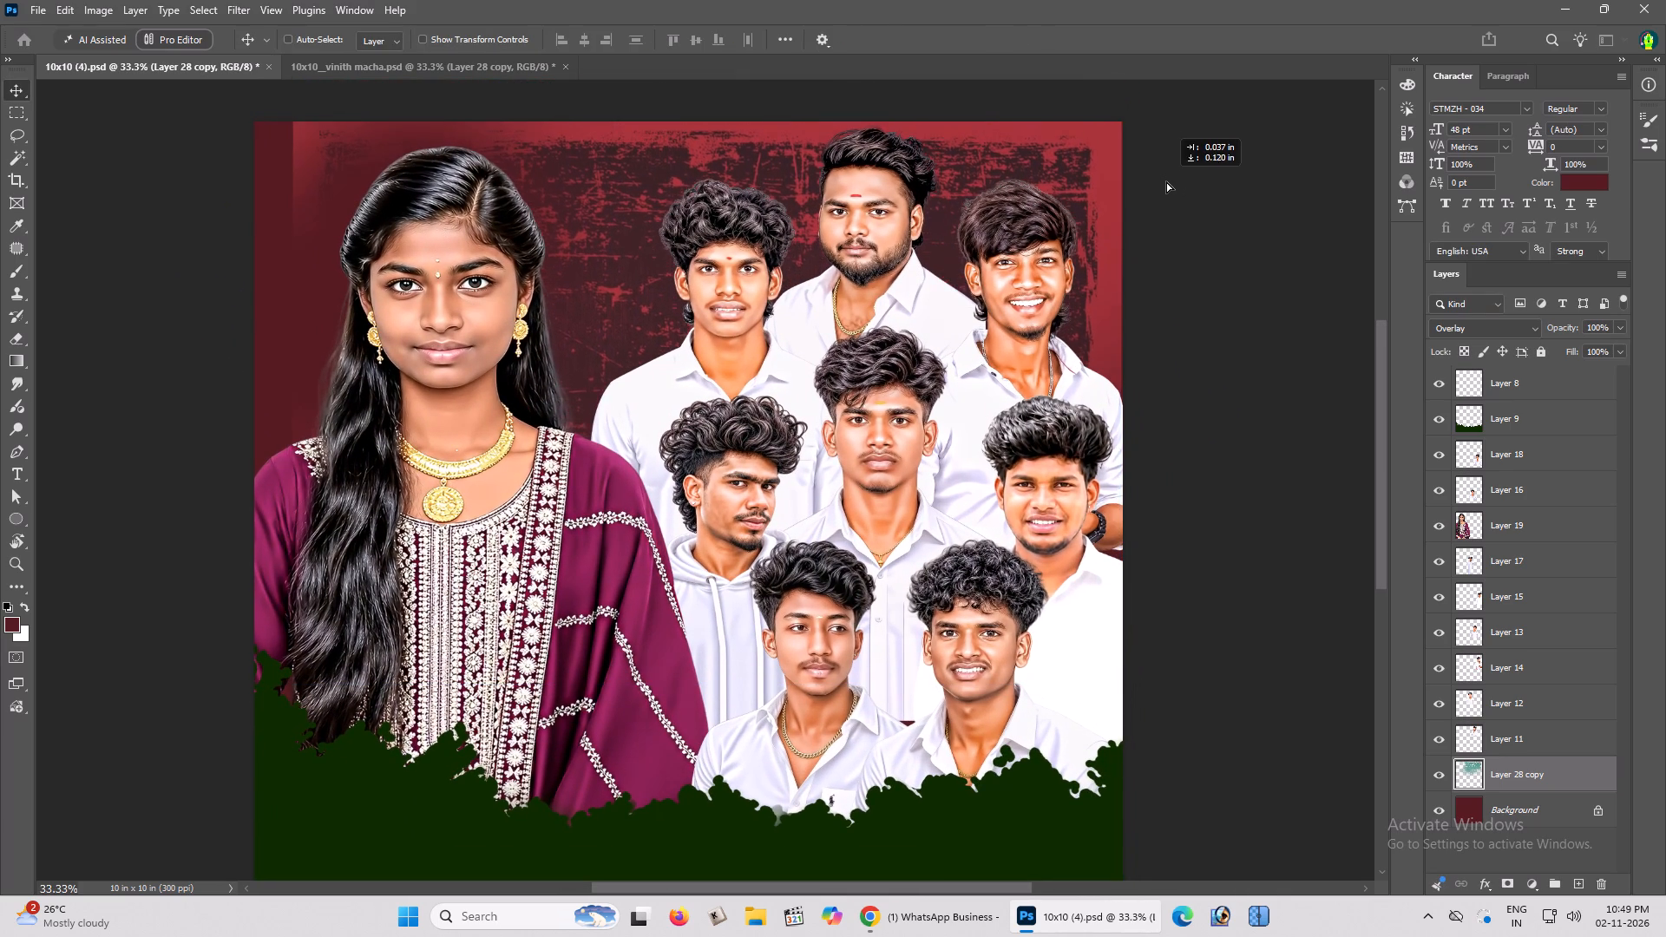
drag(1166, 181, 1166, 191)
key(Up)
key(Up)
key(Up)
key(Up)
key(Up)
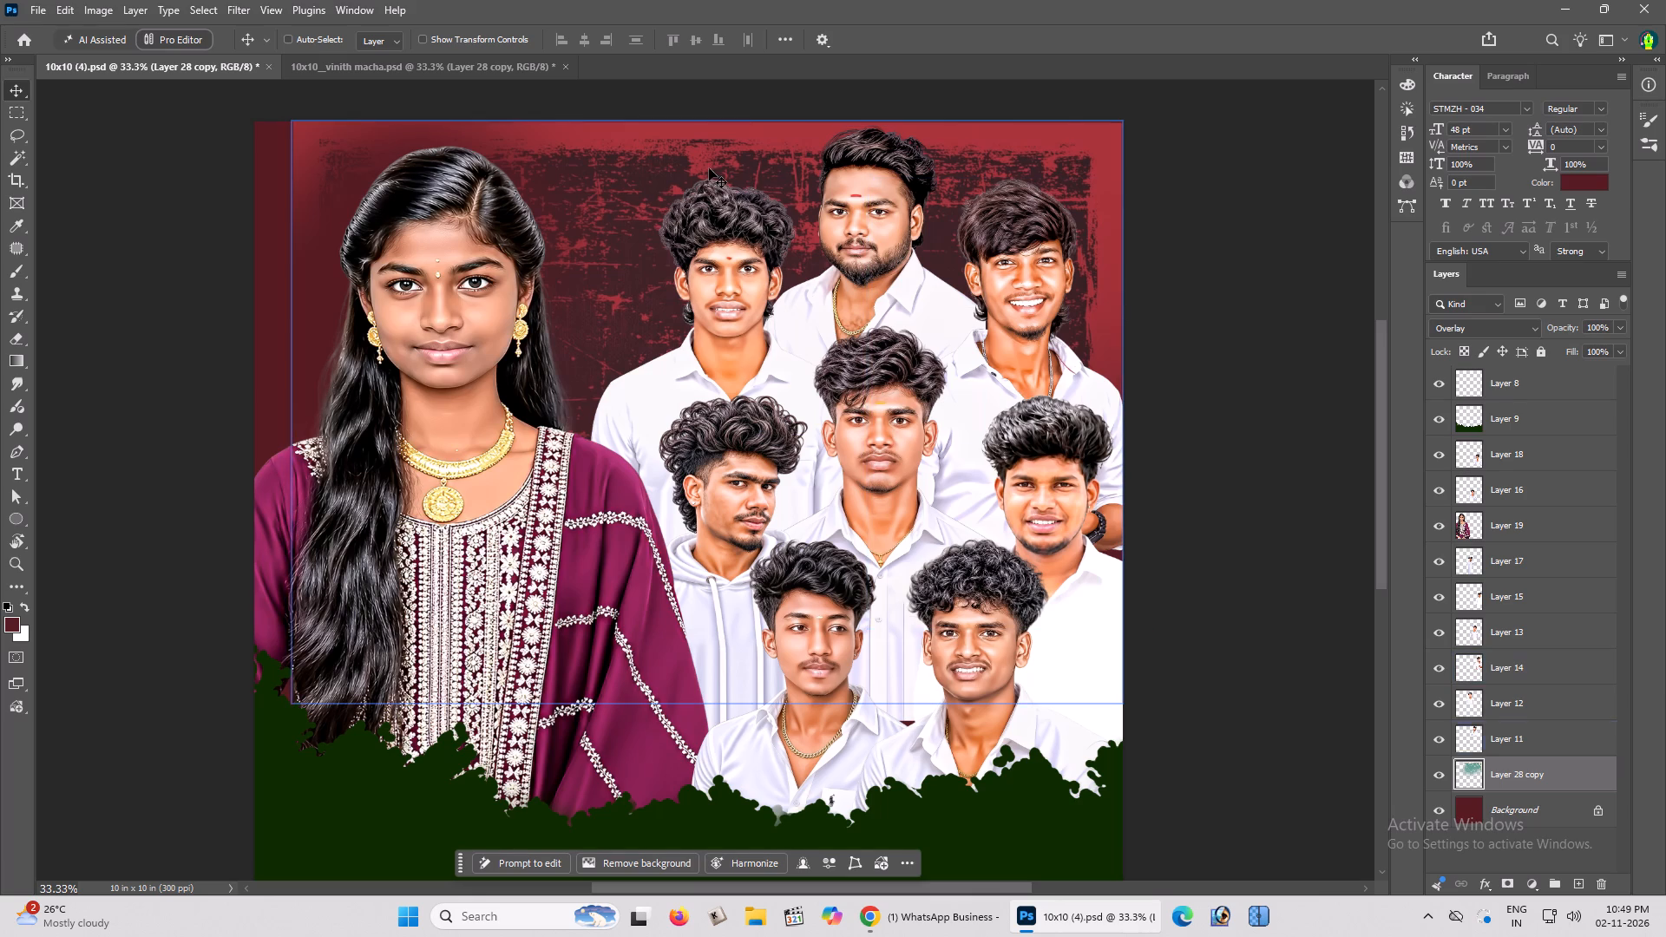
Cut away the left part of the overlay texture using a rectangular selection about 5.3 in wide.
key(m)
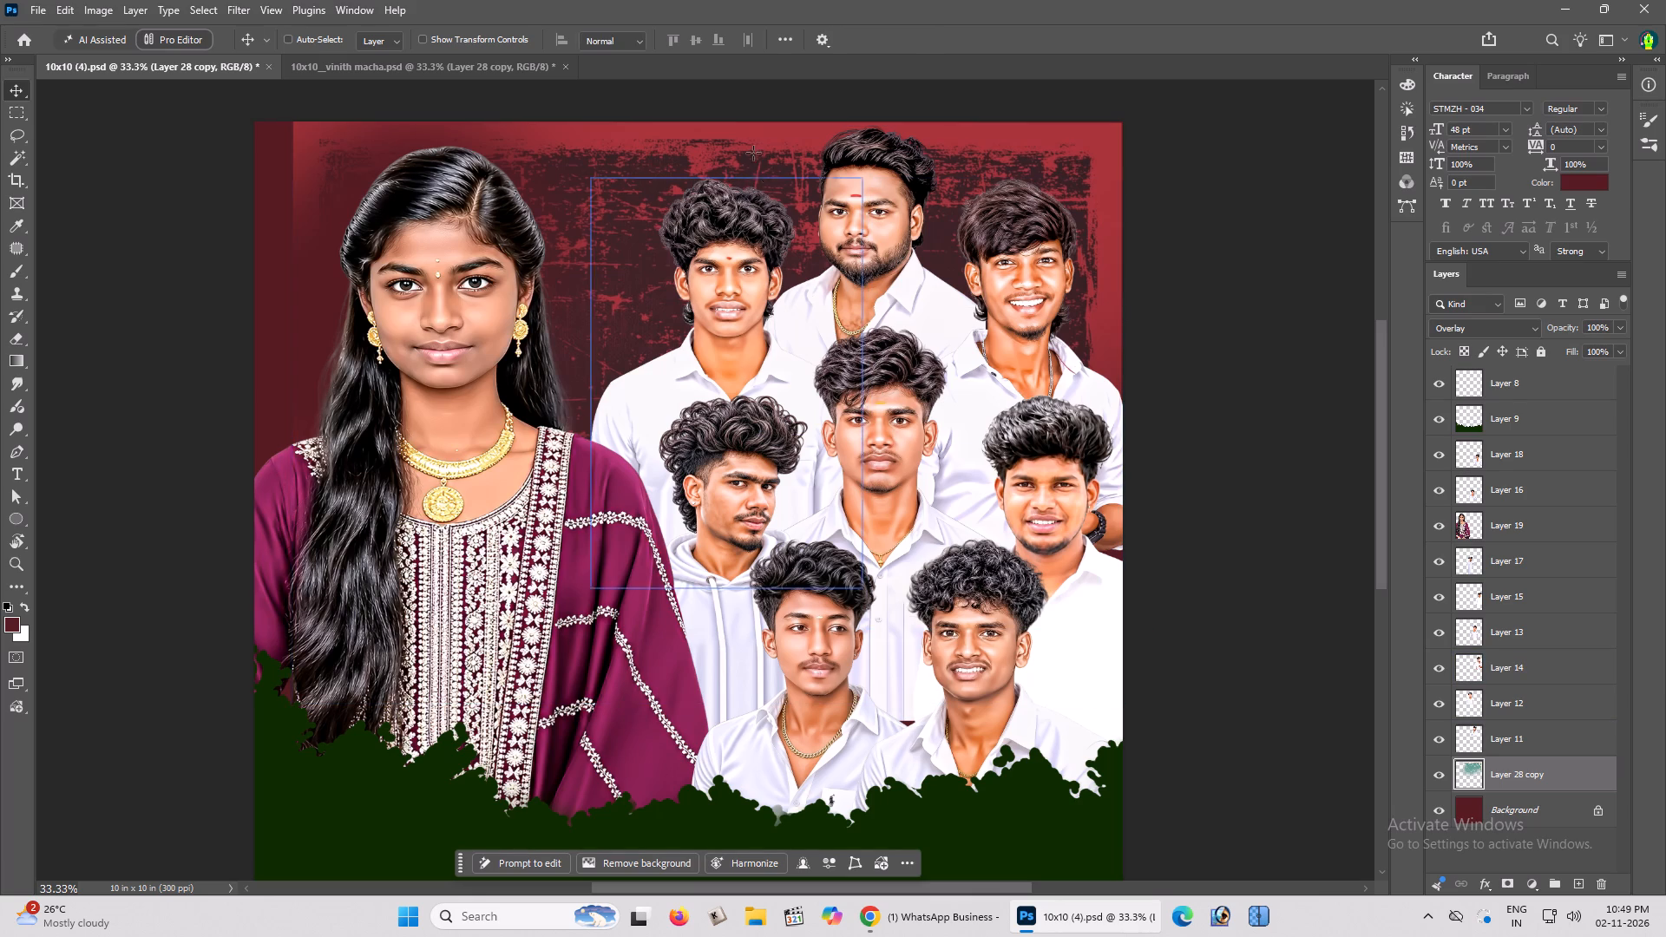
drag(717, 110, 216, 881)
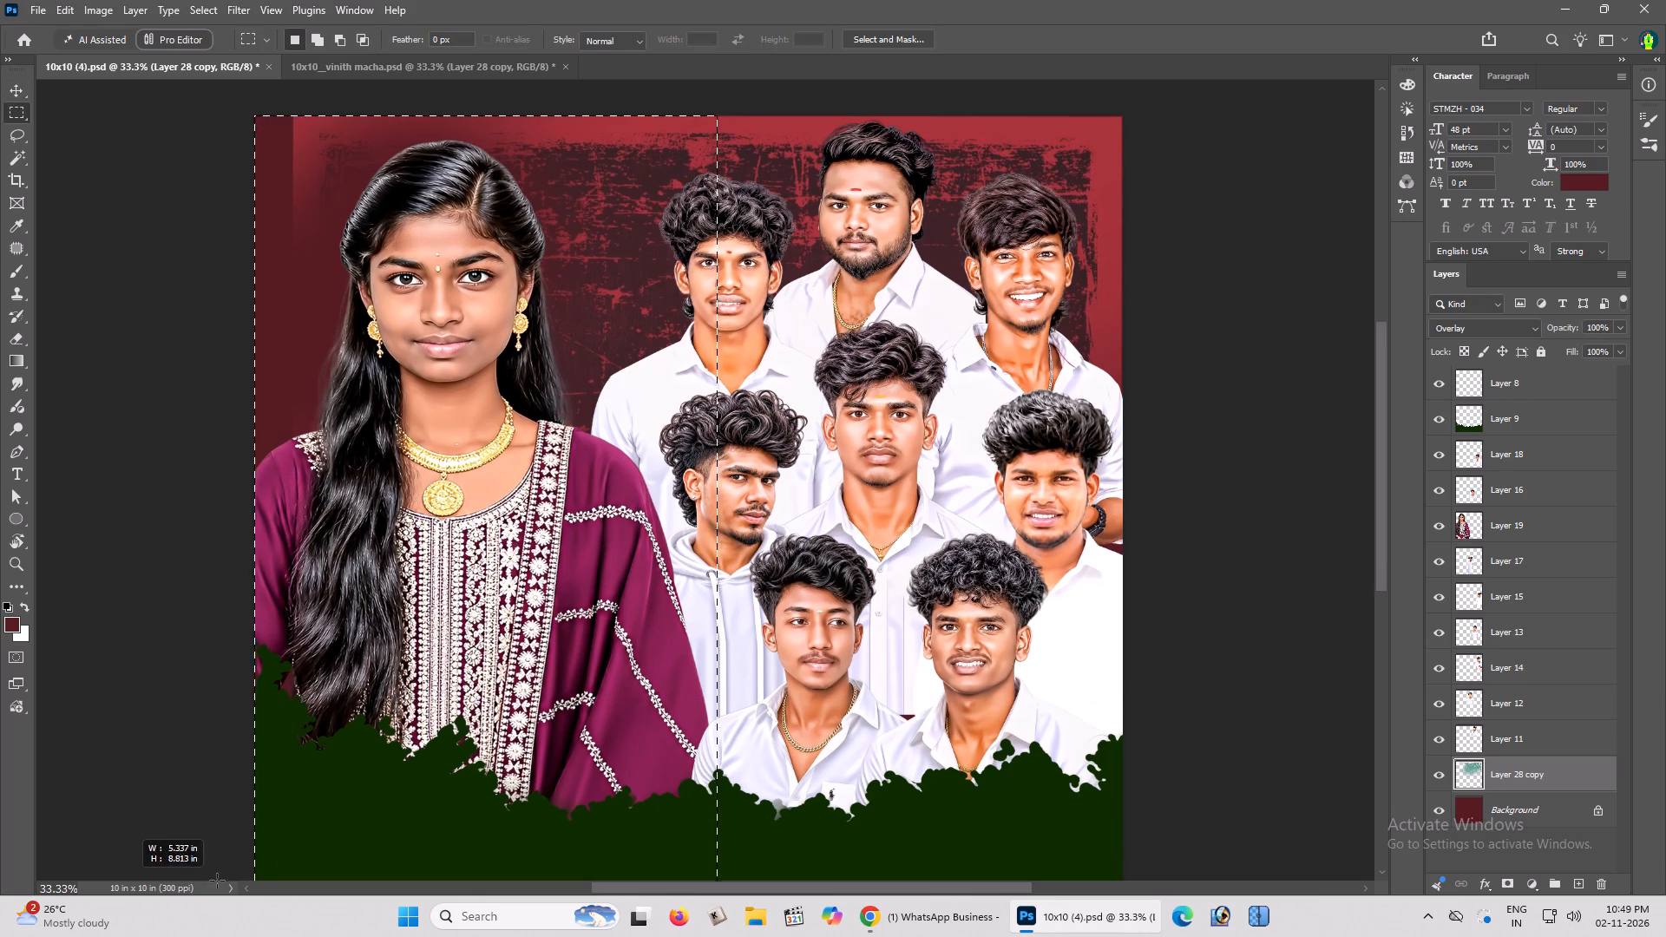
key(ctrl+x)
Duplicate the remaining texture, flip the copy horizontally, and move it to the left edge of the canvas.
key(v)
key(ctrl+j)
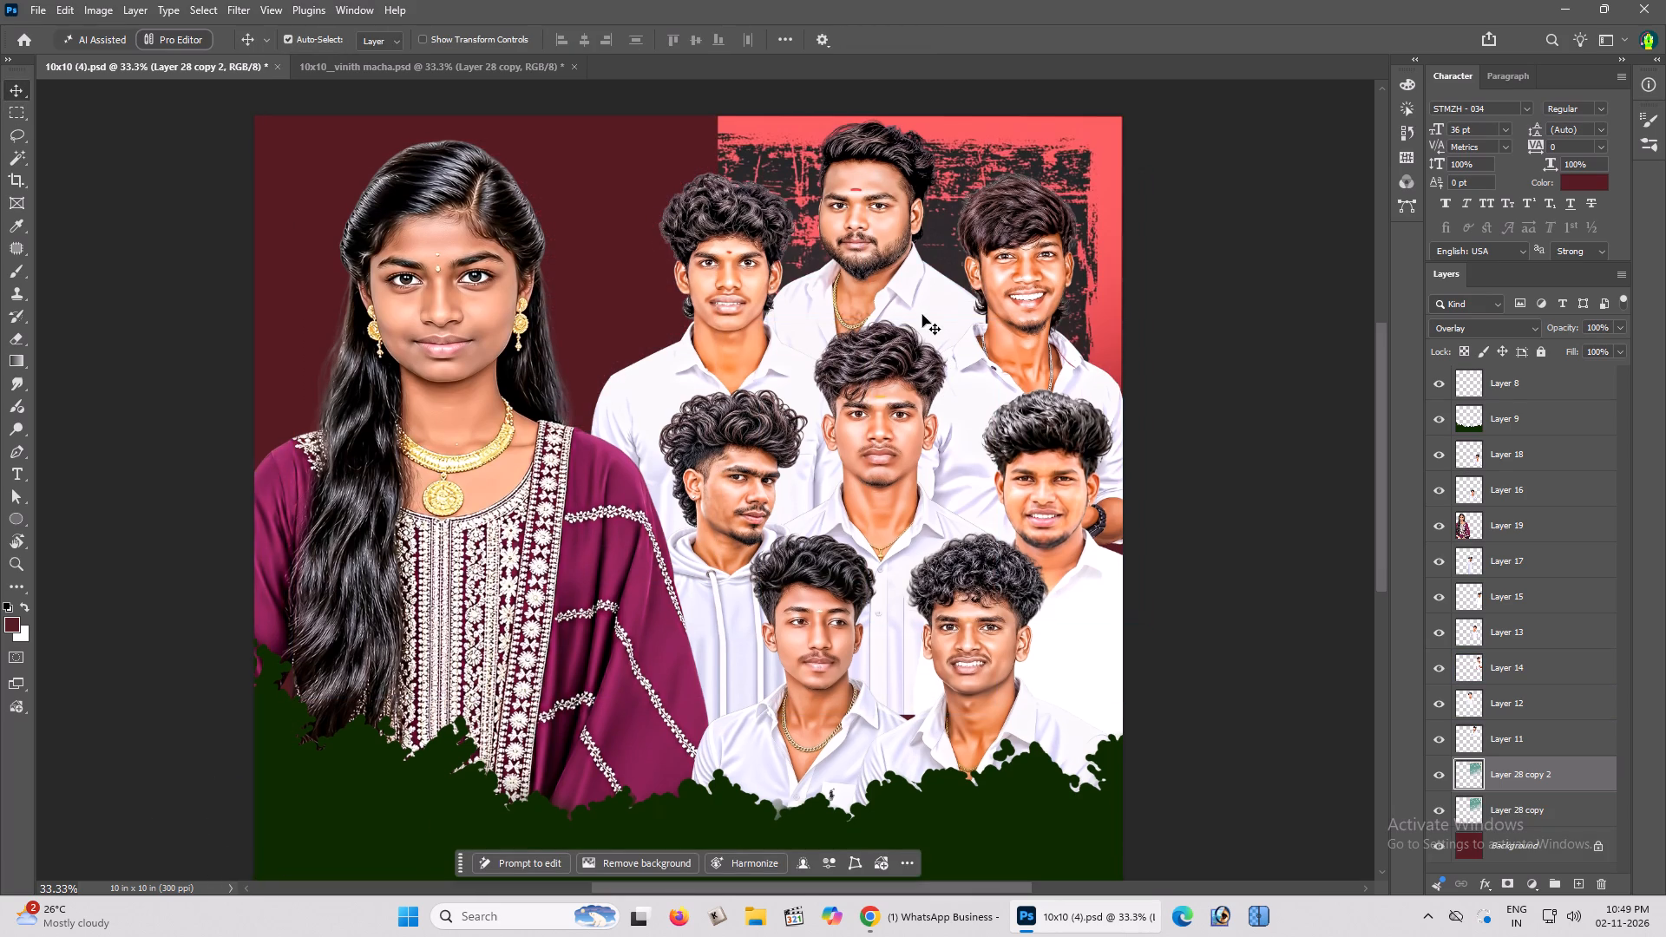
key(ctrl+t)
ctrl+right_click(925, 318)
click(960, 687)
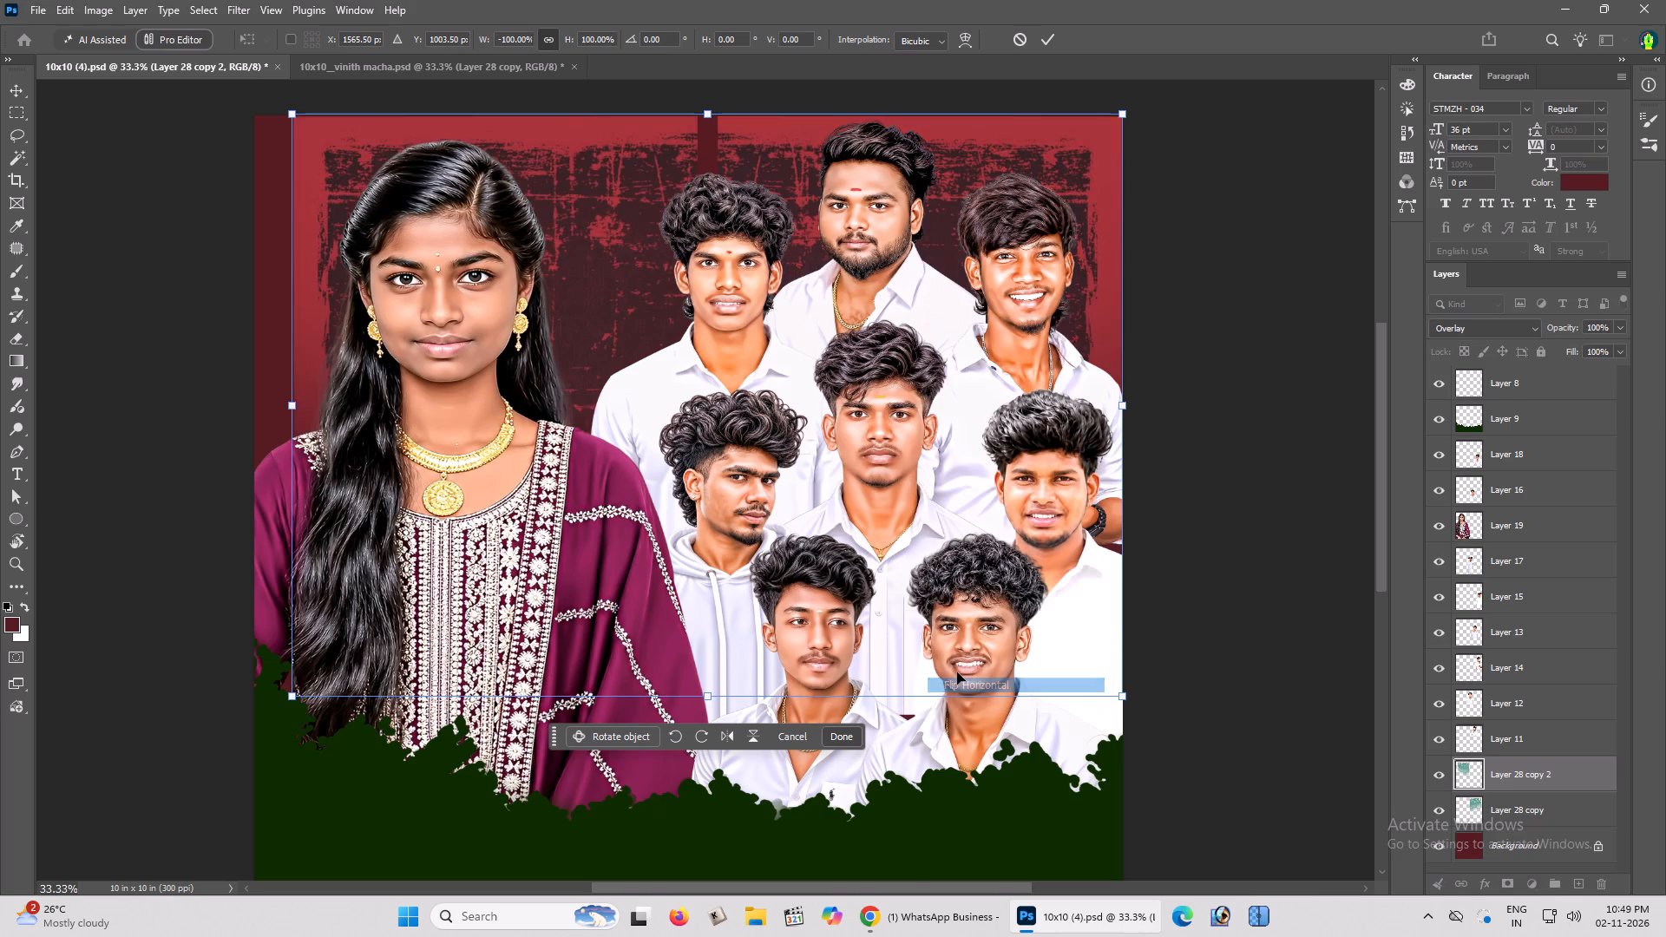
key(Return)
drag(710, 384, 669, 383)
key(ctrl+t)
key(Return)
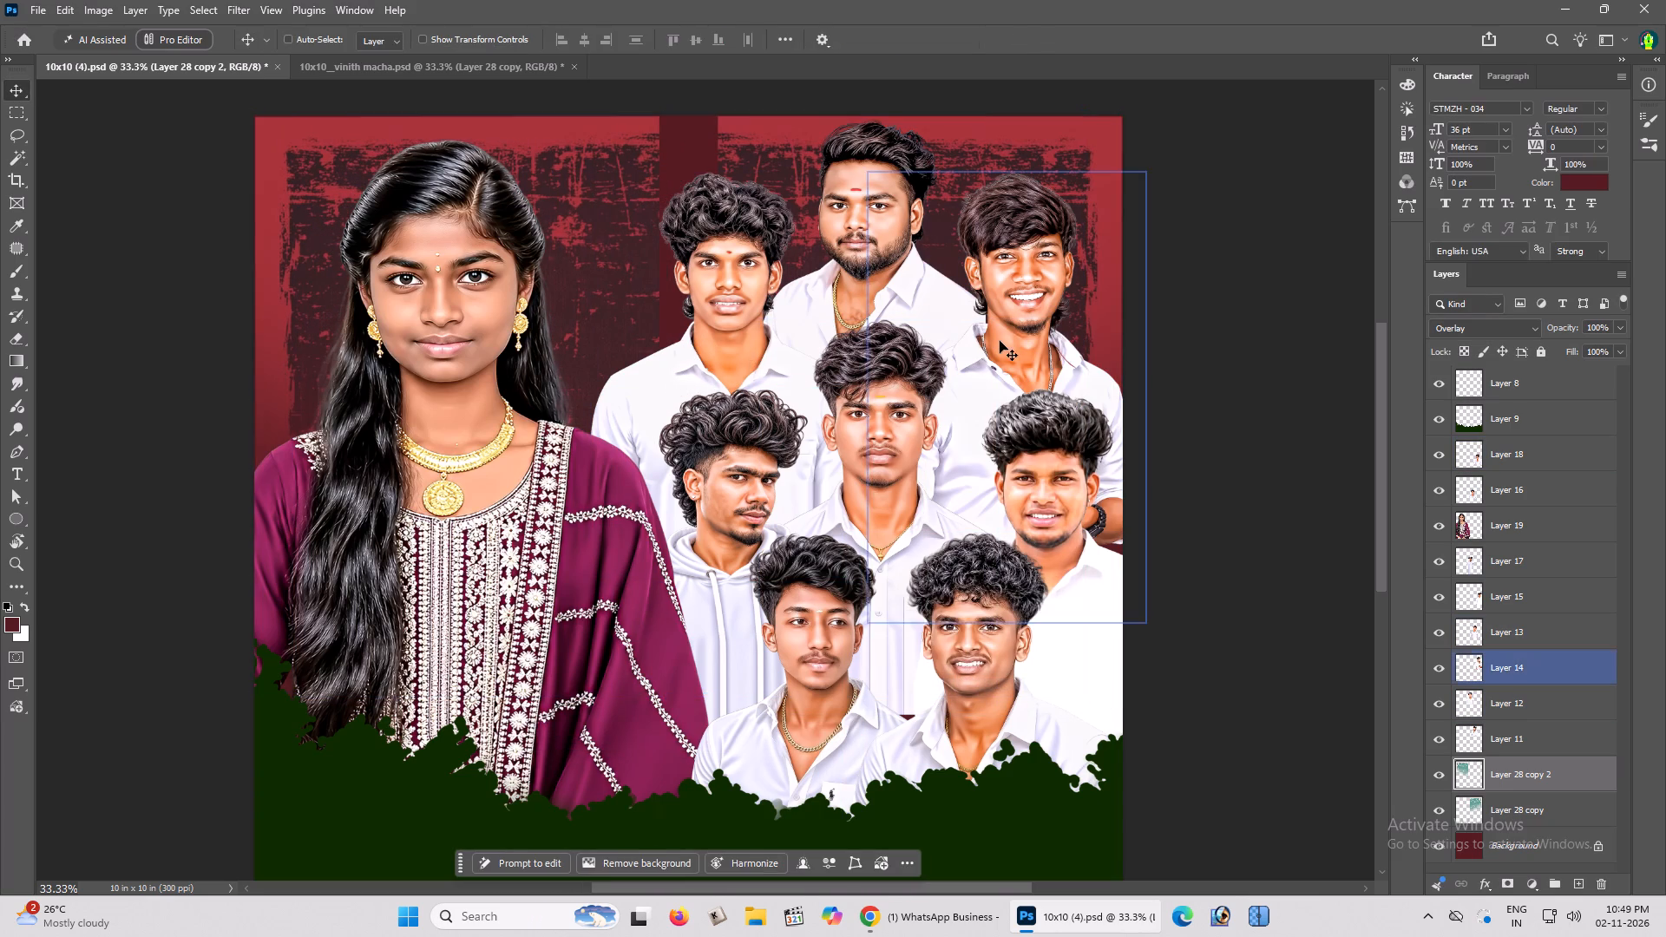
Stretch the flipped texture copy horizontally toward the right to narrow the gap between the two halves.
scroll(943, 315, up, 2)
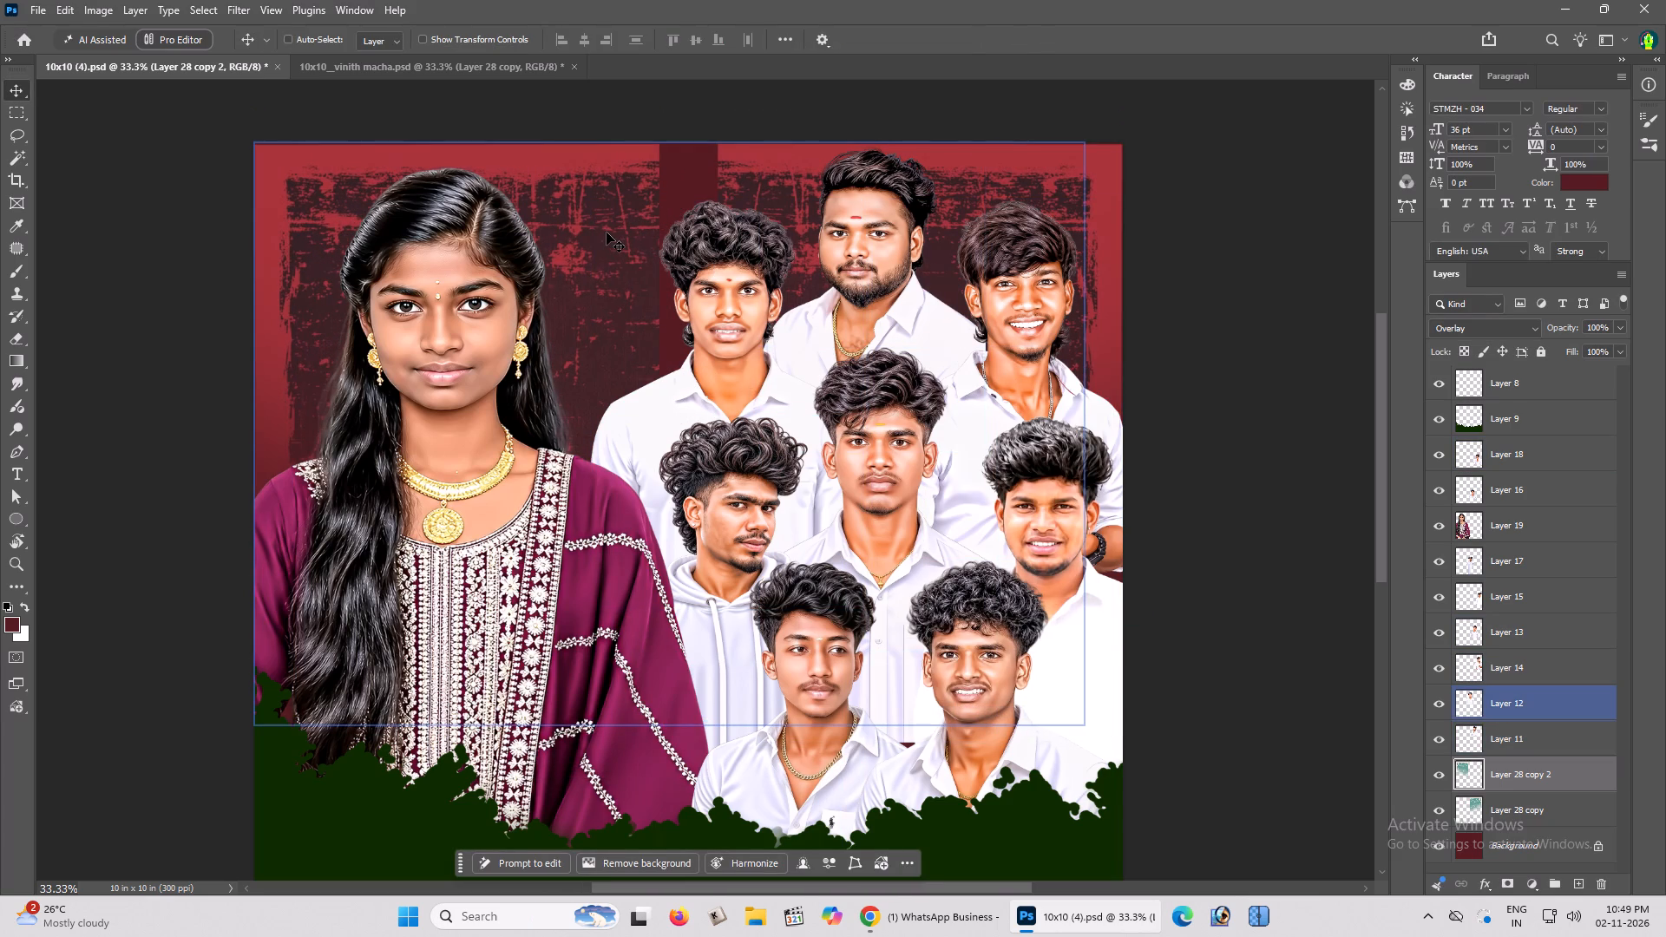
key(ctrl+t)
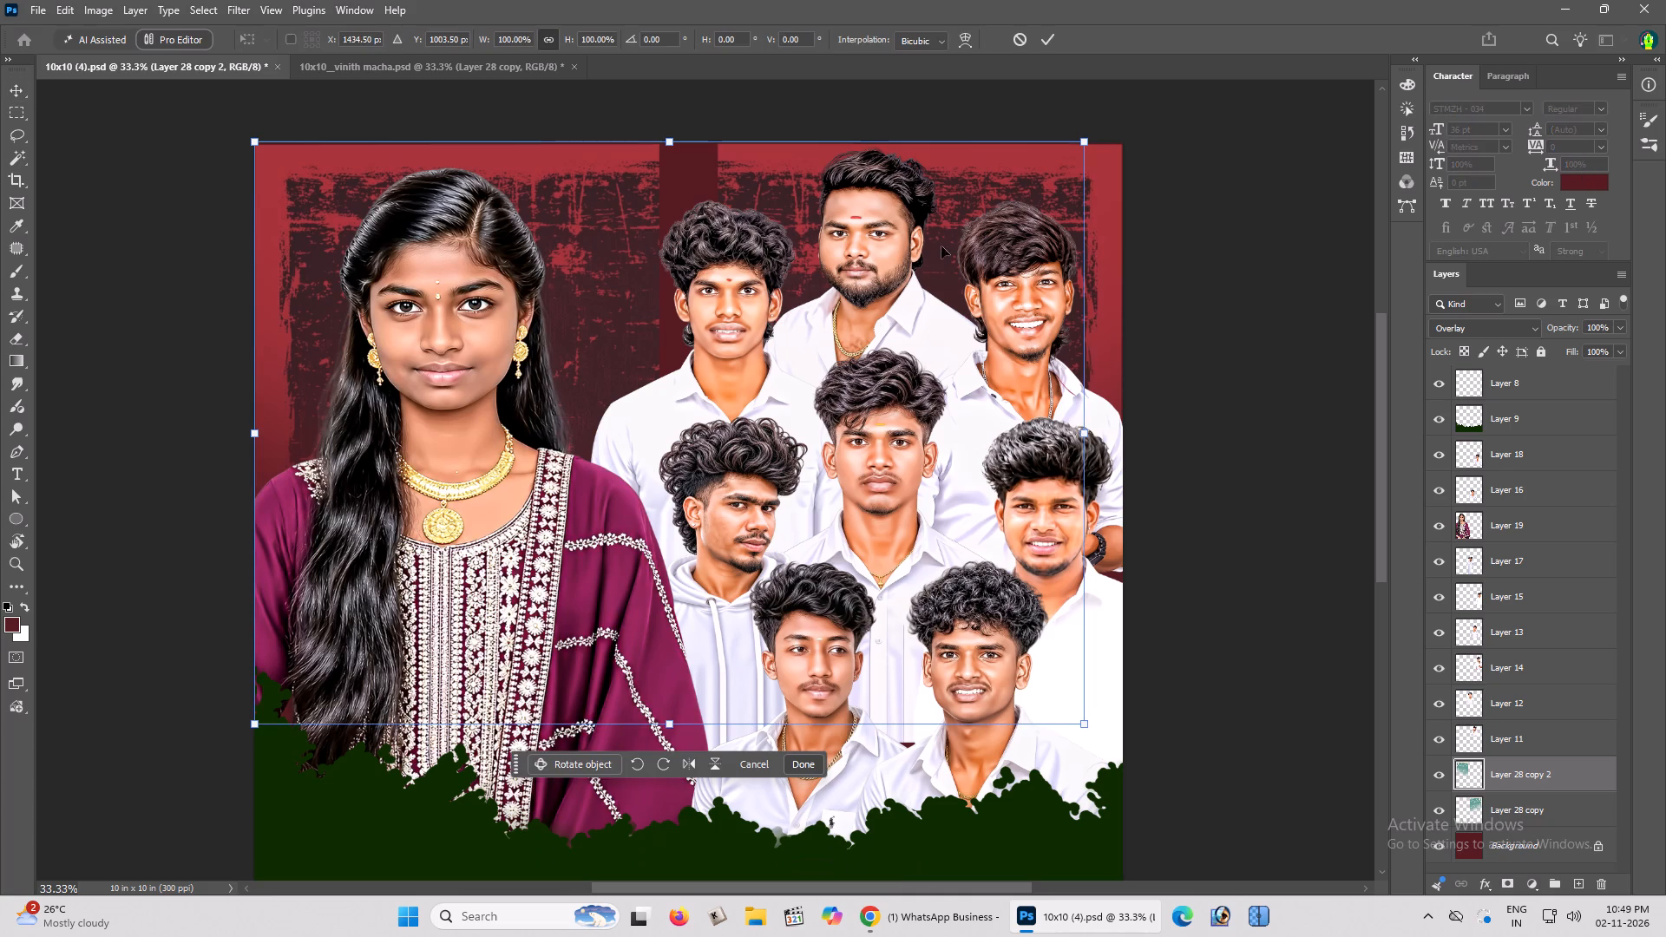
shift+click(1084, 337)
drag(1086, 338, 1122, 338)
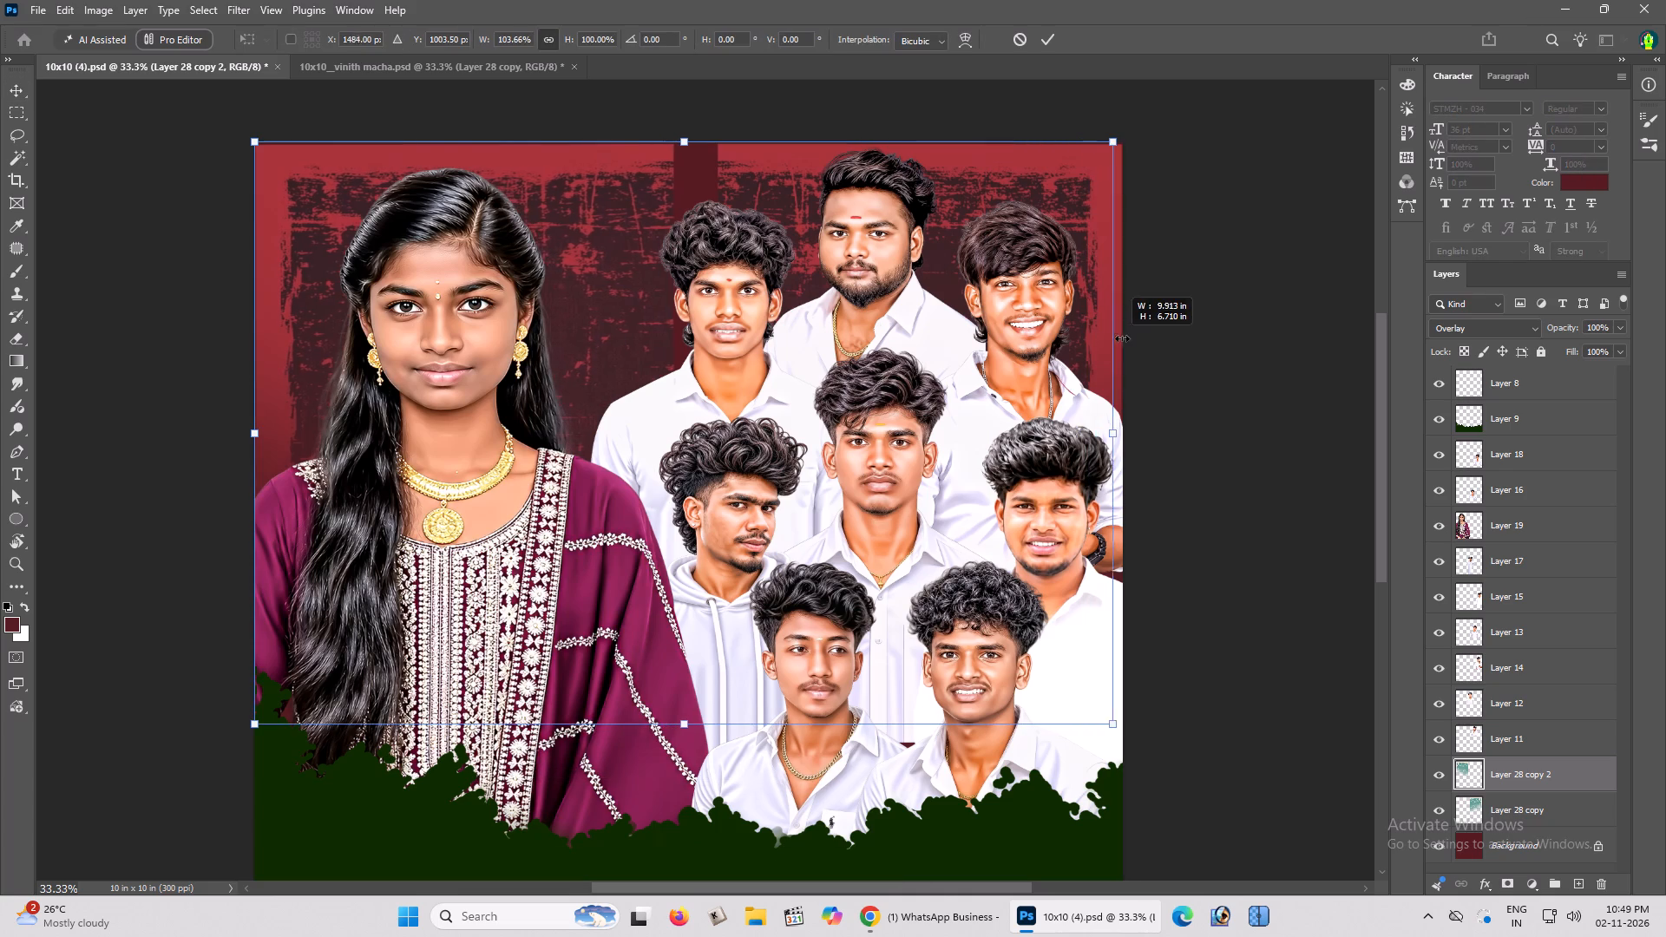
drag(1122, 338, 1162, 343)
key(Return)
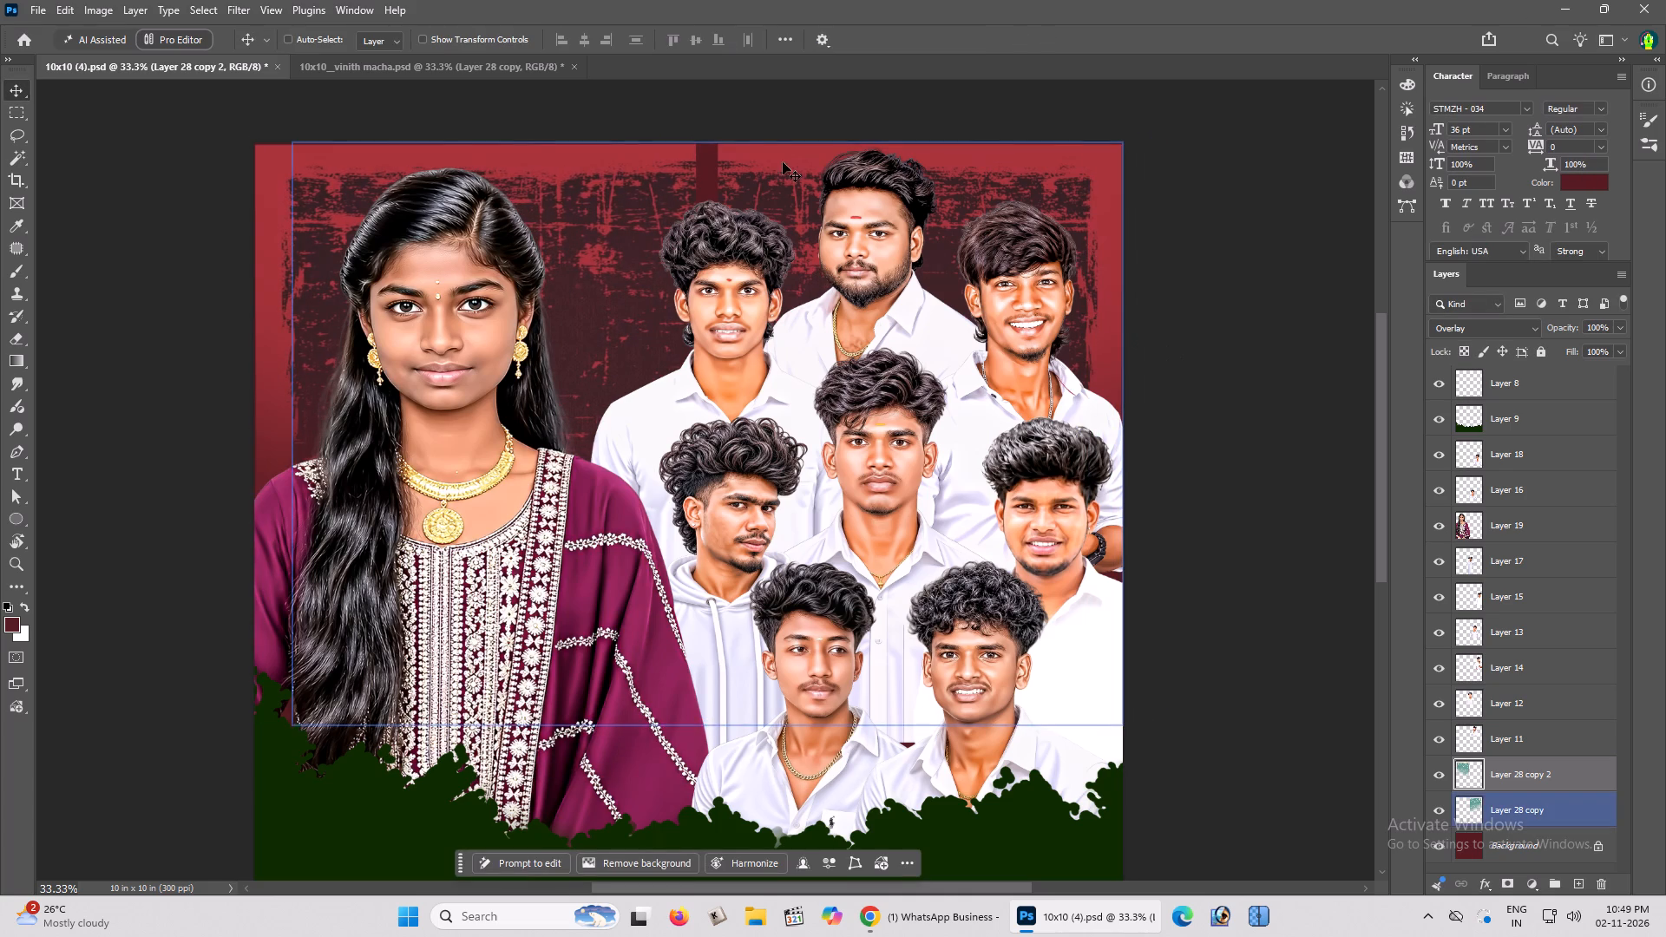
Stretch the original Layer 28 copy texture leftward to about 105.7% width to close the middle gap.
right_click(783, 162)
click(798, 174)
key(ctrl+t)
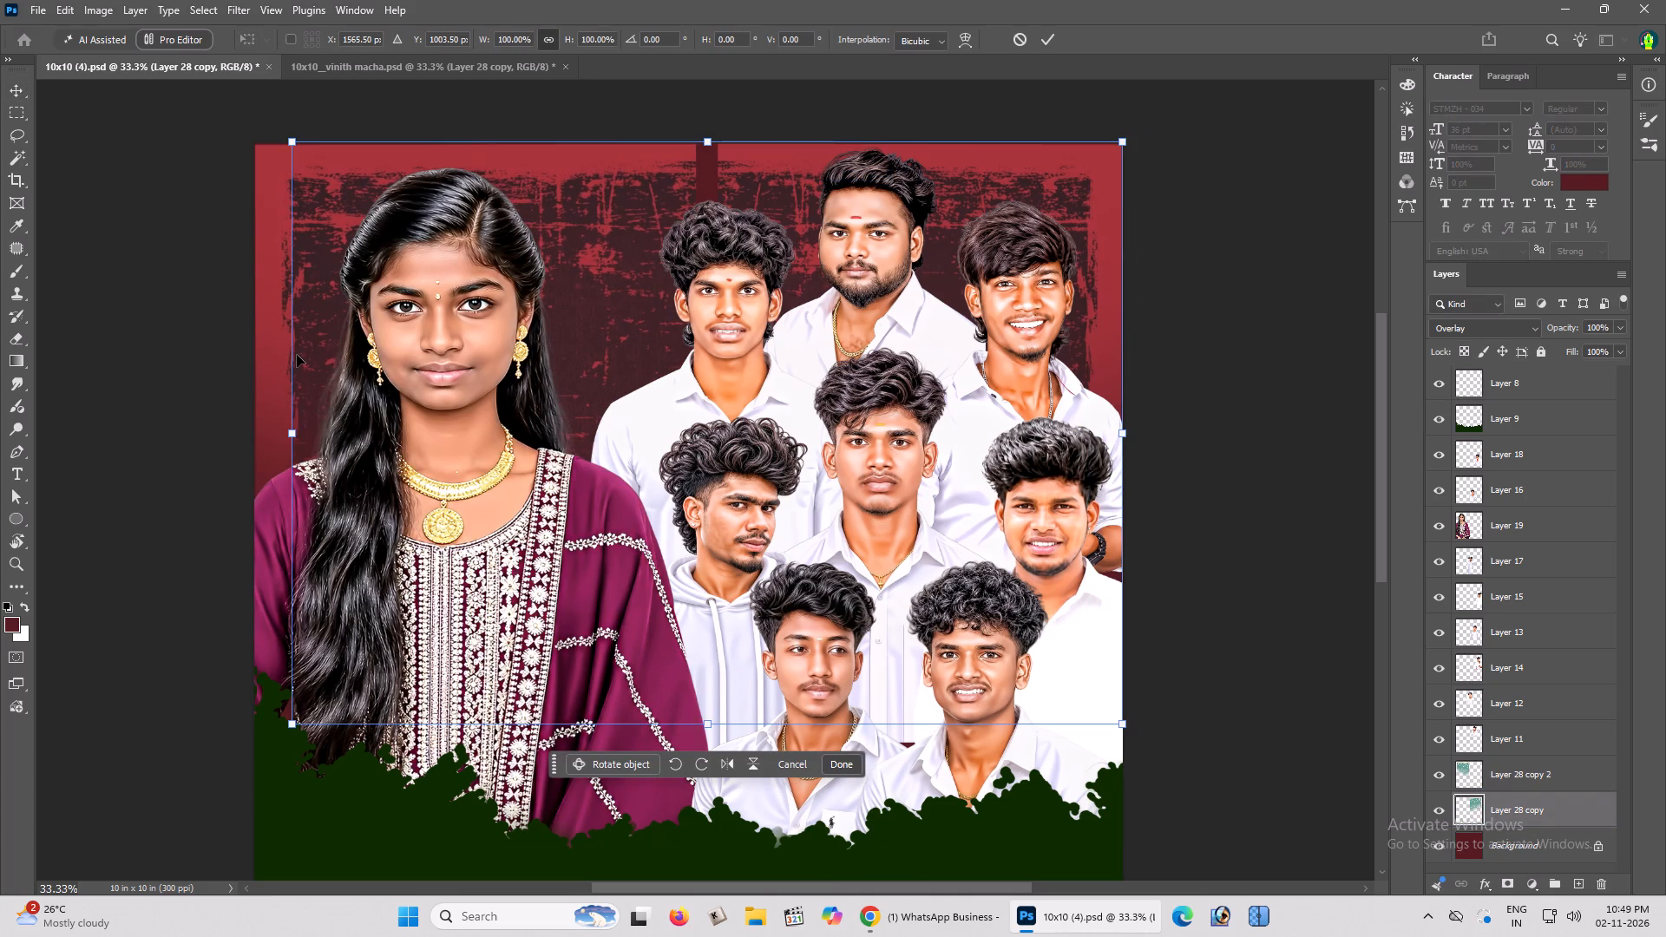
shift+drag(292, 355, 256, 363)
key(ctrl+z)
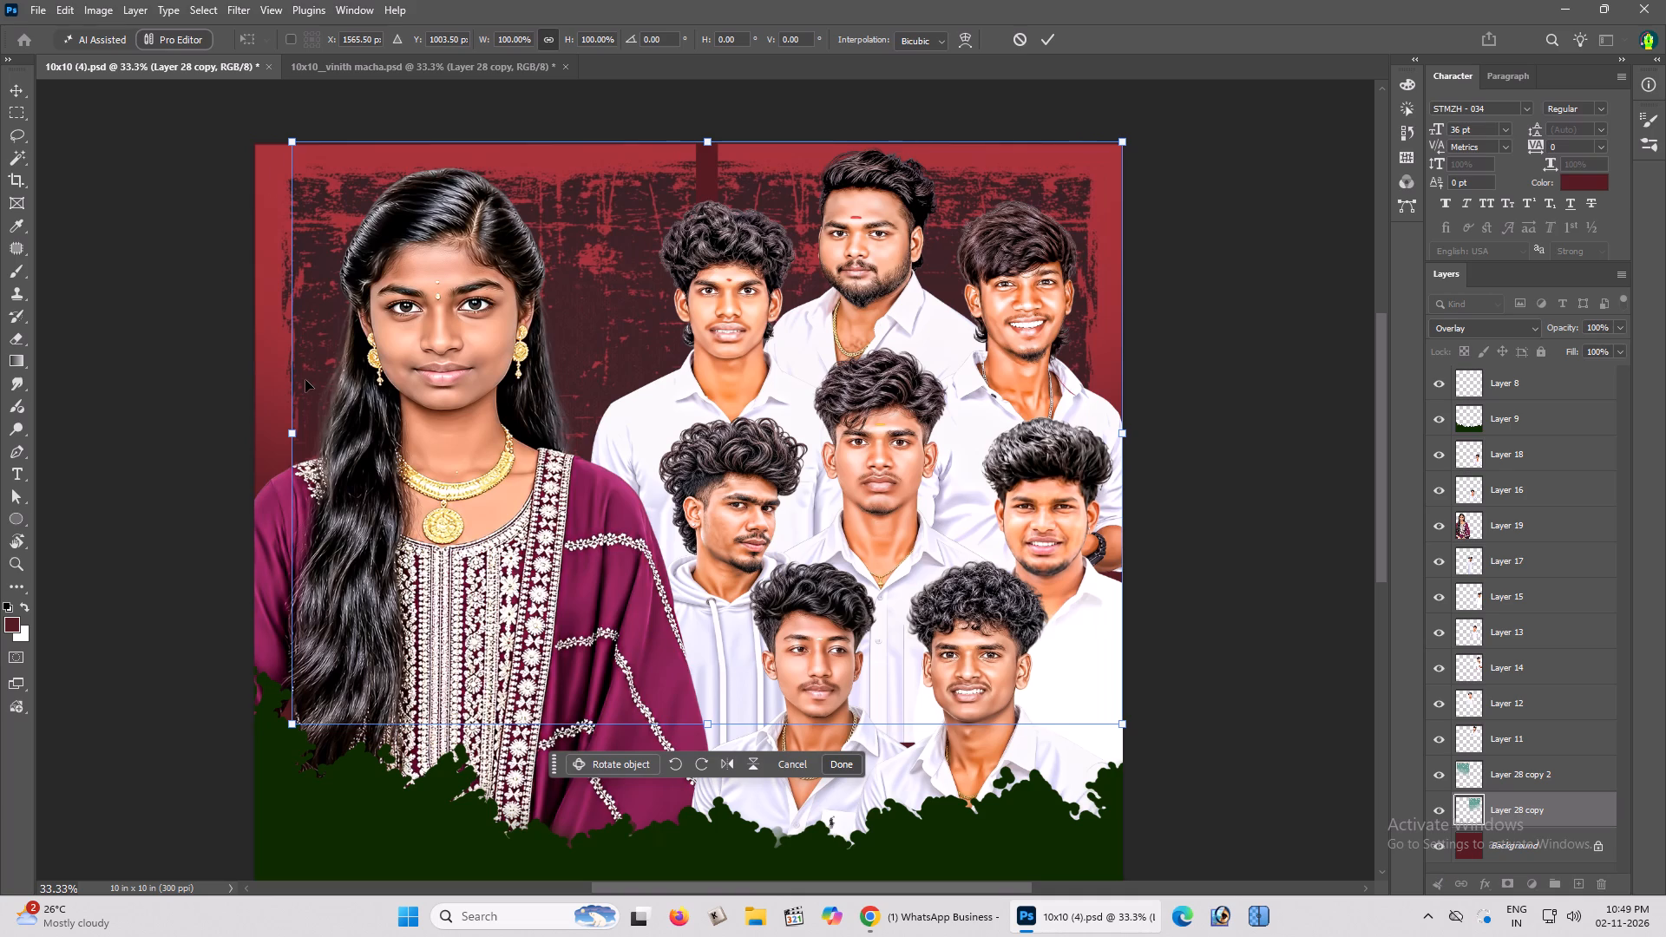
shift+drag(290, 380, 254, 380)
shift+drag(251, 378, 241, 377)
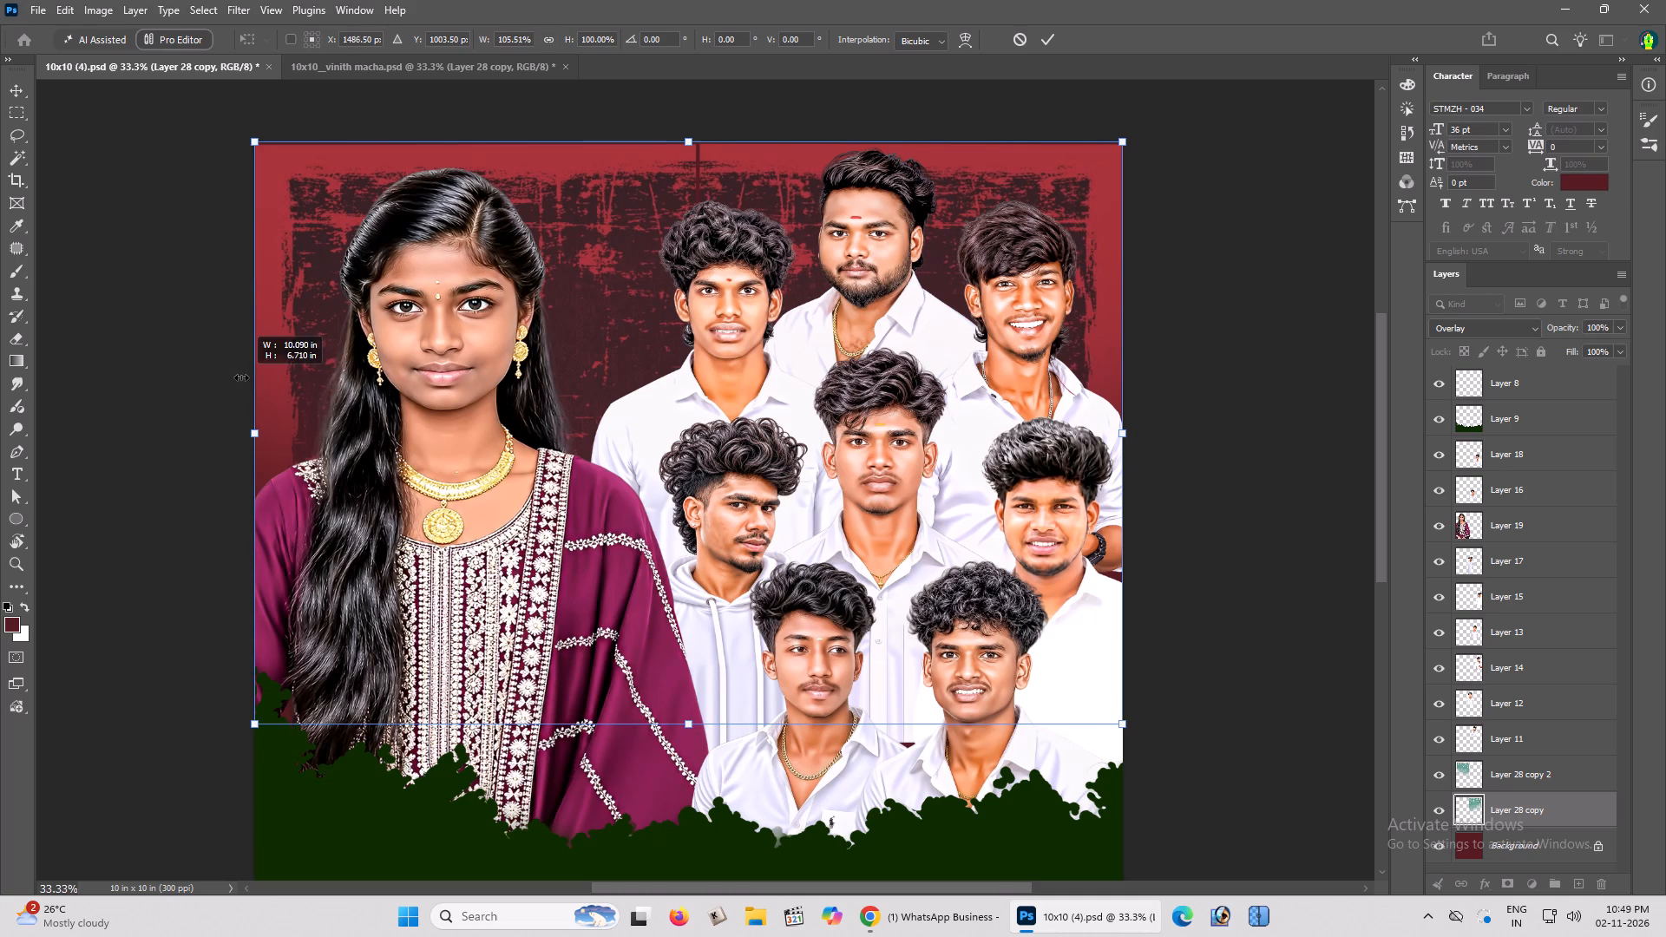
shift+drag(241, 377, 240, 377)
shift+click(241, 377)
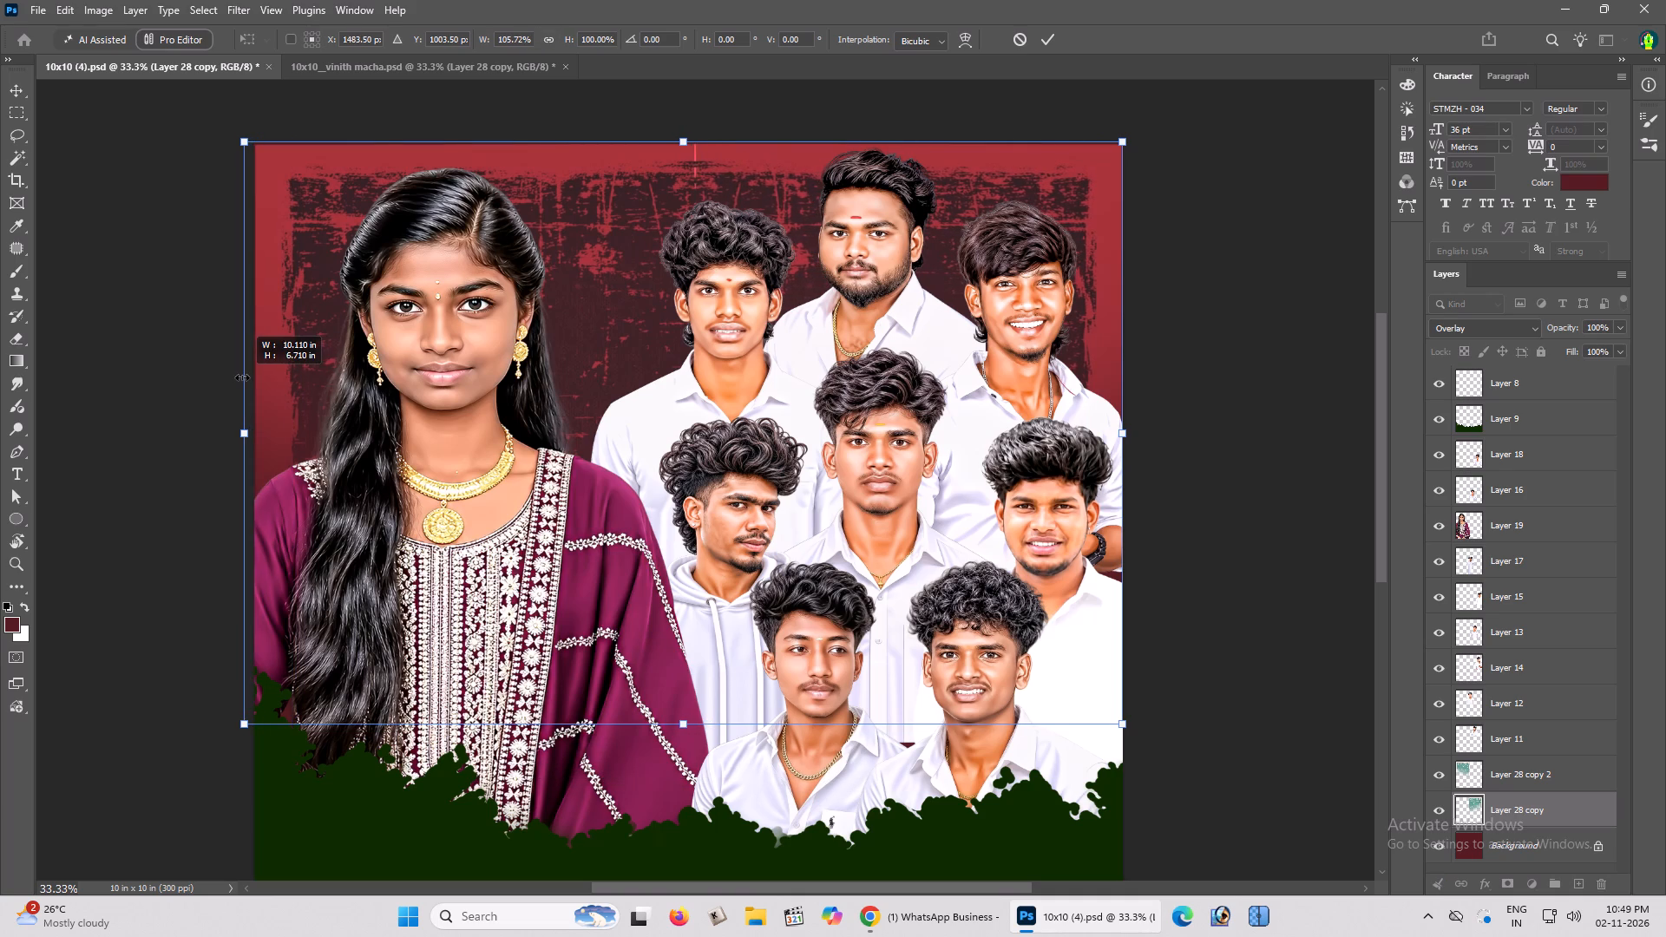
key(Return)
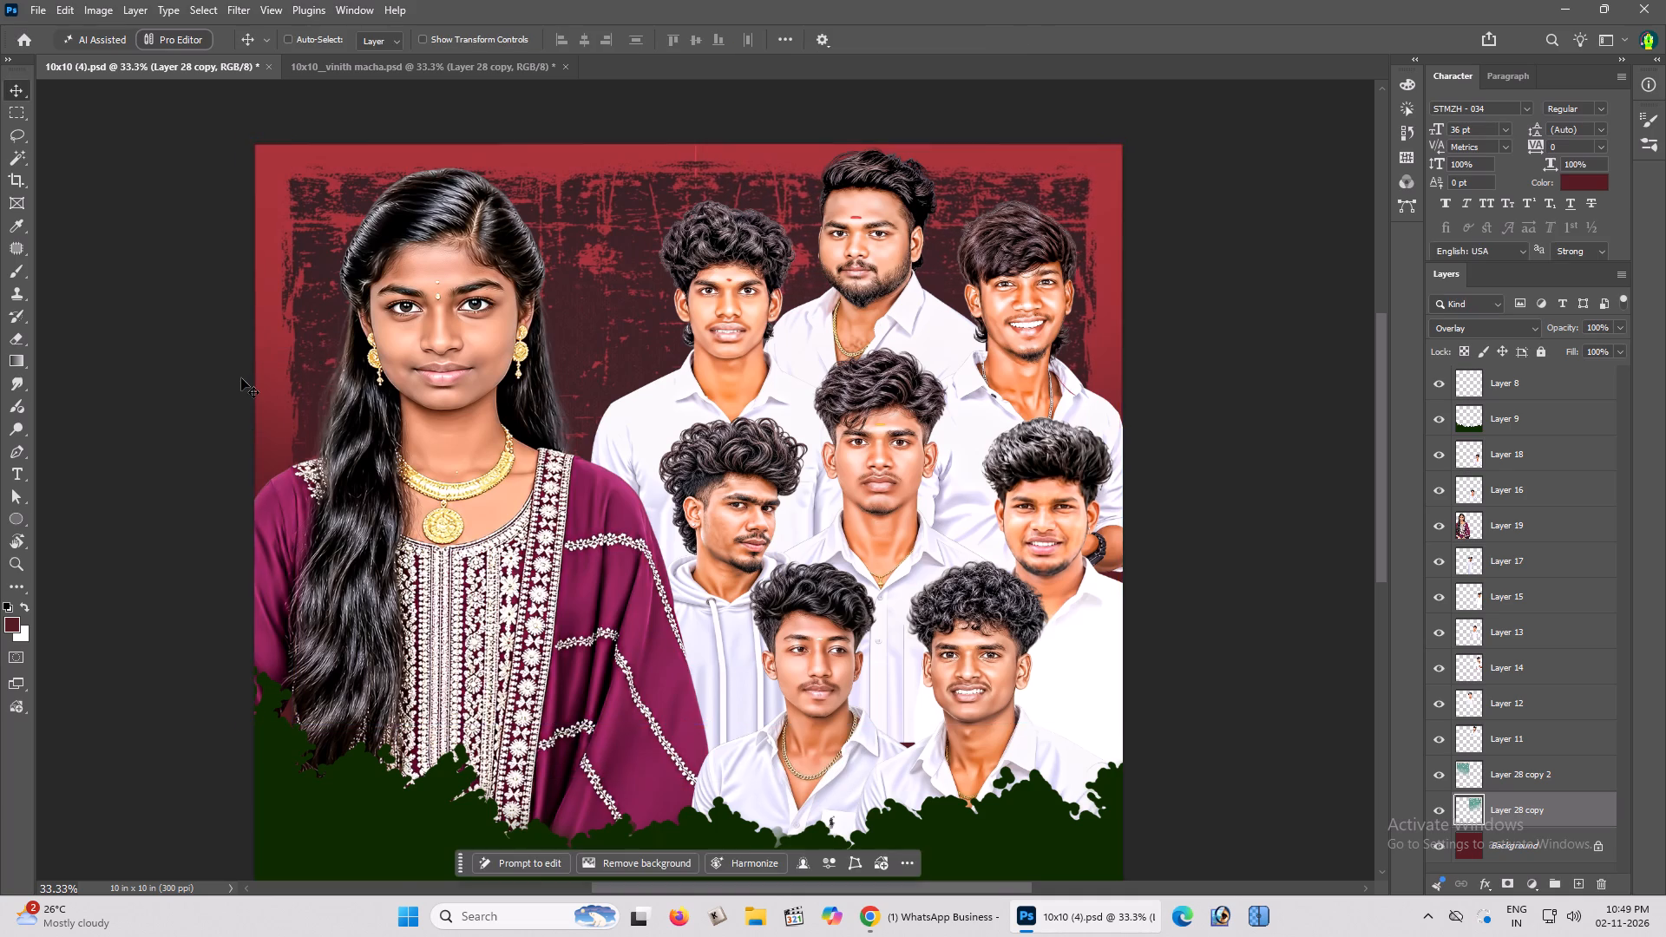
Examine the join between the two texture halves up close and the overall backdrop with the panels hidden.
key(ctrl+plus)
key(ctrl+plus)
key(space)
key(space)
key(space)
key(space)
key(space)
key(space)
key(space)
key(space)
key(space)
key(space)
key(space)
key(space)
key(space)
key(space)
key(space)
key(space)
key(space)
drag(296, 388, 317, 485)
click(317, 524)
key(ctrl+minus)
key(ctrl+minus)
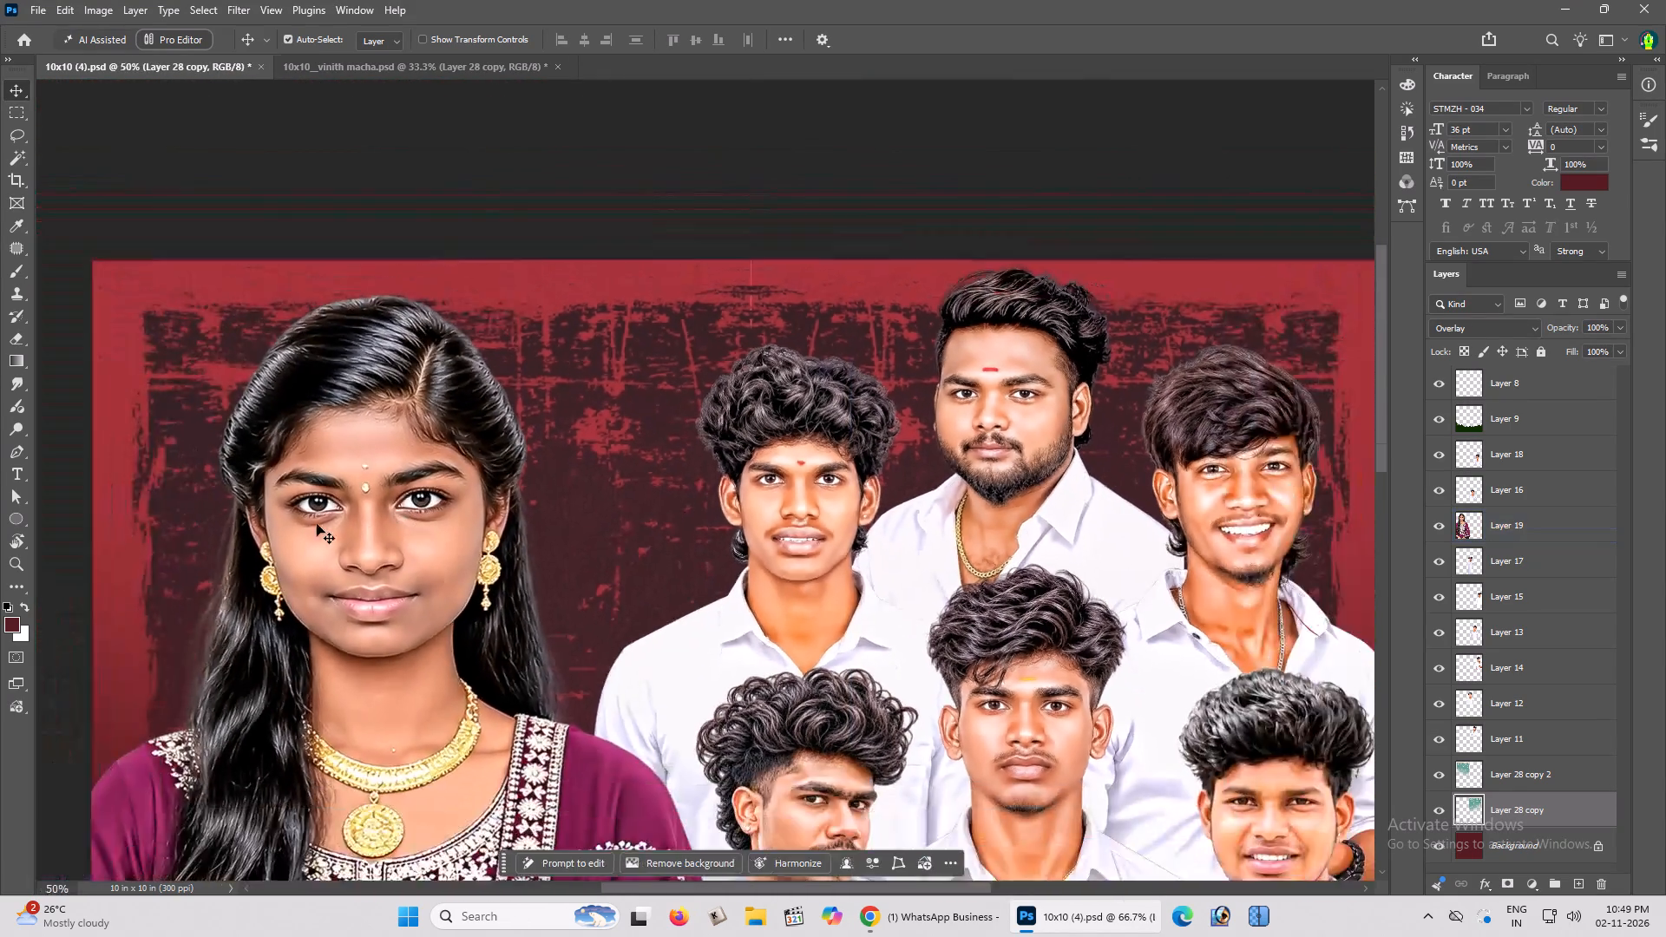
key(Tab)
key(space)
key(space)
key(space)
key(space)
key(space)
key(space)
key(space)
key(space)
key(space)
key(space)
key(space)
key(space)
key(space)
key(space)
key(space)
key(space)
key(space)
key(space)
key(space)
key(space)
drag(428, 505, 418, 390)
click(418, 386)
drag(495, 343, 495, 355)
click(495, 355)
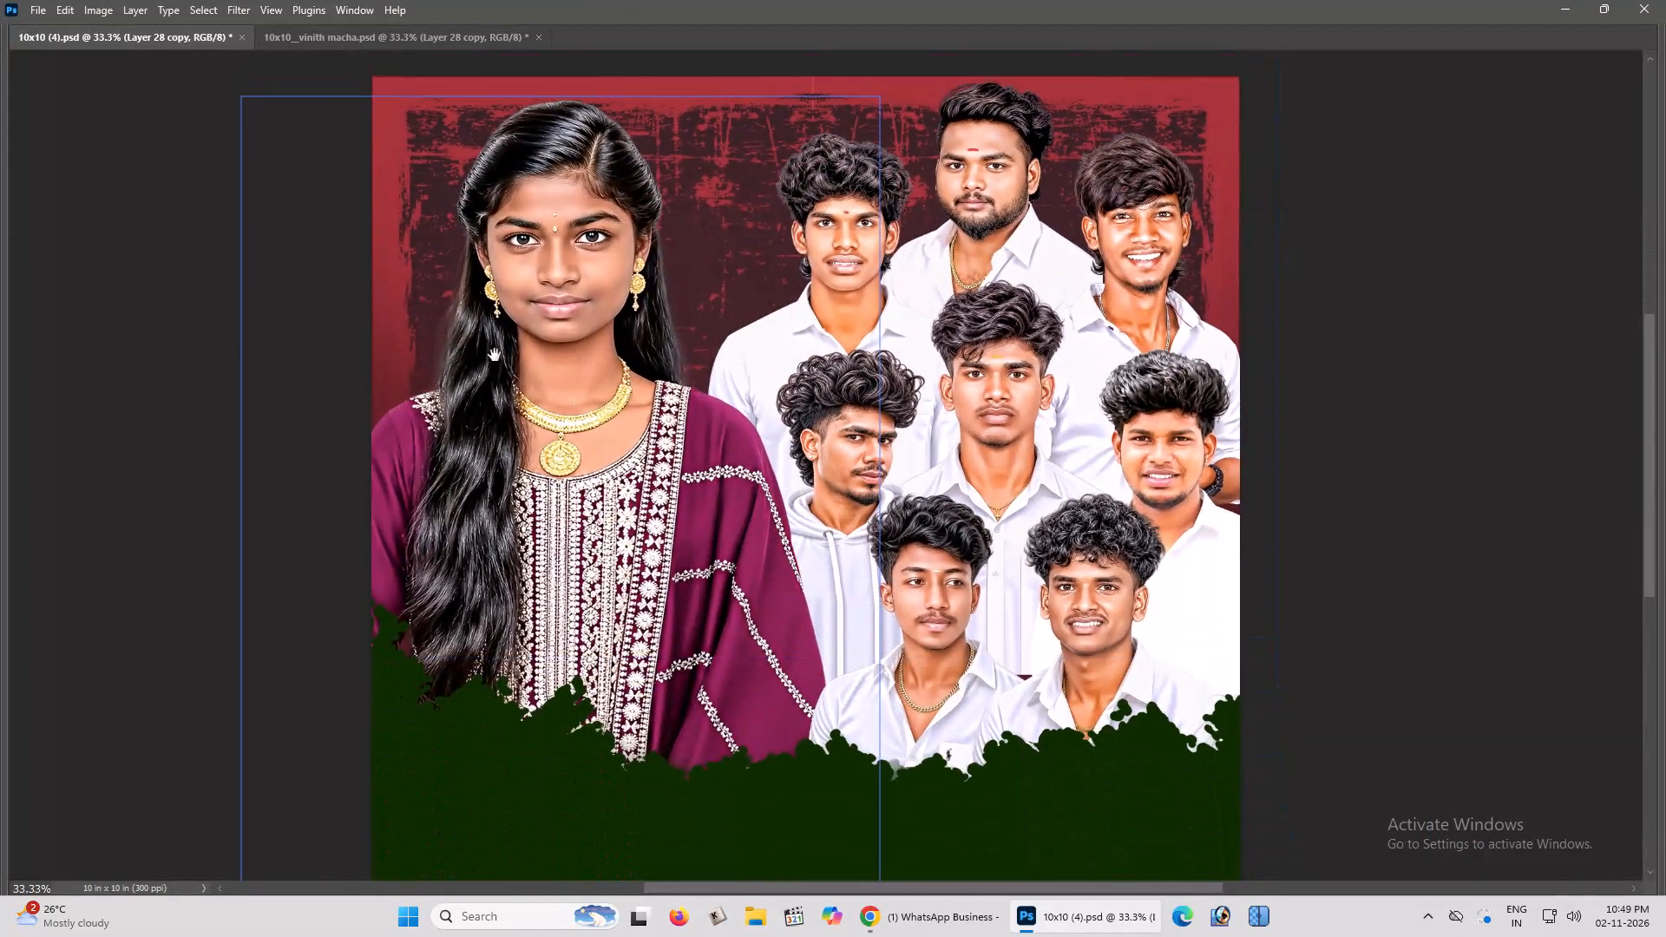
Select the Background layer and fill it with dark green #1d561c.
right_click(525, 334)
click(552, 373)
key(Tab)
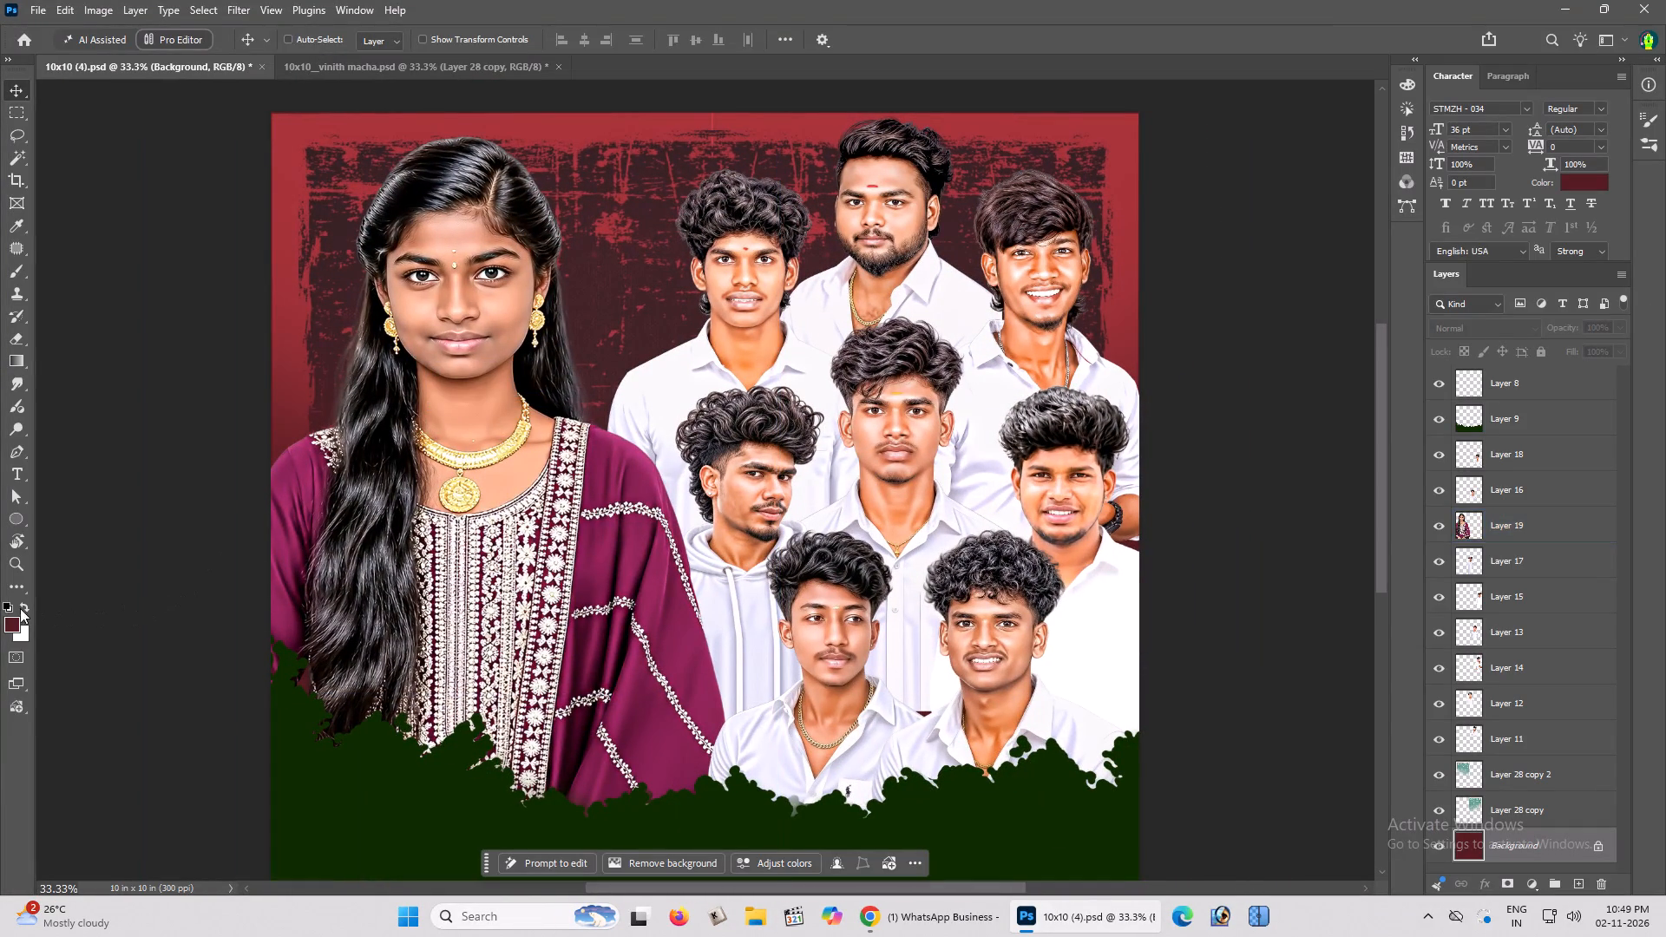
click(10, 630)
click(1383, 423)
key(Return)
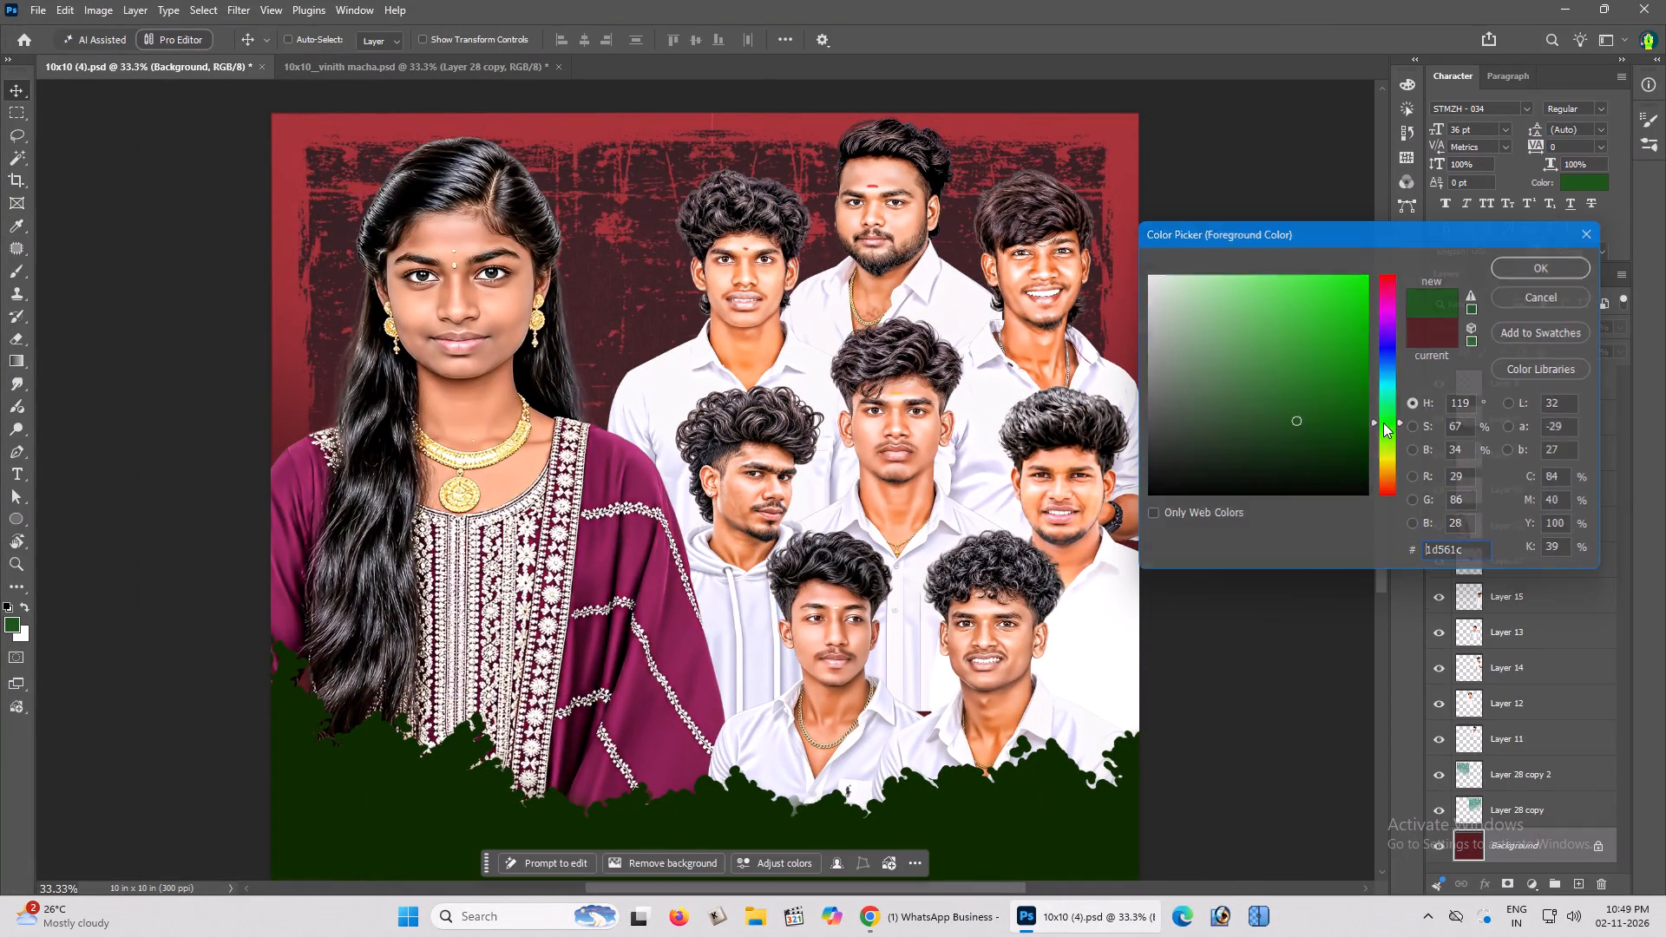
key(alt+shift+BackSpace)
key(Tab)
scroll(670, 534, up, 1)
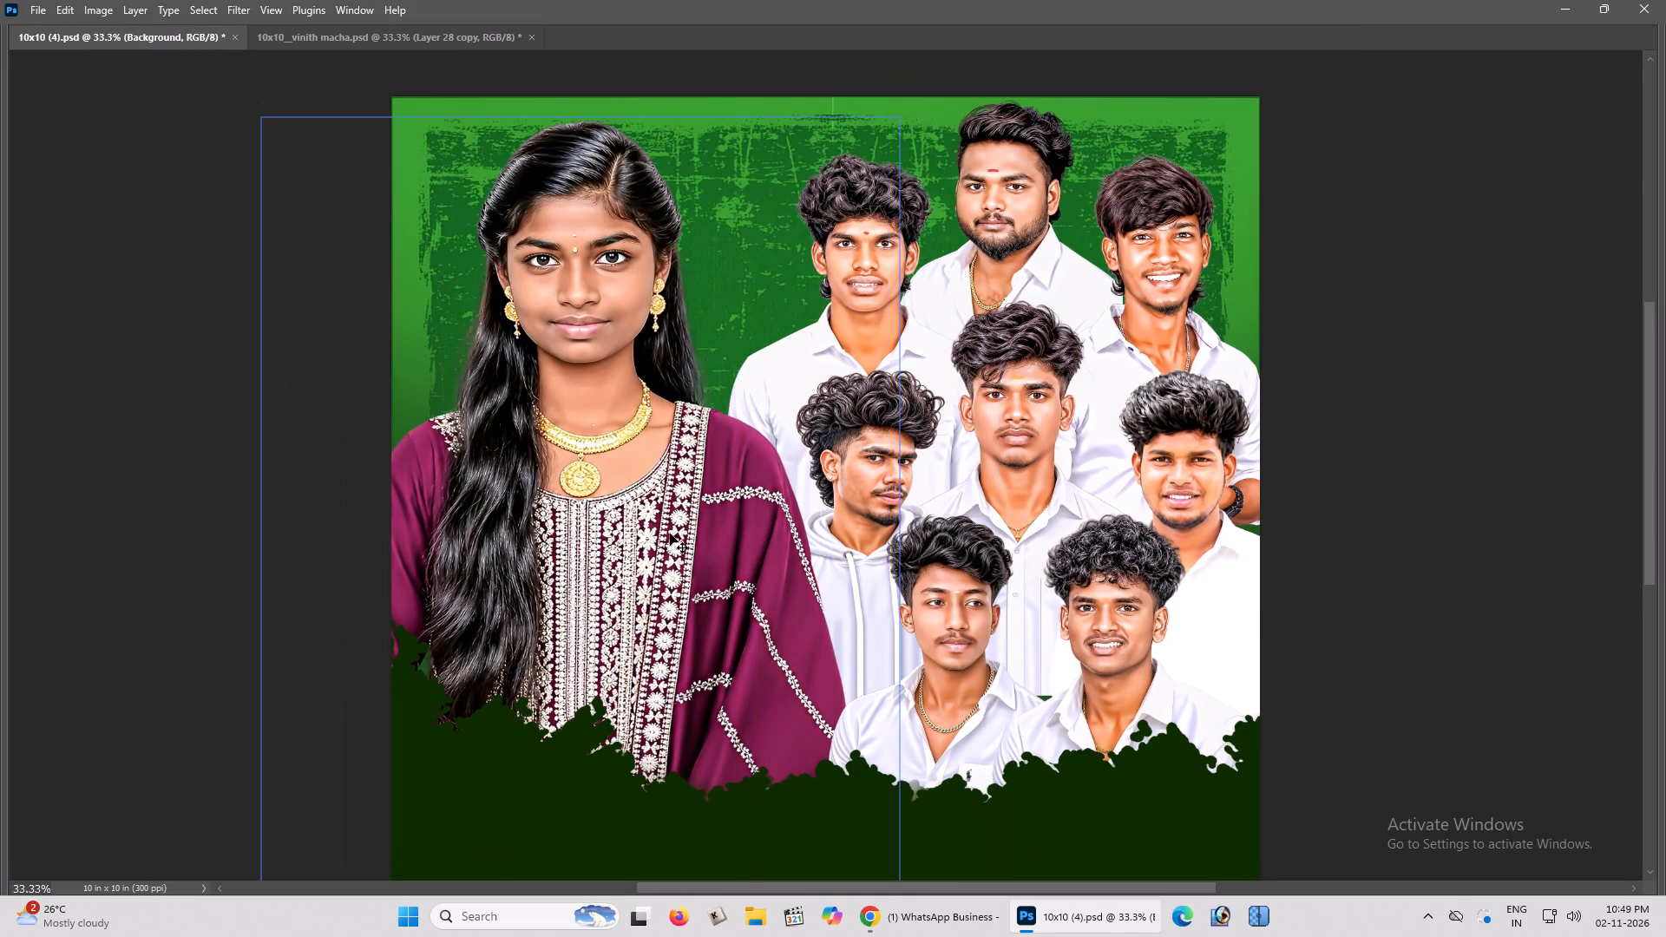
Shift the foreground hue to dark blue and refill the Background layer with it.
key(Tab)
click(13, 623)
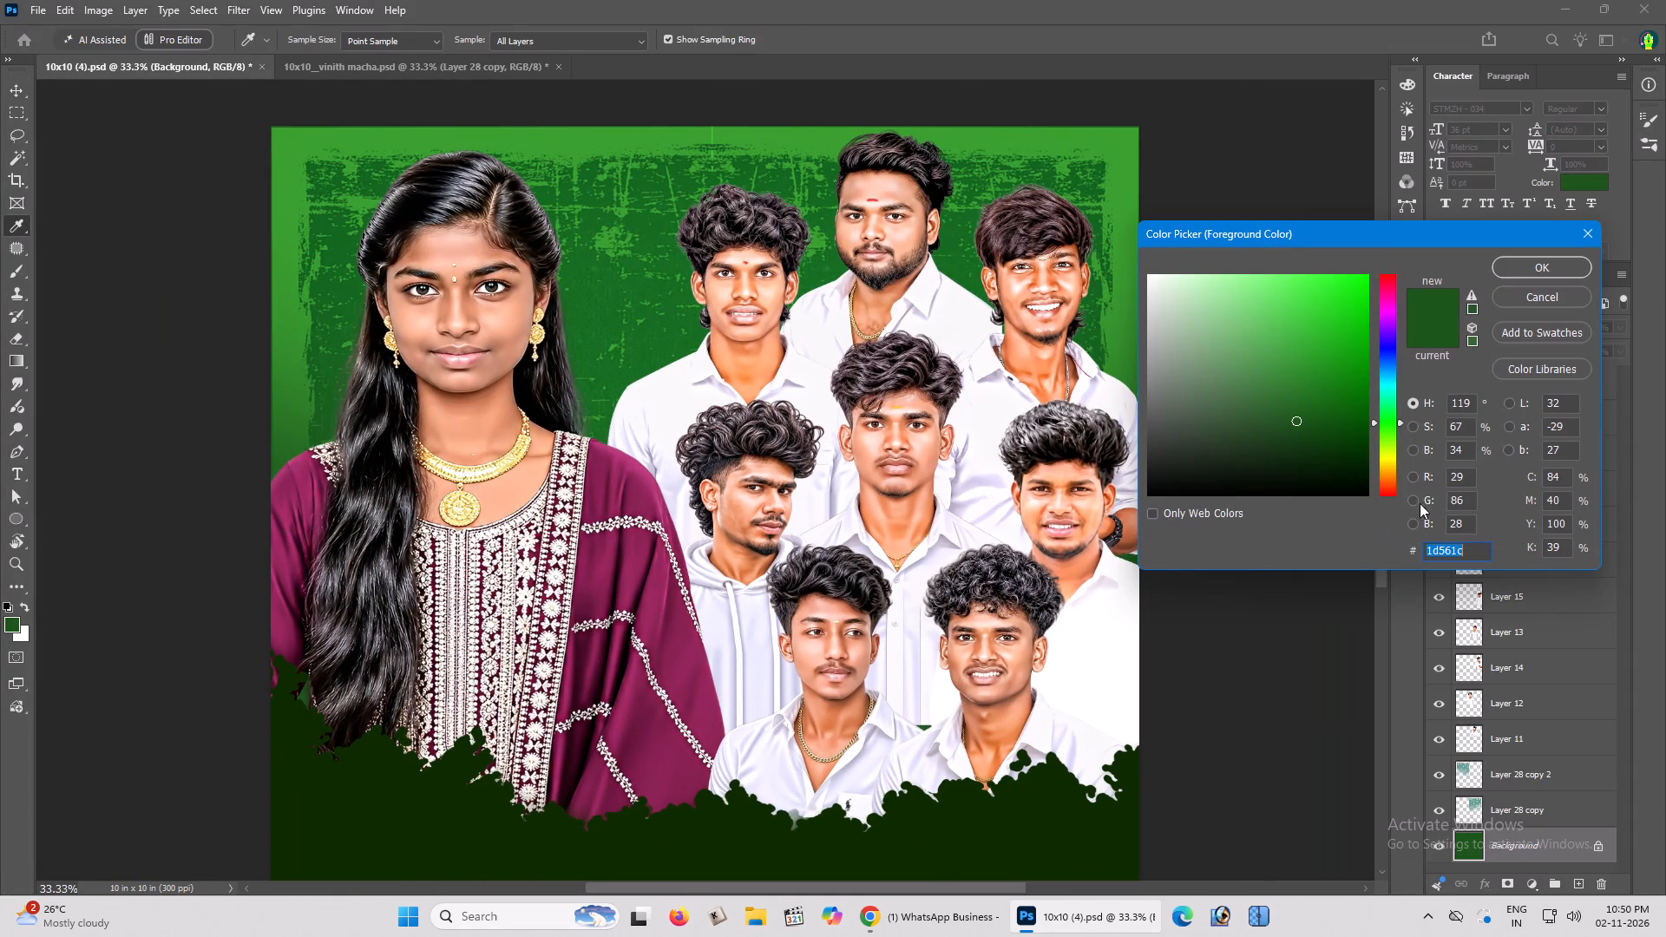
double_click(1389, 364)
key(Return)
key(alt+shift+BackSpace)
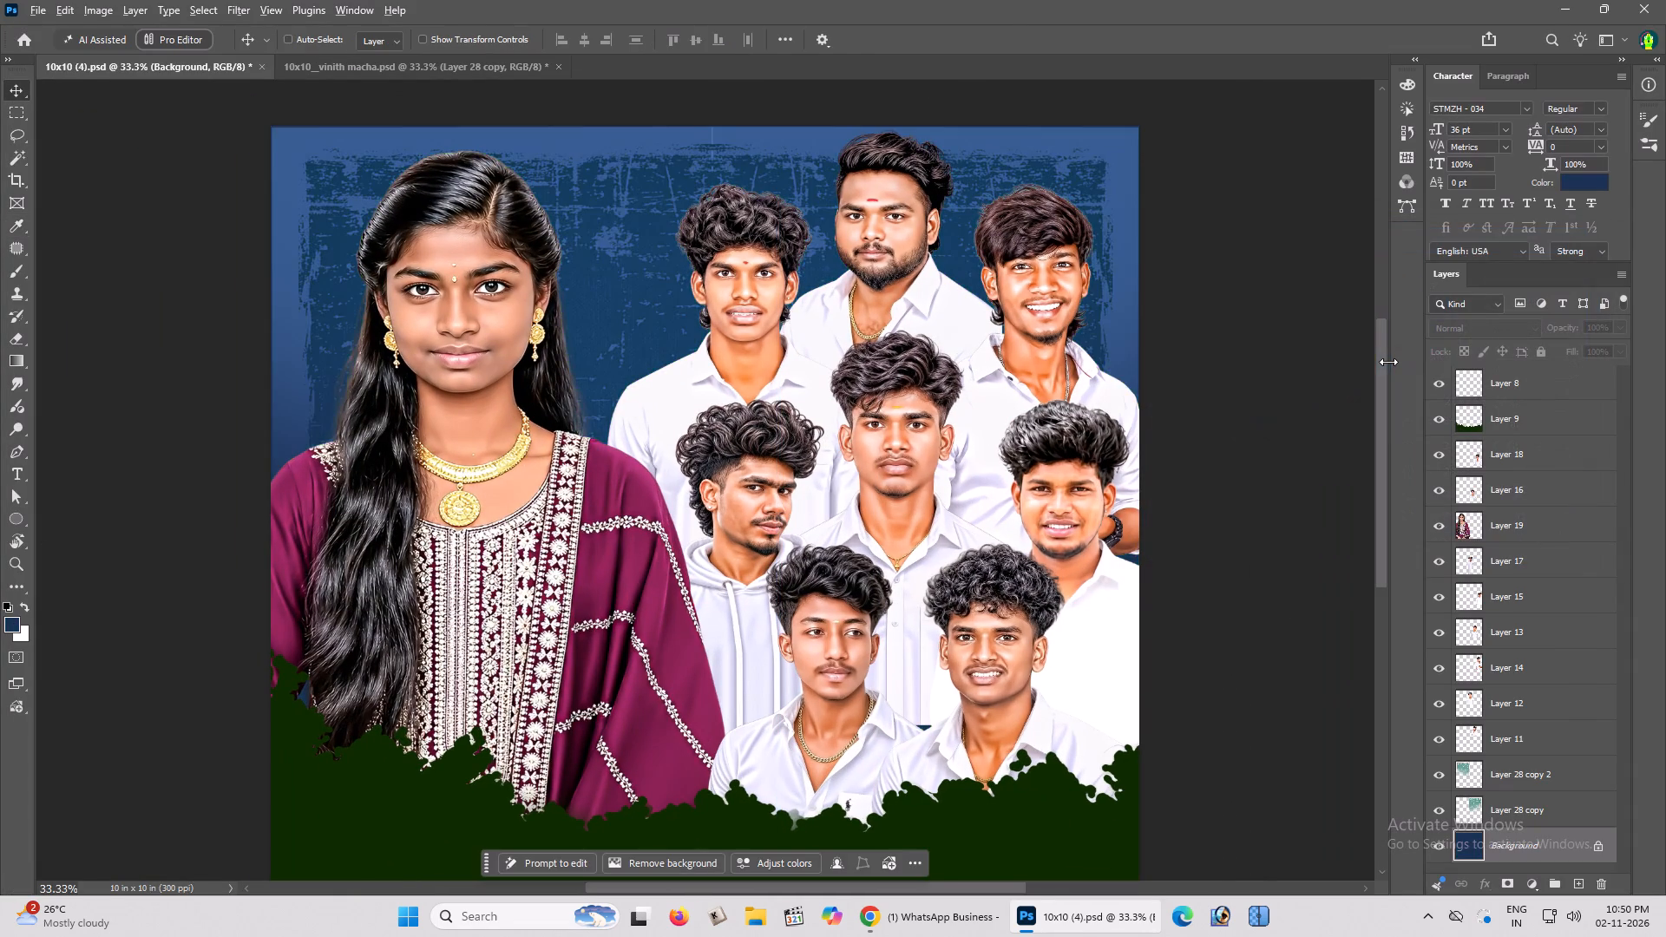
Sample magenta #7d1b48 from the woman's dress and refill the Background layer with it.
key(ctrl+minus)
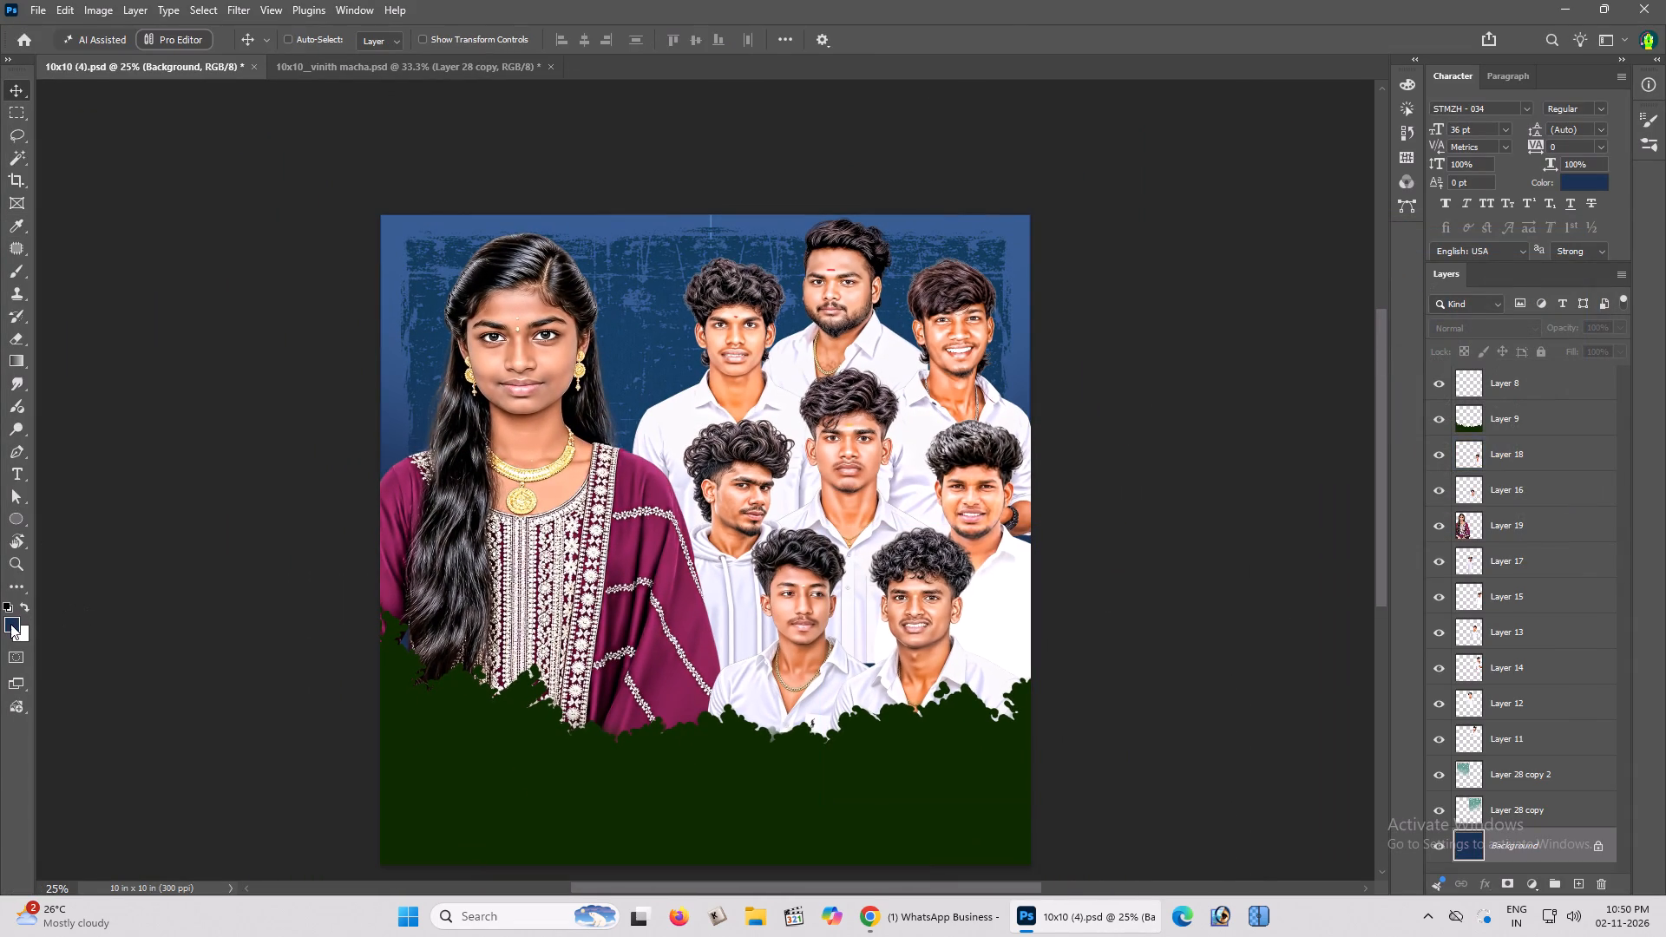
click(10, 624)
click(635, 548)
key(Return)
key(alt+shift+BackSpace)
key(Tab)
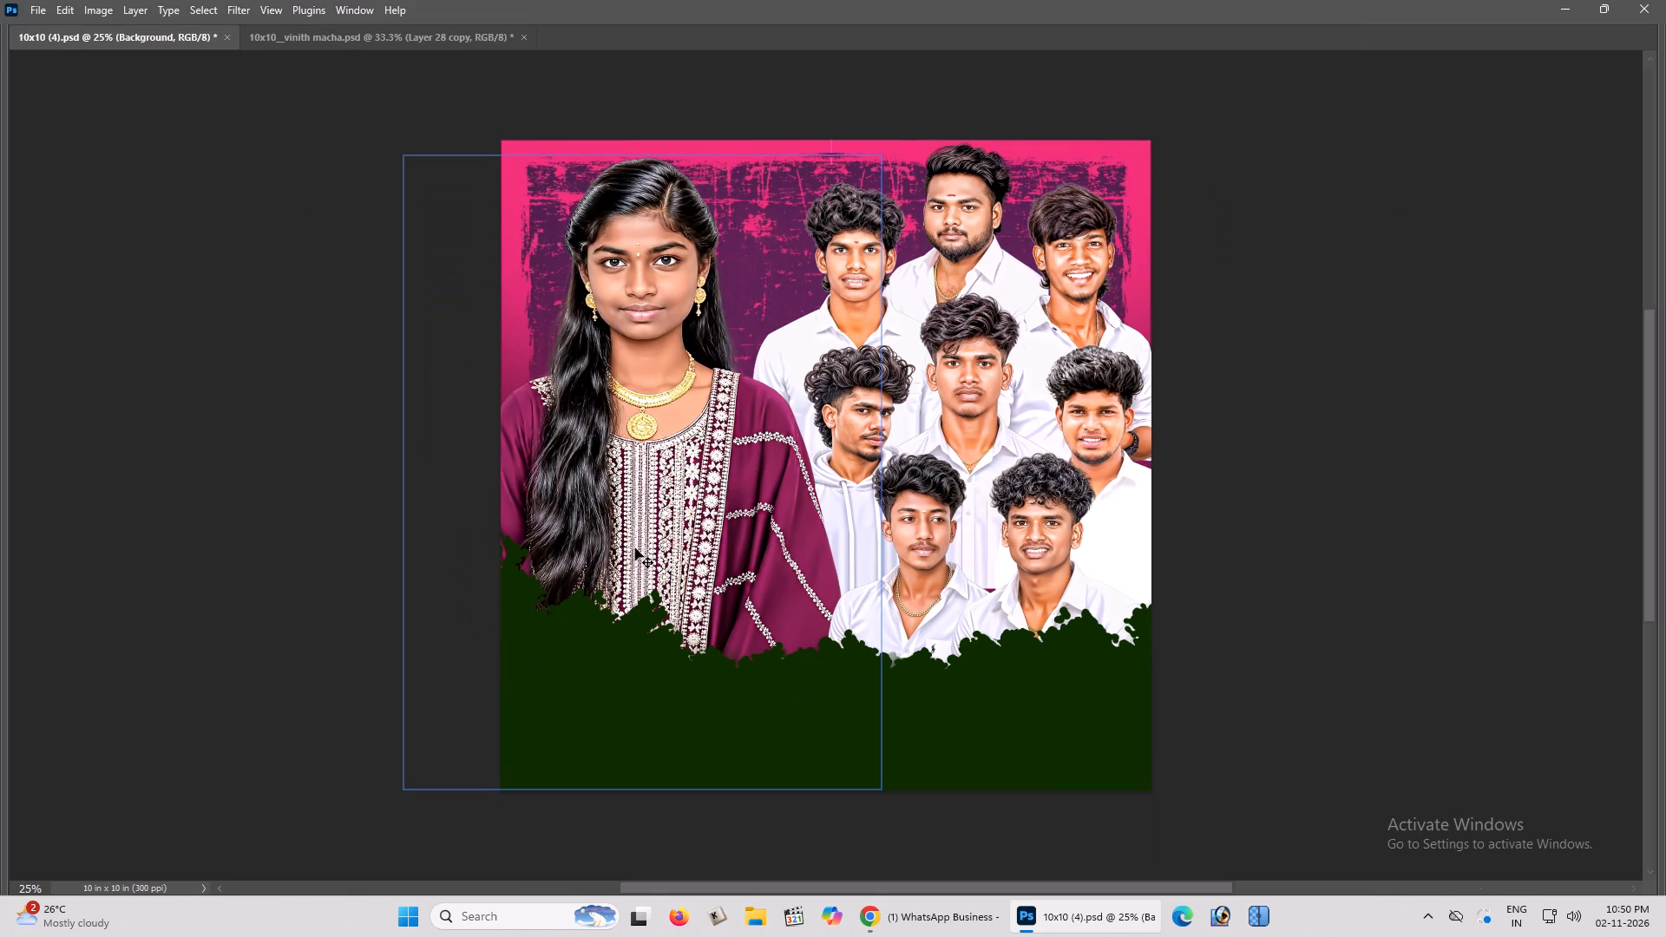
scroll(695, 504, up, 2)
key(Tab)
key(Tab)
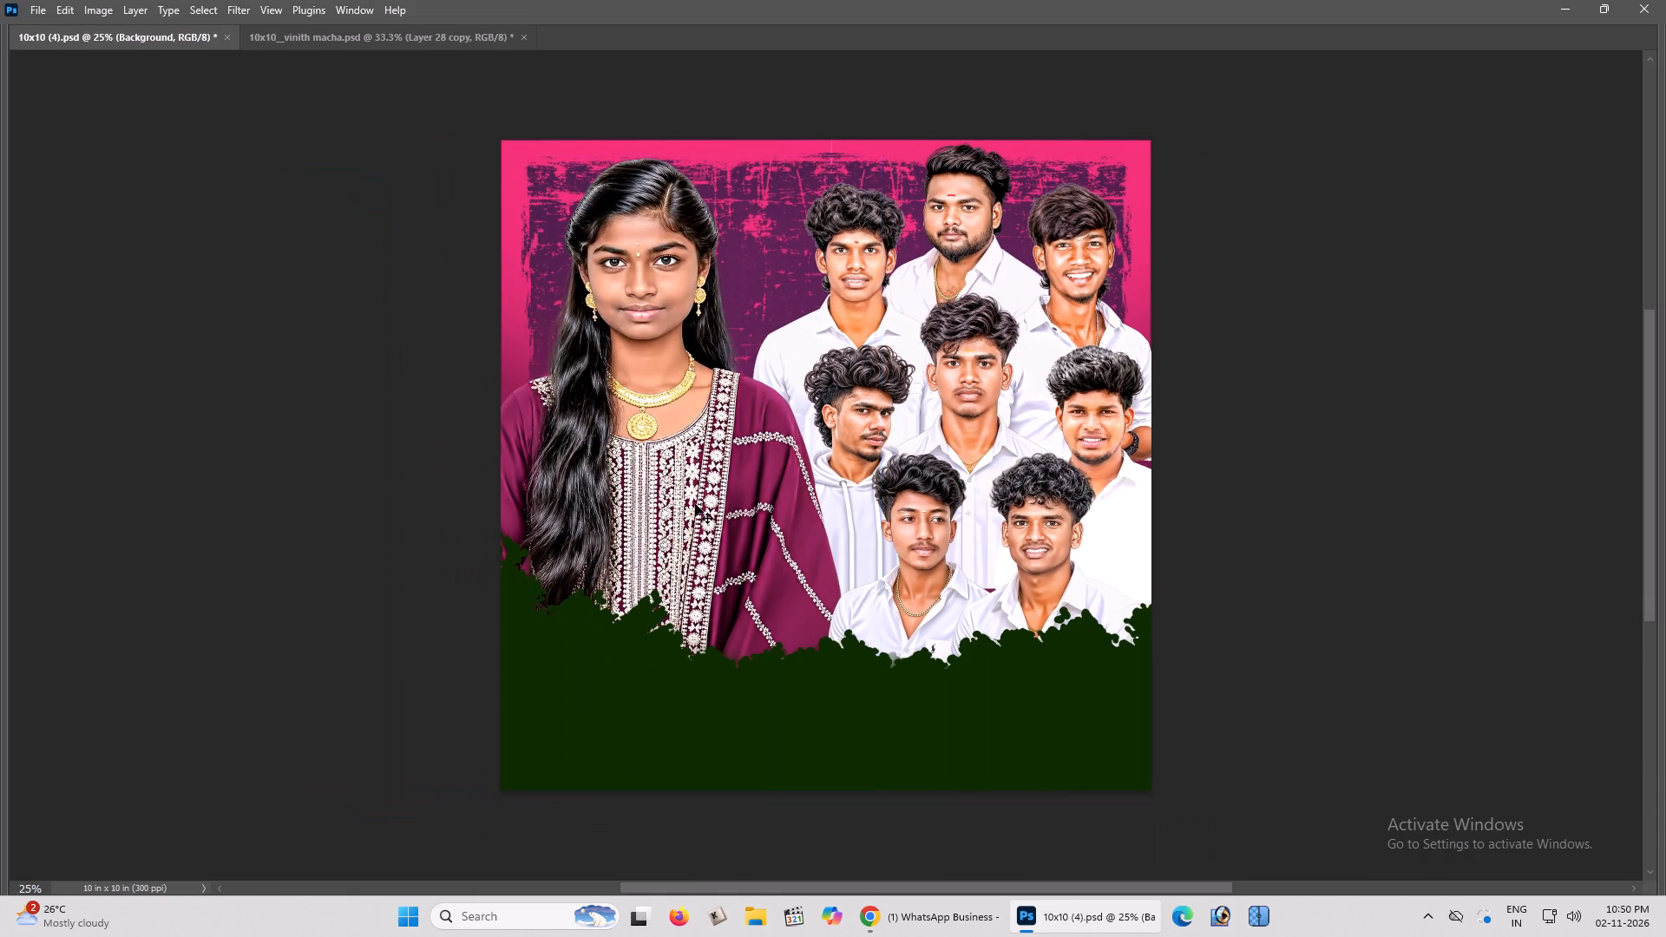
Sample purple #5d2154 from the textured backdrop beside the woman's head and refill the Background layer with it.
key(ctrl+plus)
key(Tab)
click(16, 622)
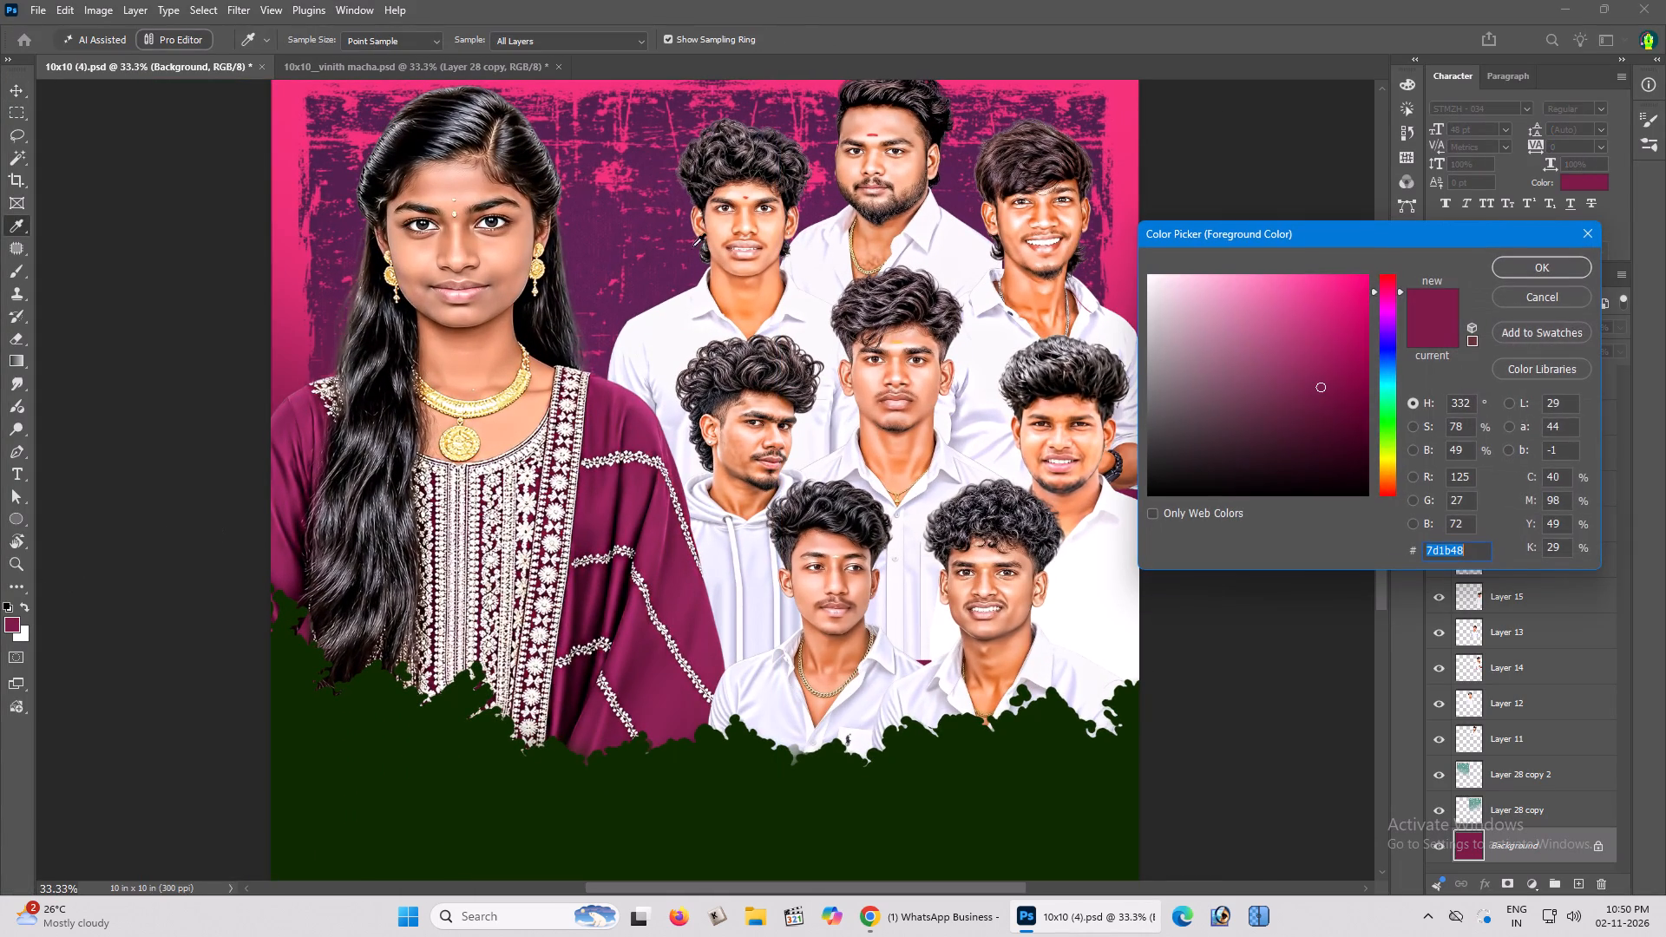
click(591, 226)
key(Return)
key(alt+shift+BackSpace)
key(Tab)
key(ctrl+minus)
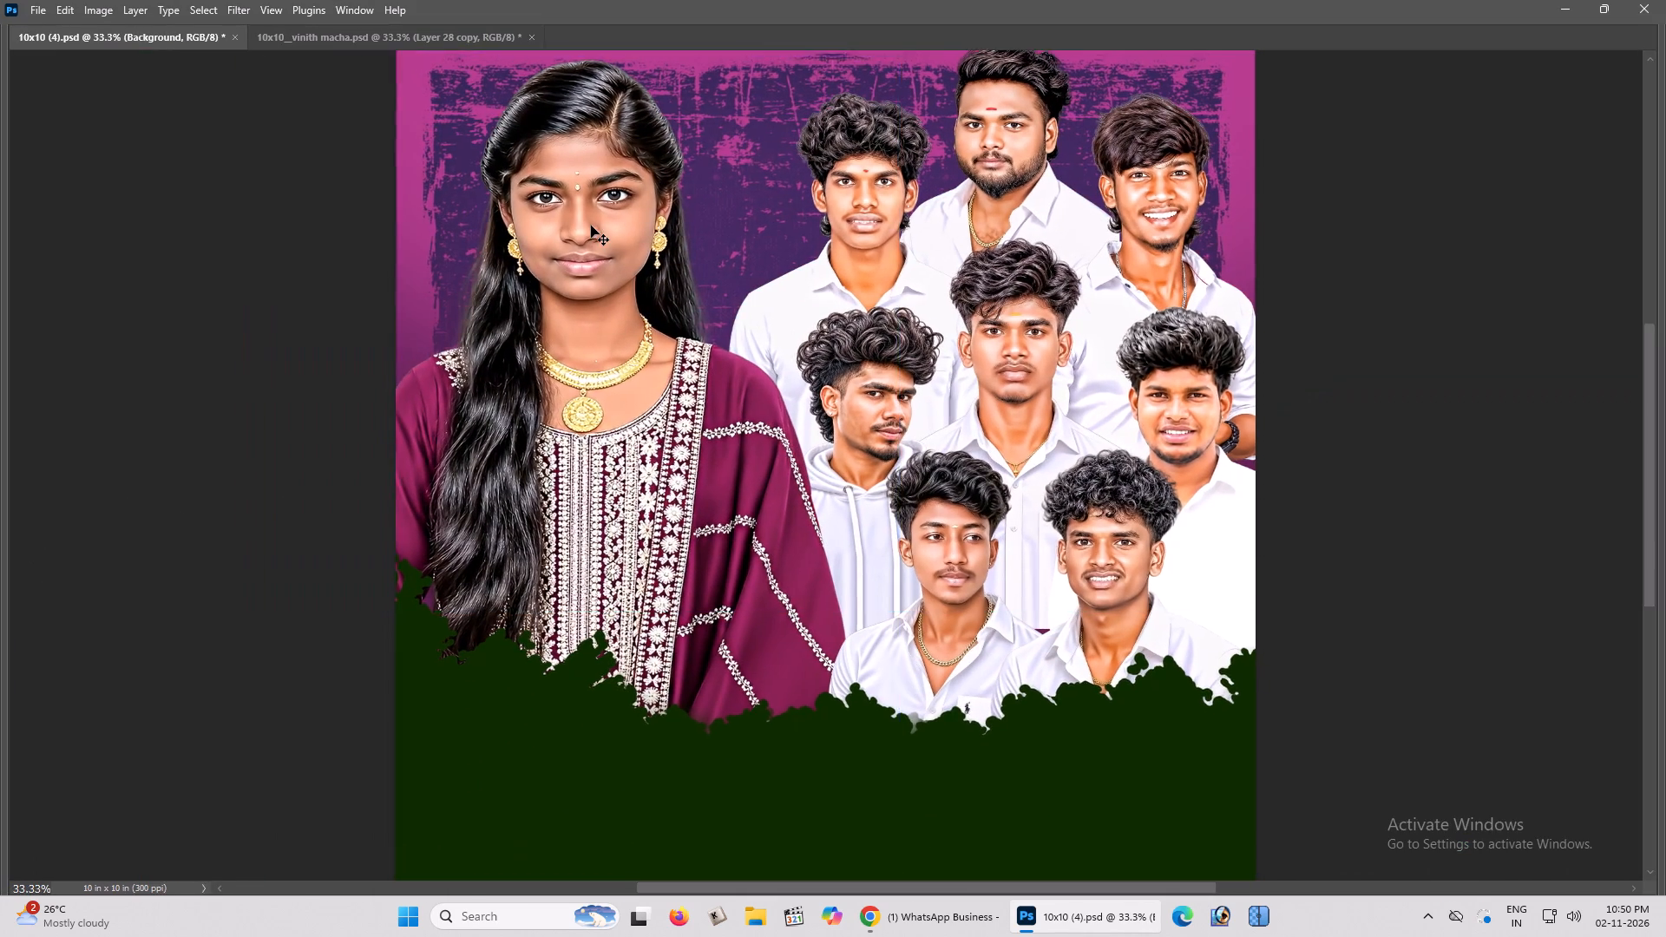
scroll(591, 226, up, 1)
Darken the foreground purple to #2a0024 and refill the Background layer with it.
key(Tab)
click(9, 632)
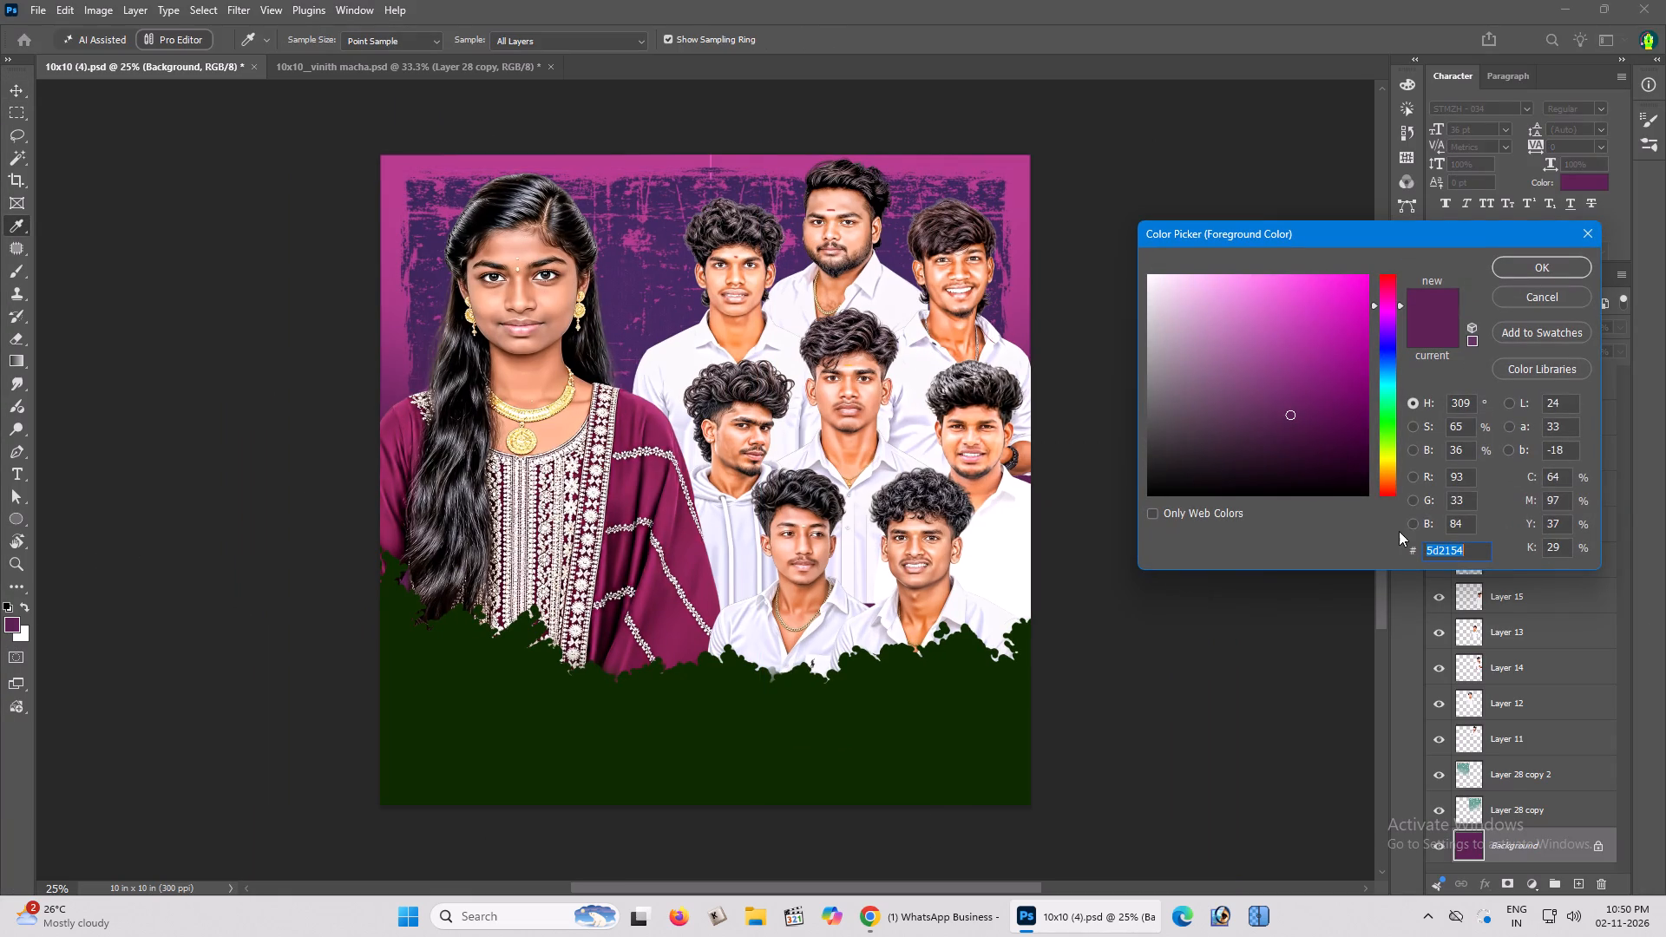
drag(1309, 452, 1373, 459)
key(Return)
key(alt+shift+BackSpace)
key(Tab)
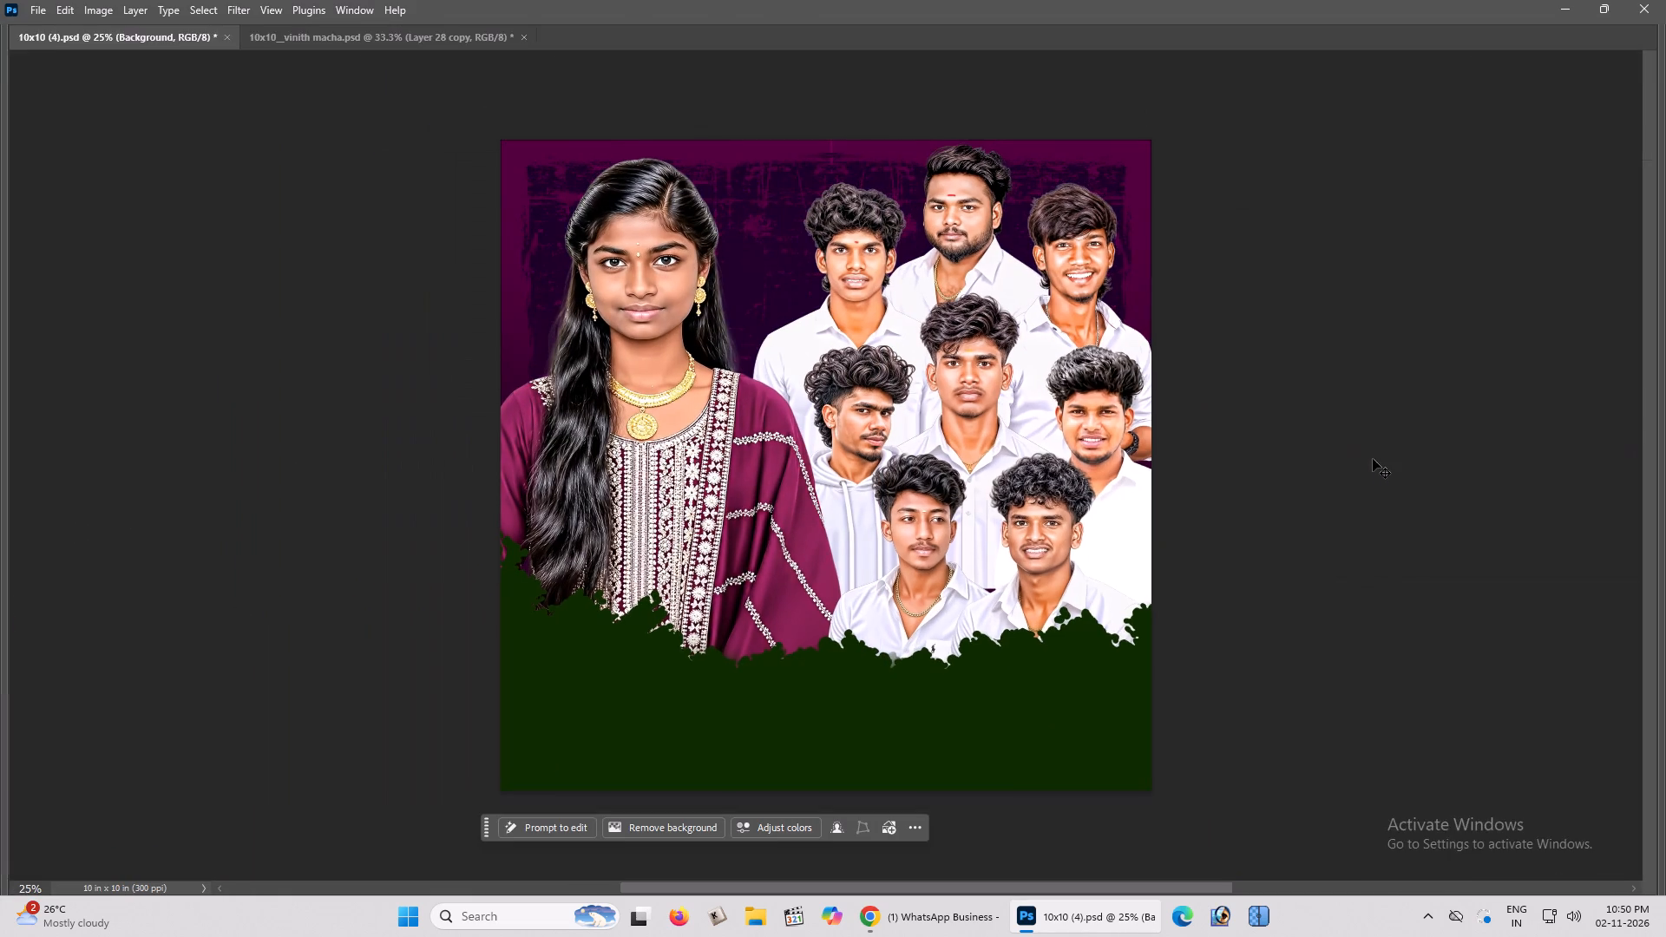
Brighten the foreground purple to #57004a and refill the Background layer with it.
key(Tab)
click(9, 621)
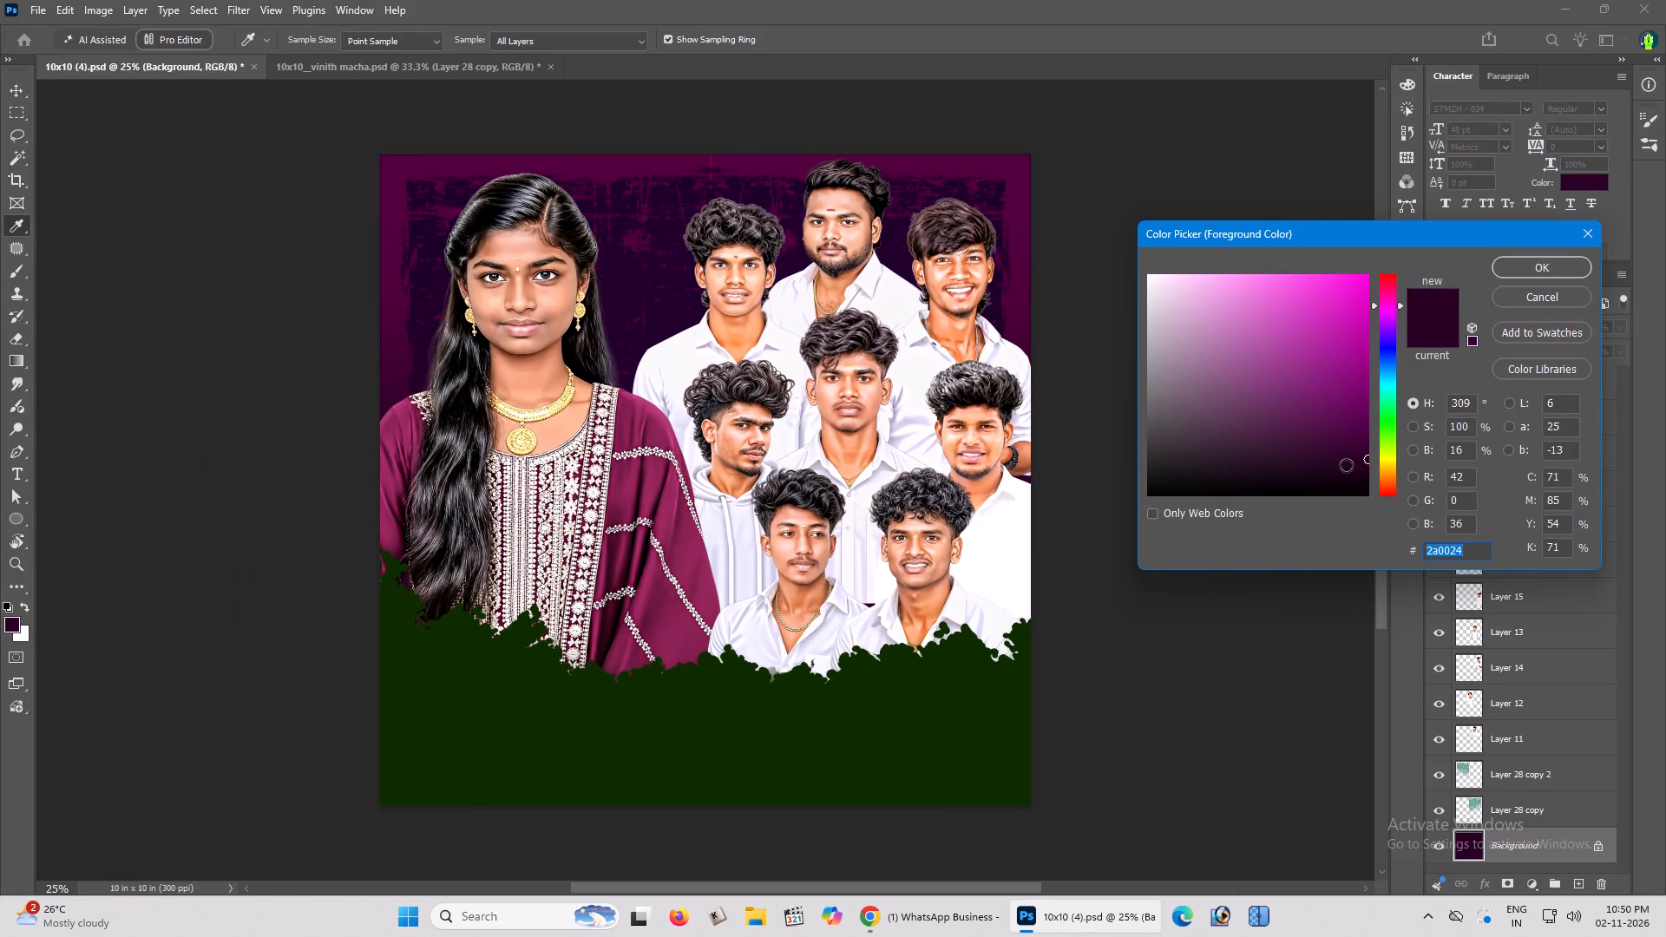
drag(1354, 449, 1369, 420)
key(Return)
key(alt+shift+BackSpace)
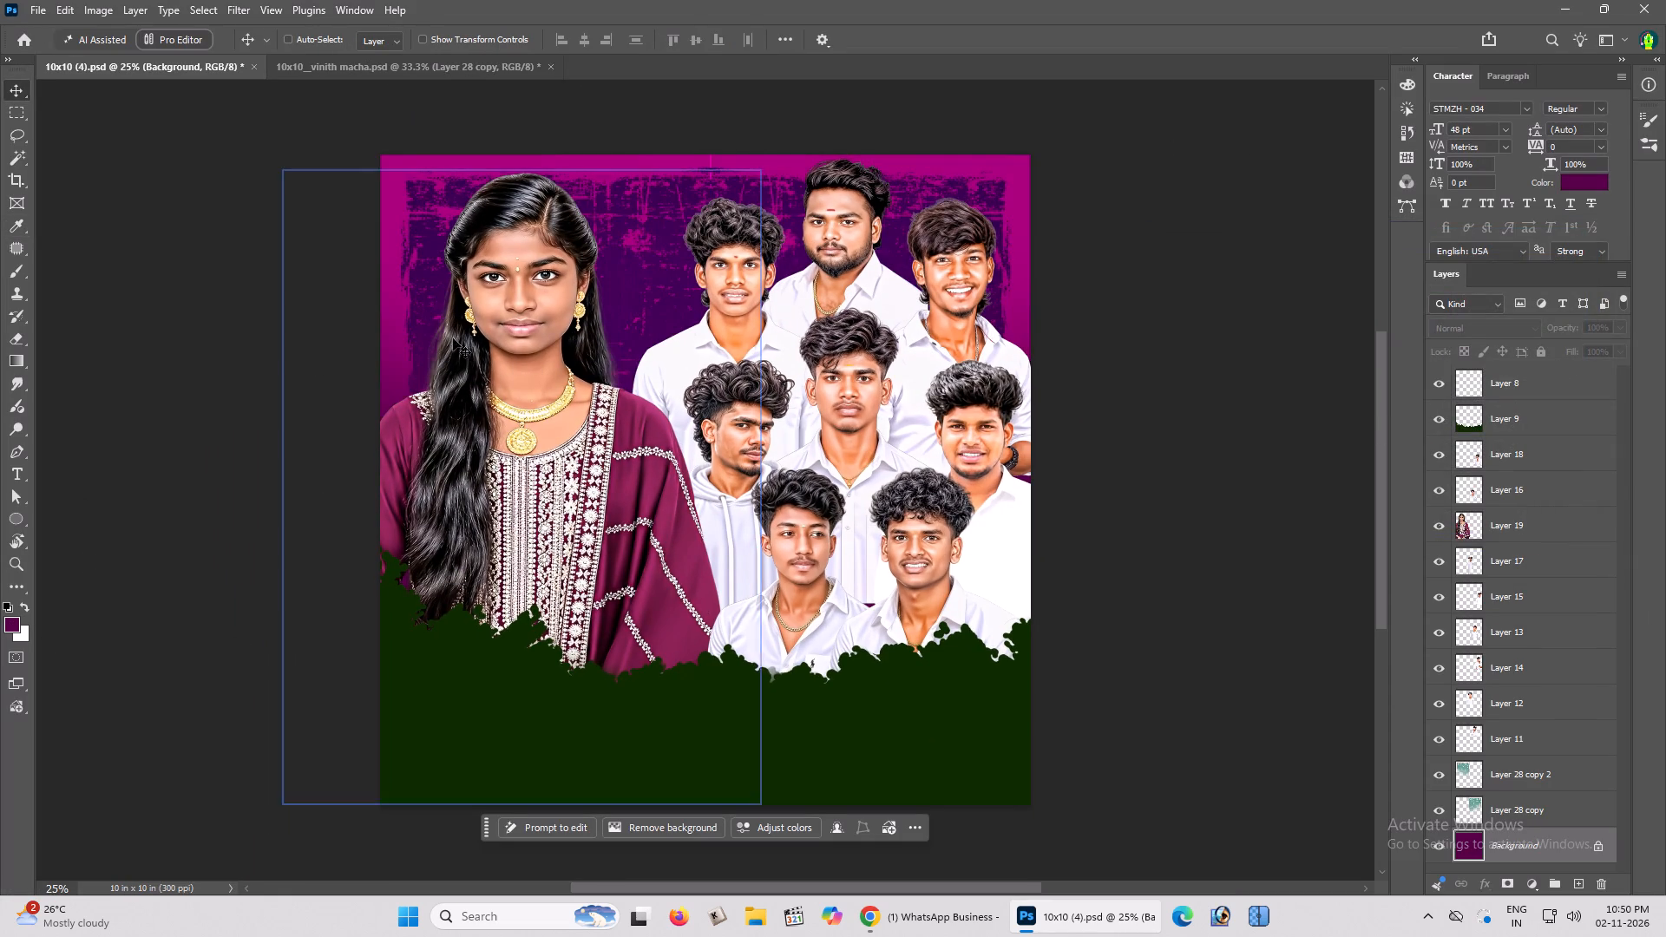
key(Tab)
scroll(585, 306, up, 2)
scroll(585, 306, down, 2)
Change the foreground hue to teal #005657 and refill the Background layer with it.
key(Tab)
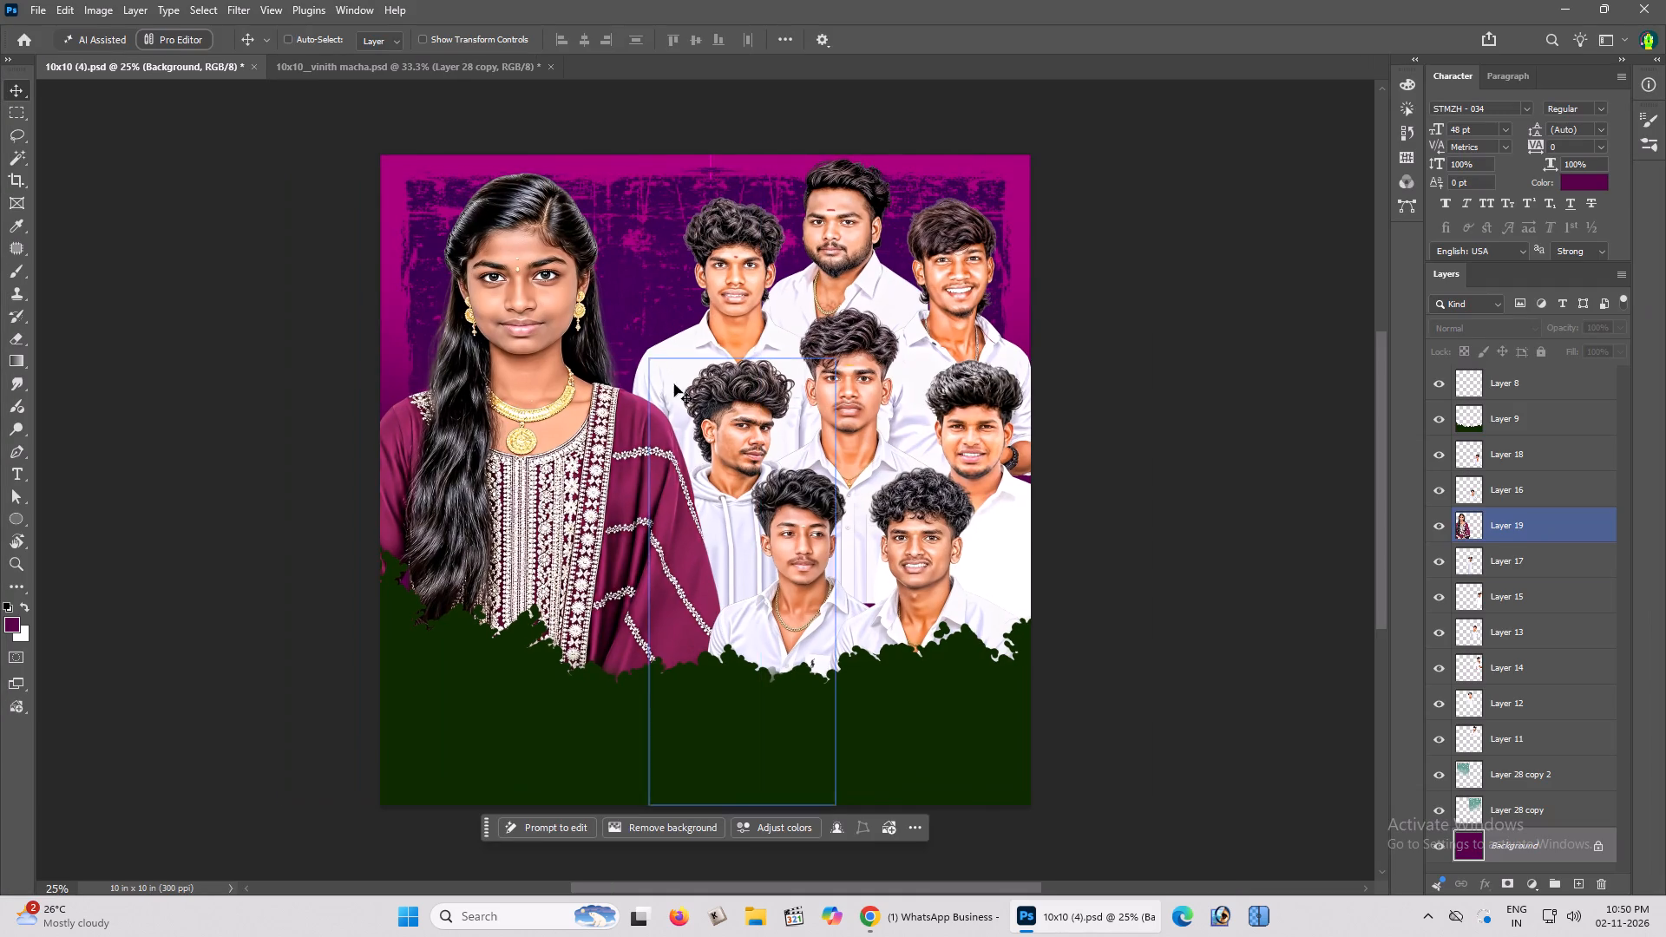
click(14, 626)
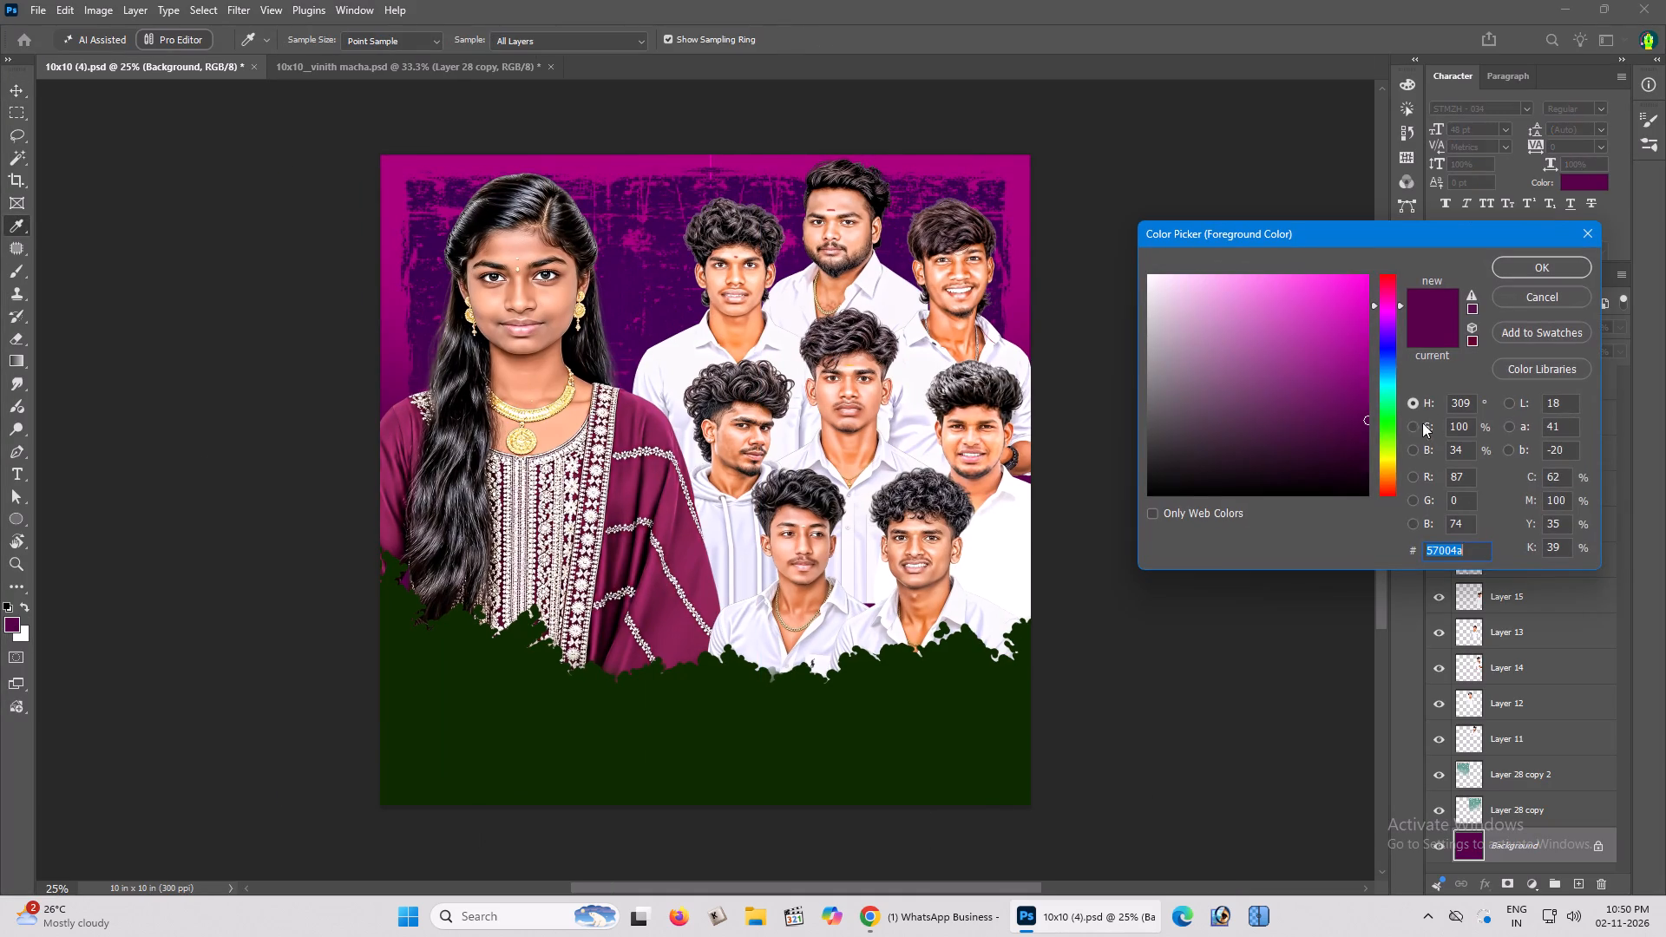
click(1387, 384)
key(Return)
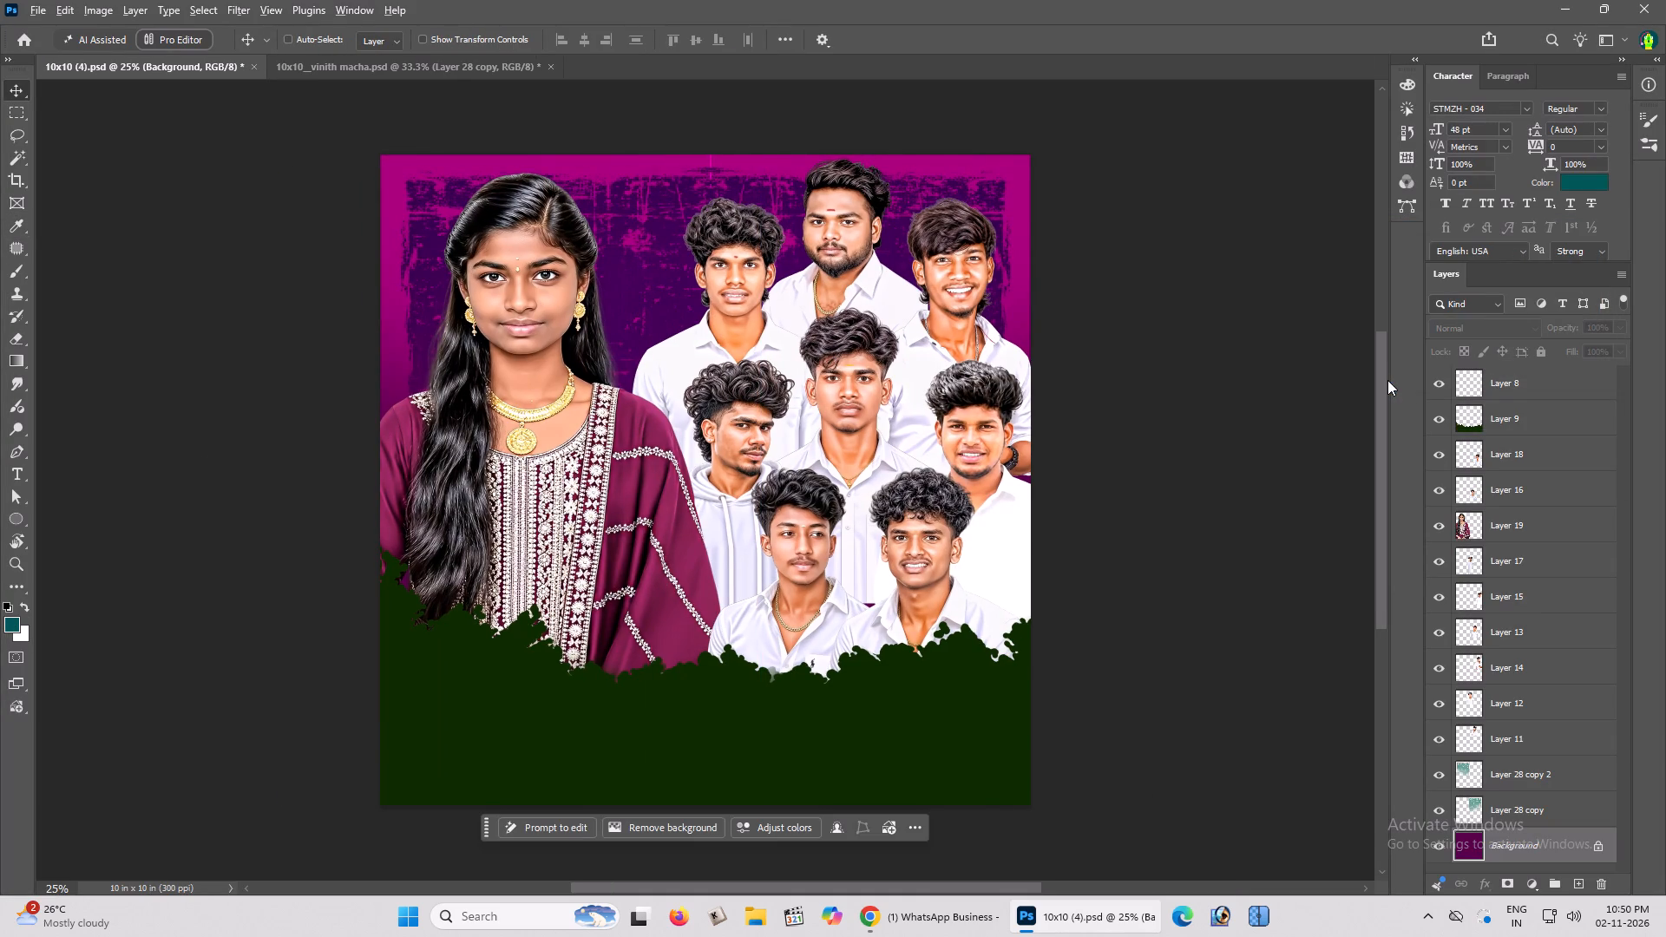
key(alt+shift+BackSpace)
key(Tab)
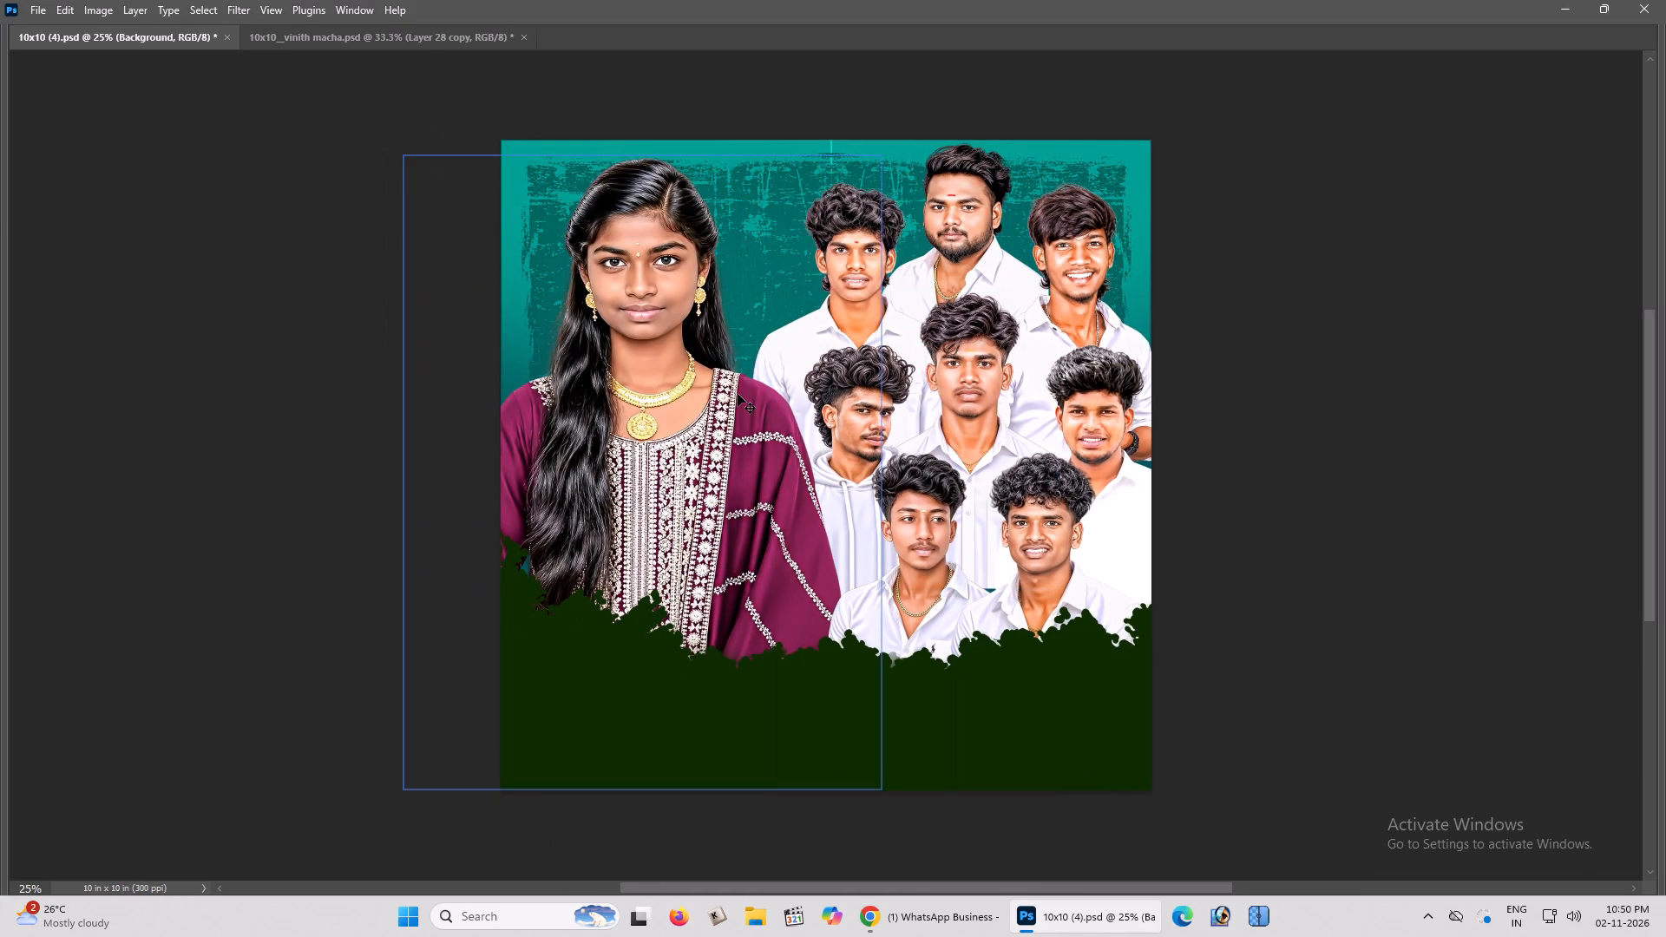
Recolour the jagged bottom shape on Layer 9 with the backdrop teal, darkening its fill to #002f30.
key(space)
drag(751, 412, 749, 393)
click(749, 393)
right_click(535, 691)
click(548, 698)
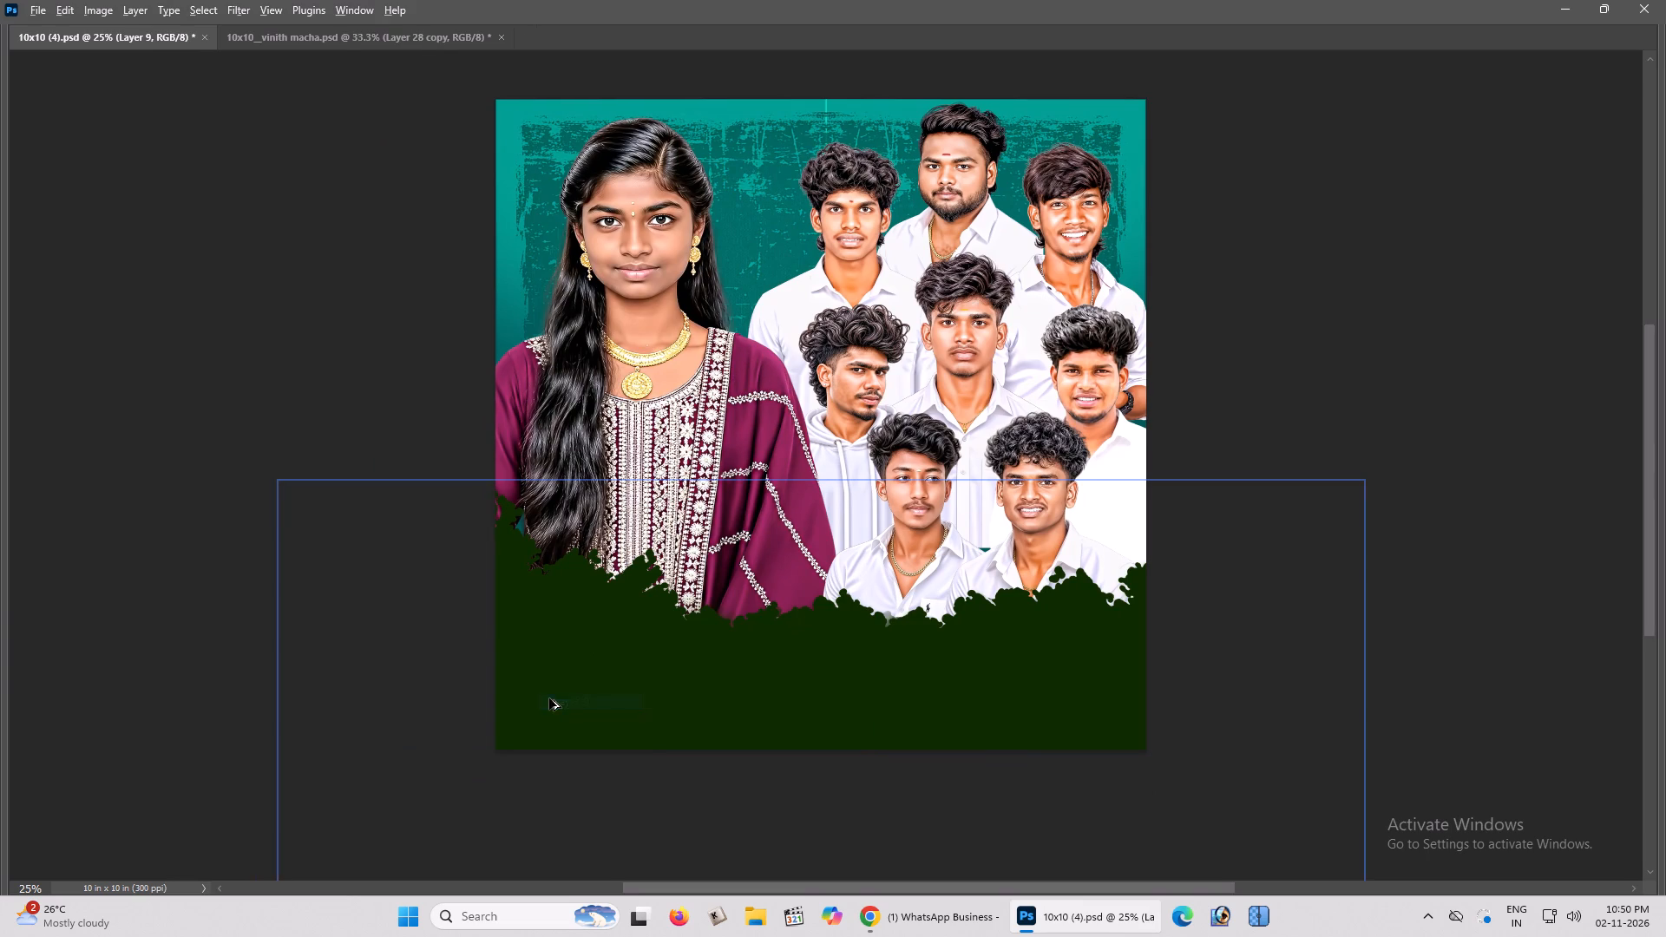
key(alt+shift+BackSpace)
key(Tab)
click(14, 619)
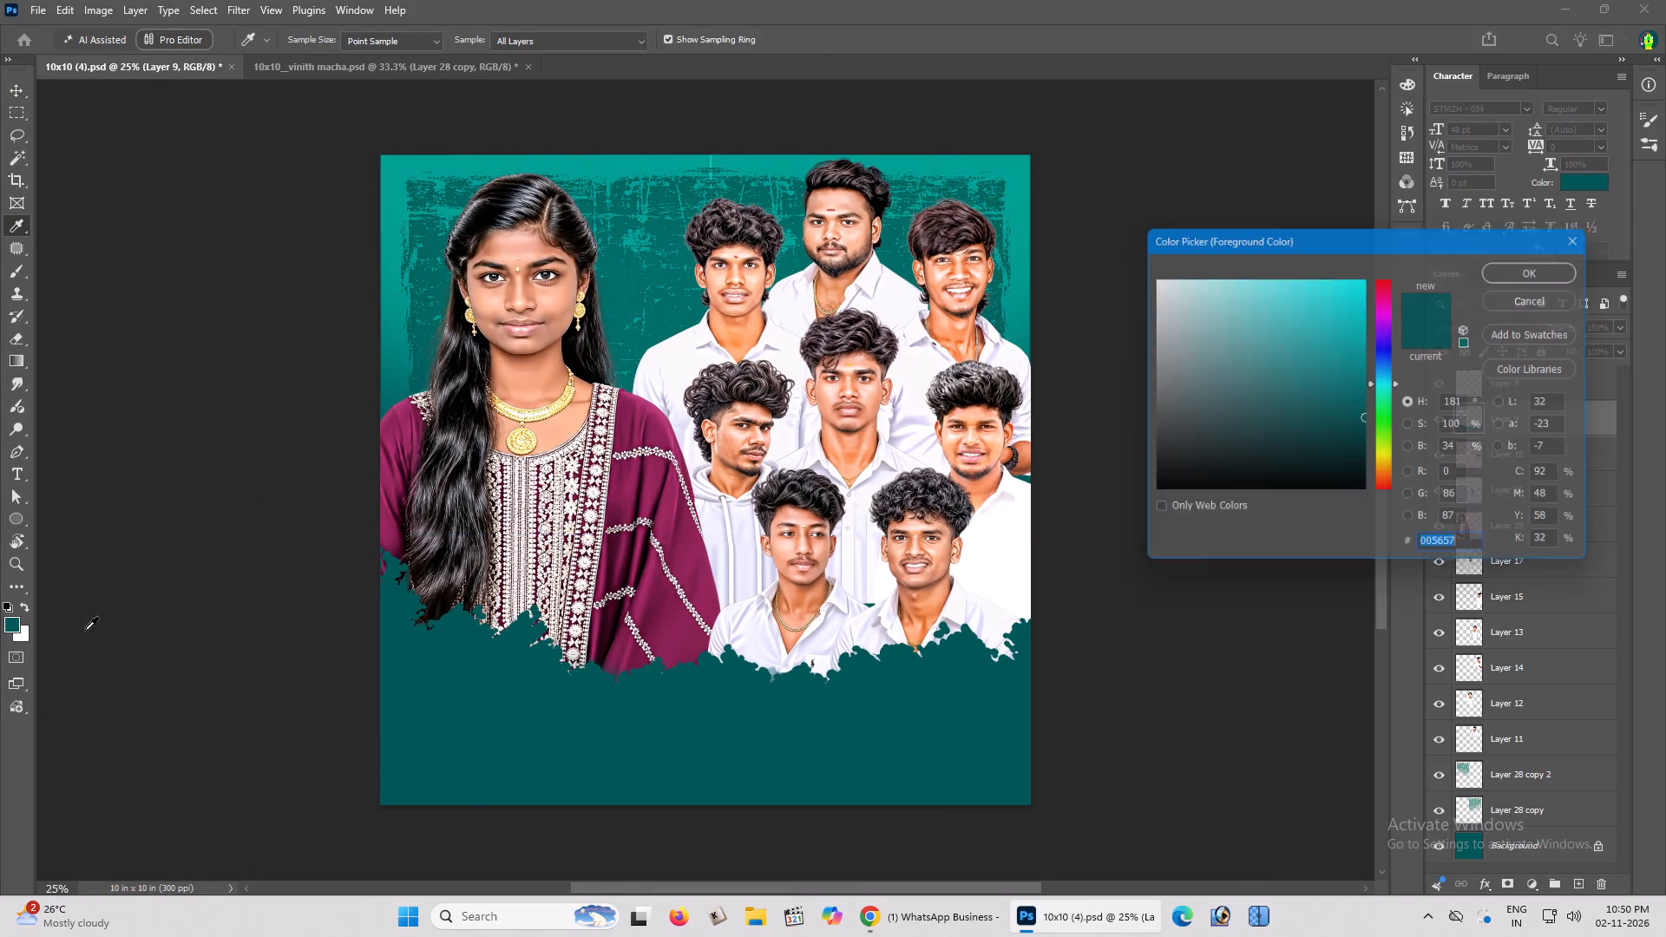
drag(1359, 439, 1380, 454)
key(Return)
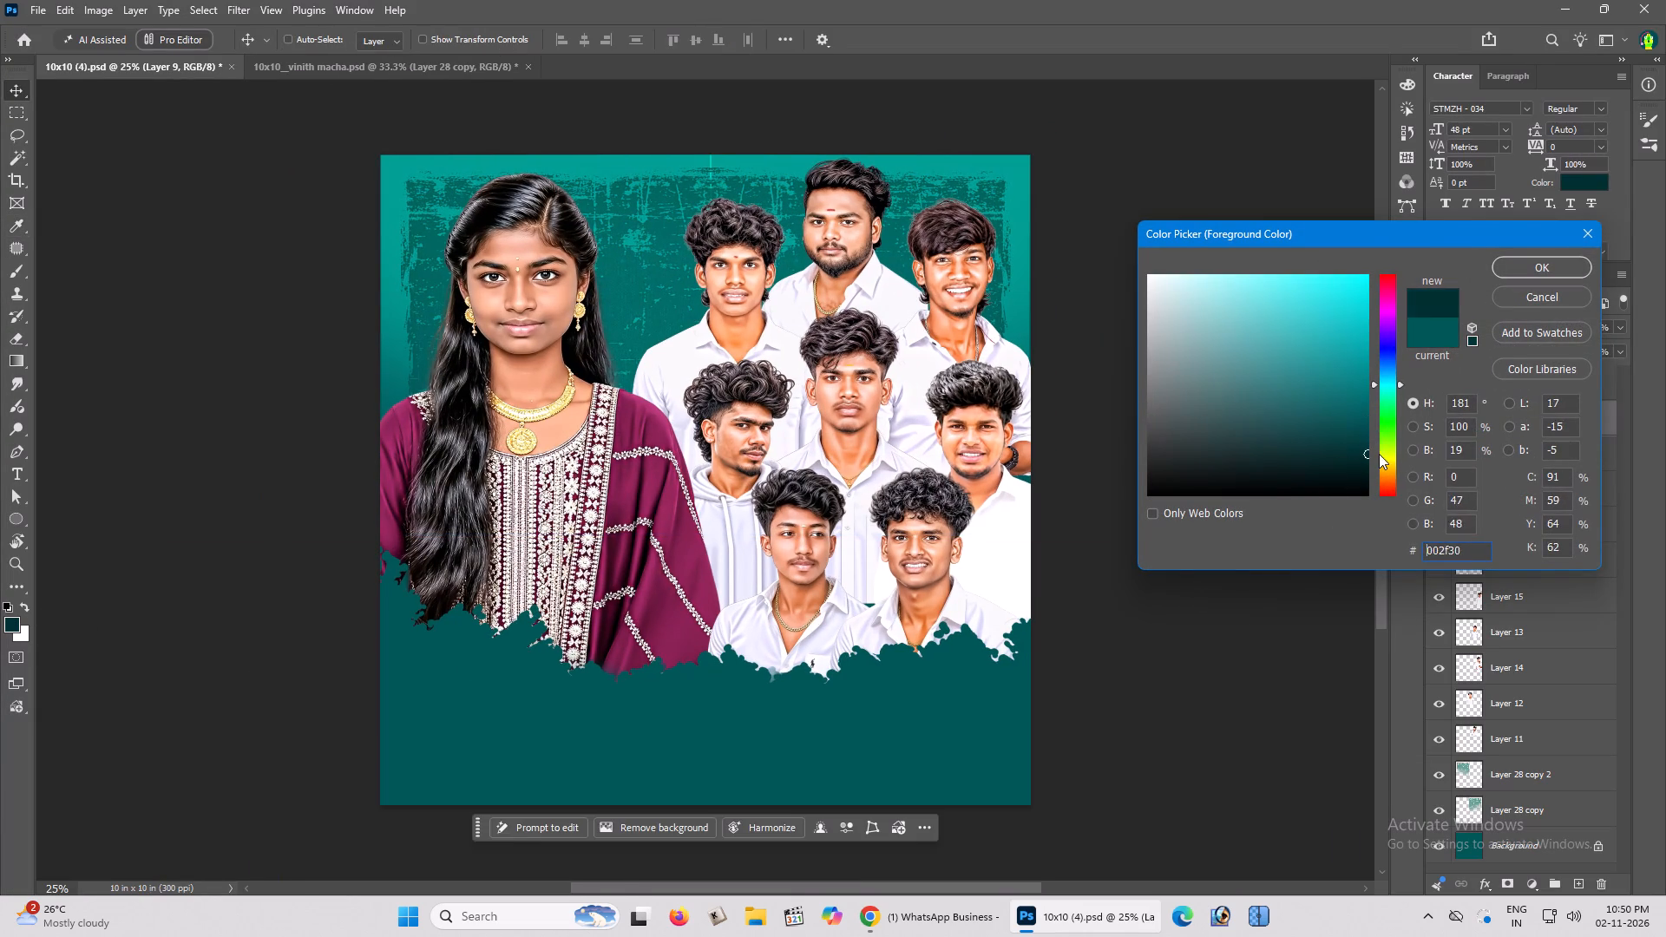
key(alt+shift+BackSpace)
key(Tab)
scroll(996, 552, up, 2)
scroll(996, 552, down, 2)
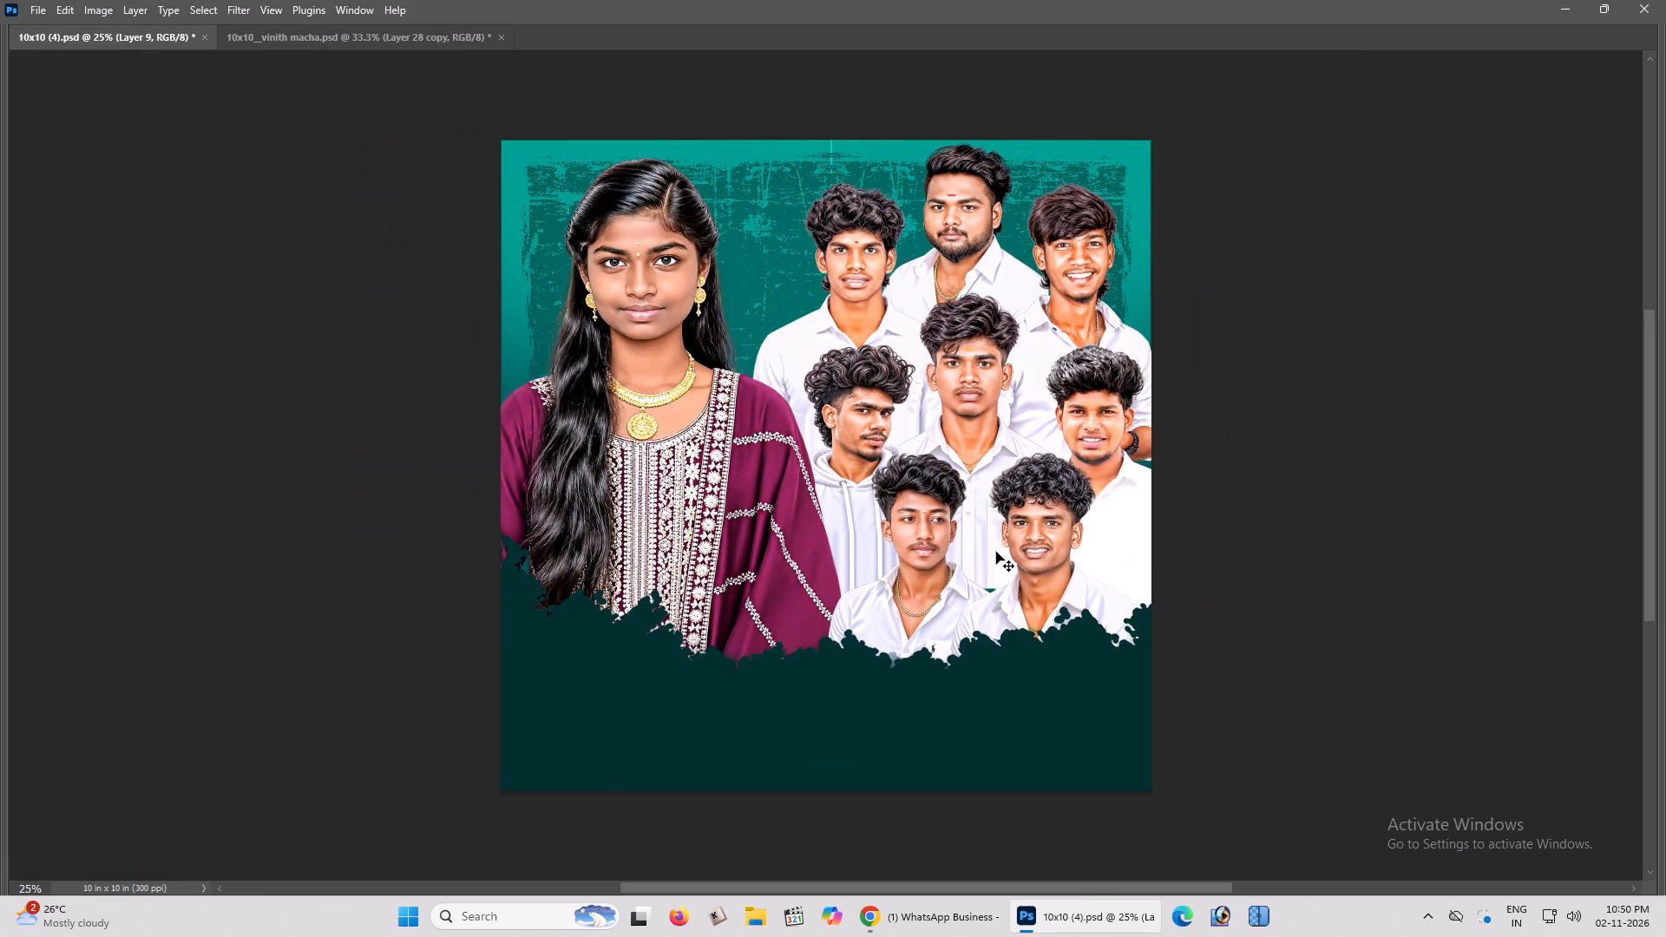
Examine the group's lower rows and the canvas edge beside the wristwatch arm up close.
key(ctrl+plus)
key(space)
key(space)
key(space)
key(space)
key(space)
key(space)
key(space)
drag(797, 537, 783, 539)
click(778, 539)
key(z)
click(1112, 470)
key(space)
key(space)
key(space)
drag(1140, 462, 1040, 469)
click(1008, 476)
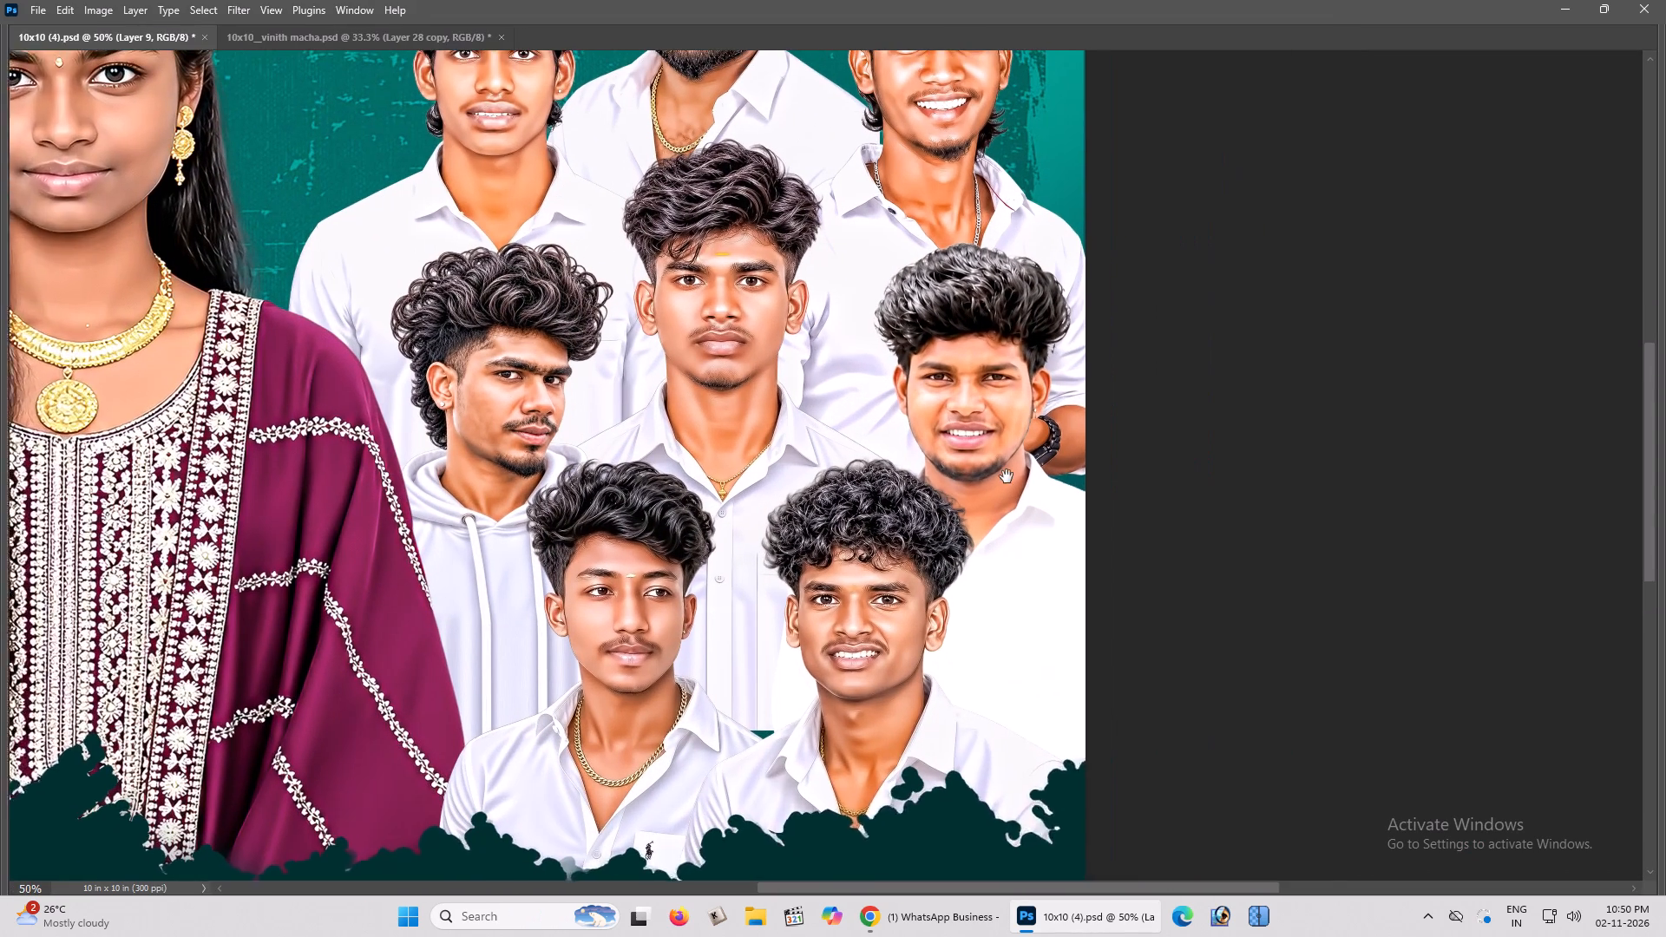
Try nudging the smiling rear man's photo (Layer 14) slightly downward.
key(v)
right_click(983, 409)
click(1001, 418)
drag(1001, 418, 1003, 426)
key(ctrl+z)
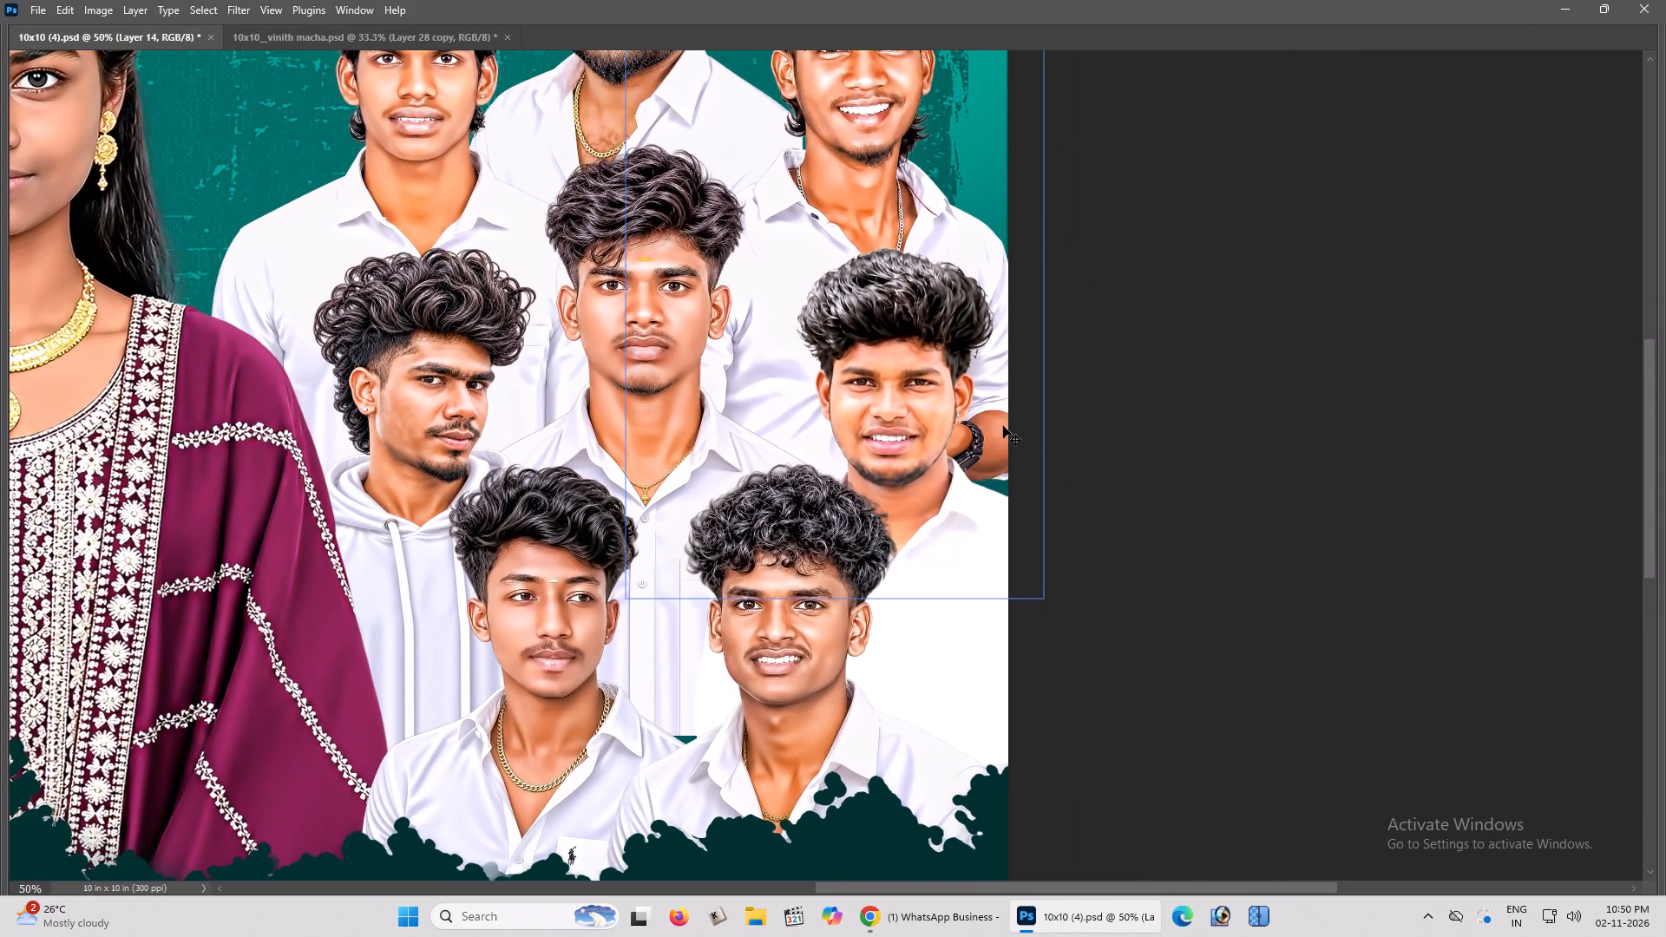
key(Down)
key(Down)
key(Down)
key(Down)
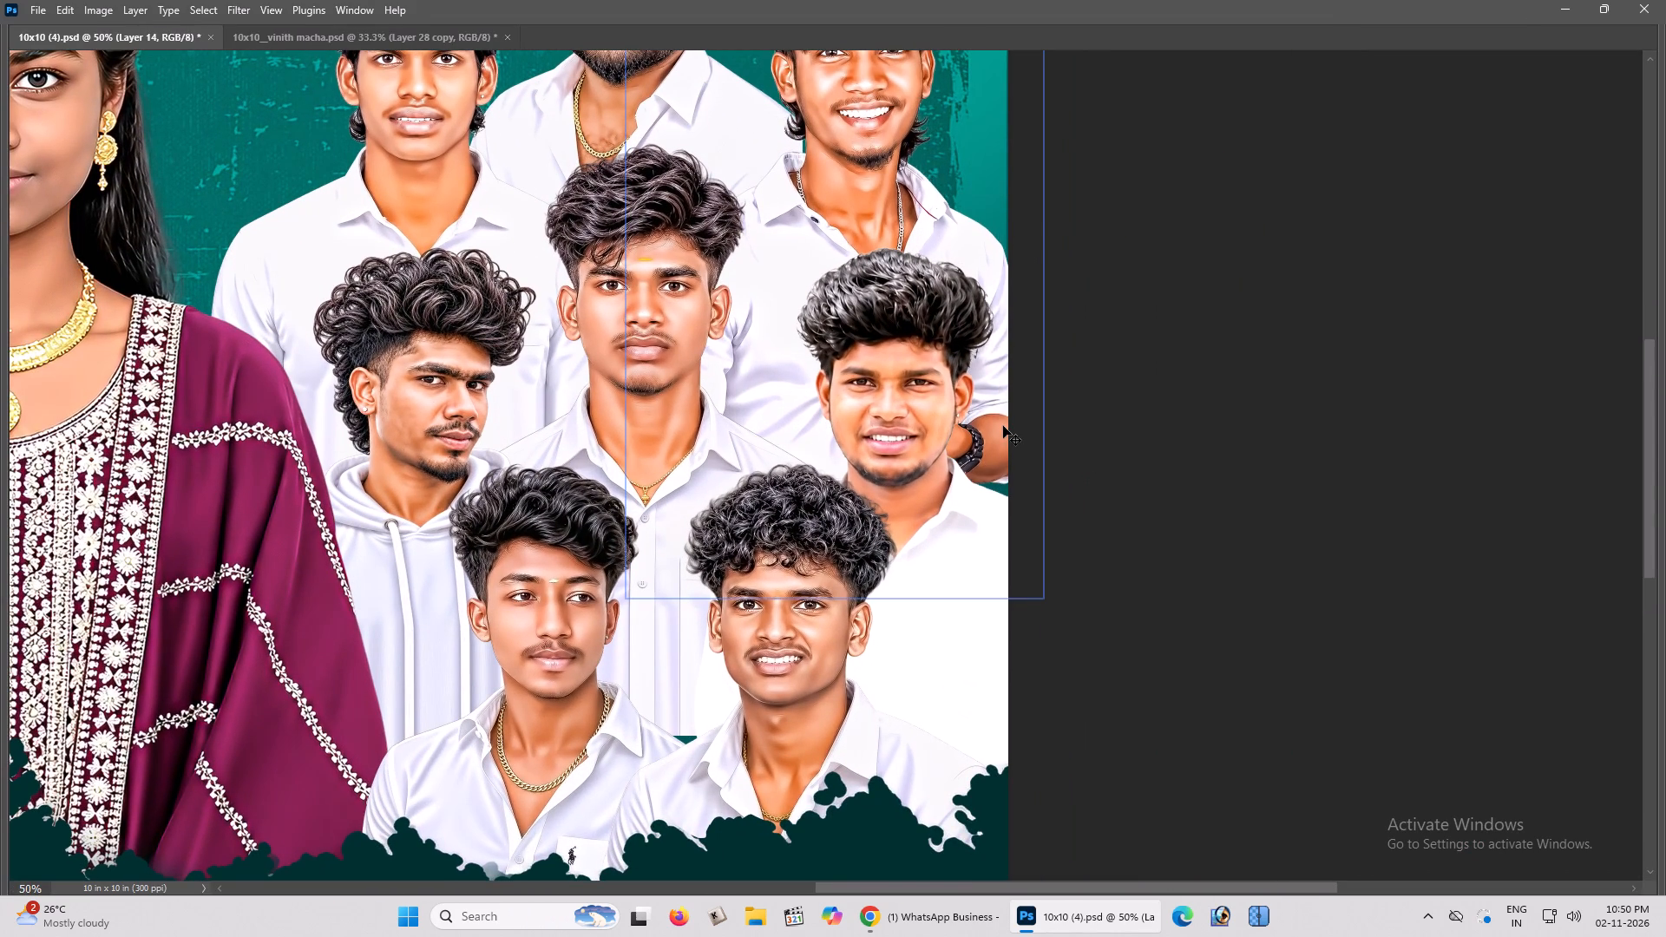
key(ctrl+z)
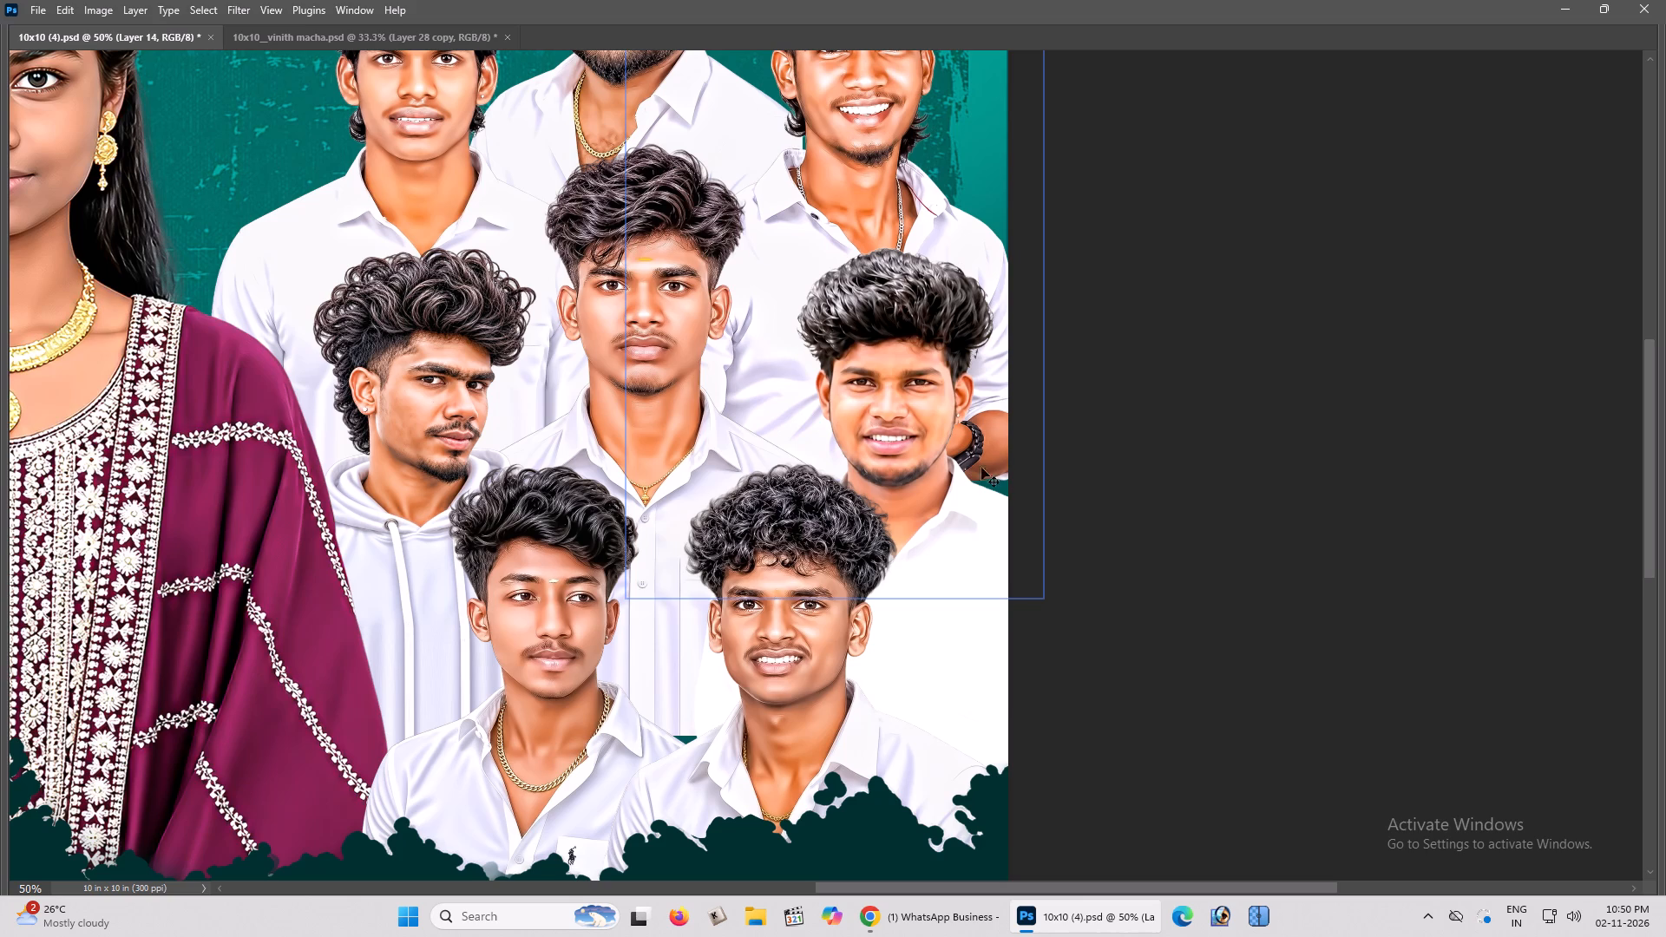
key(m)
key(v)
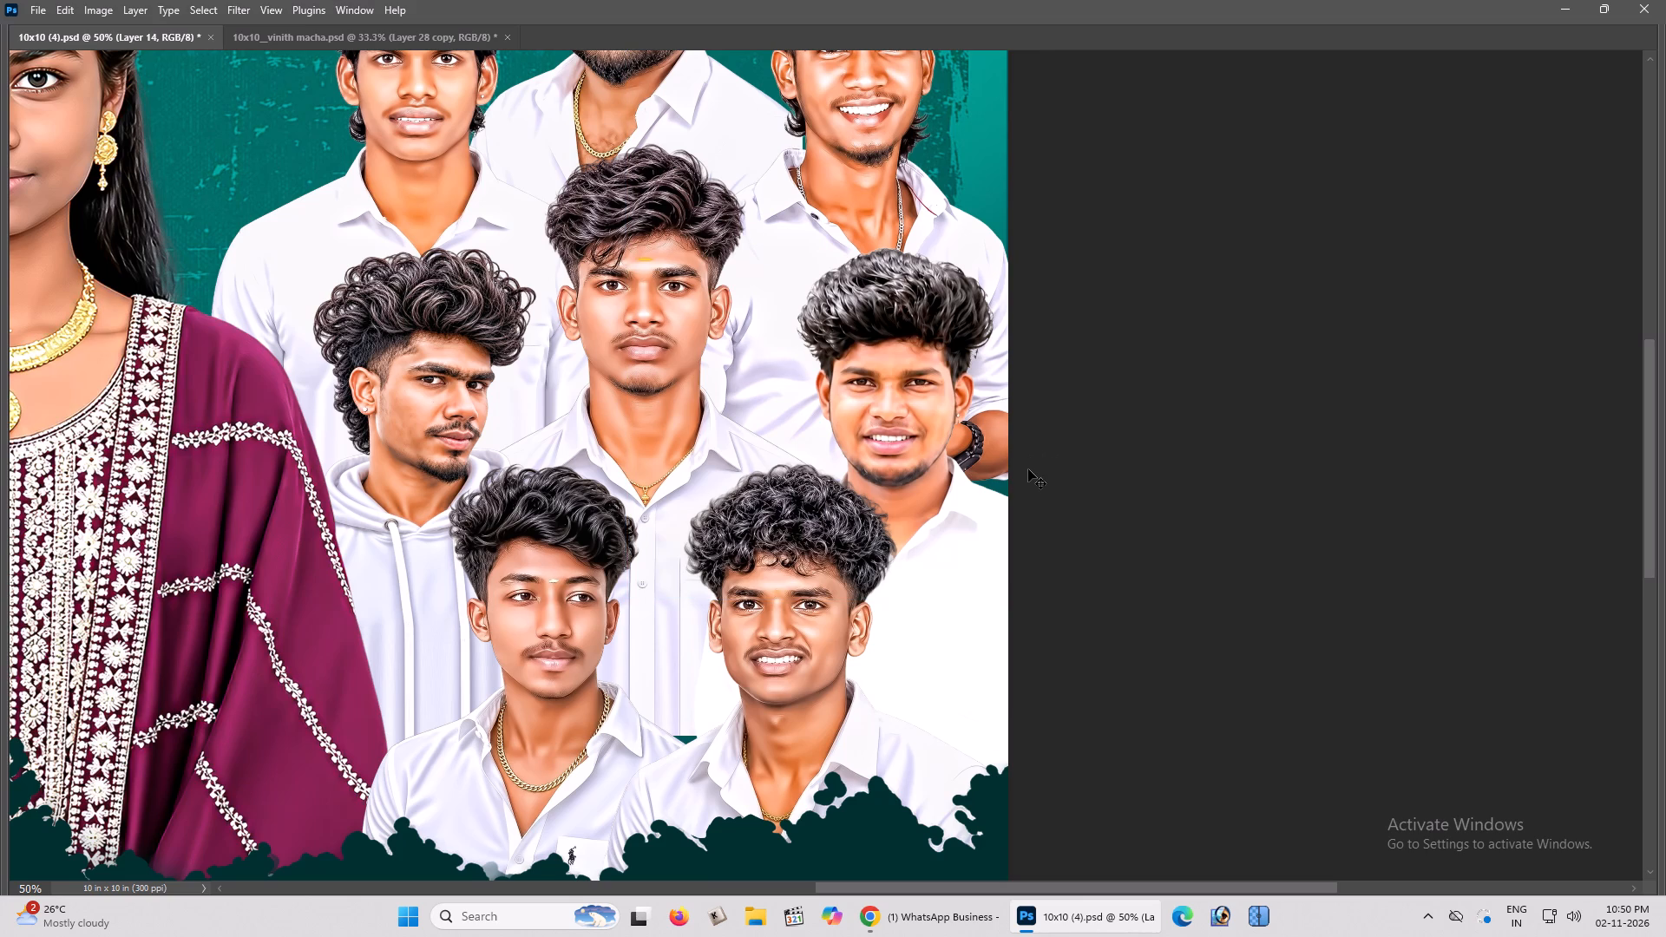
Add a new layer above Layer 14 and dab soft white over the wristwatch arm with a smaller brush.
key(ctrl+shift+n)
key(Return)
key(b)
key(ctrl+minus)
key(Tab)
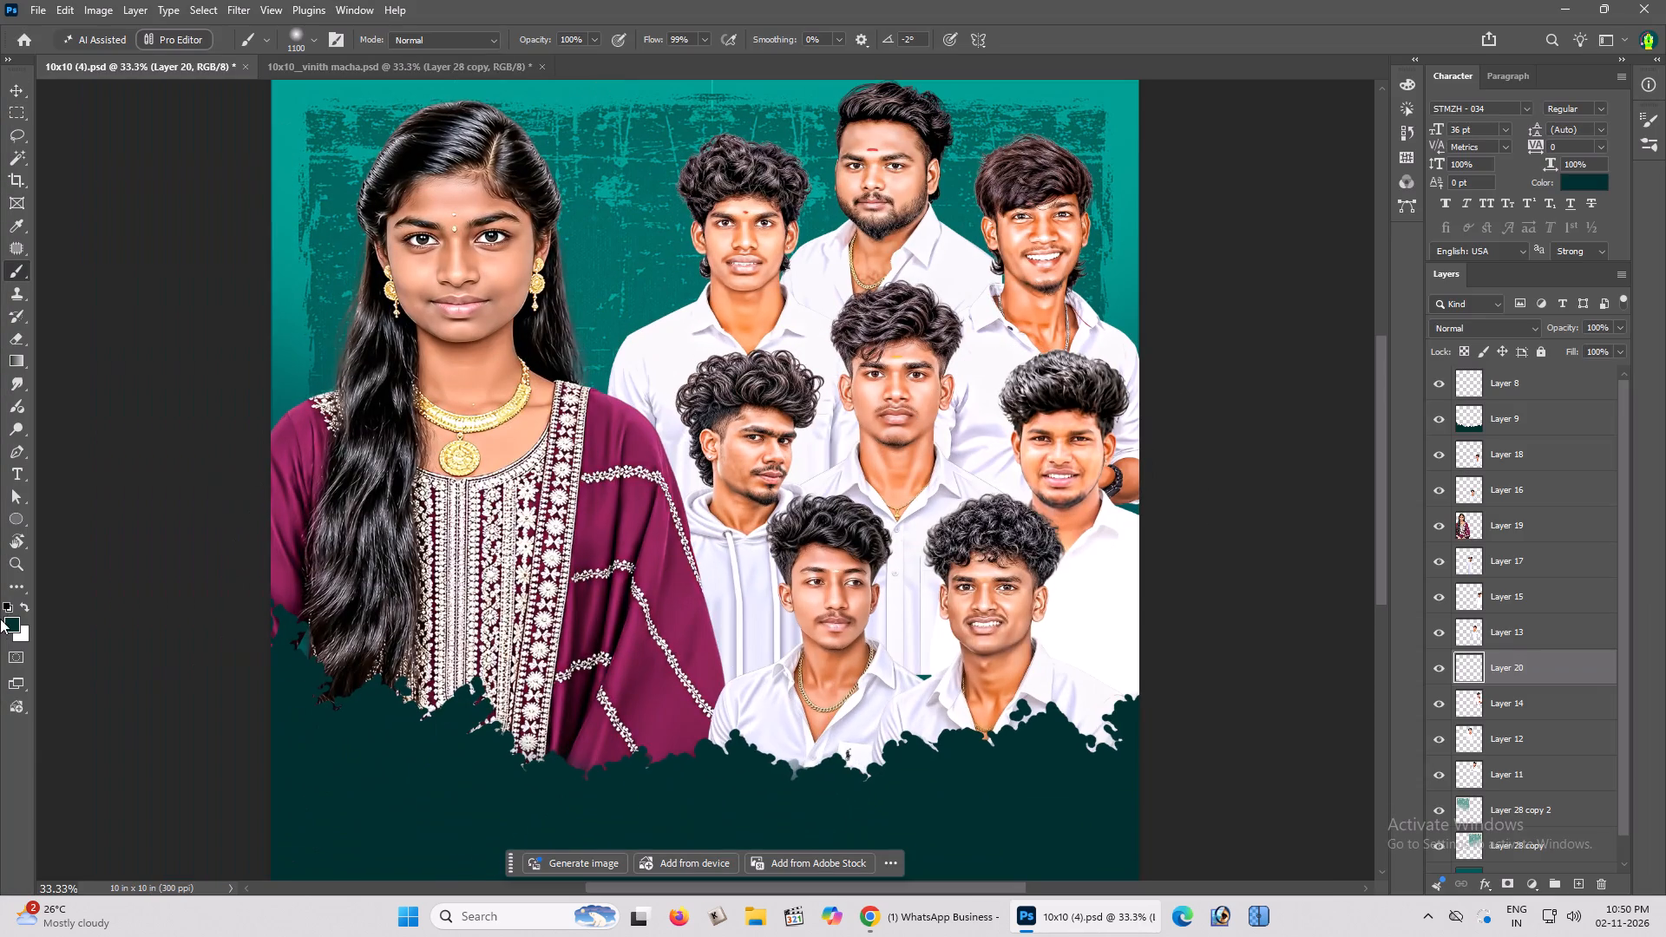
key(x)
key(Tab)
key(ctrl+plus)
key(space)
drag(896, 614, 792, 656)
click(787, 656)
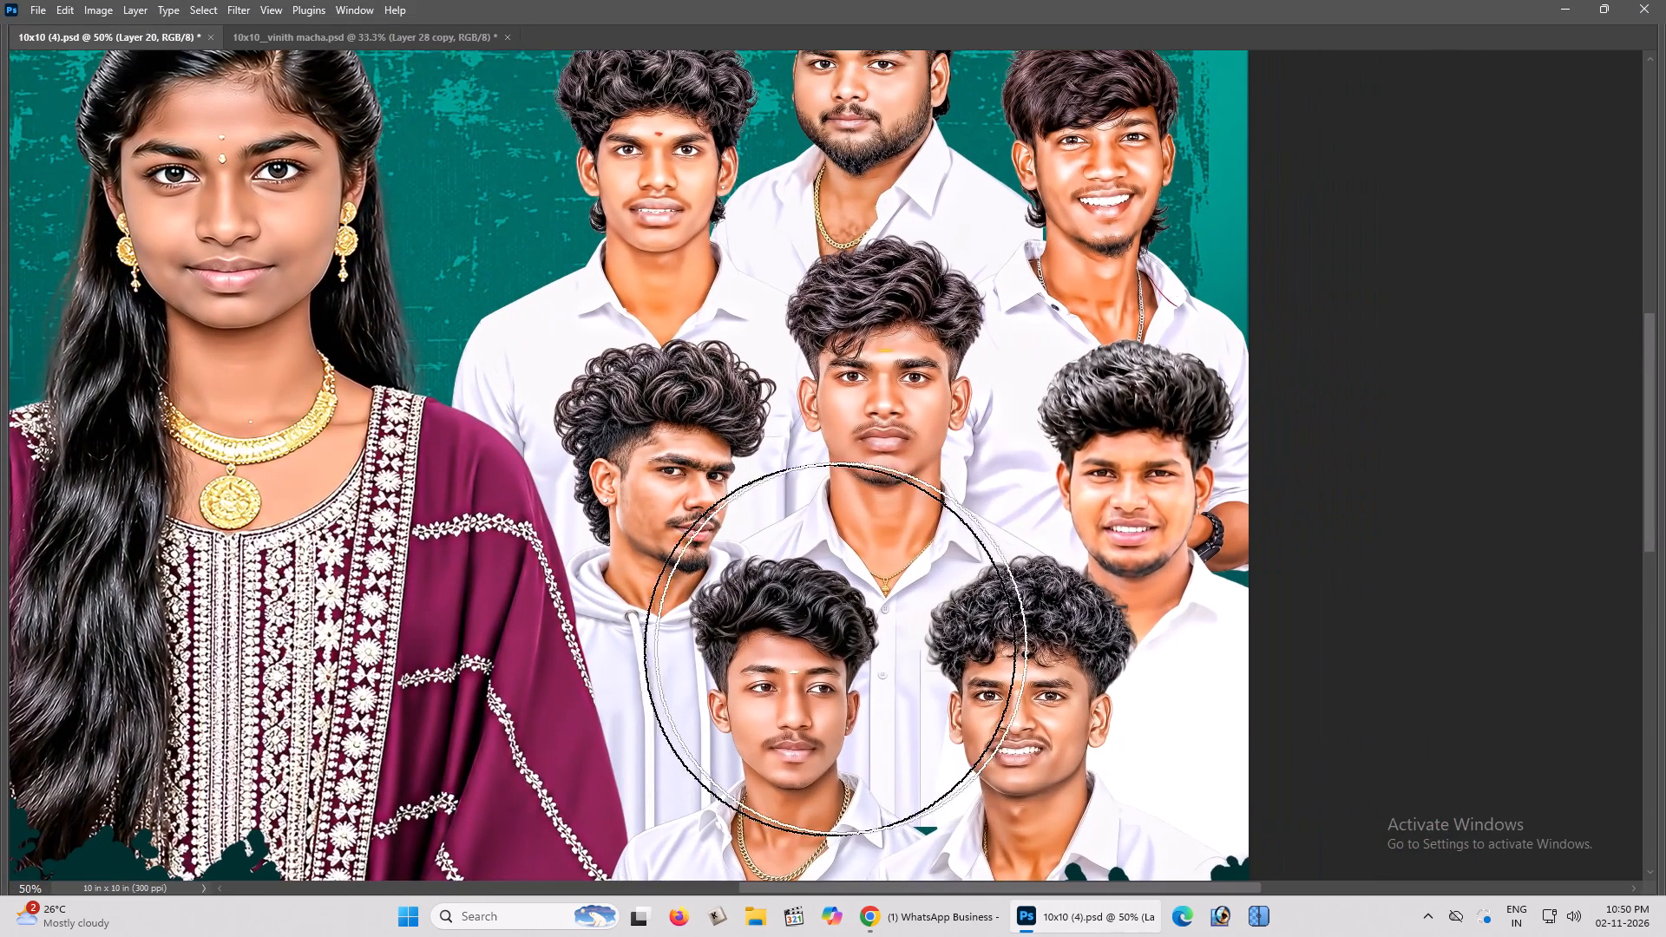
scroll(986, 641, down, 3)
key(bracketleft)
key(bracketleft)
key(bracketleft)
click(1243, 561)
key(bracketleft)
key(bracketleft)
click(1245, 561)
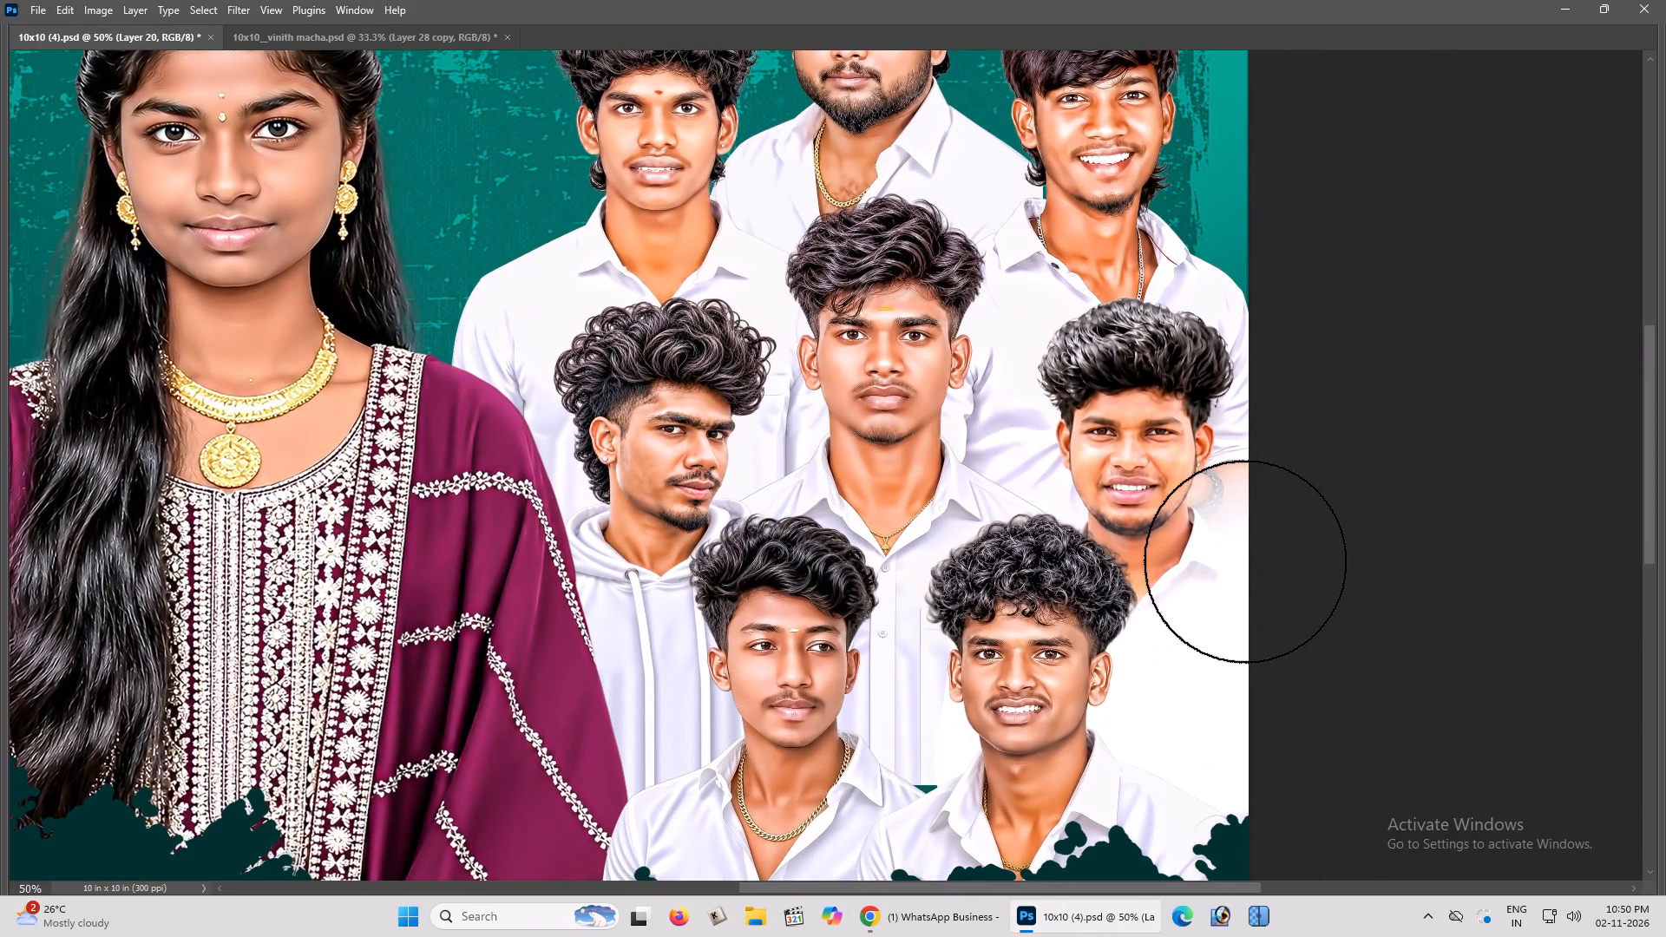
Continue brushing soft white on the new layer across the middle row's shirts toward the woman's sleeve.
drag(1180, 580, 573, 607)
double_click(554, 600)
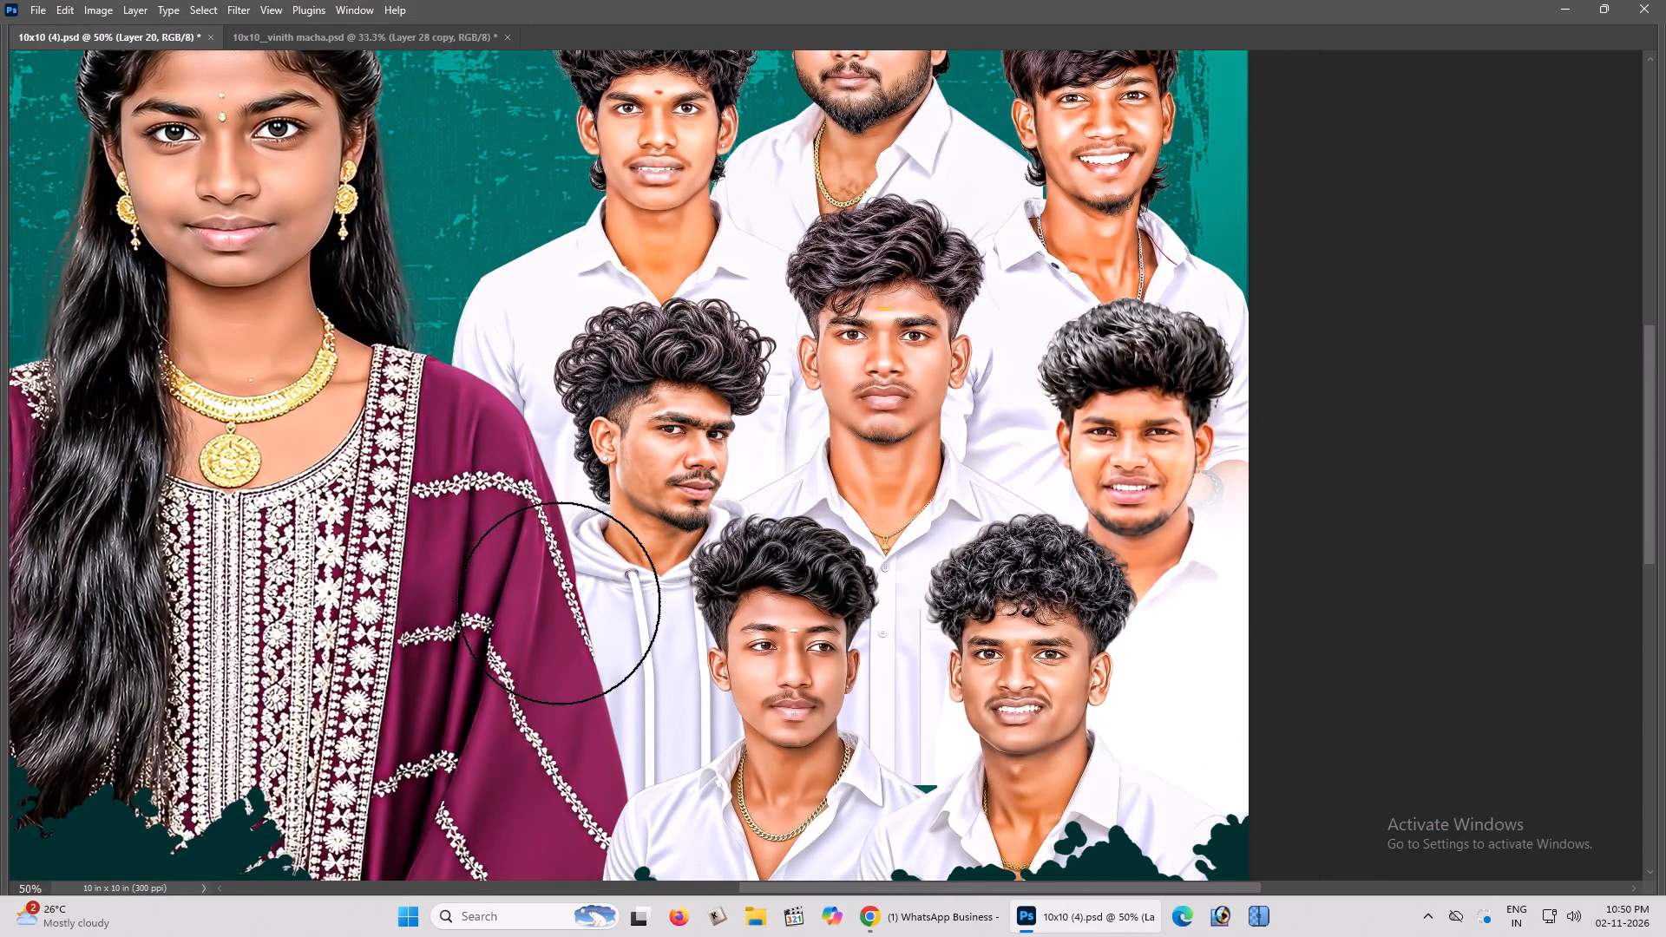
drag(614, 660, 607, 633)
Add a new layer above the hooded man's photo (Layer 17) and brush soft white along his lower body.
key(space)
key(space)
key(space)
key(space)
key(space)
key(space)
key(space)
key(space)
key(space)
drag(605, 622, 591, 540)
click(589, 520)
key(v)
right_click(618, 519)
click(630, 527)
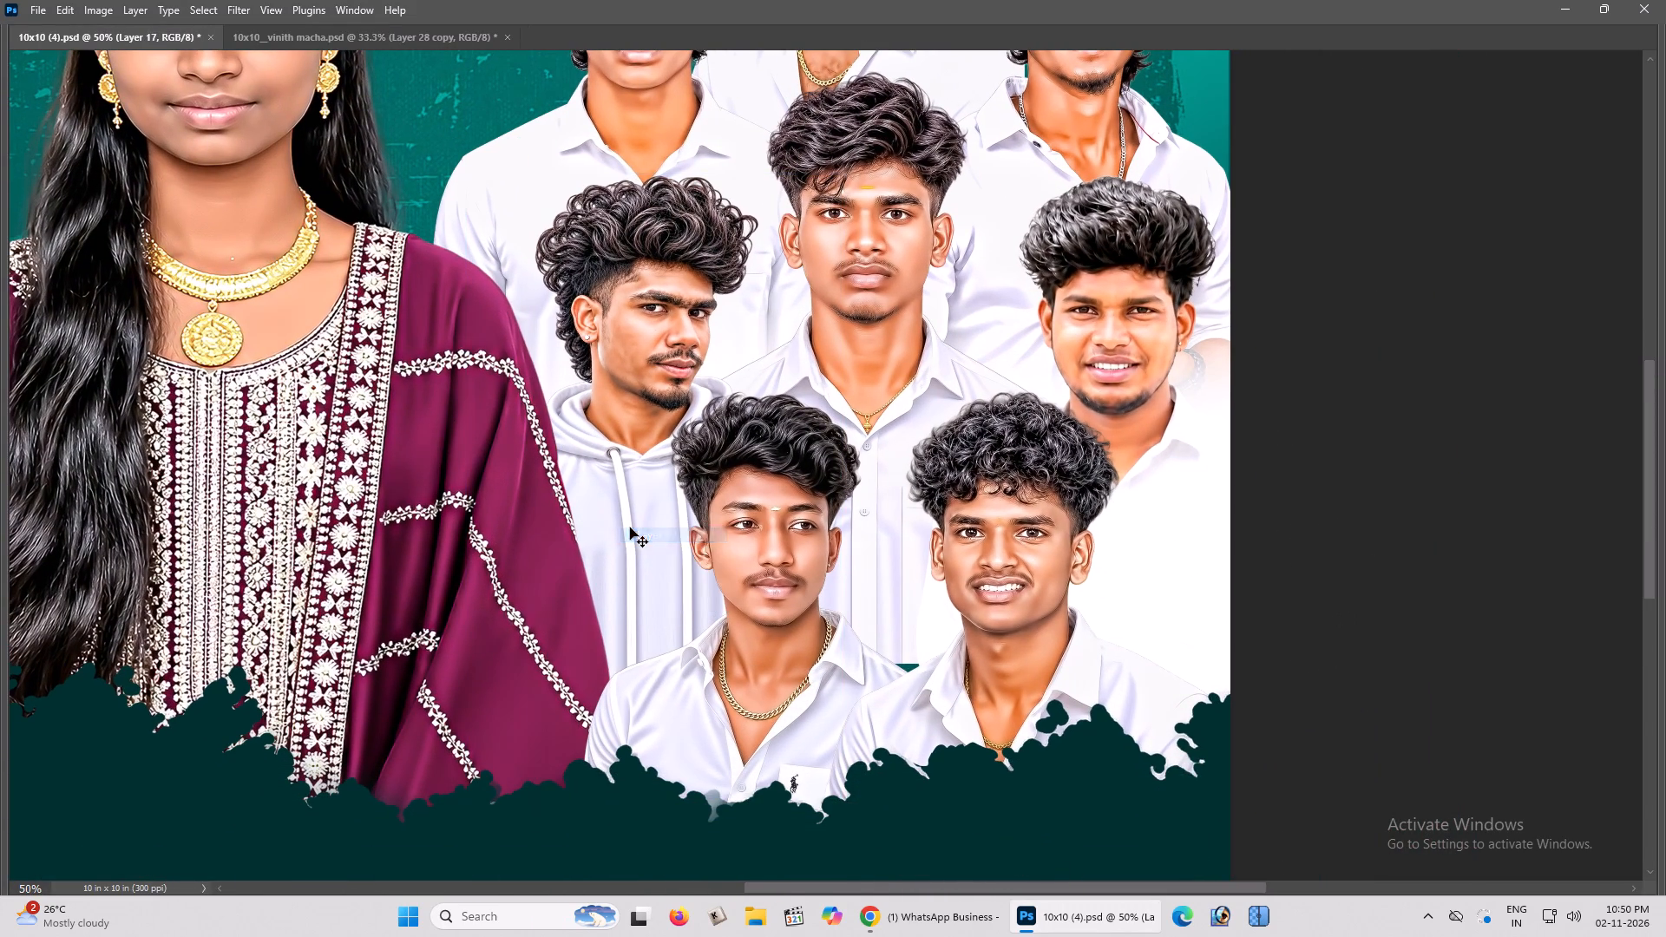
key(ctrl+shift+n)
key(Return)
key(b)
drag(649, 737, 594, 745)
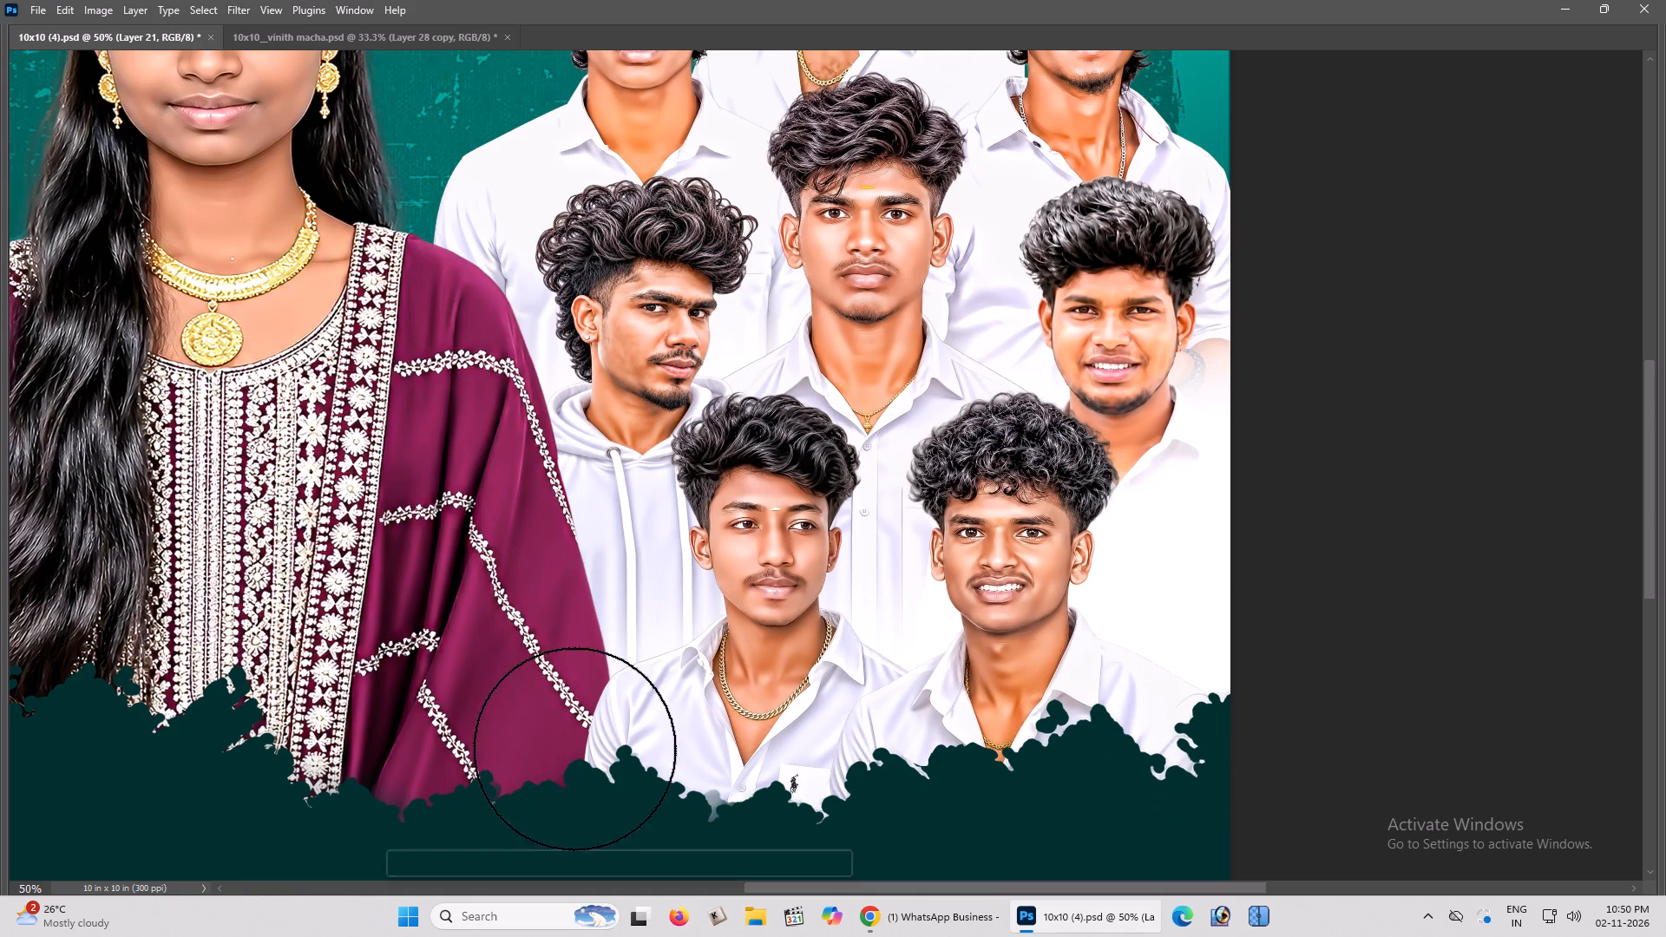
drag(654, 807, 736, 817)
Add a new layer above the necklace-wearing front man's photo (Layer 16) and brush soft white along the front row's bottom.
key(v)
right_click(804, 683)
click(816, 691)
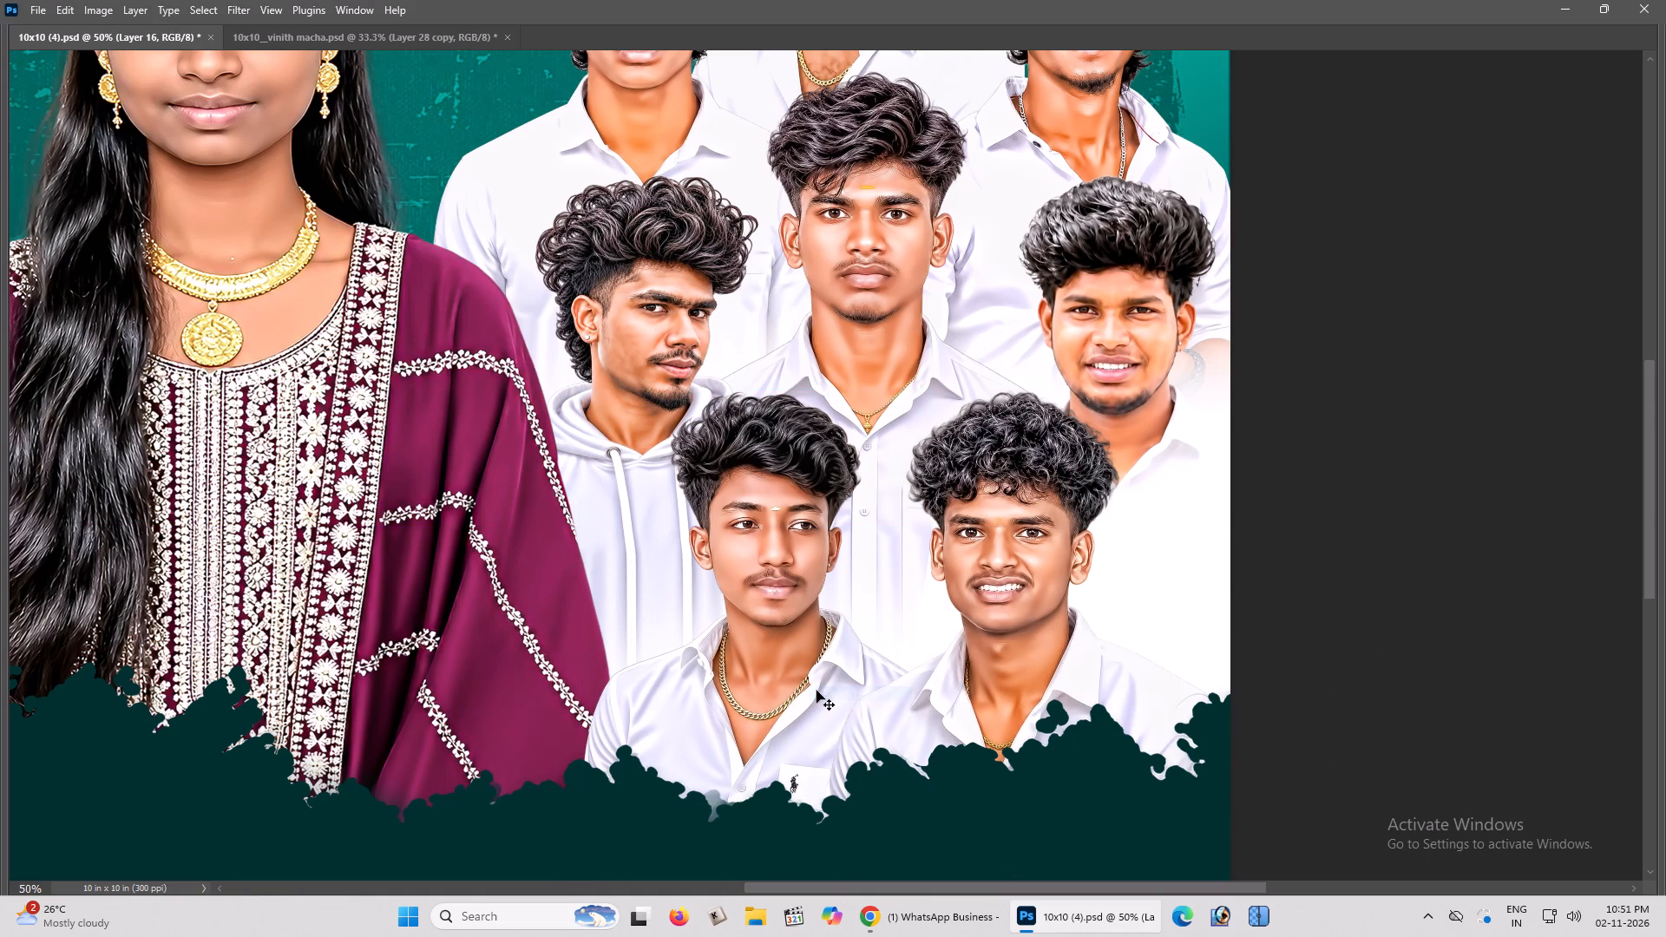
key(ctrl+shift+n)
key(Return)
key(b)
drag(1247, 760, 618, 880)
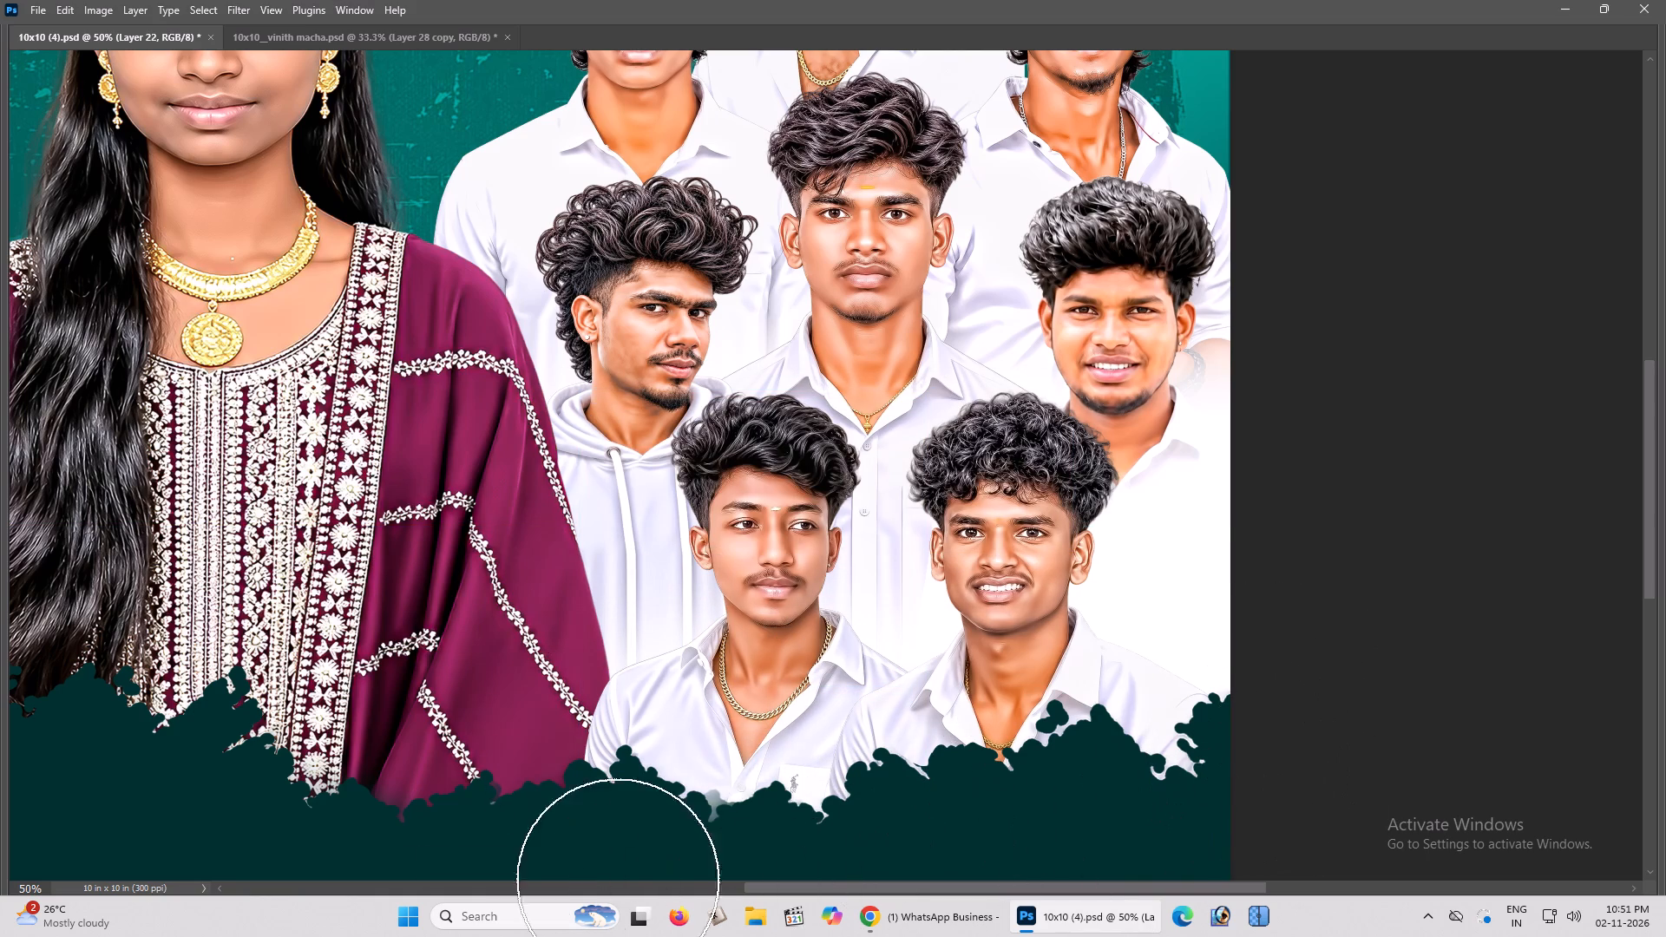
Extend the soft white along the front row's bottom on Layer 22, and raise the layer one level over the curly-haired front man.
drag(618, 880, 598, 855)
drag(588, 838, 682, 872)
drag(562, 853, 1243, 786)
key(v)
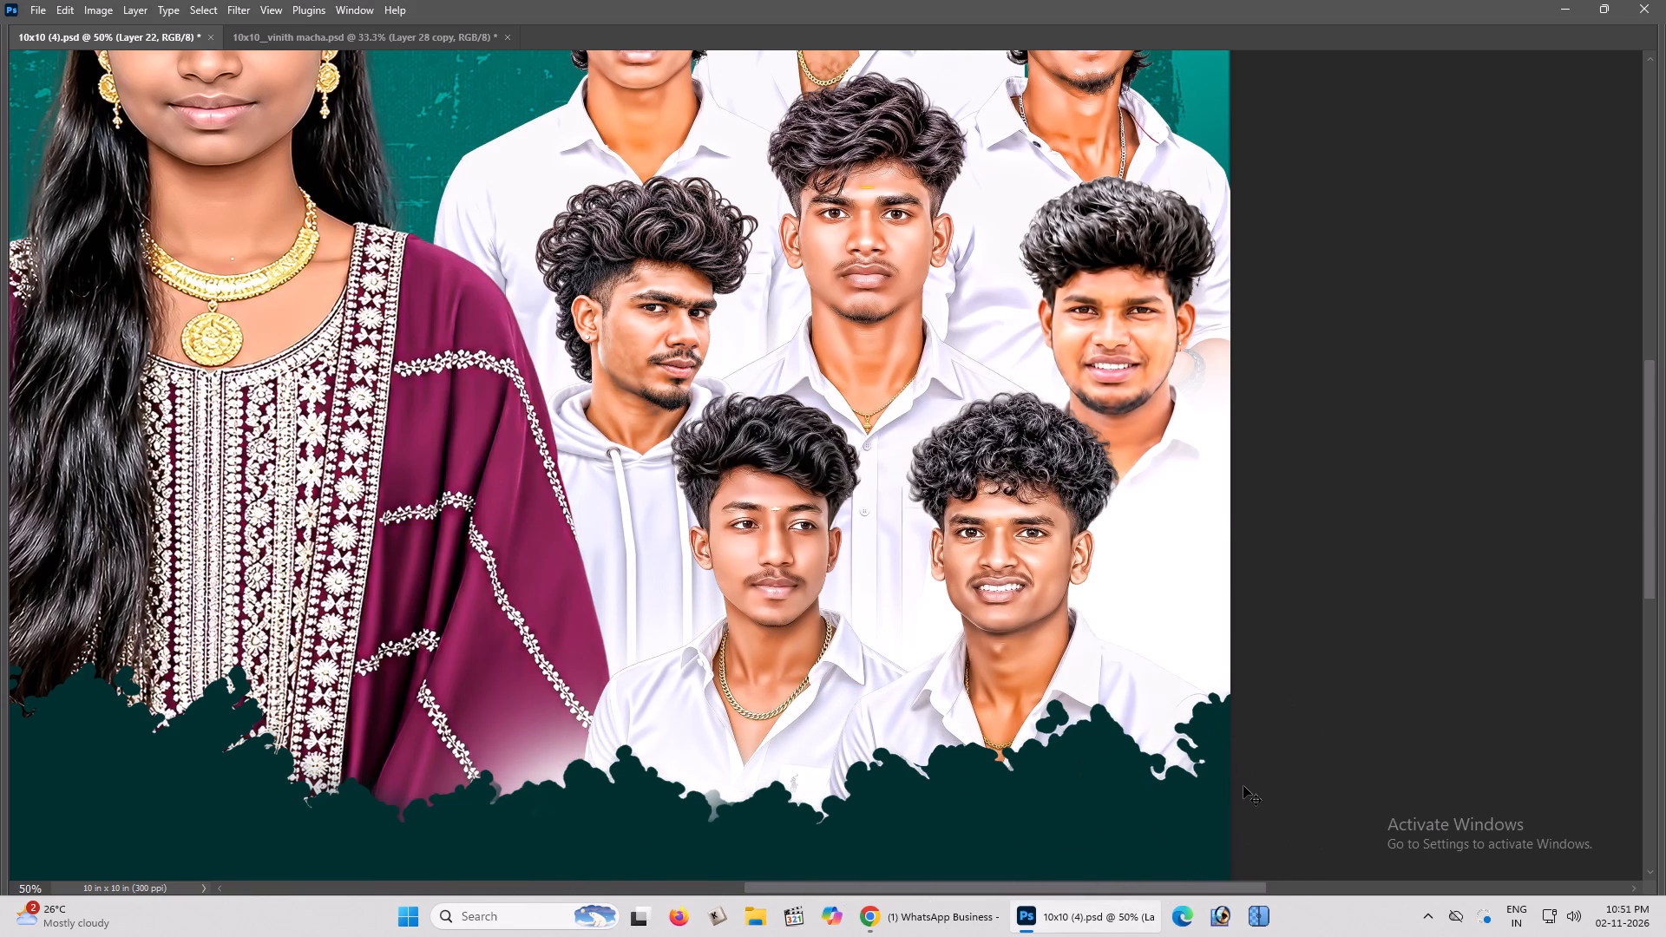
key(ctrl+bracketright)
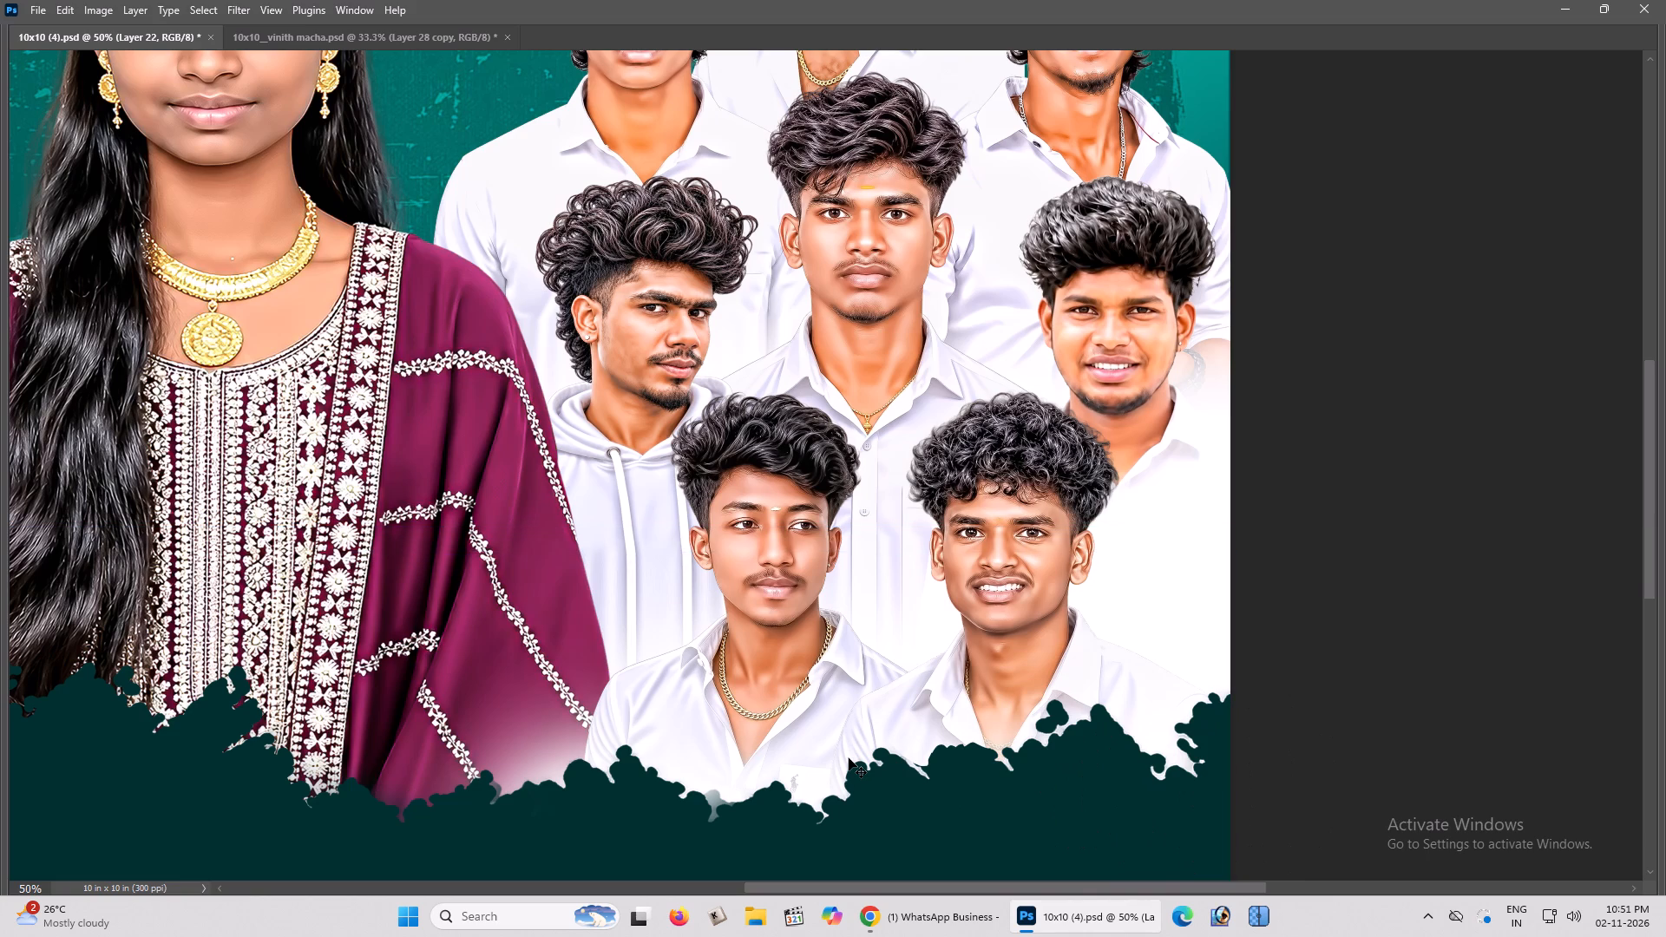
Start a pen path at the dark base and trace the necklace-wearing front man's outer sleeve and shoulder edge.
key(ctrl+plus)
key(ctrl+plus)
key(space)
key(space)
key(space)
key(space)
key(space)
key(space)
key(space)
key(space)
drag(845, 764, 908, 691)
click(919, 663)
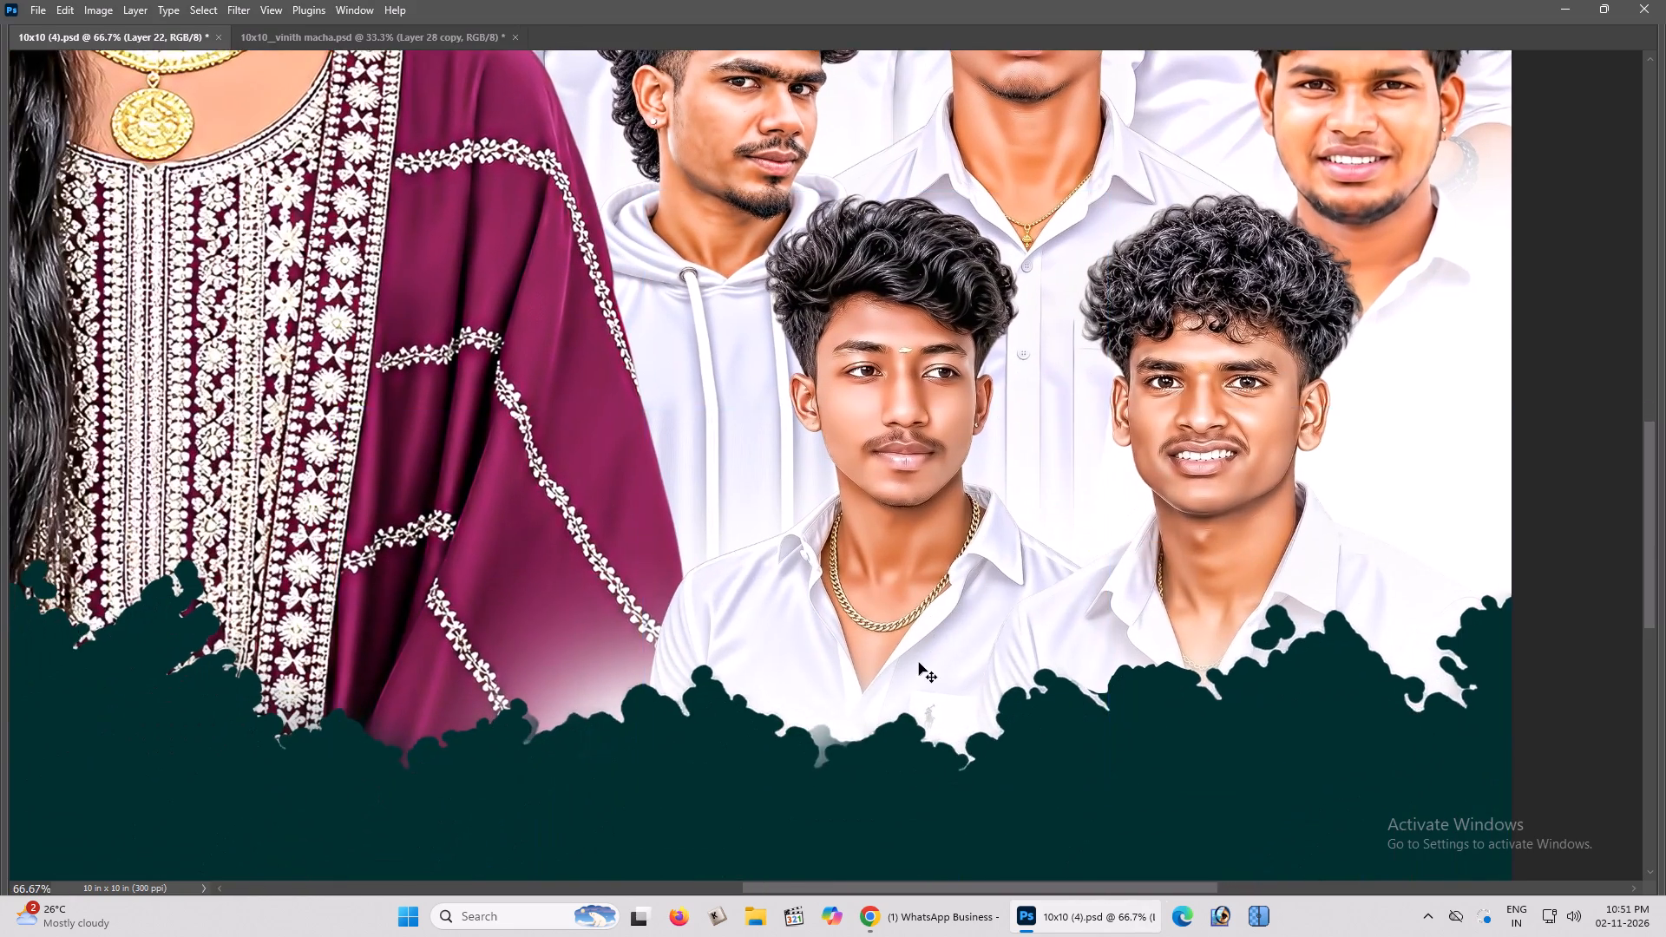
key(ctrl+plus)
key(space)
key(space)
key(space)
key(space)
key(space)
key(space)
key(space)
key(space)
key(space)
key(space)
drag(795, 800, 819, 734)
click(819, 733)
key(ctrl+plus)
key(space)
key(space)
key(space)
key(space)
key(space)
key(space)
key(space)
key(space)
key(space)
drag(812, 739, 863, 627)
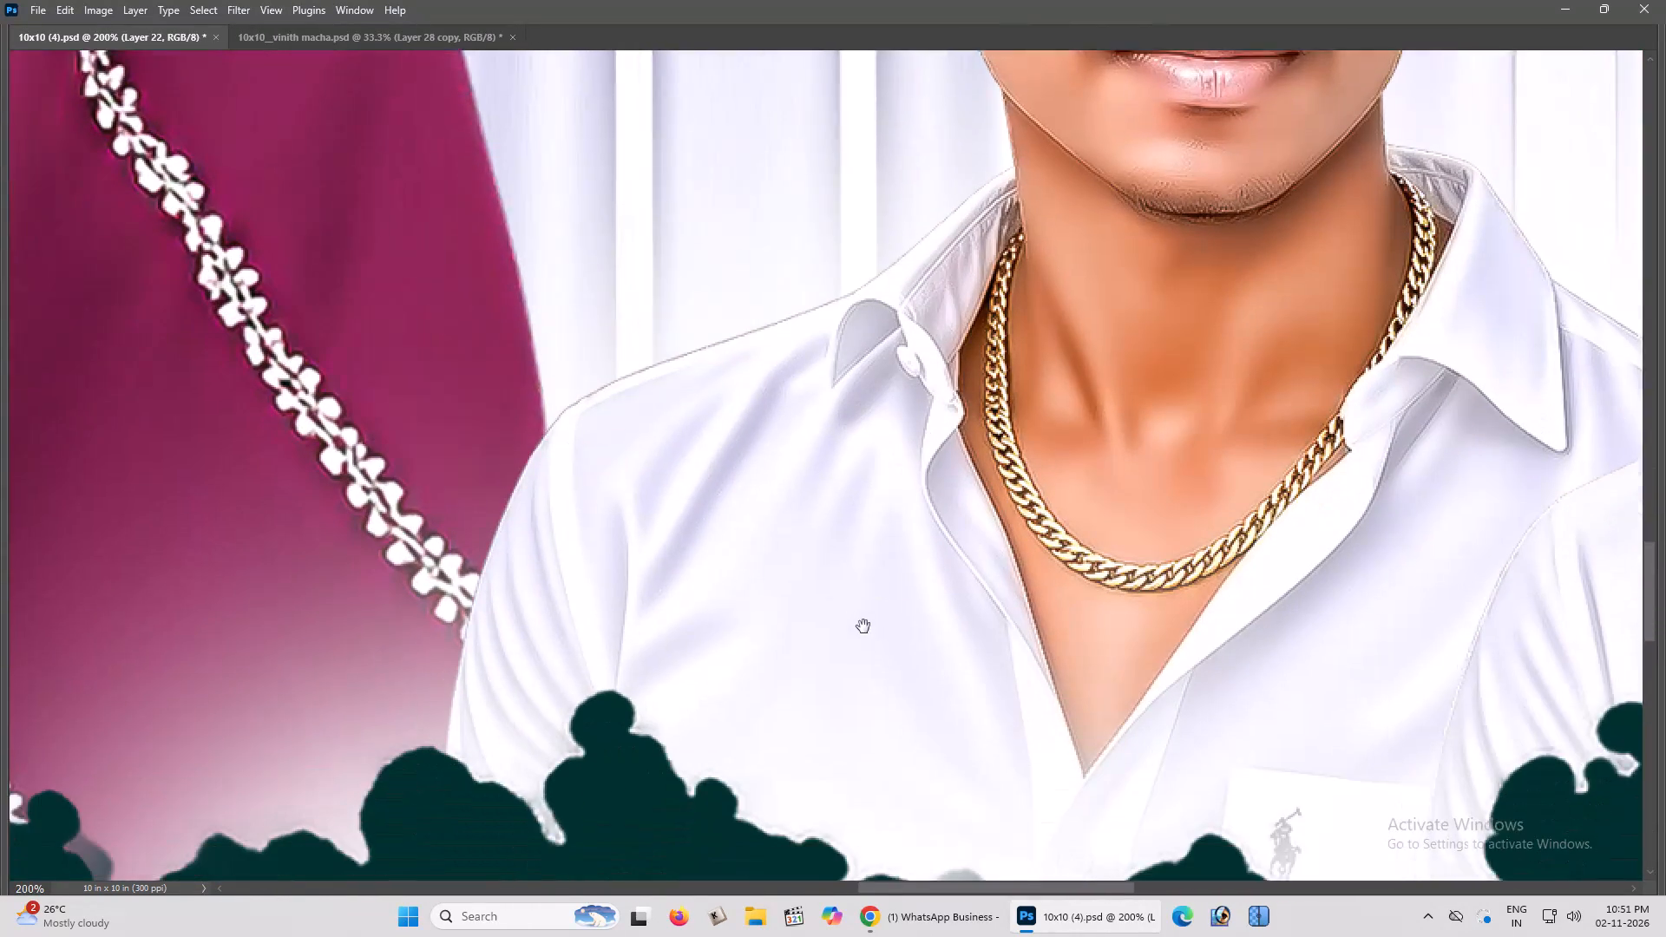
click(863, 626)
scroll(863, 626, down, 4)
key(p)
key(p)
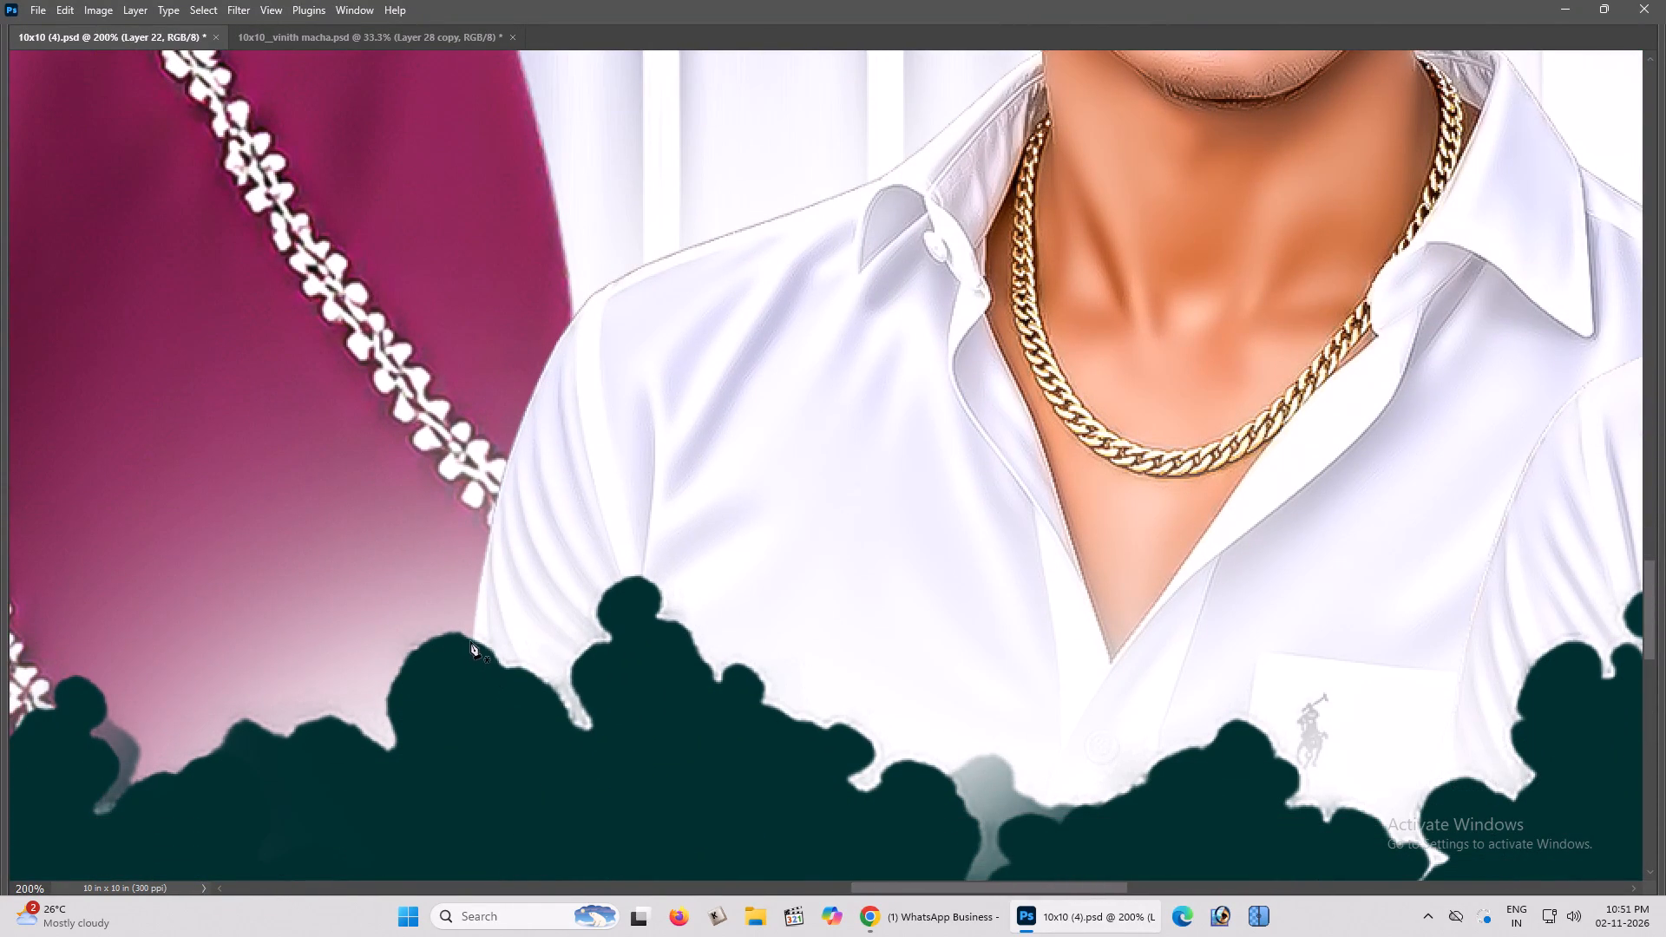
drag(470, 640, 471, 632)
drag(574, 319, 649, 245)
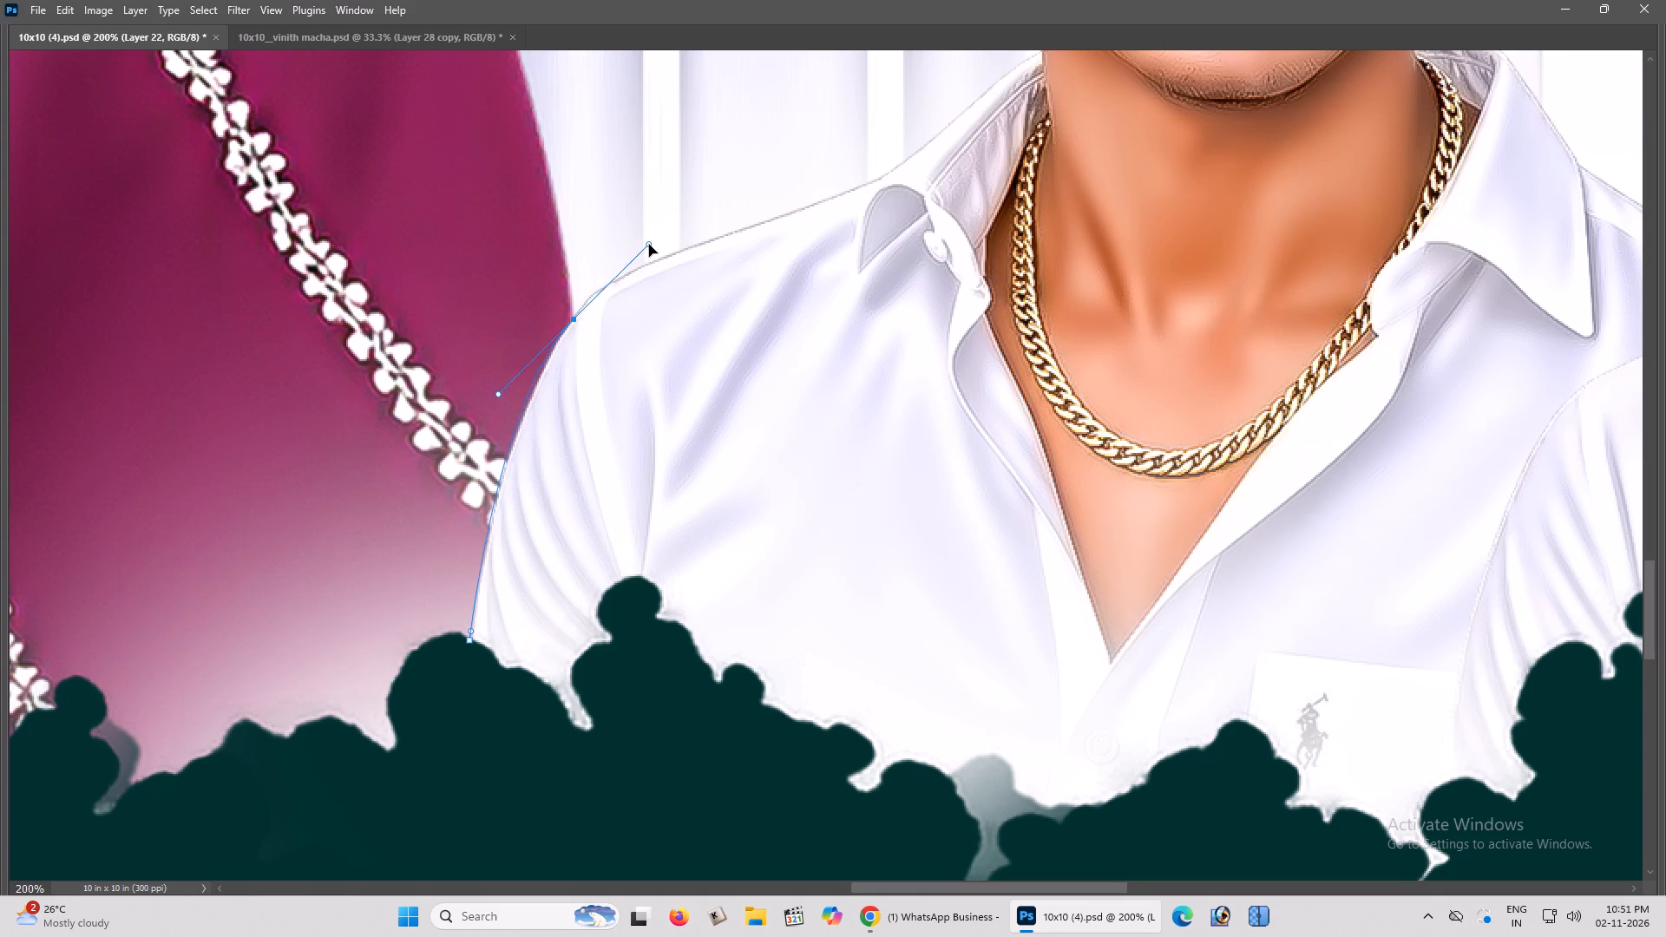
drag(649, 245, 639, 246)
drag(666, 257, 702, 240)
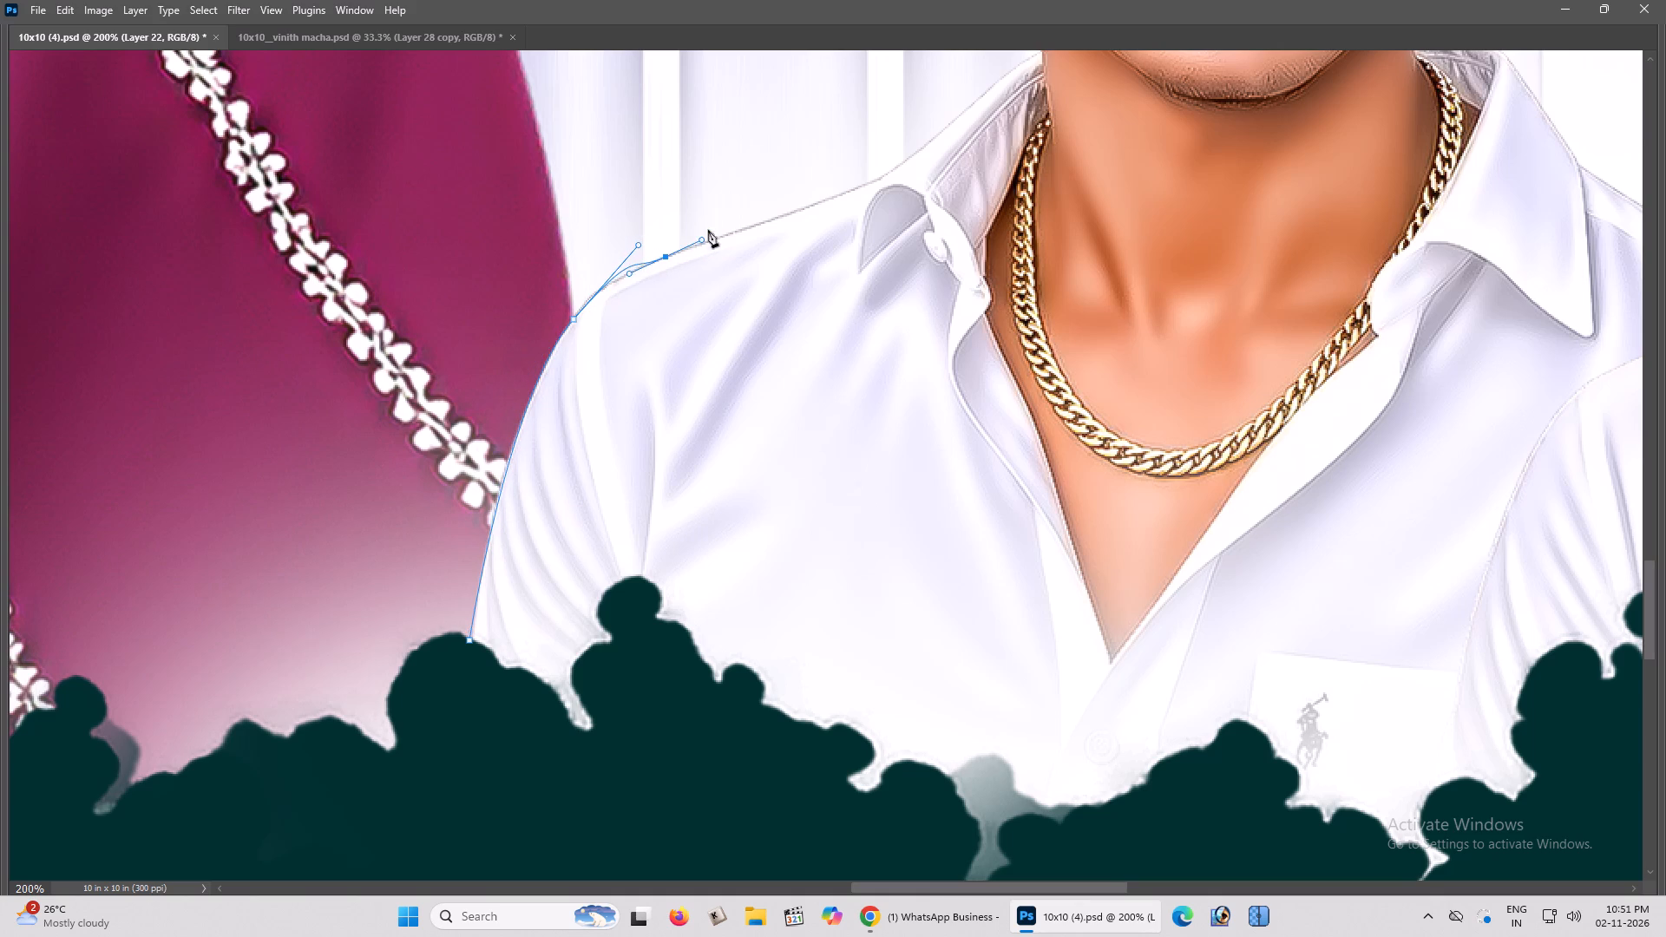
Continue the pen path around the white haze on the maroon dress and through the dark base below the man's shirt.
click(706, 210)
drag(448, 150, 227, 247)
key(space)
key(space)
key(space)
key(space)
key(space)
key(space)
key(space)
drag(0, 535, 27, 495)
drag(47, 442, 202, 411)
key(ctrl+minus)
key(ctrl+minus)
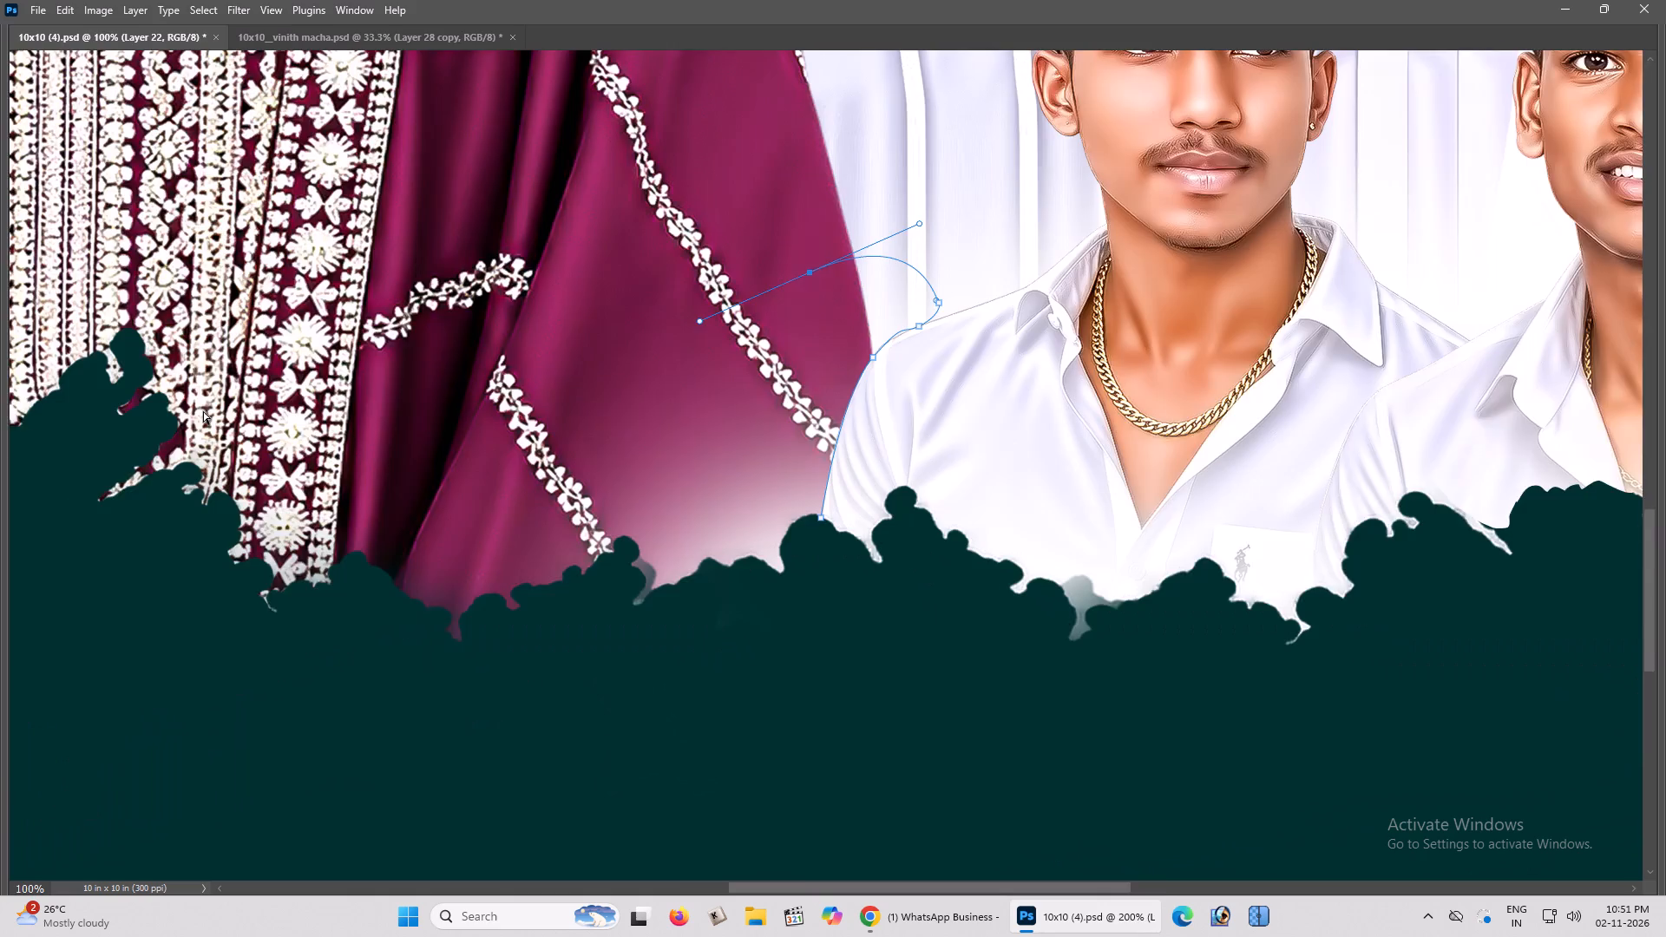
drag(564, 535, 587, 618)
drag(671, 711, 840, 723)
drag(980, 721, 1008, 667)
drag(1015, 577, 1013, 560)
Refine the path's end inside the dark base, convert it to a selection and cut the white haze off the maroon dress.
key(ctrl+Return)
key(ctrl+Return)
key(ctrl+Return)
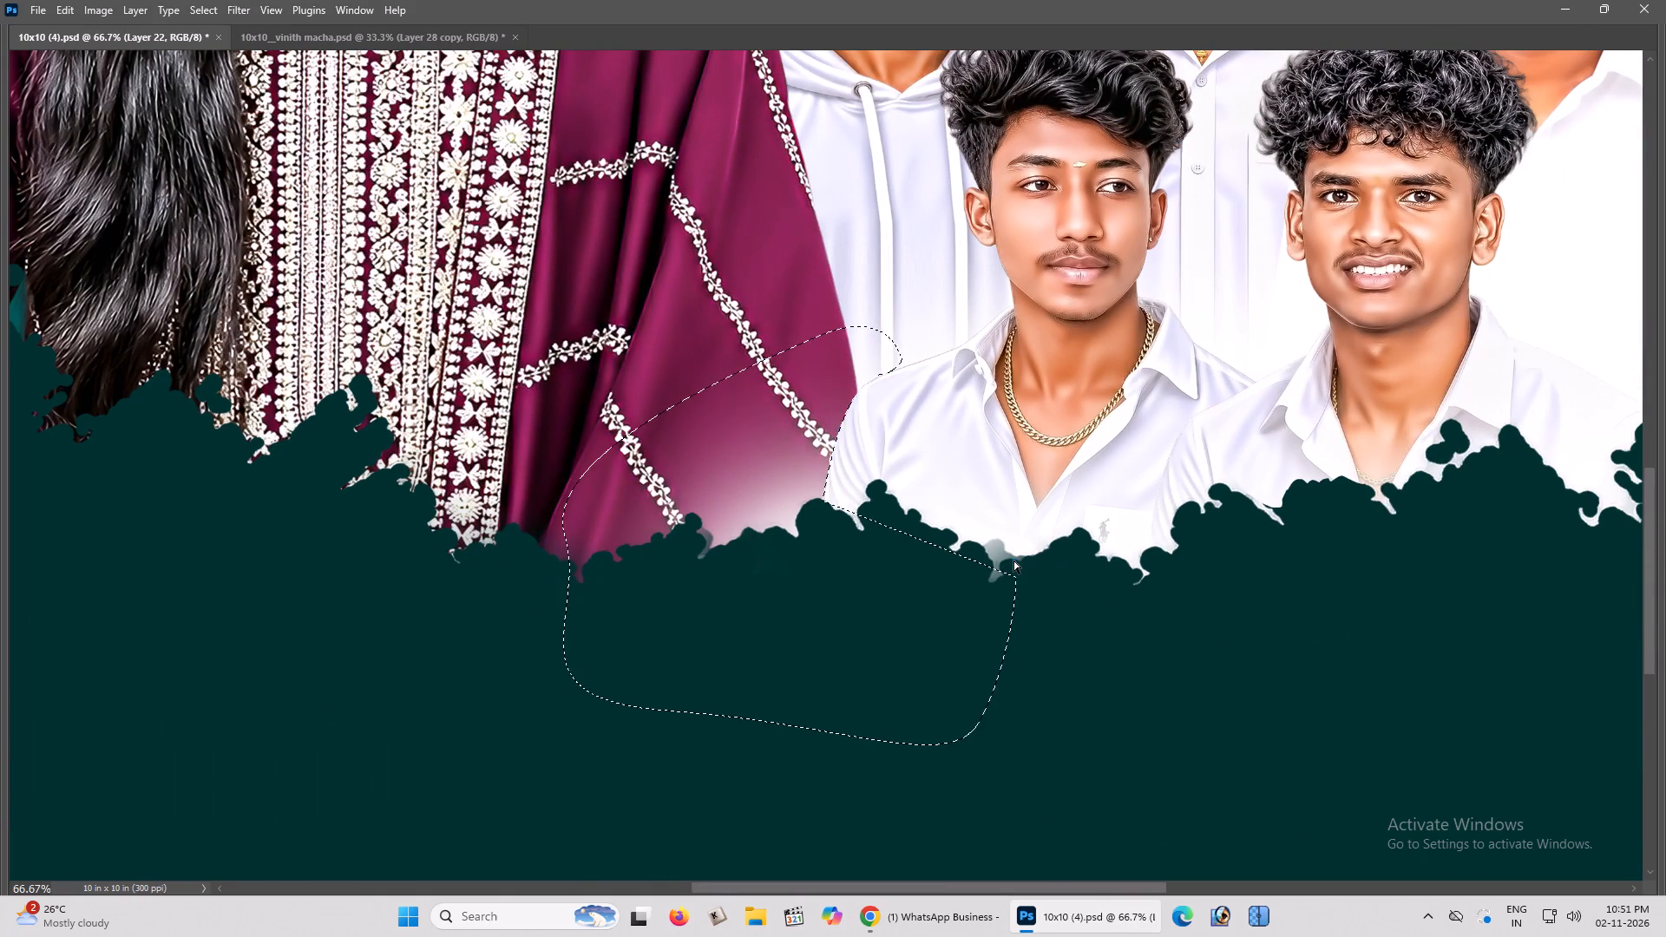
key(ctrl+z)
click(810, 622)
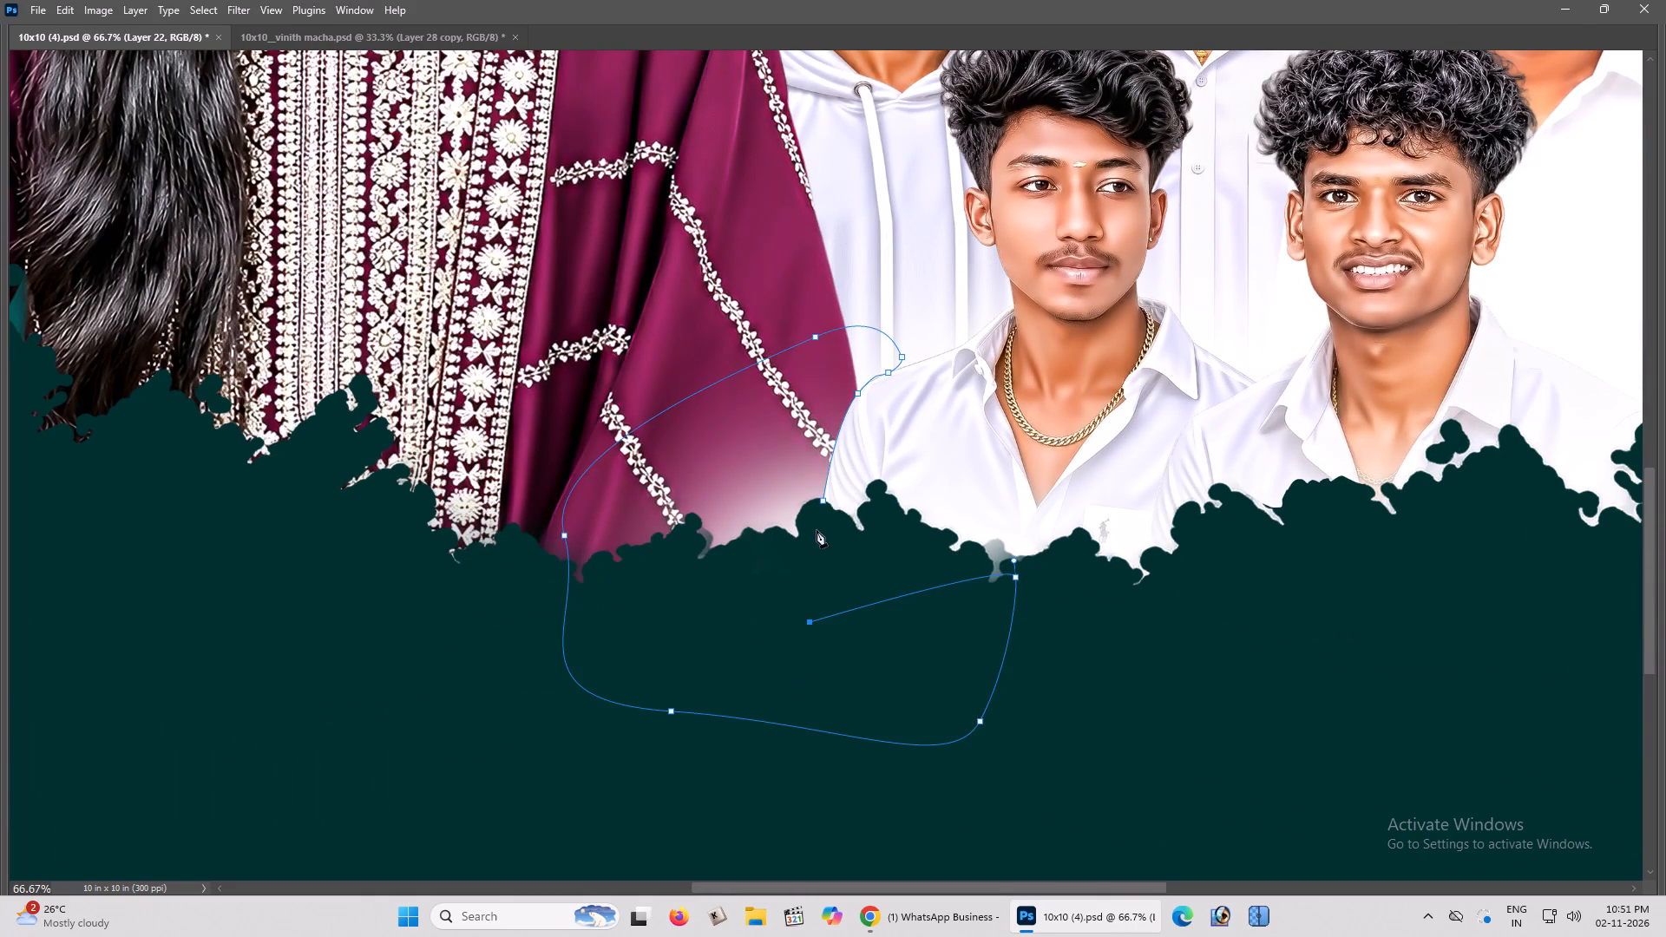
click(817, 530)
key(ctrl+Return)
key(ctrl+Return)
key(ctrl+Return)
key(ctrl+x)
key(v)
key(ctrl+minus)
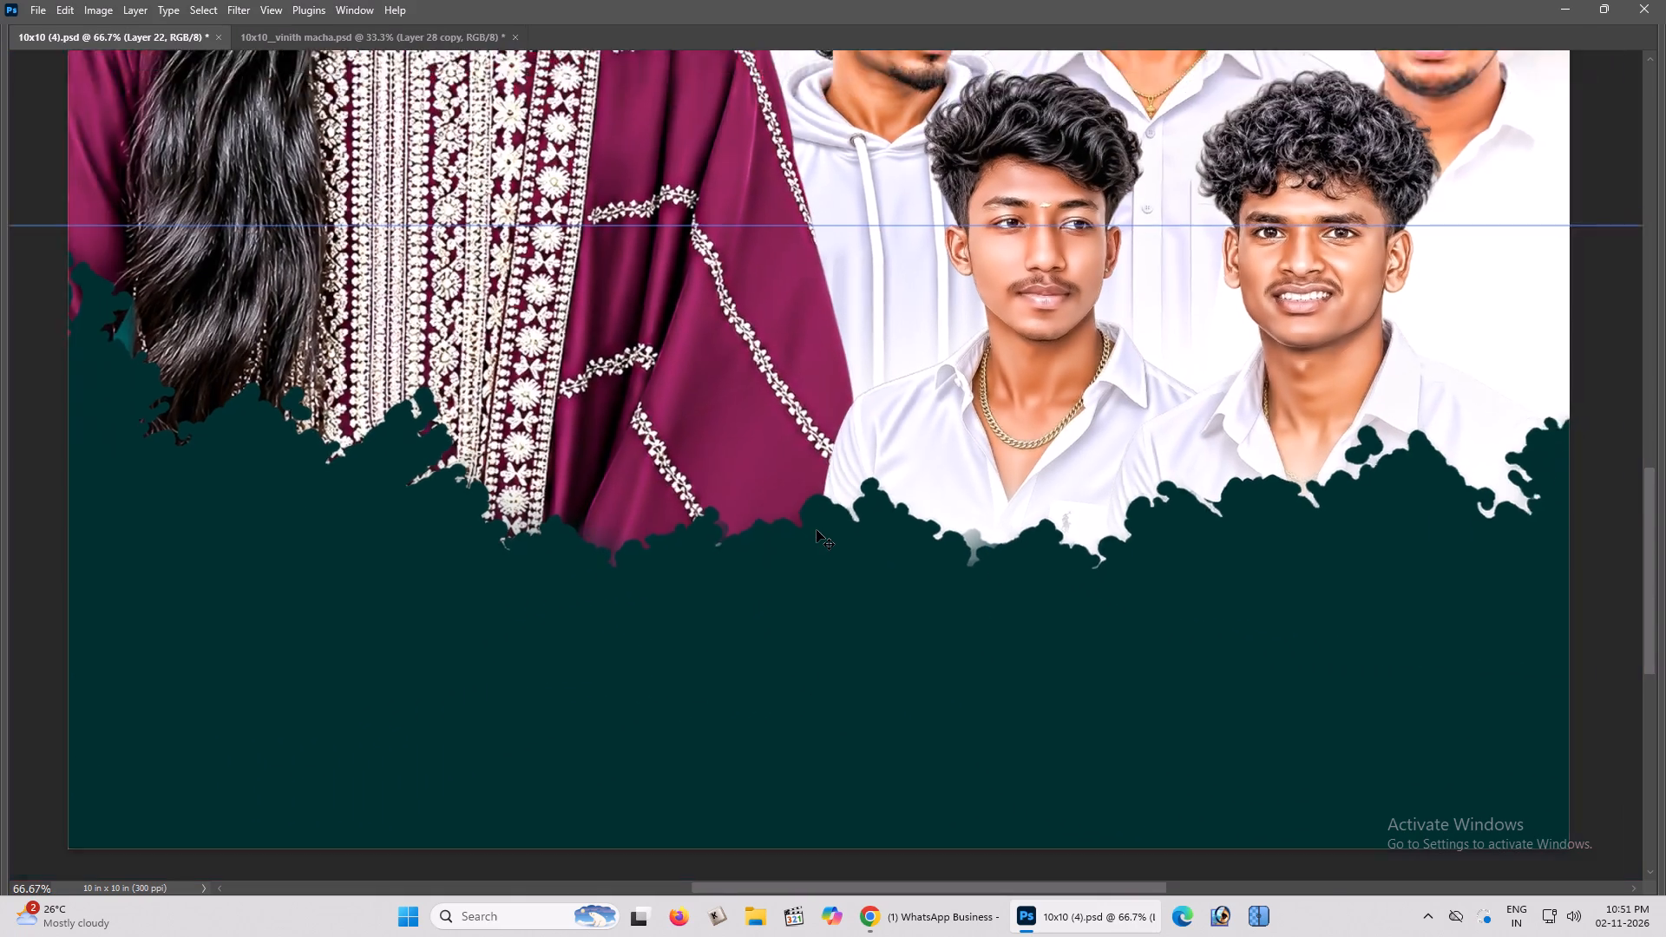
Save the document.
key(ctrl+0)
scroll(826, 537, up, 2)
scroll(830, 544, down, 3)
key(ctrl+s)
Select the backdrop texture's left half (Layer 28 copy 2) and nudge it two pixels left to reduce the bright centre seam.
scroll(886, 537, up, 3)
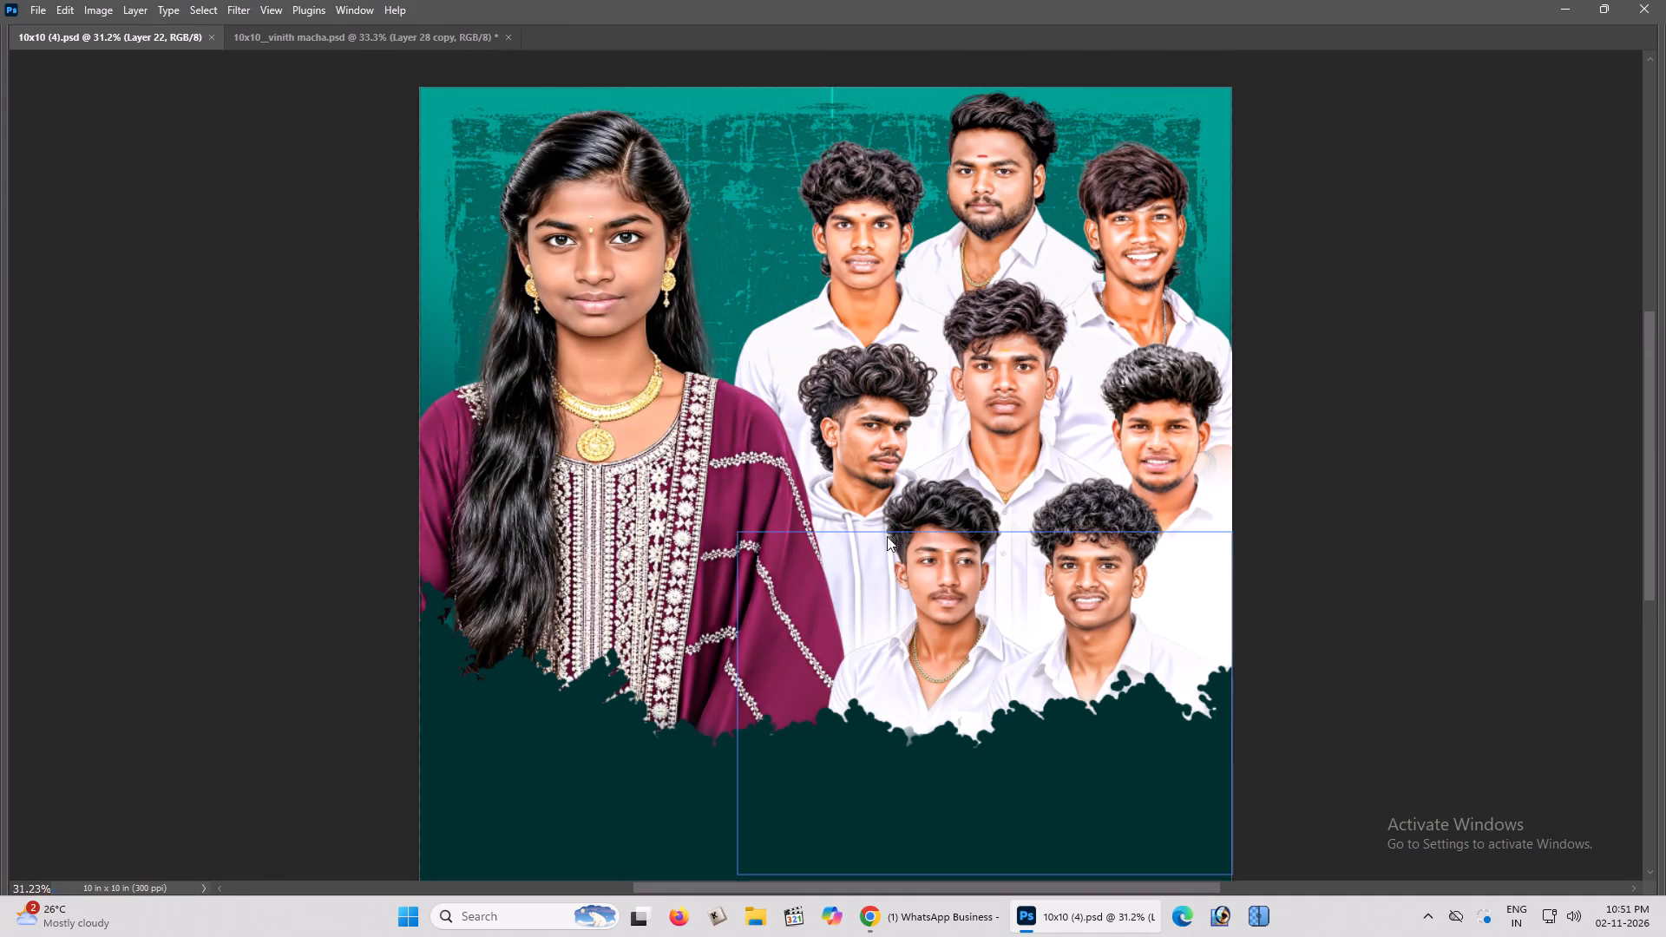
scroll(887, 536, down, 2)
scroll(758, 361, up, 2)
scroll(758, 361, down, 4)
scroll(758, 363, up, 2)
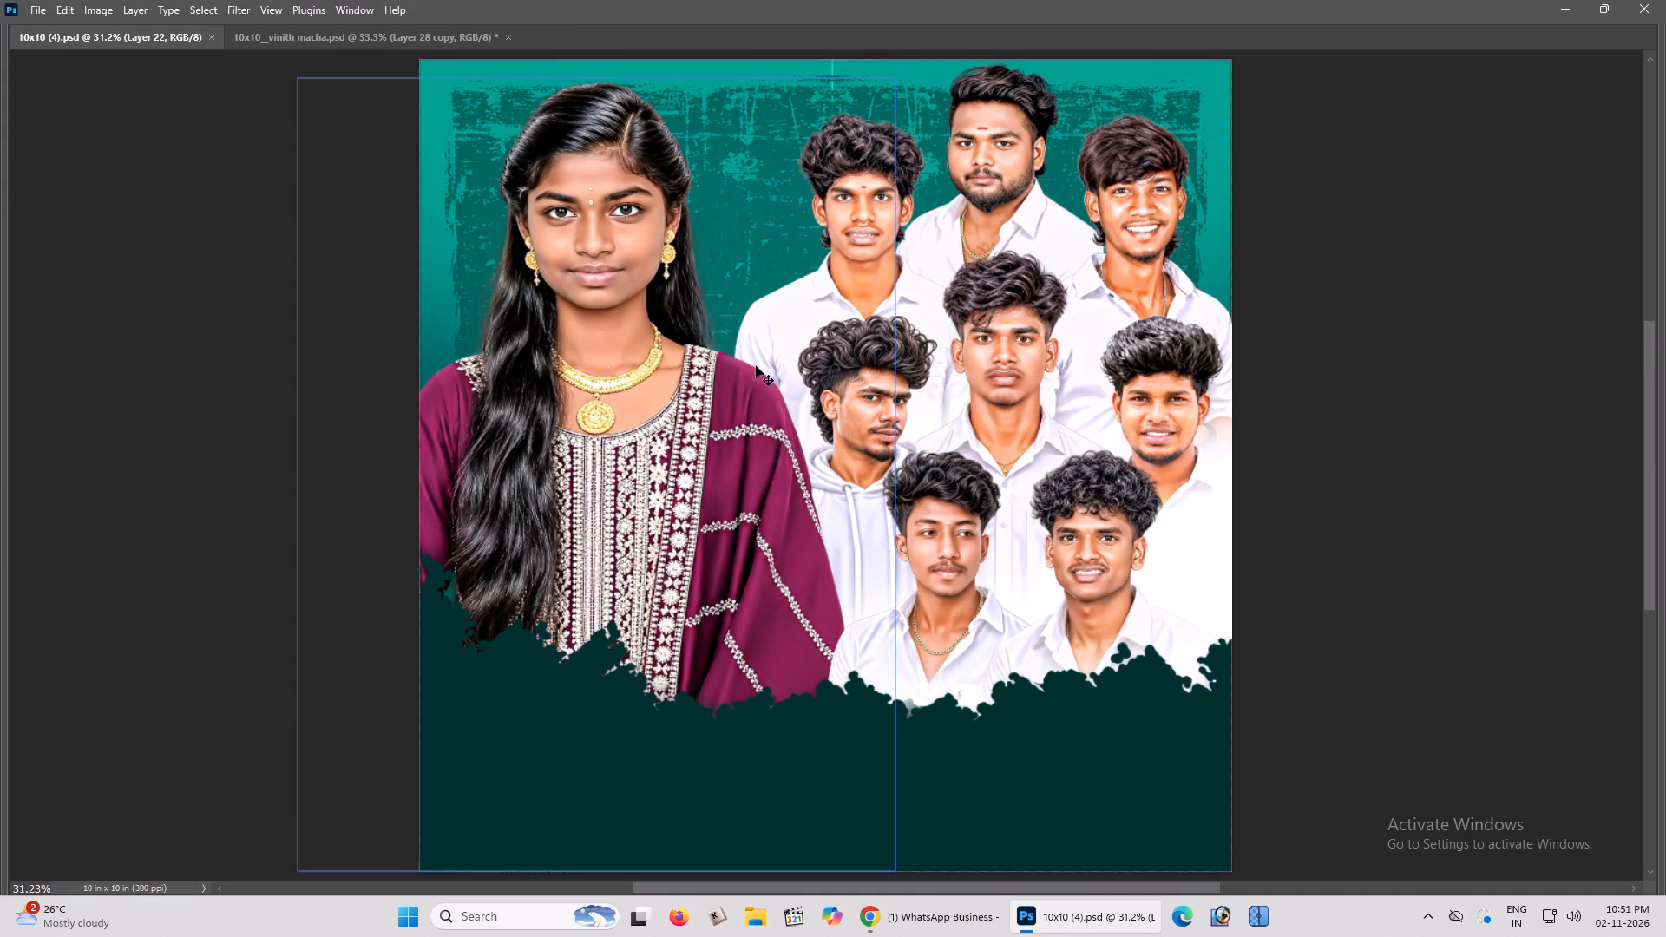
scroll(756, 366, up, 2)
key(ctrl+plus)
key(space)
key(space)
key(space)
key(space)
drag(753, 321, 758, 329)
click(758, 331)
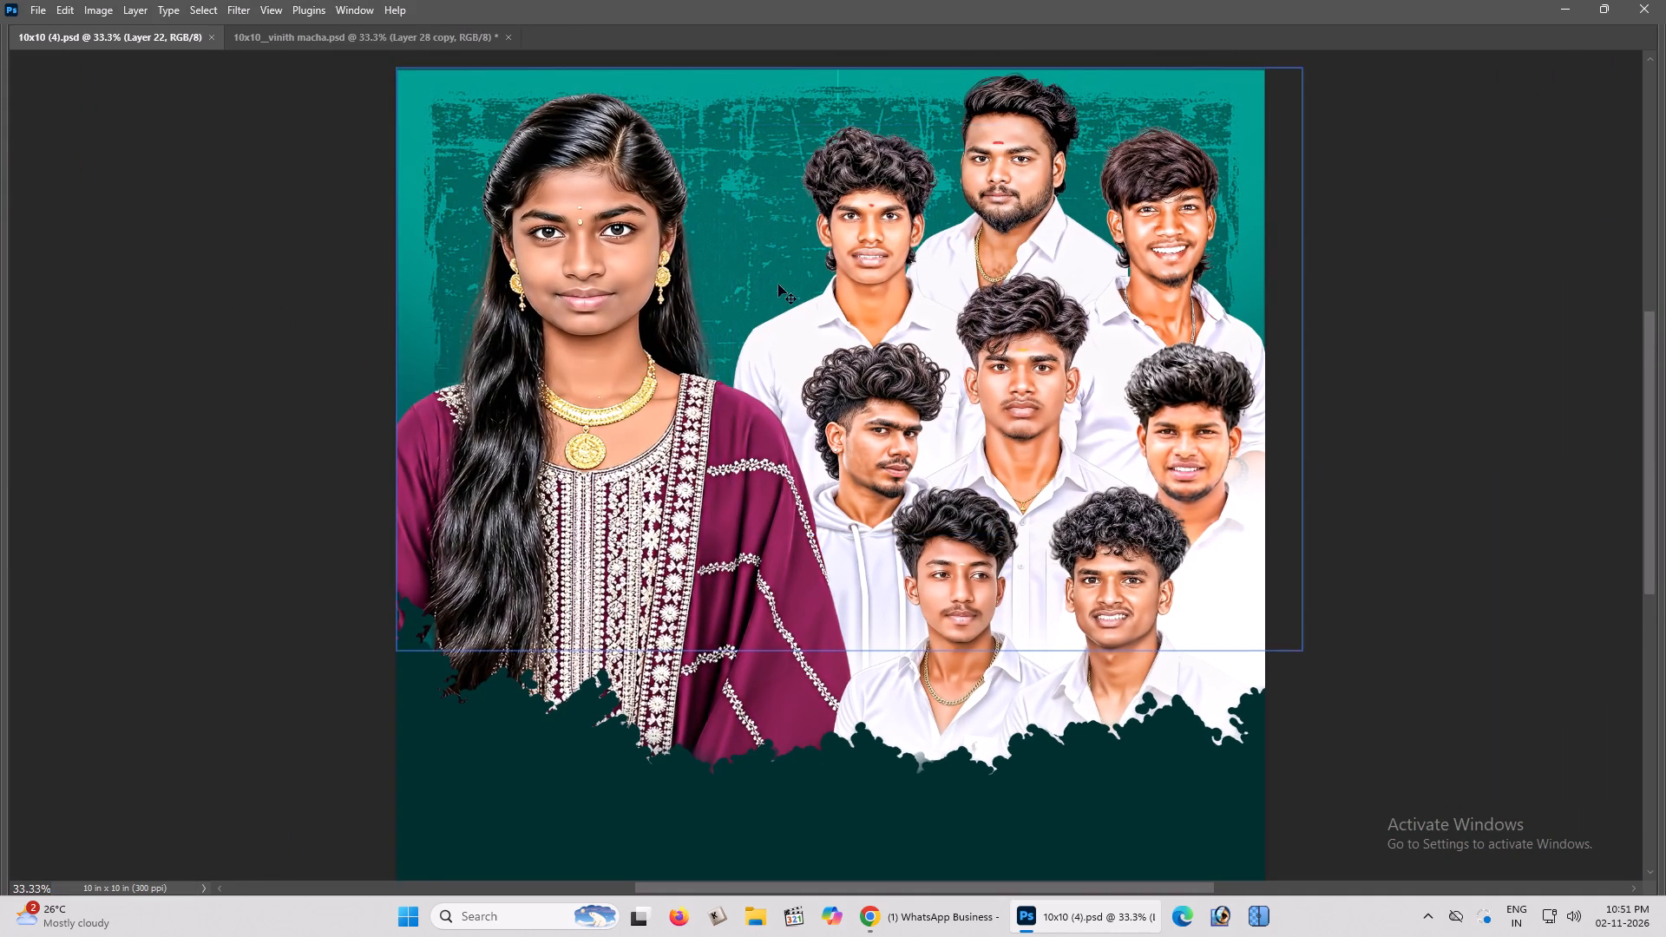
key(z)
key(space)
drag(817, 218, 817, 252)
click(816, 253)
drag(837, 167, 959, 336)
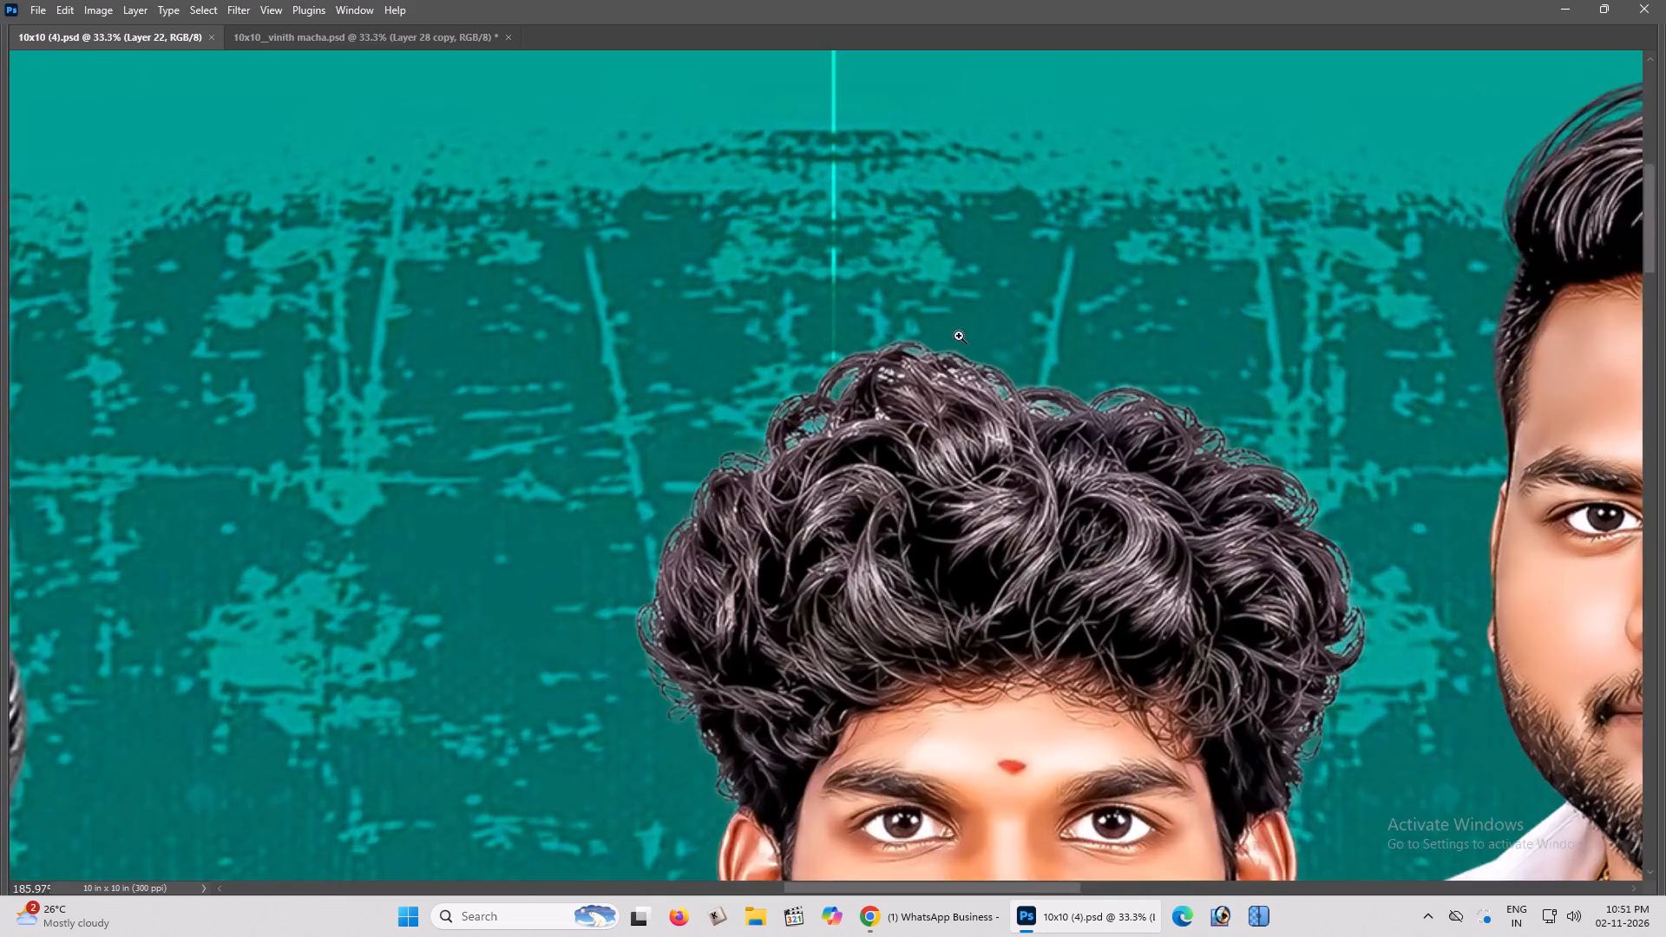
drag(959, 336, 971, 343)
key(v)
right_click(763, 232)
click(778, 240)
drag(780, 240, 764, 252)
key(ctrl+z)
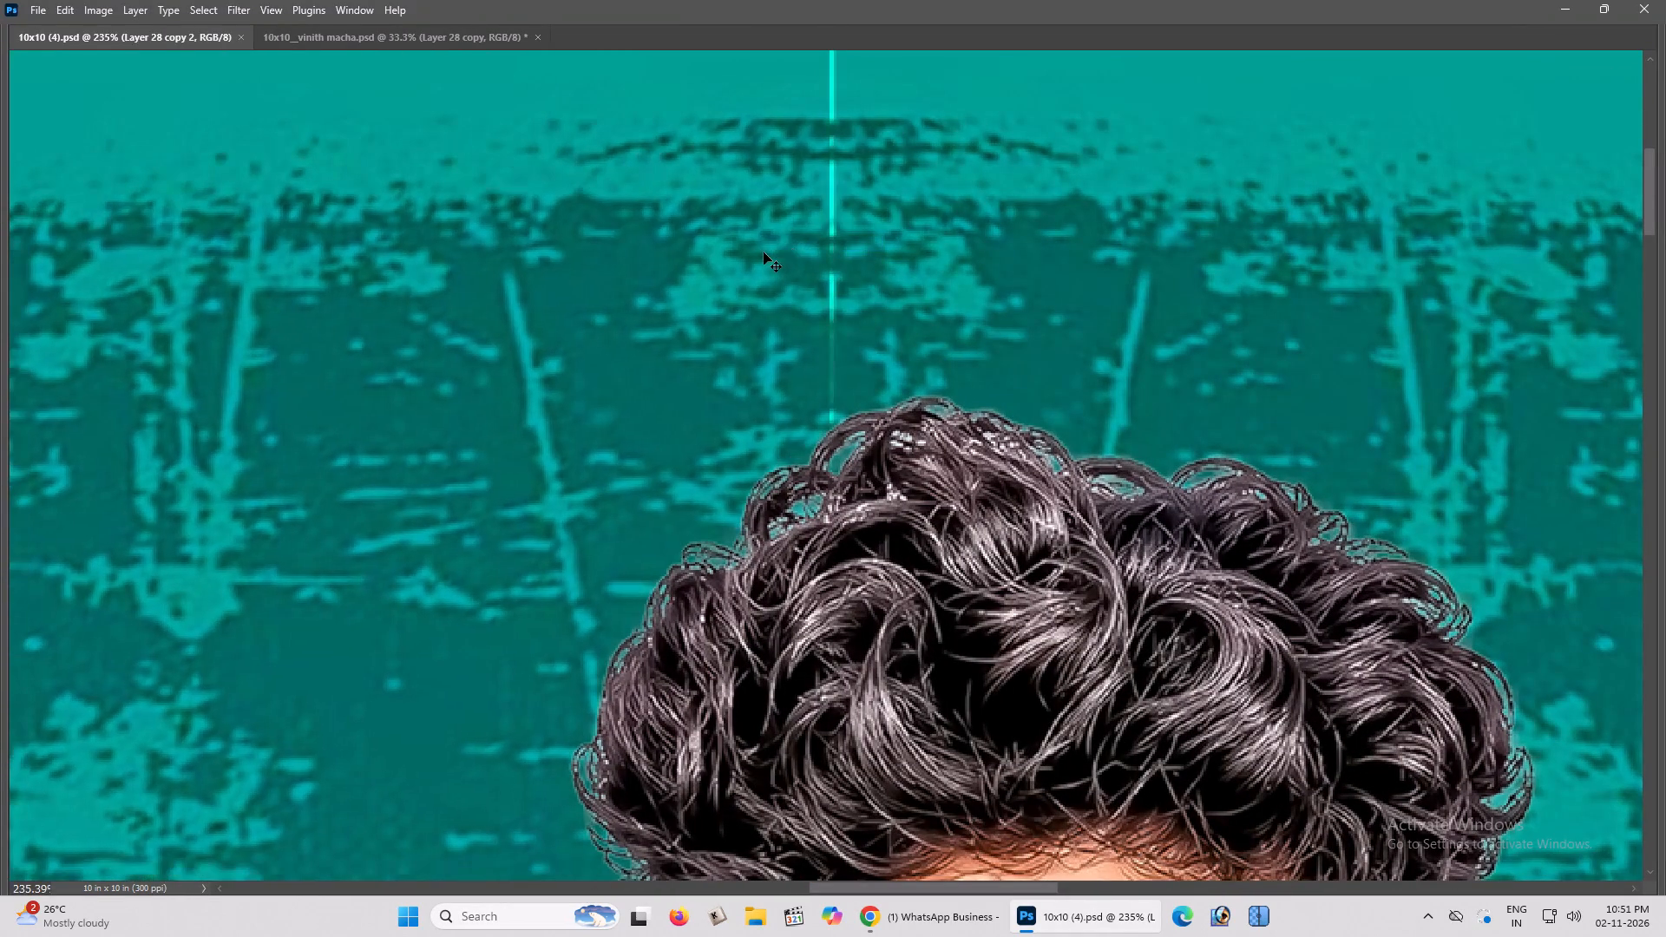
key(Left)
key(Left)
key(Left)
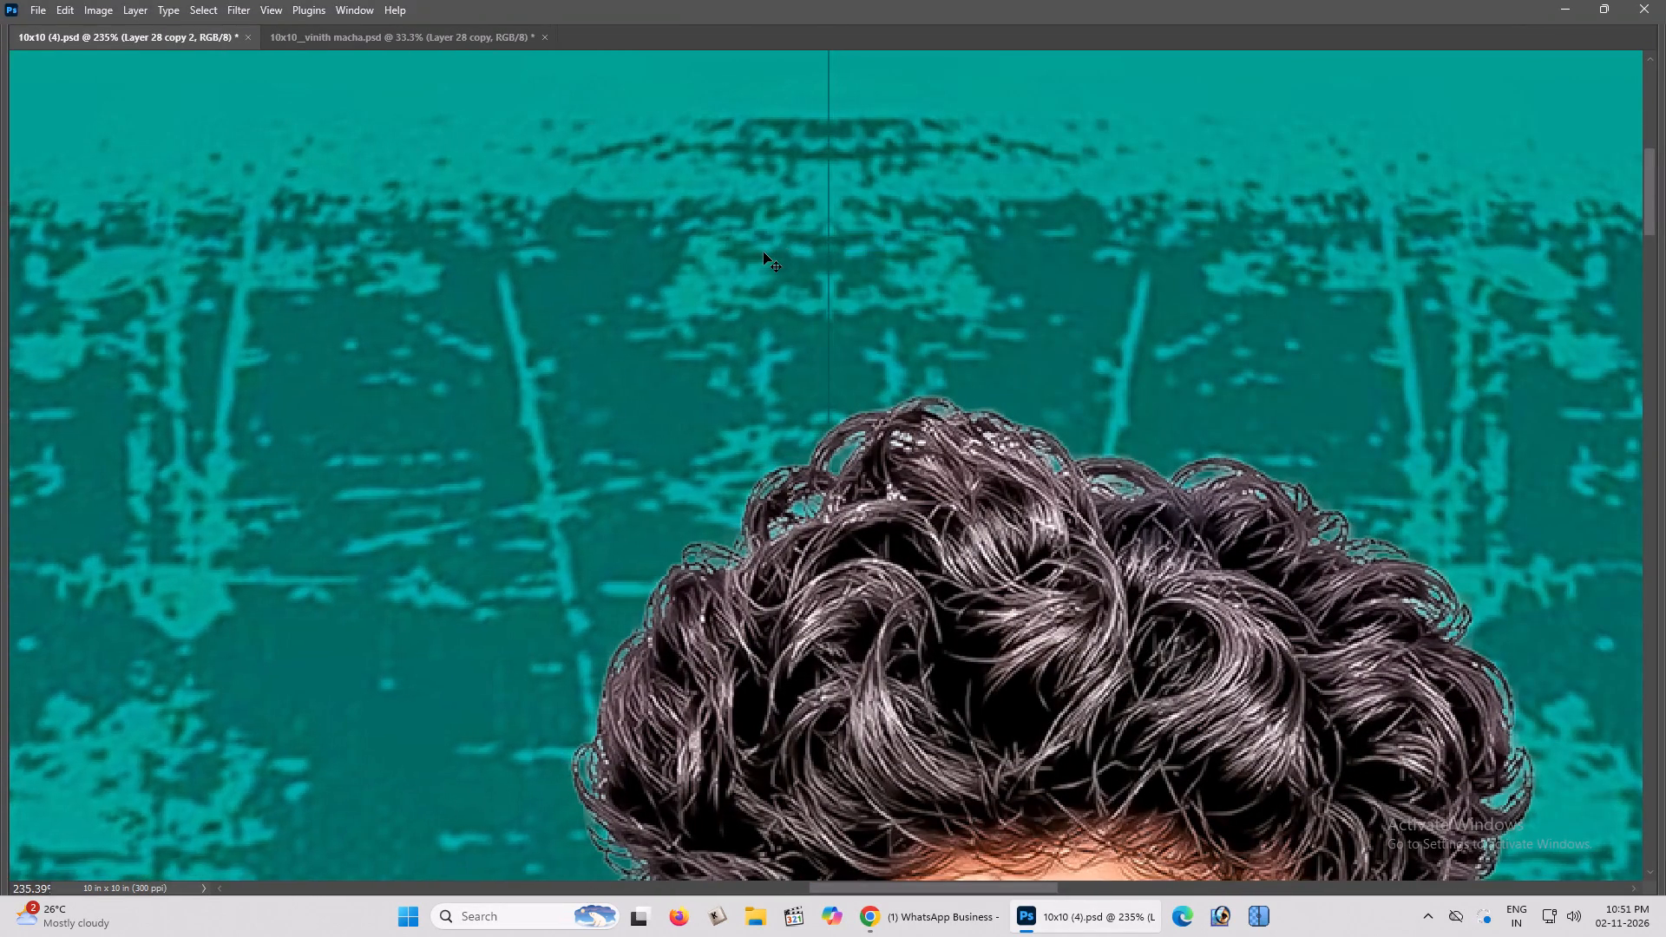
key(Right)
Save the document with the adjusted backdrop texture.
key(ctrl+minus)
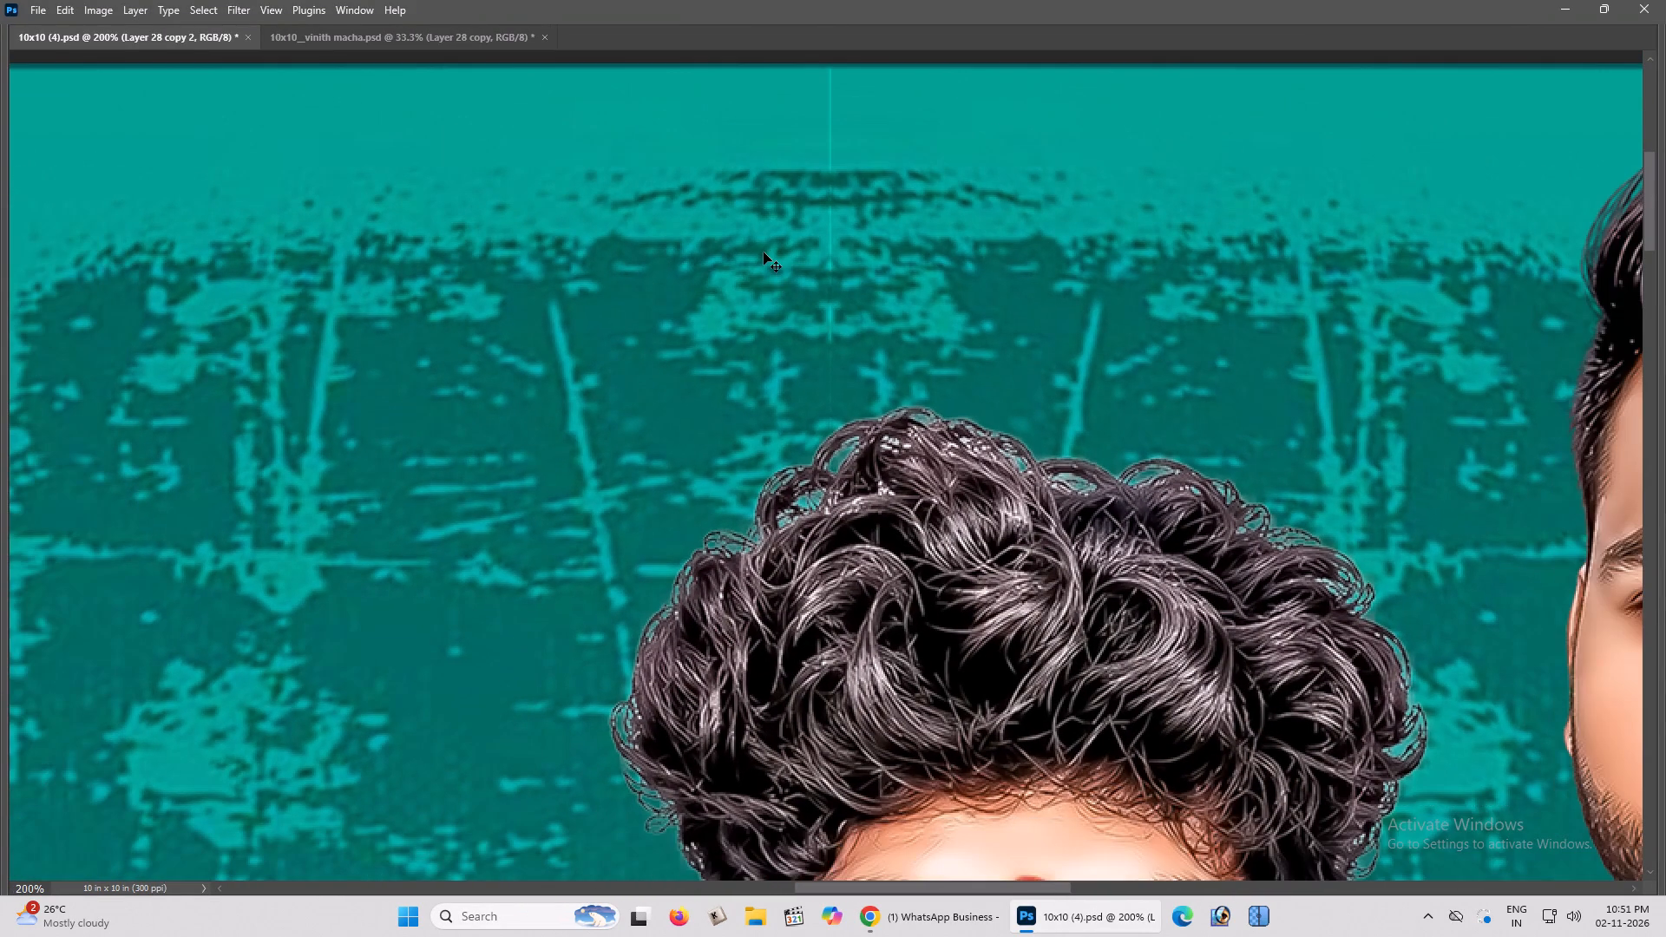
key(ctrl+0)
key(ctrl+s)
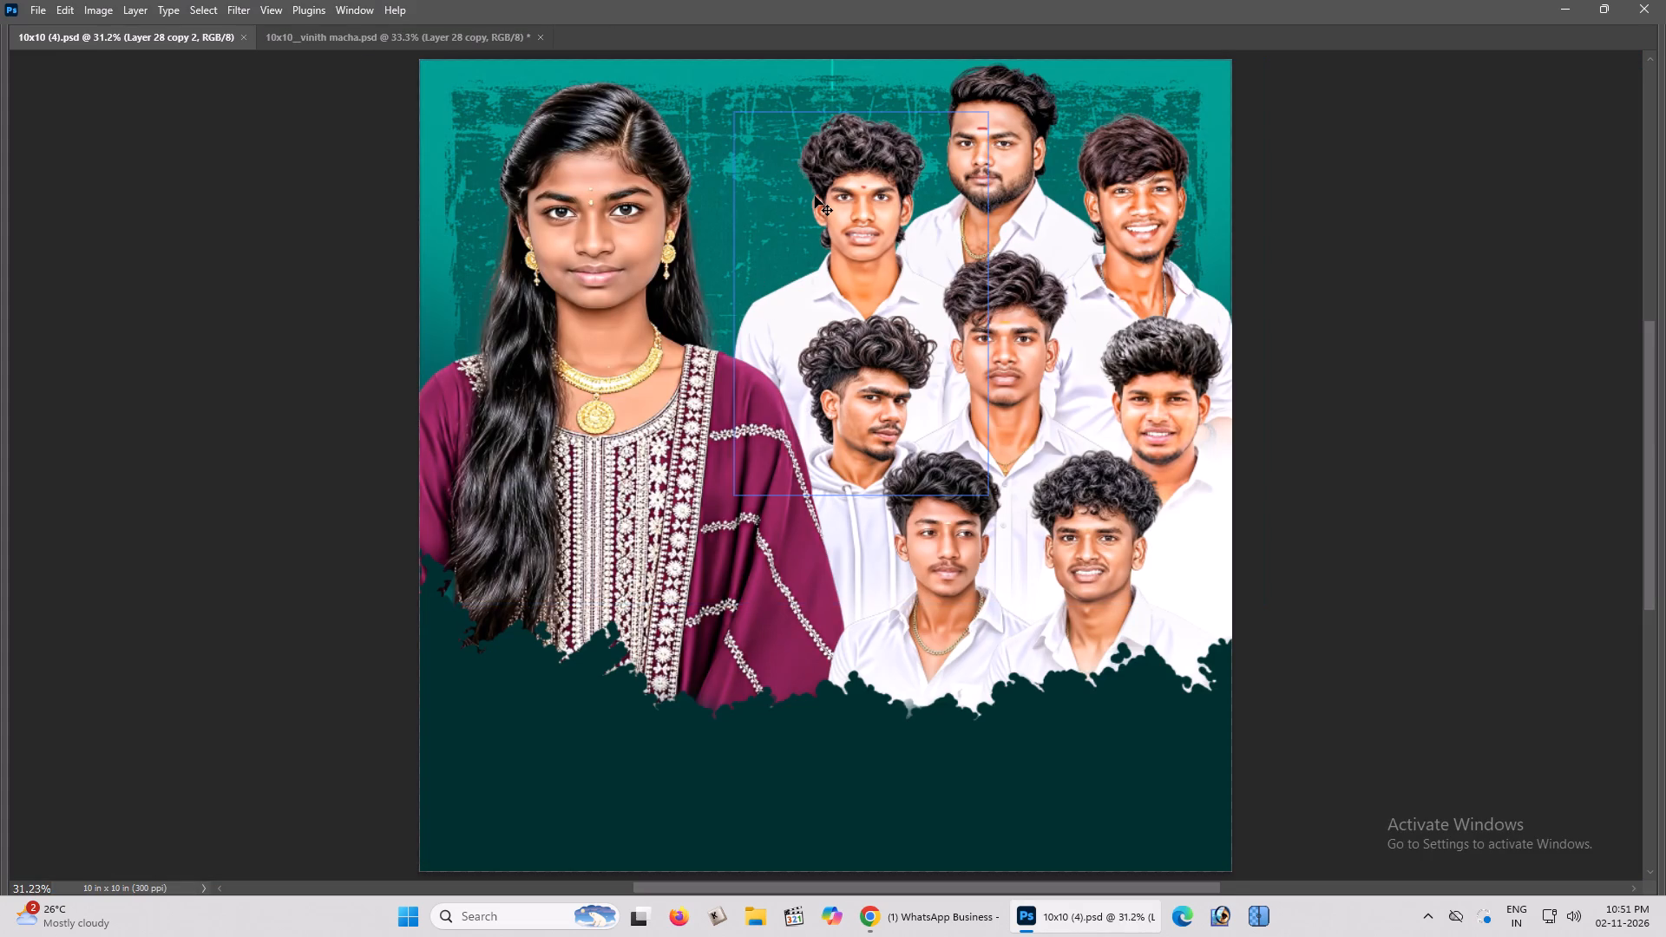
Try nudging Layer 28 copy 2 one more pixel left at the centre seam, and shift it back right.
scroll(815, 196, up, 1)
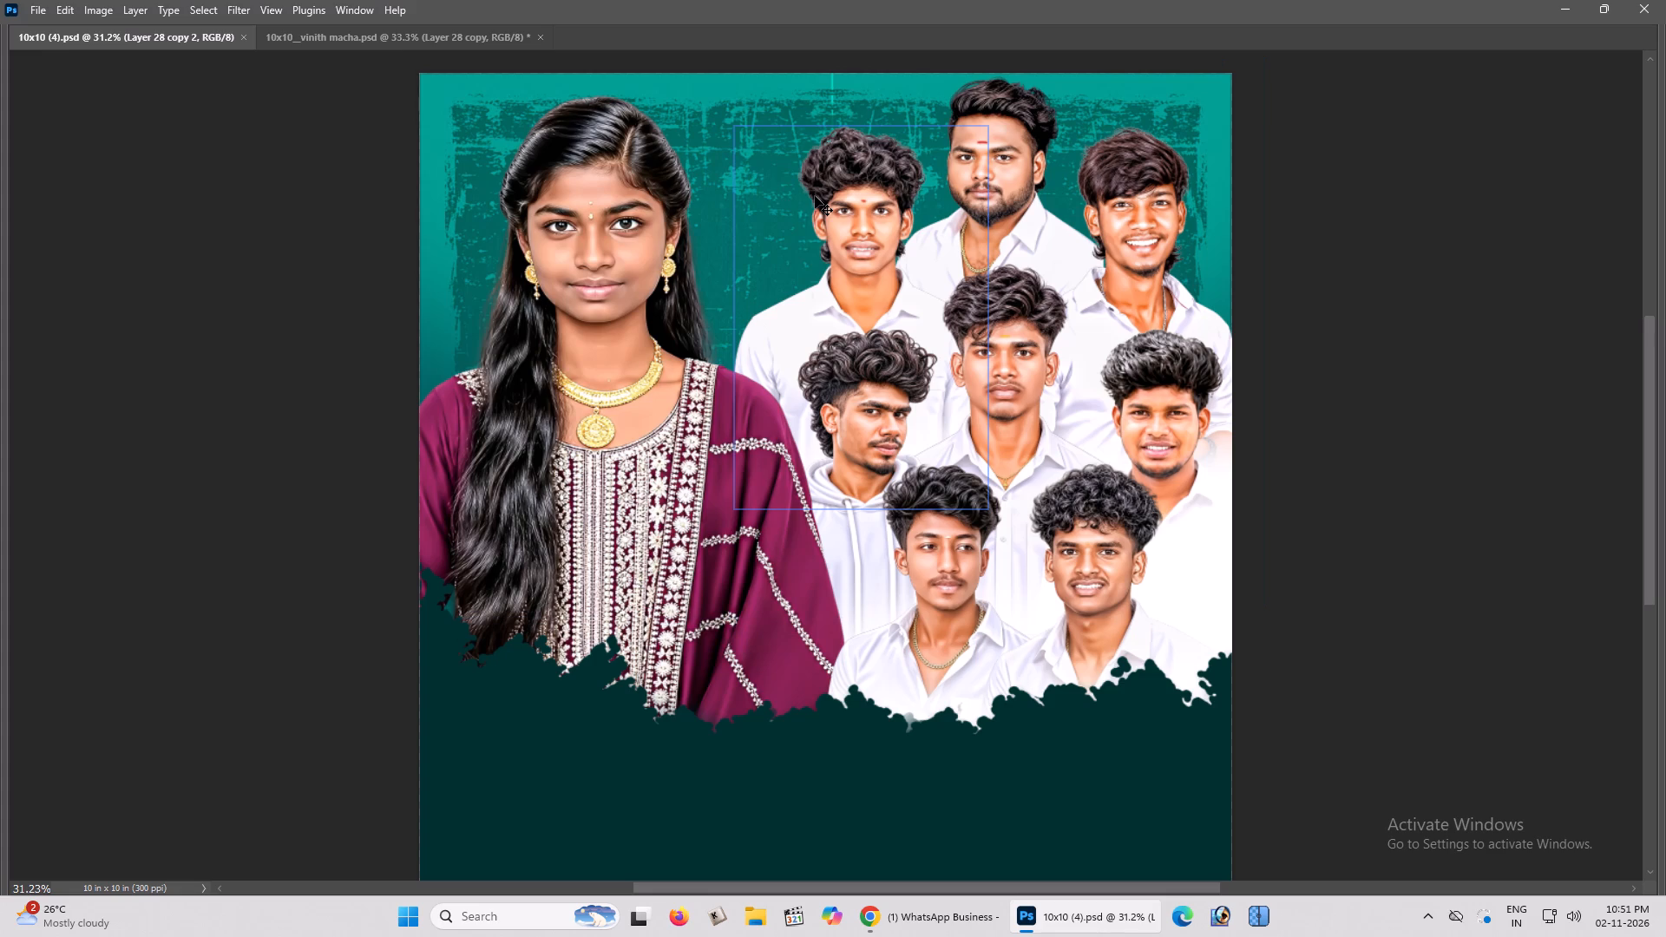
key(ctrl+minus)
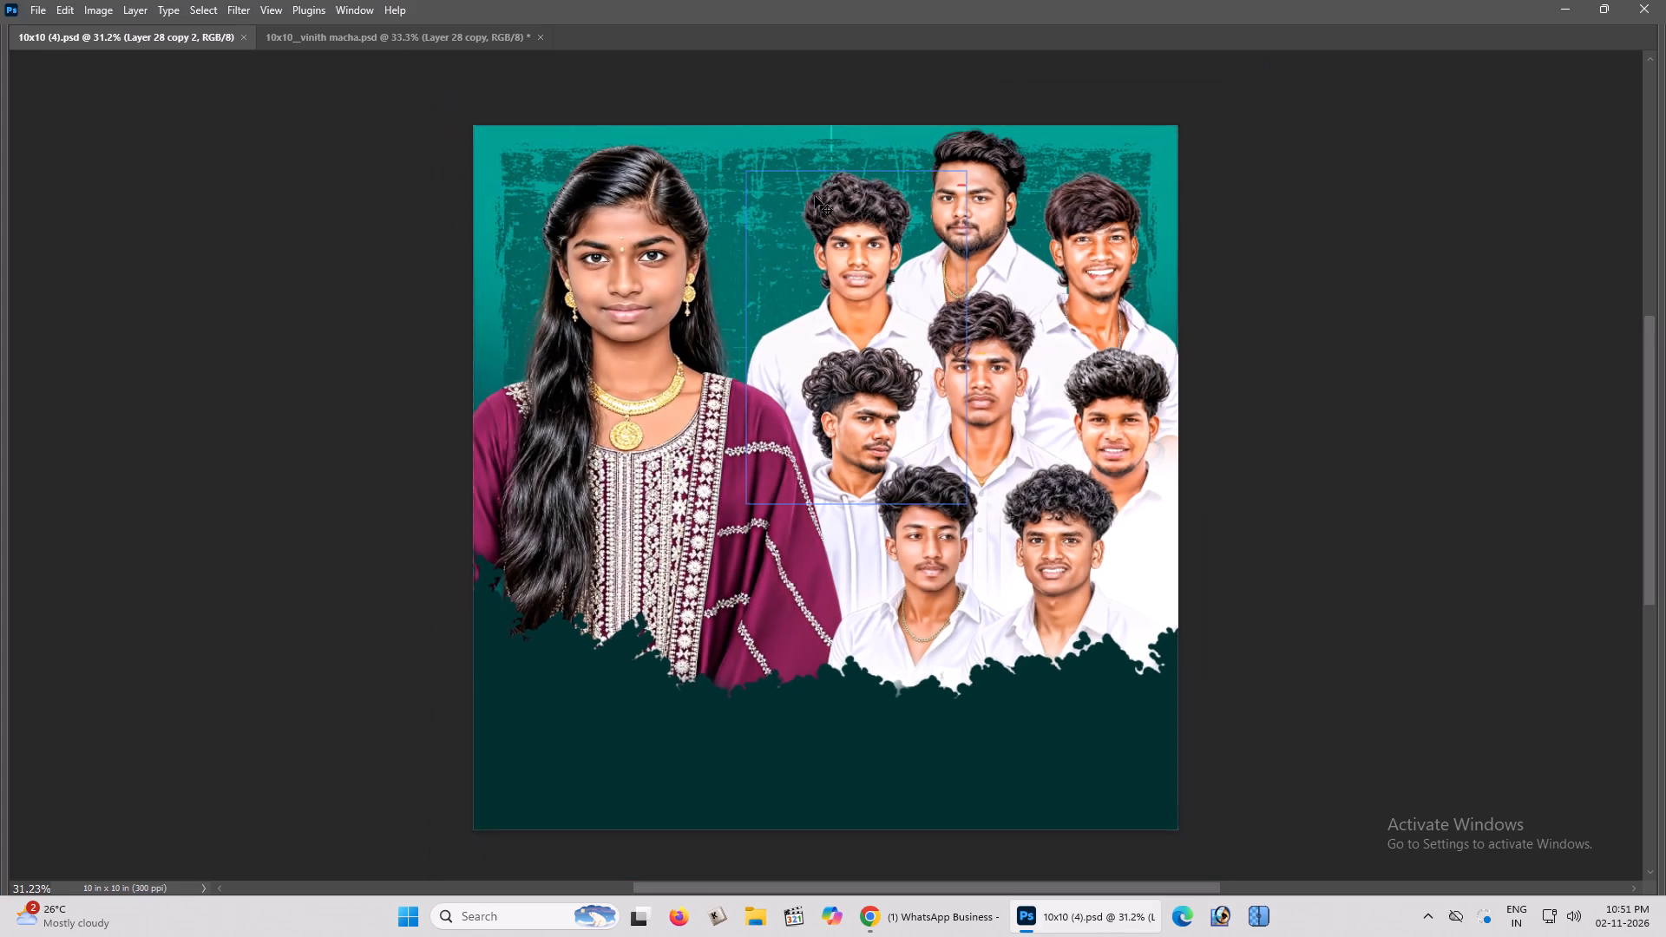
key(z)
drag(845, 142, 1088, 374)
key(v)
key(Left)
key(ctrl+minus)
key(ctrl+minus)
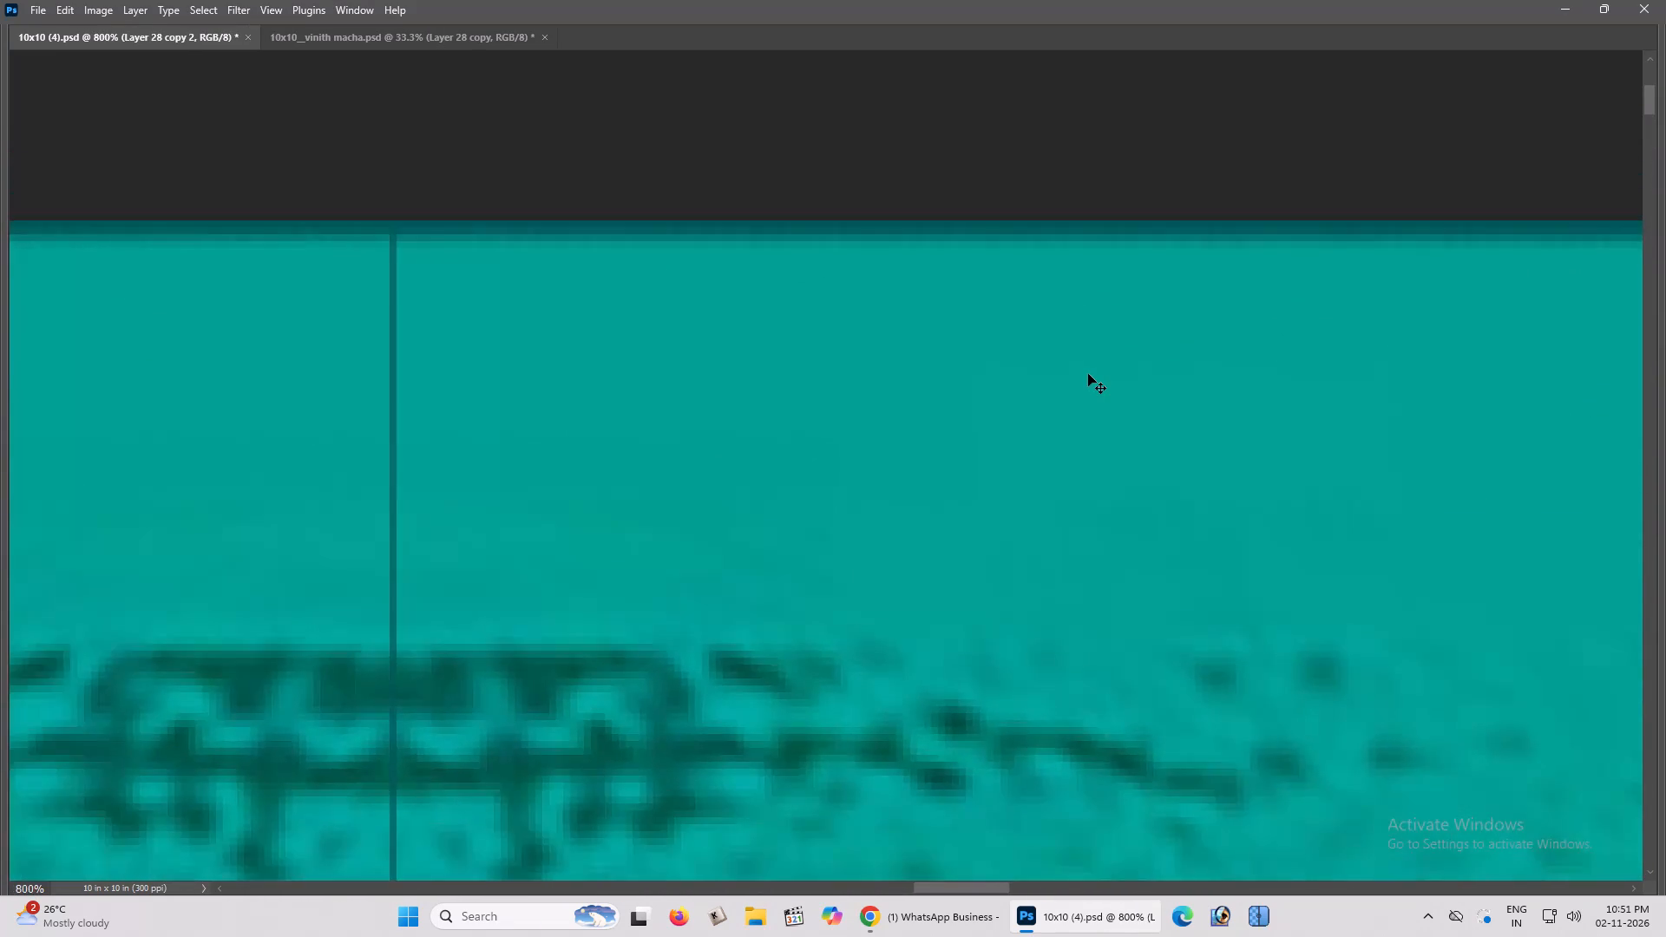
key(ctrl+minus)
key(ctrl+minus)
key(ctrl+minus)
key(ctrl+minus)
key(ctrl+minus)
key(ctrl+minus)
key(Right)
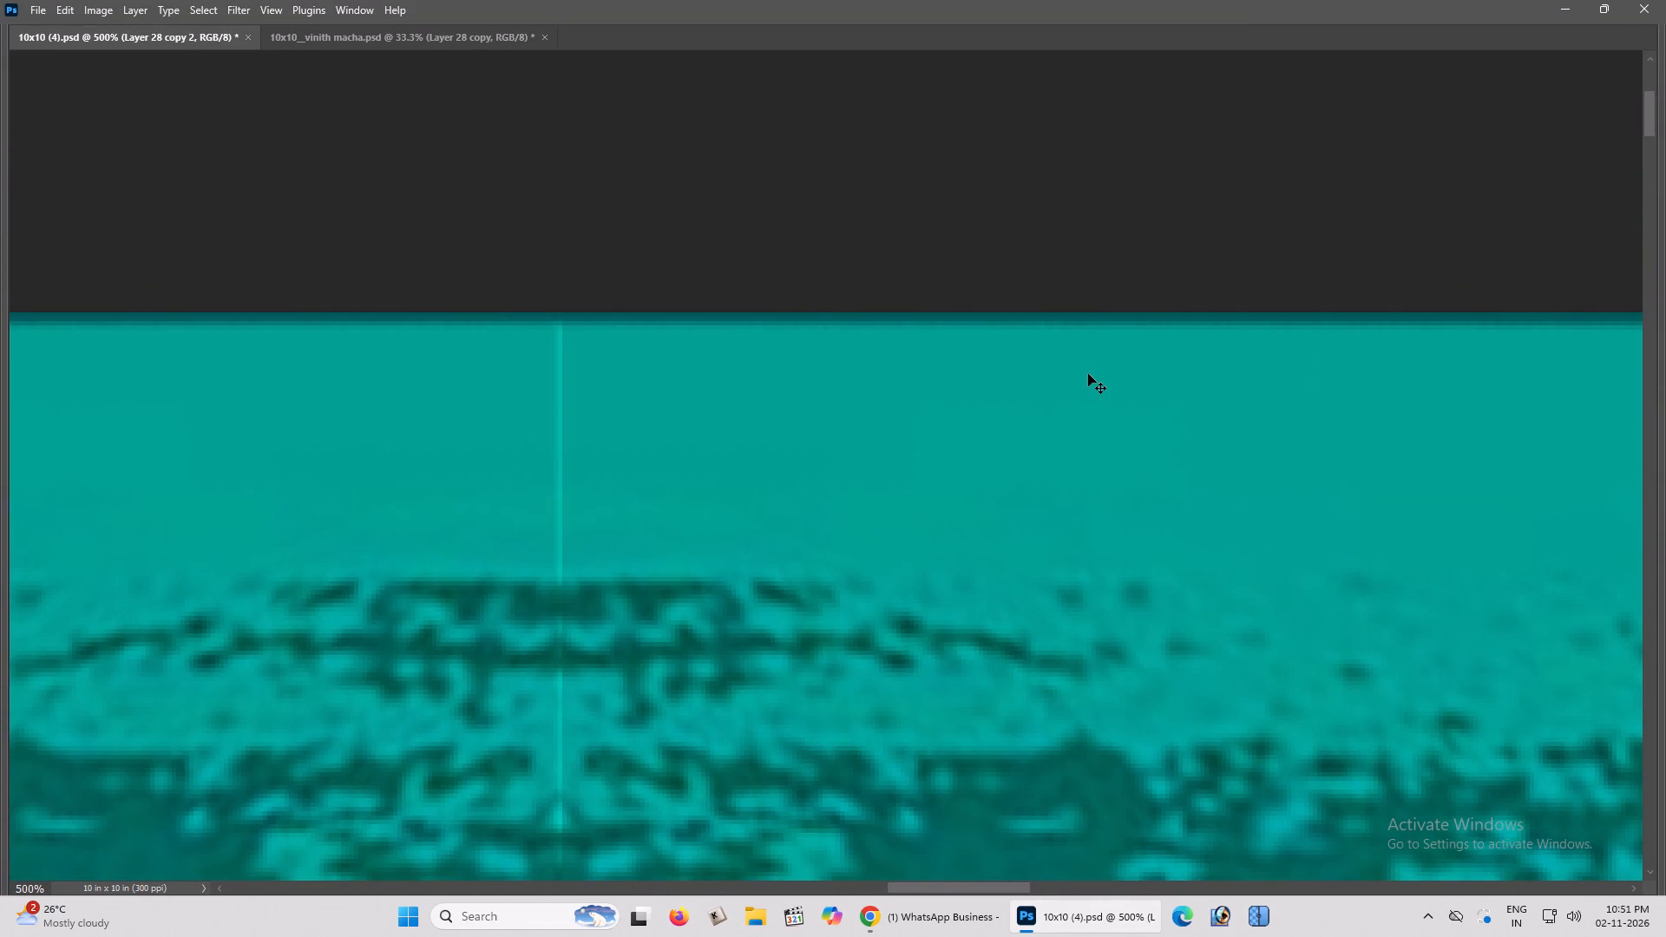
Marquee-select a tall strip just beside the centre seam and cut the overlapping texture from Layer 28 copy 2.
key(ctrl+minus)
scroll(1088, 374, down, 1)
key(m)
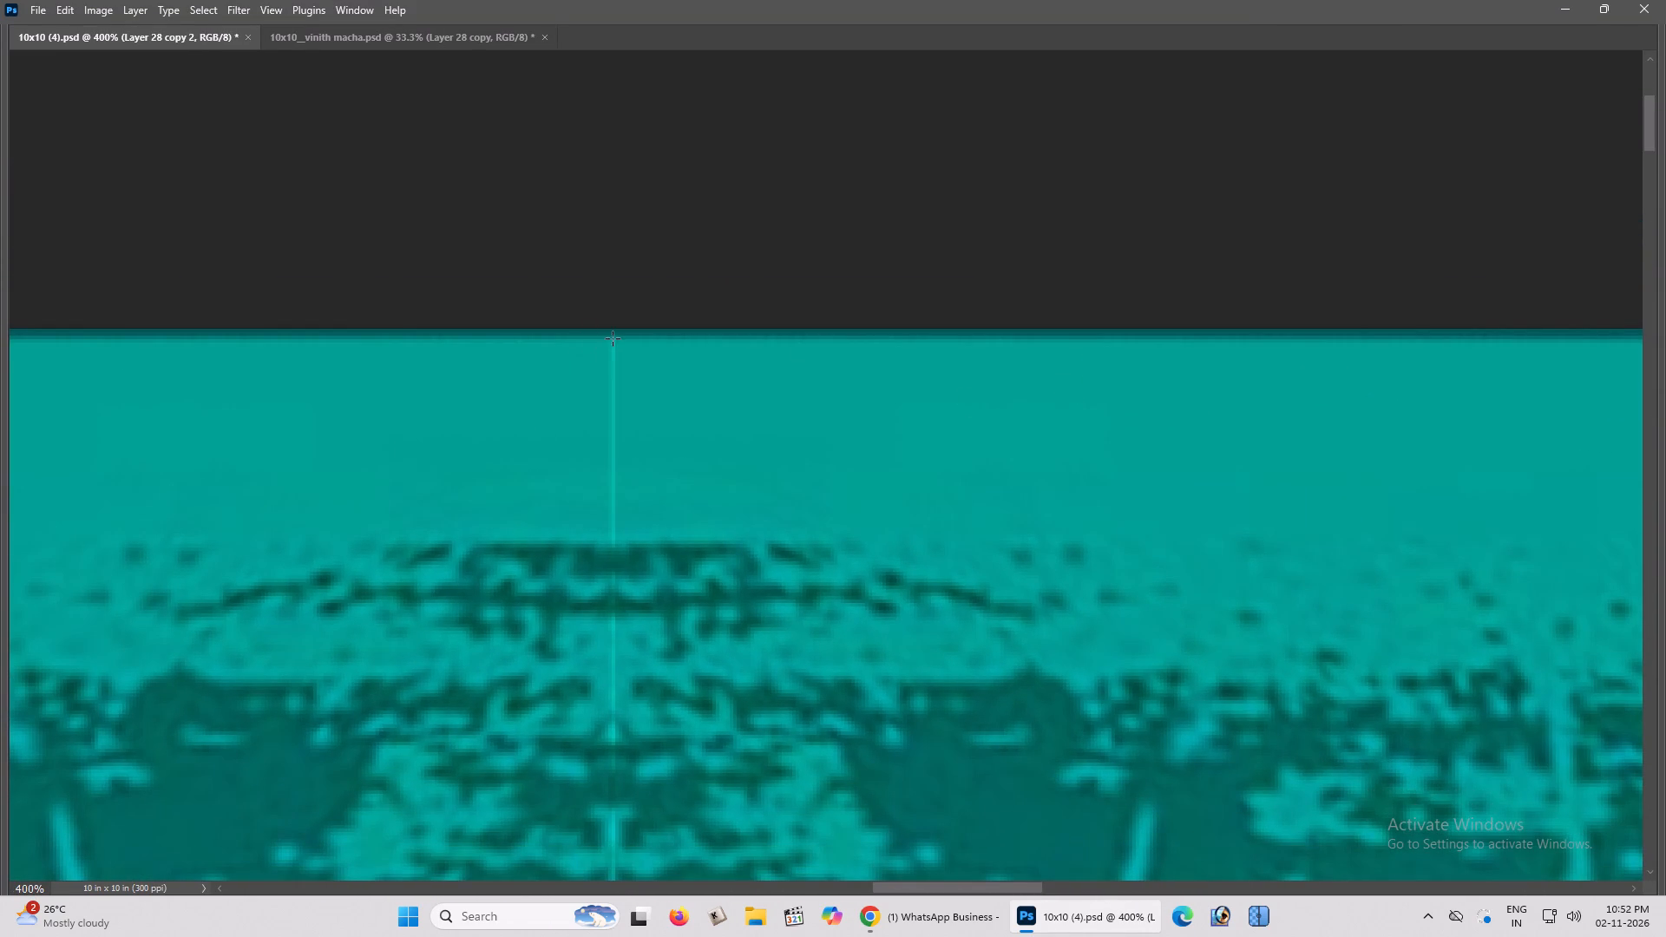
drag(614, 331, 892, 914)
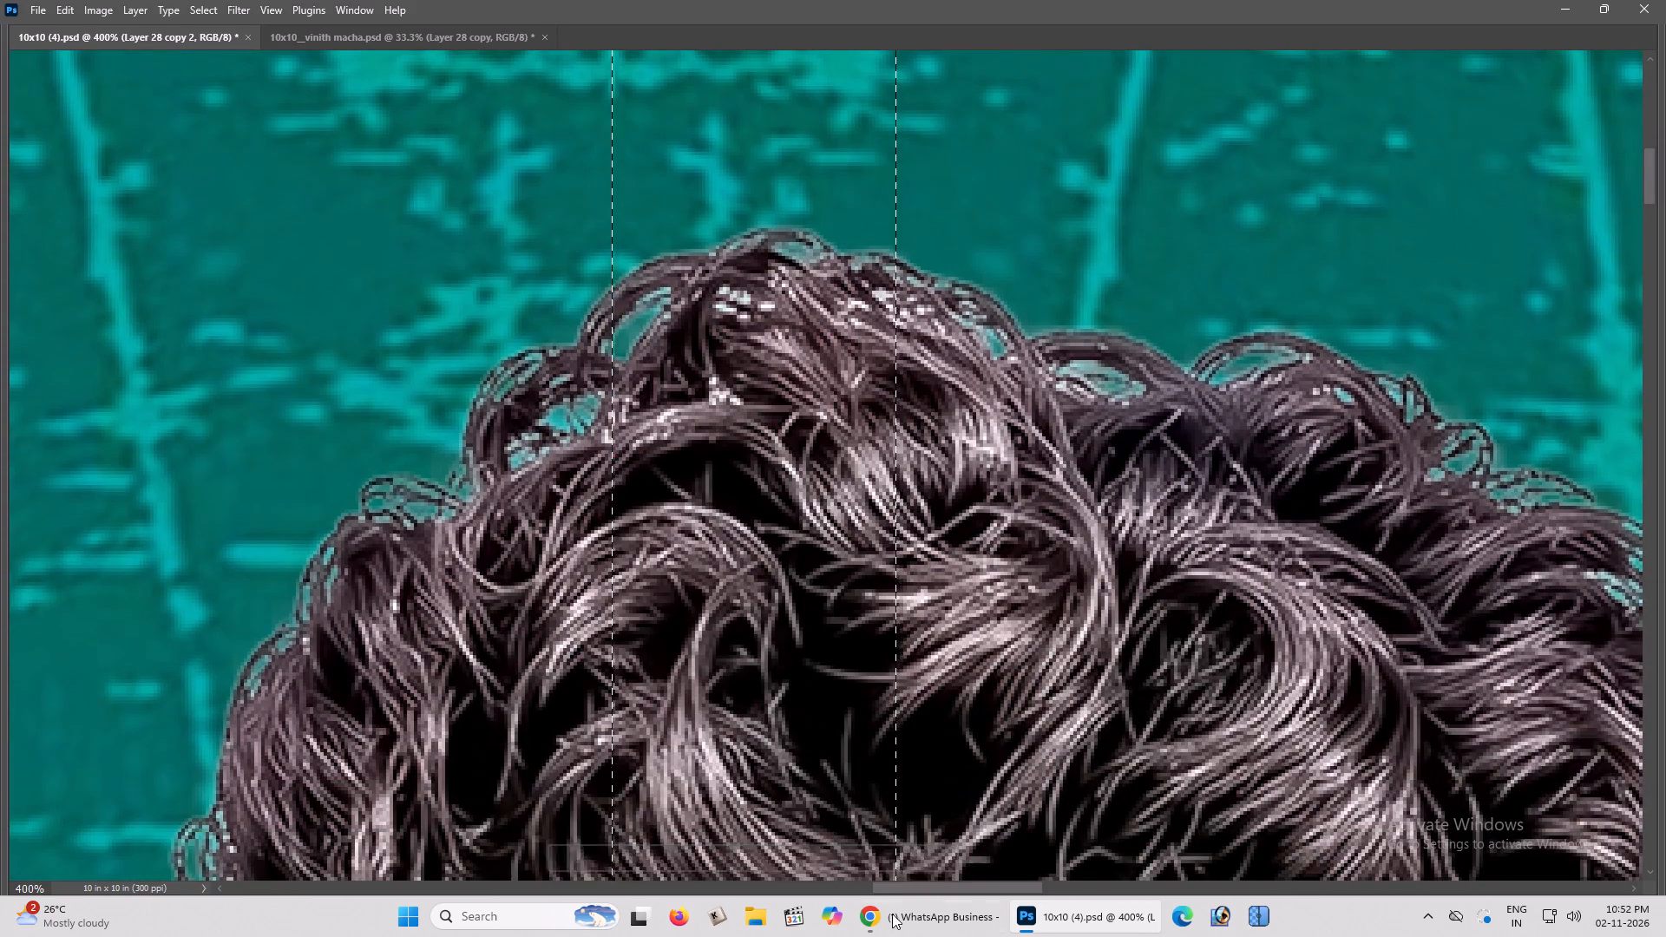
key(ctrl+x)
key(space)
key(space)
key(space)
key(space)
key(space)
key(space)
key(space)
key(space)
key(space)
key(space)
key(space)
key(space)
key(space)
key(space)
key(space)
key(space)
key(space)
key(space)
key(space)
key(space)
drag(823, 403, 820, 479)
drag(811, 468, 811, 535)
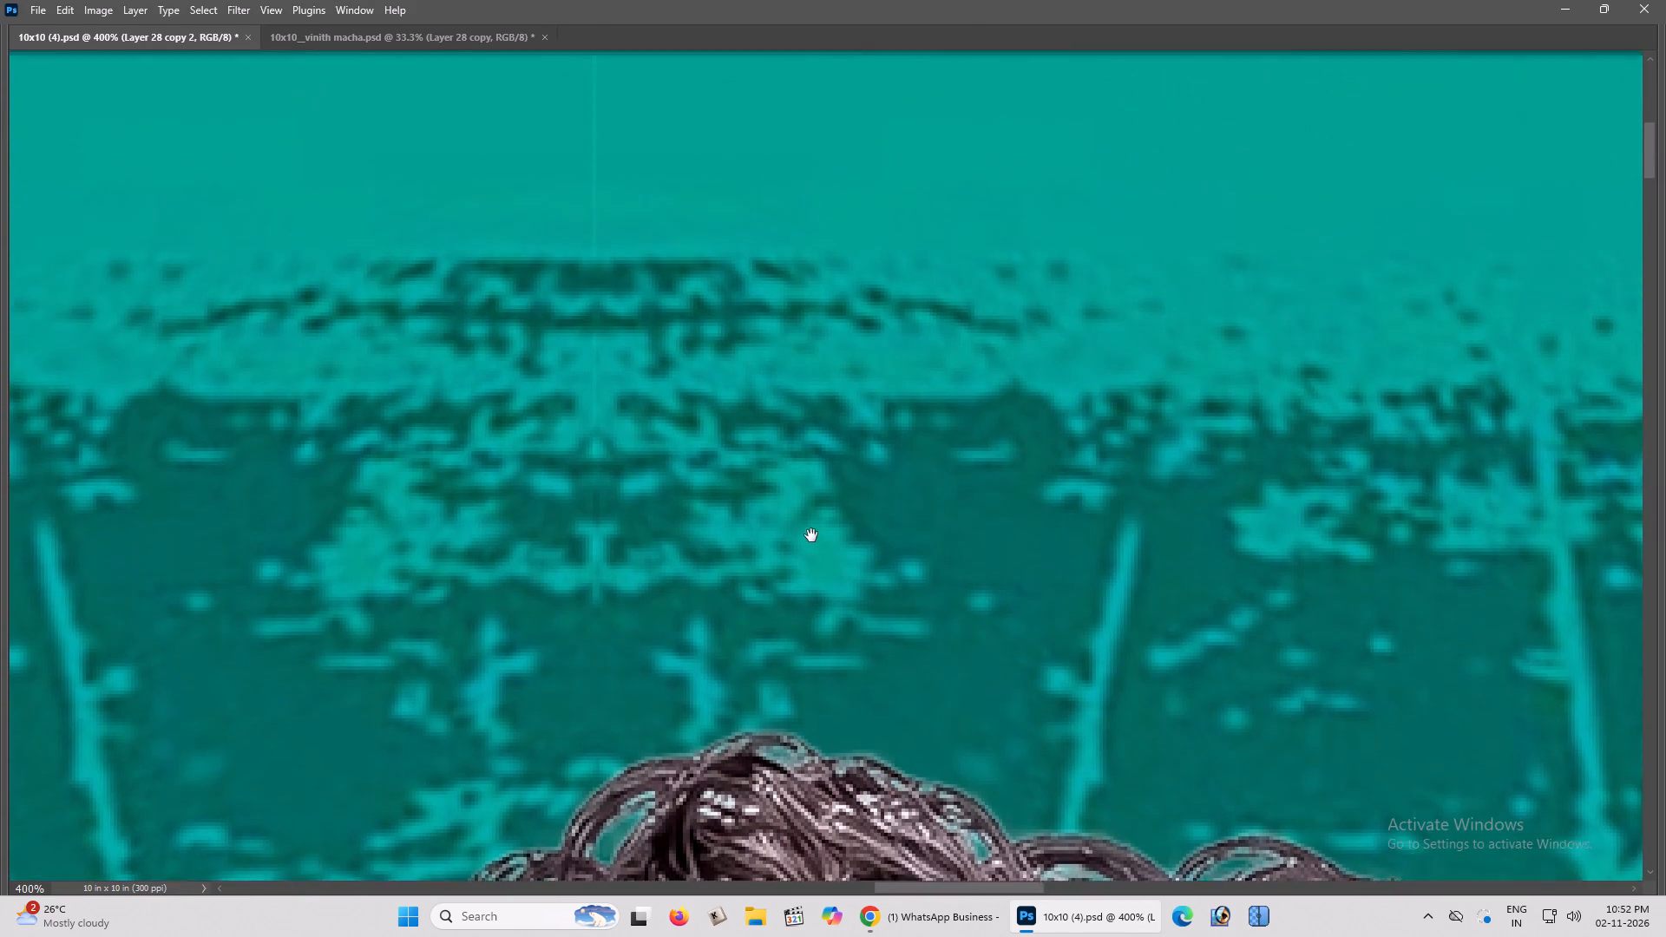
click(811, 535)
key(v)
key(ctrl+minus)
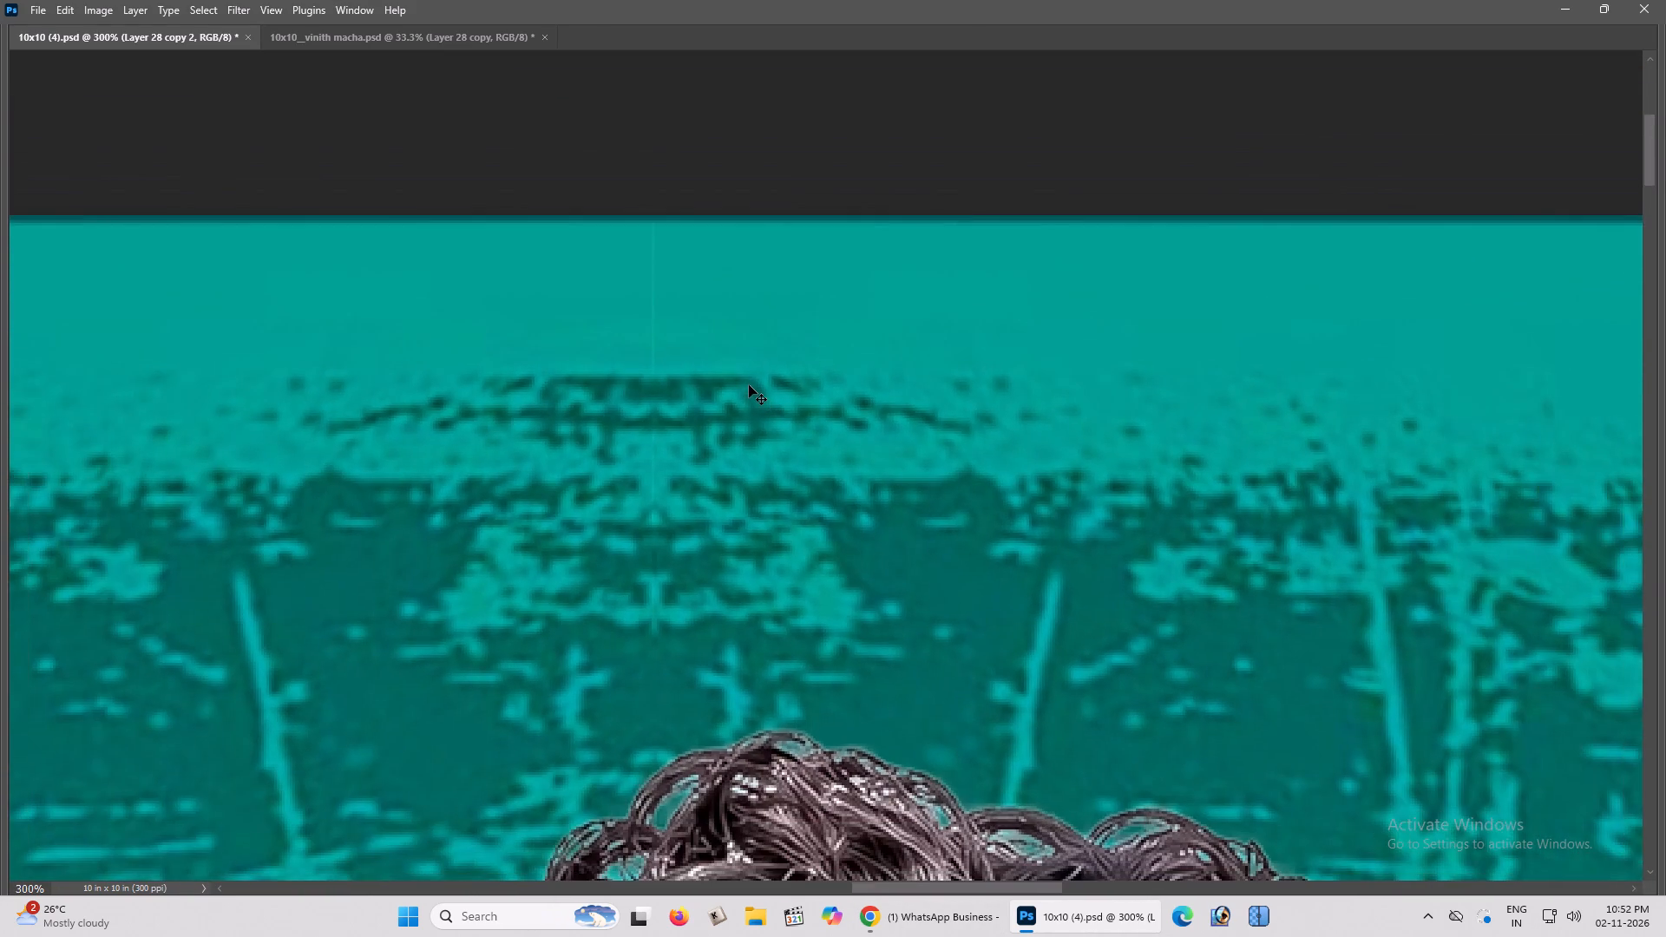
Save the document with the trimmed backdrop texture.
key(ctrl+minus)
scroll(758, 353, down, 5)
key(ctrl+minus)
key(ctrl+0)
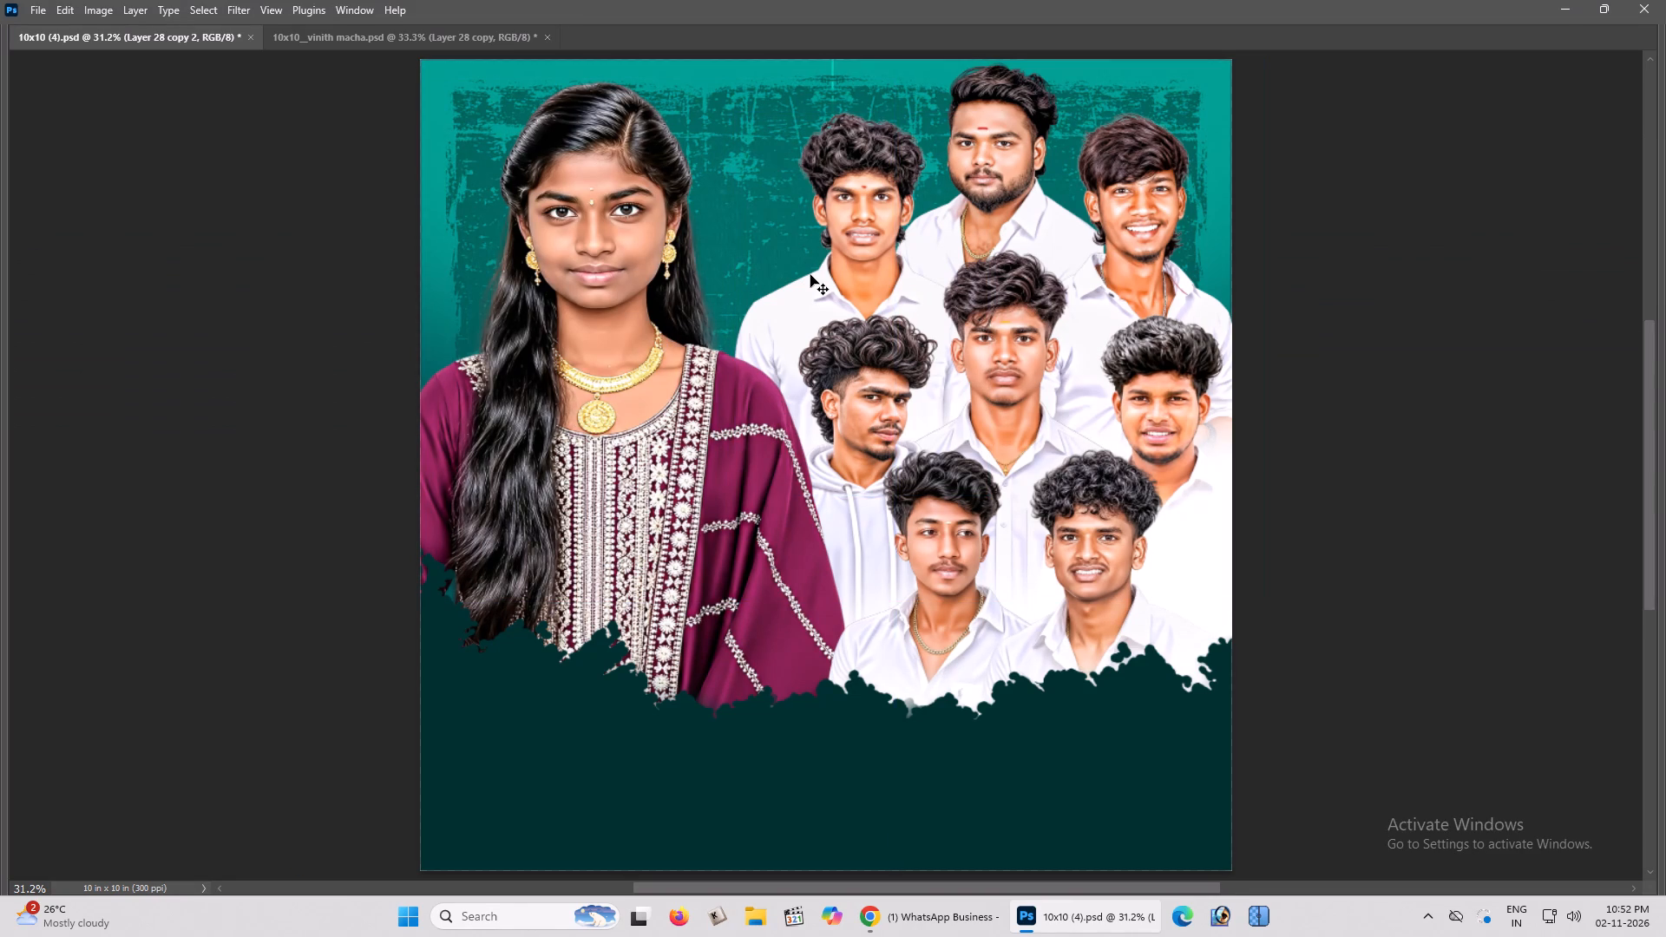
scroll(810, 275, up, 4)
key(ctrl+s)
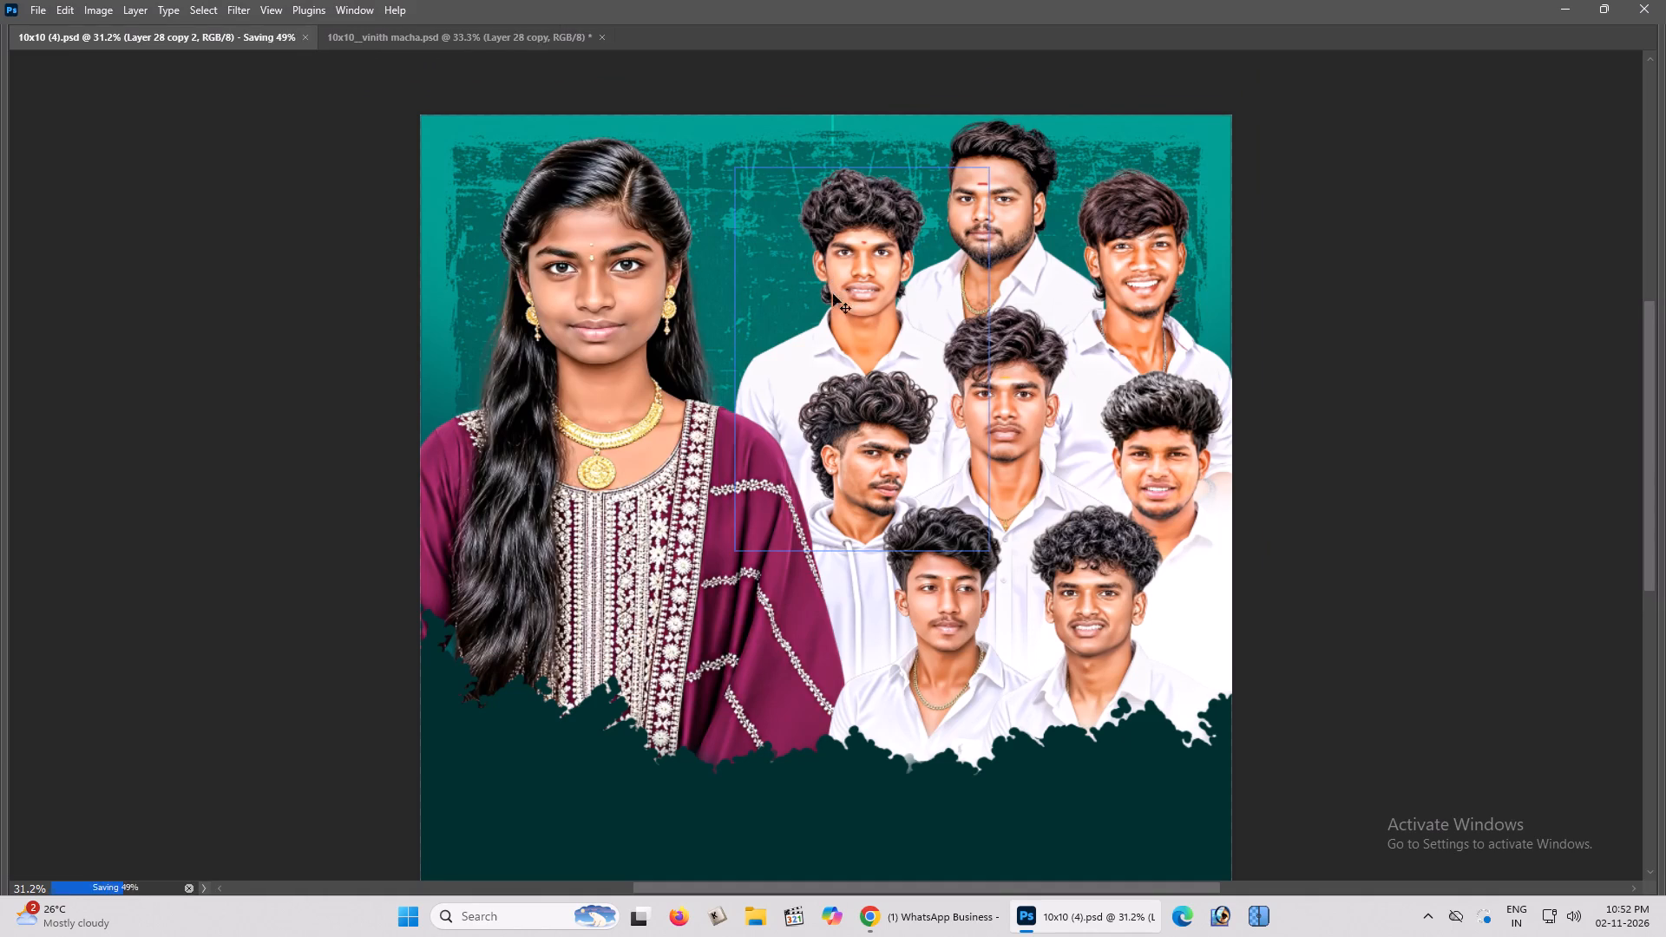
Examine the group portrait and the teal backdrop up close.
scroll(824, 299, down, 2)
key(ctrl+plus)
key(space)
key(space)
key(ctrl+plus)
key(space)
key(space)
key(space)
drag(485, 294, 460, 328)
click(460, 328)
In the diamond birthday poster document, select the white Greek-key ring (Layer 27) and move it straight down about 1.79 in.
key(ctrl+Tab)
right_click(571, 351)
click(584, 358)
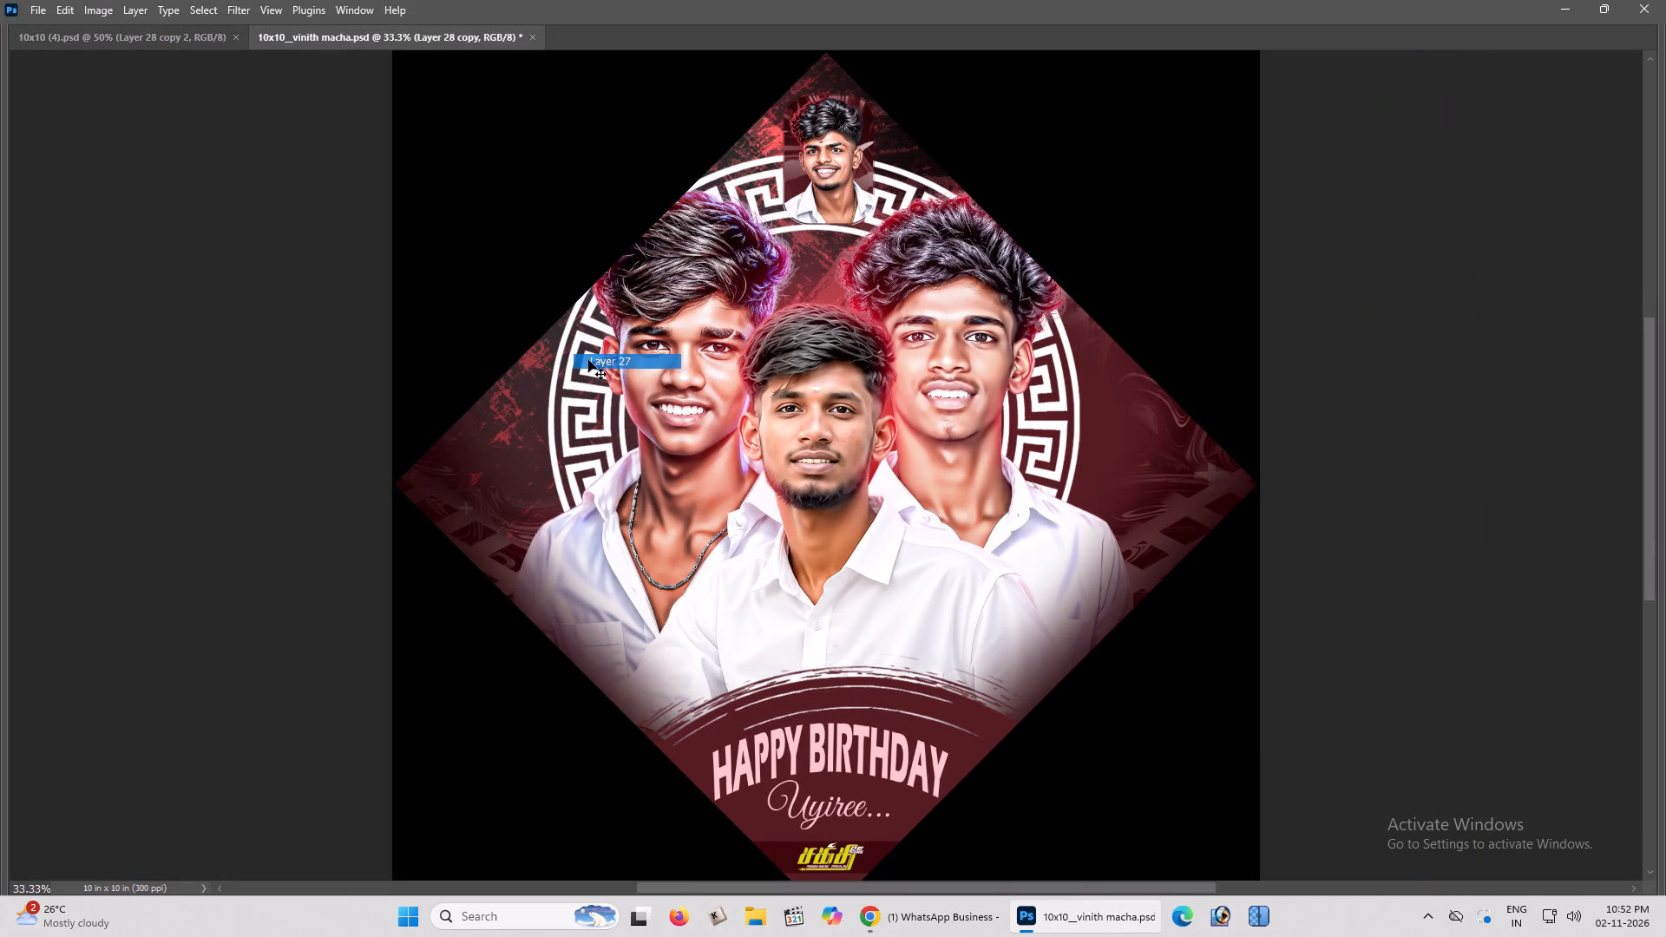
drag(588, 358, 607, 376)
key(ctrl+z)
drag(605, 368, 650, 258)
key(ctrl+z)
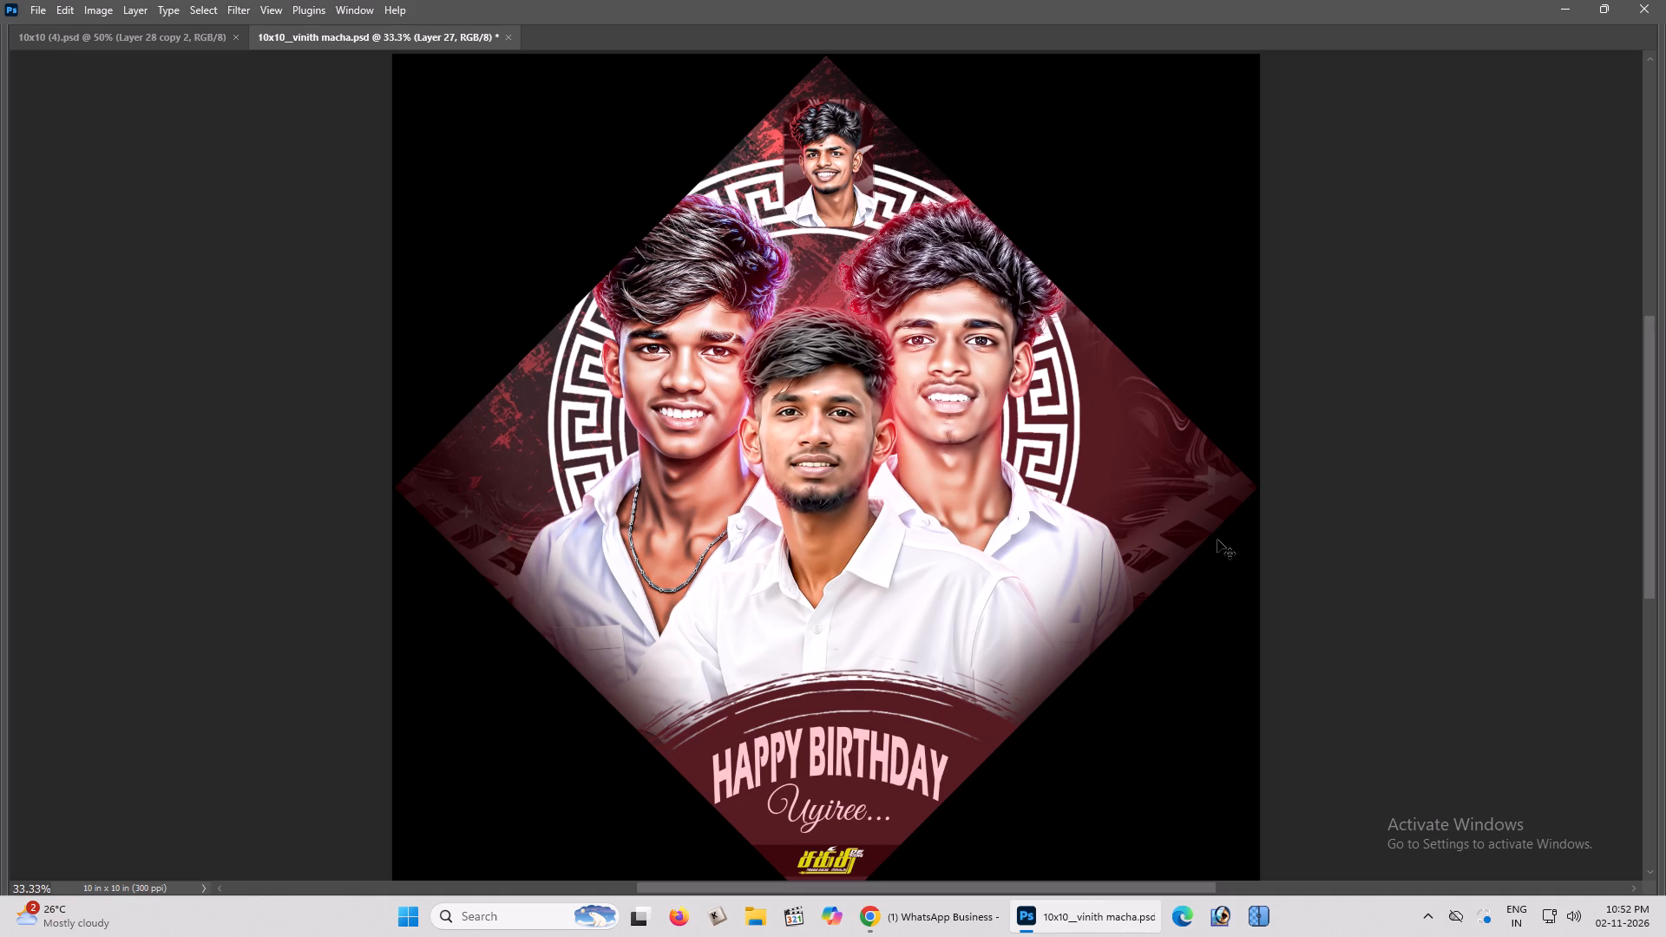
key(ctrl+z)
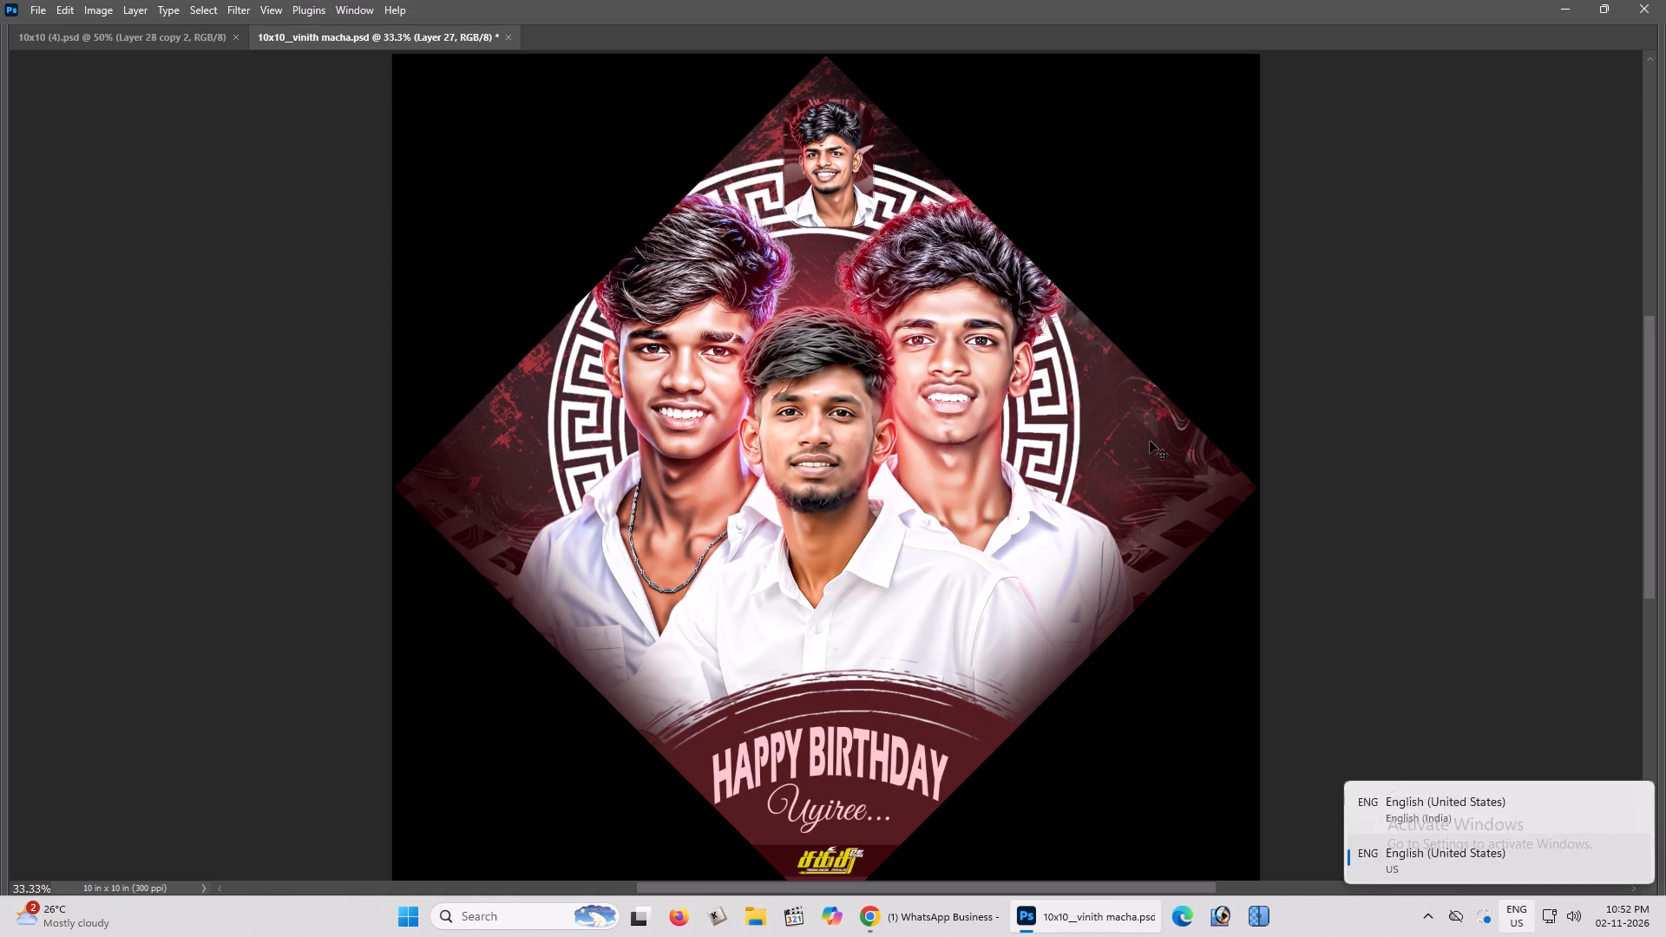
drag(1147, 465, 1133, 427)
key(ctrl+z)
drag(840, 227, 838, 382)
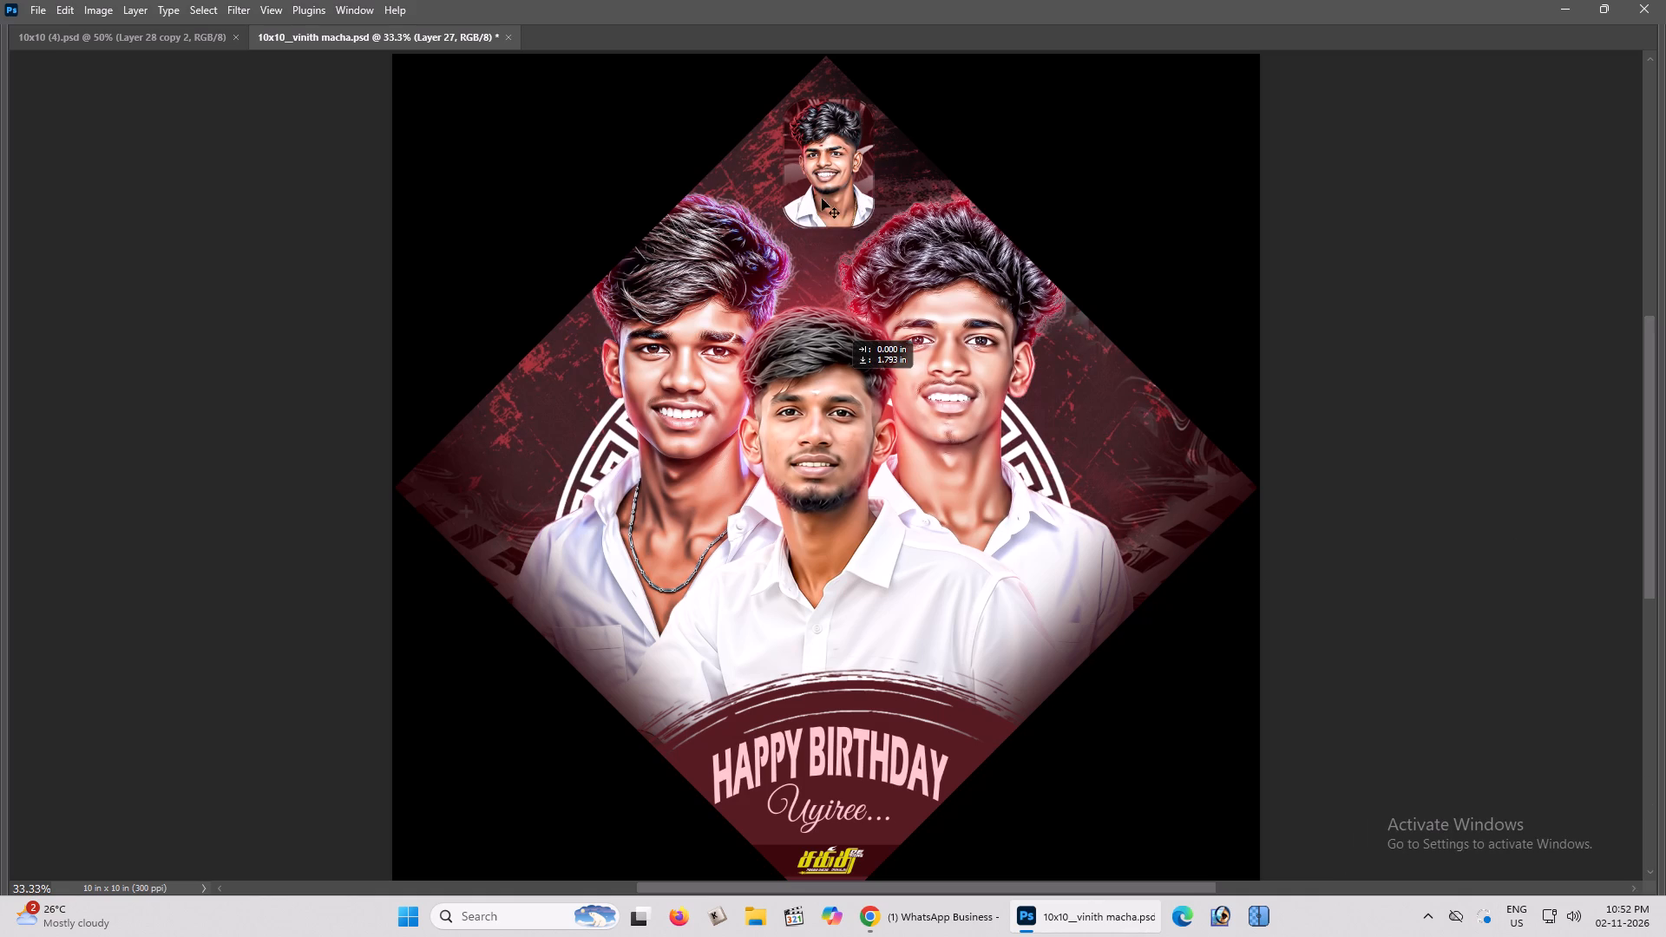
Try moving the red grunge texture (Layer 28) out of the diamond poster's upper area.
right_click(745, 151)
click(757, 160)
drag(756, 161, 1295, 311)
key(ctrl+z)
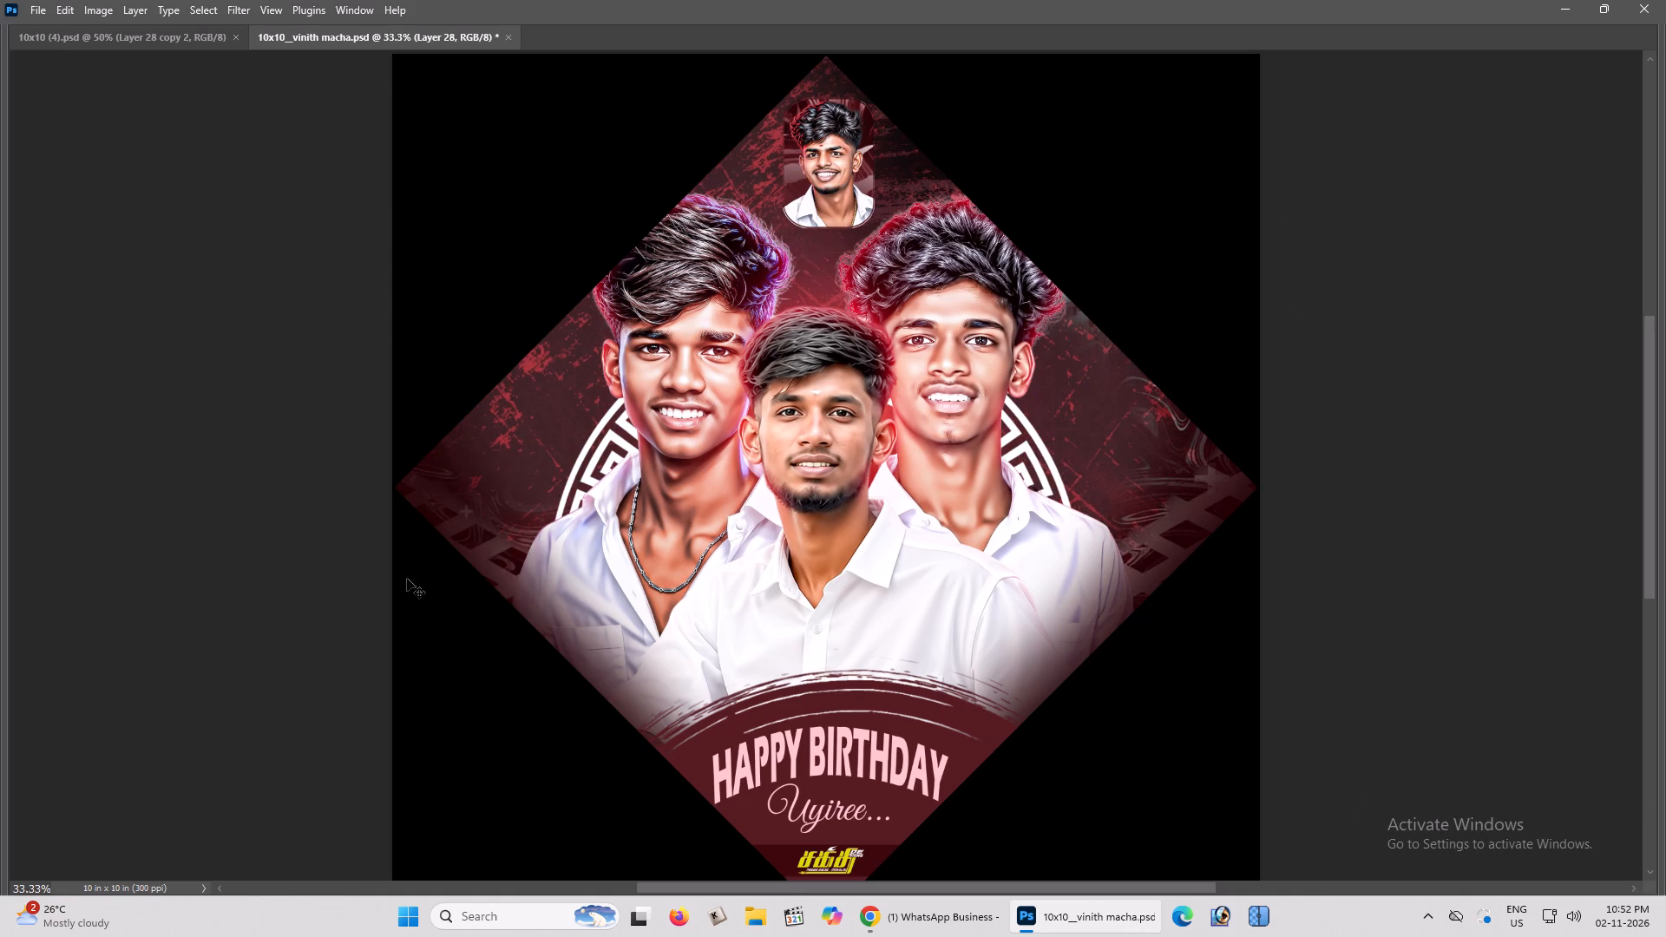
Move the covering Layer 26 copy and Layer 28 copy away from the diamond's right corner to uncover the marbled texture.
right_click(1164, 551)
click(1183, 564)
drag(1180, 563, 1182, 416)
key(ctrl+z)
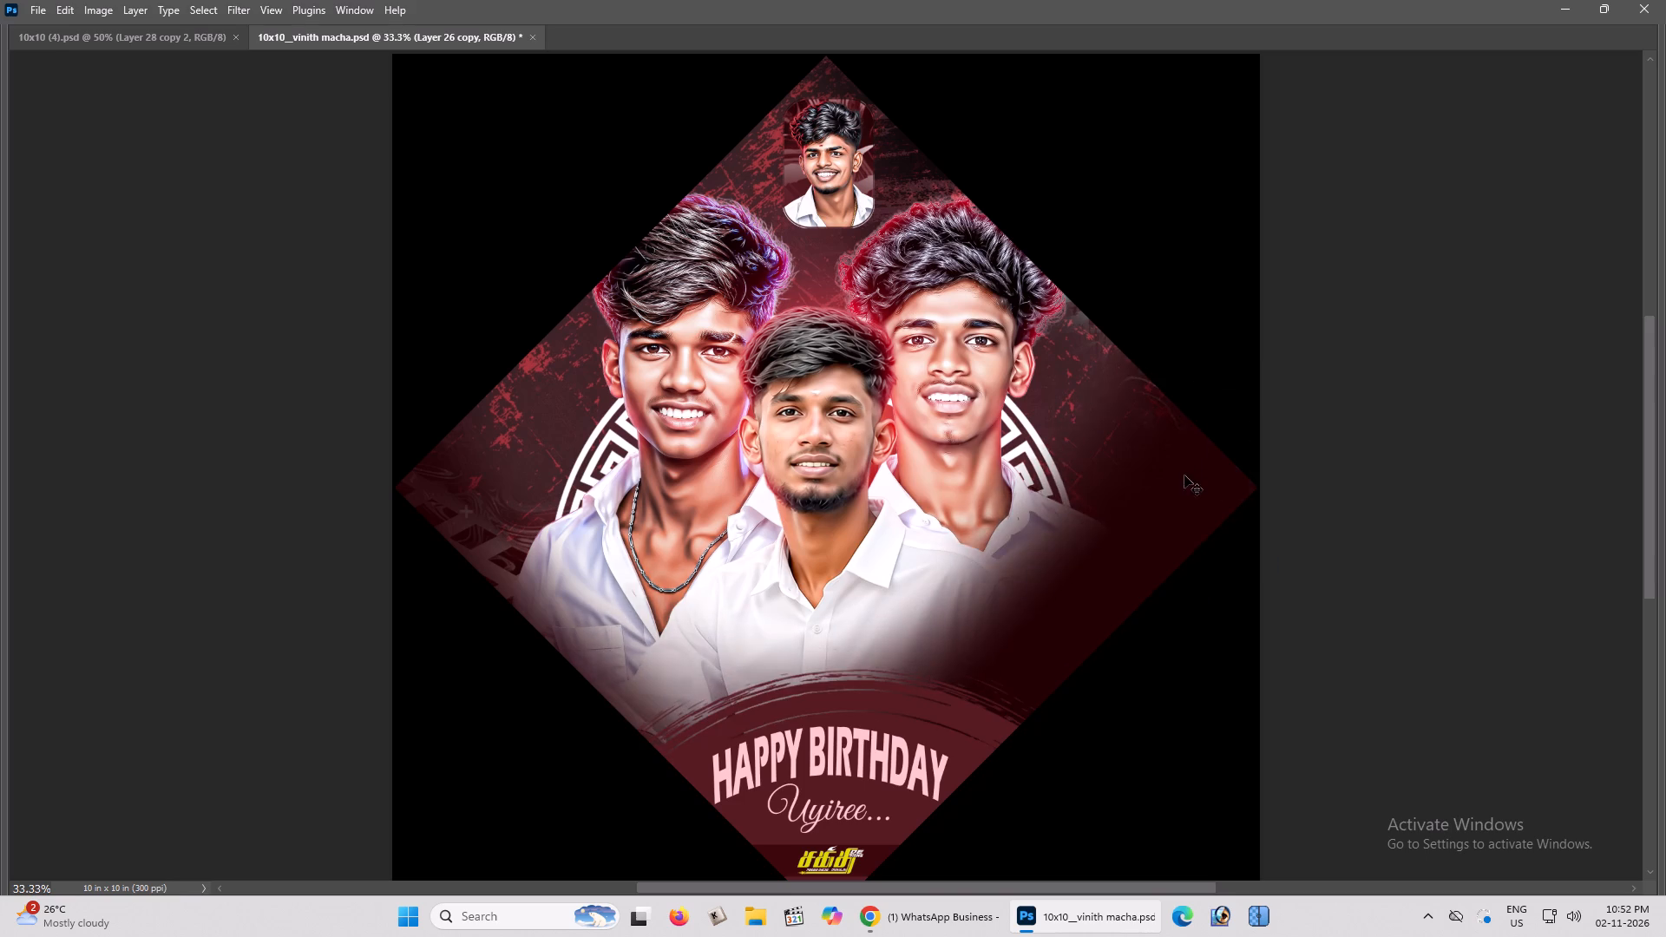
drag(1185, 504, 1145, 726)
drag(1185, 519, 1078, 689)
right_drag(1191, 511, 1201, 516)
click(1205, 520)
drag(1208, 519, 1194, 410)
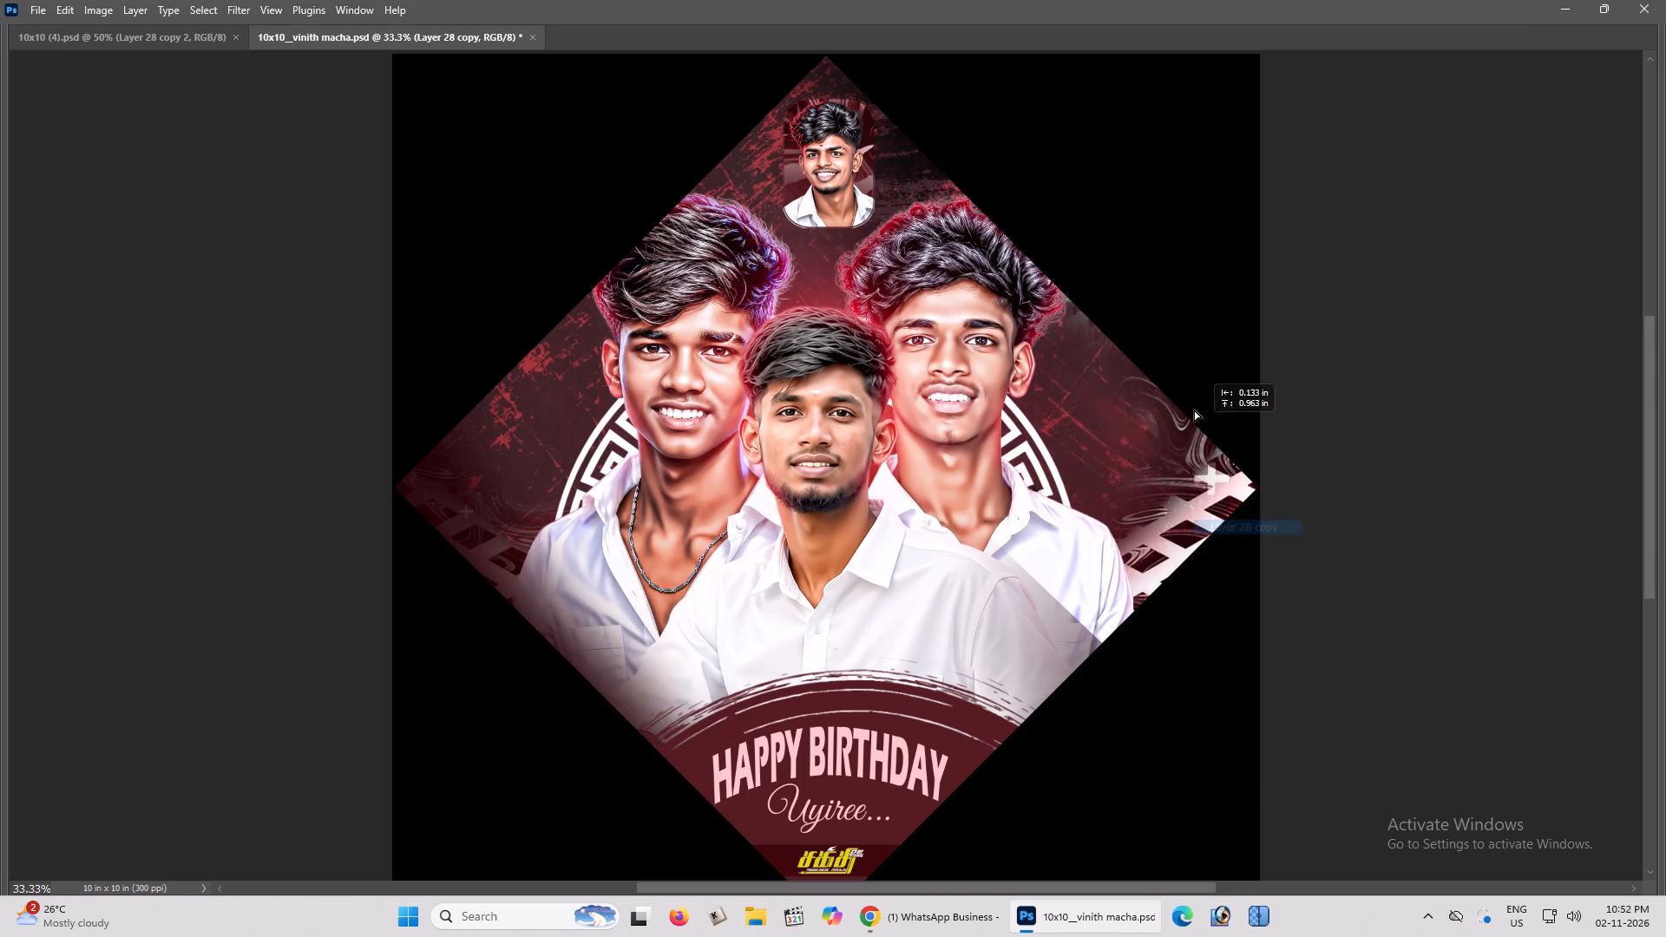
drag(1194, 410, 633, 222)
Select the marbled texture (Layer 29 copy) at the diamond's right corner and copy it into 10x10 (4).psd.
right_drag(1167, 516, 1188, 527)
double_click(1187, 526)
right_click(1187, 524)
click(1202, 531)
drag(1201, 532, 1200, 526)
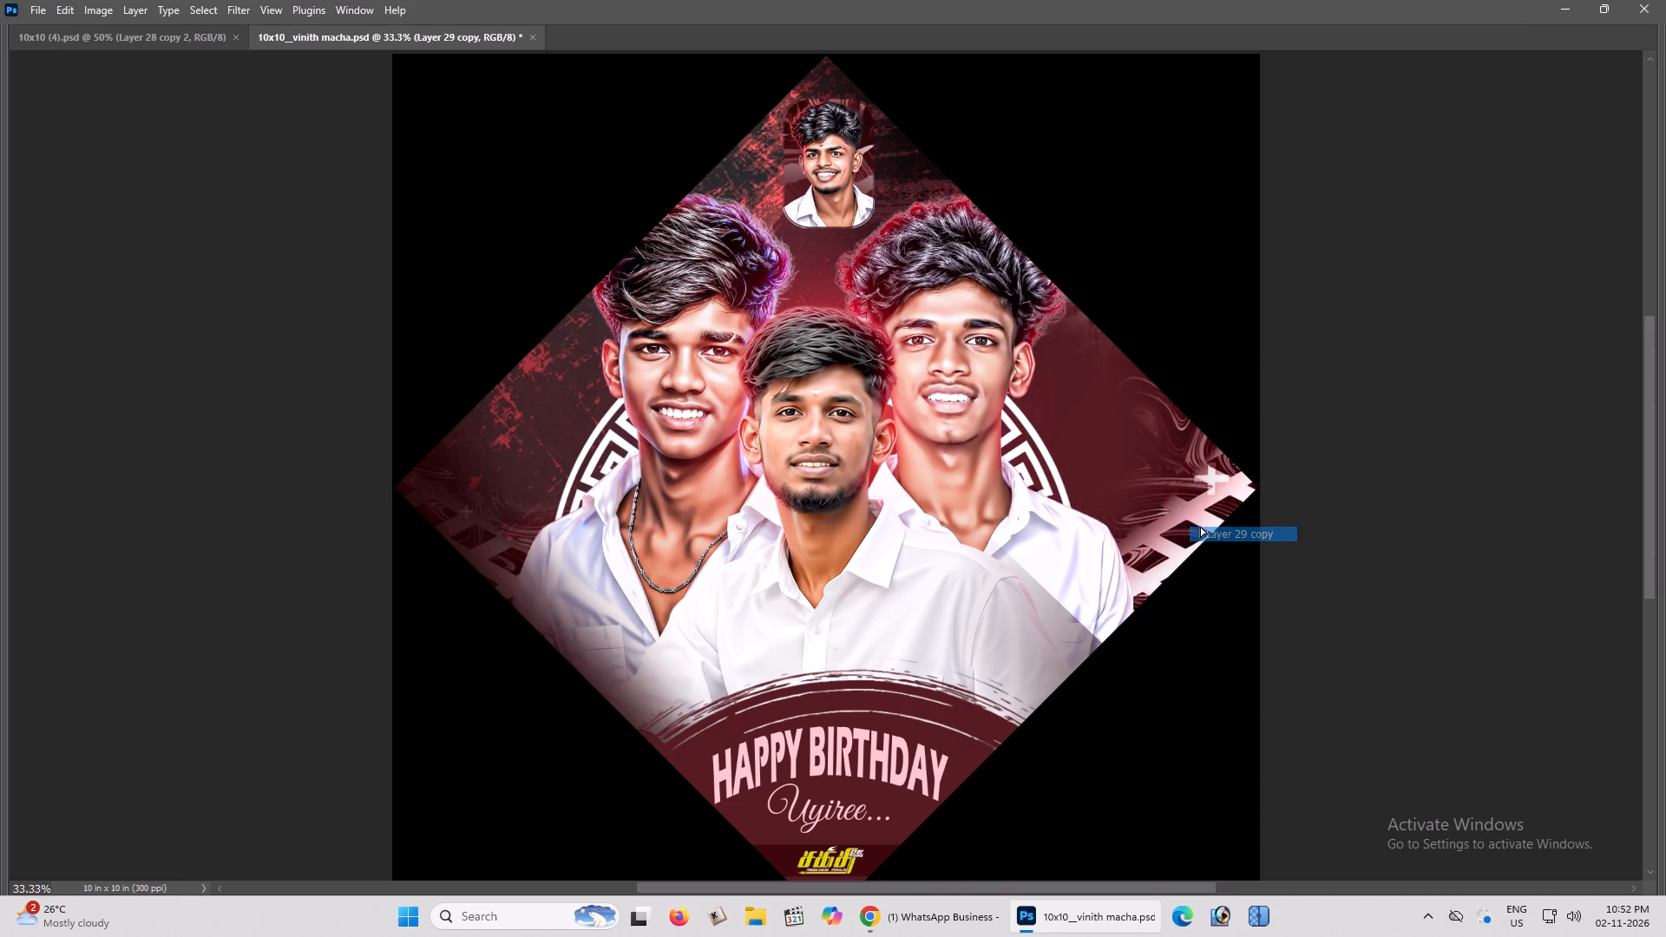
drag(1200, 526, 947, 481)
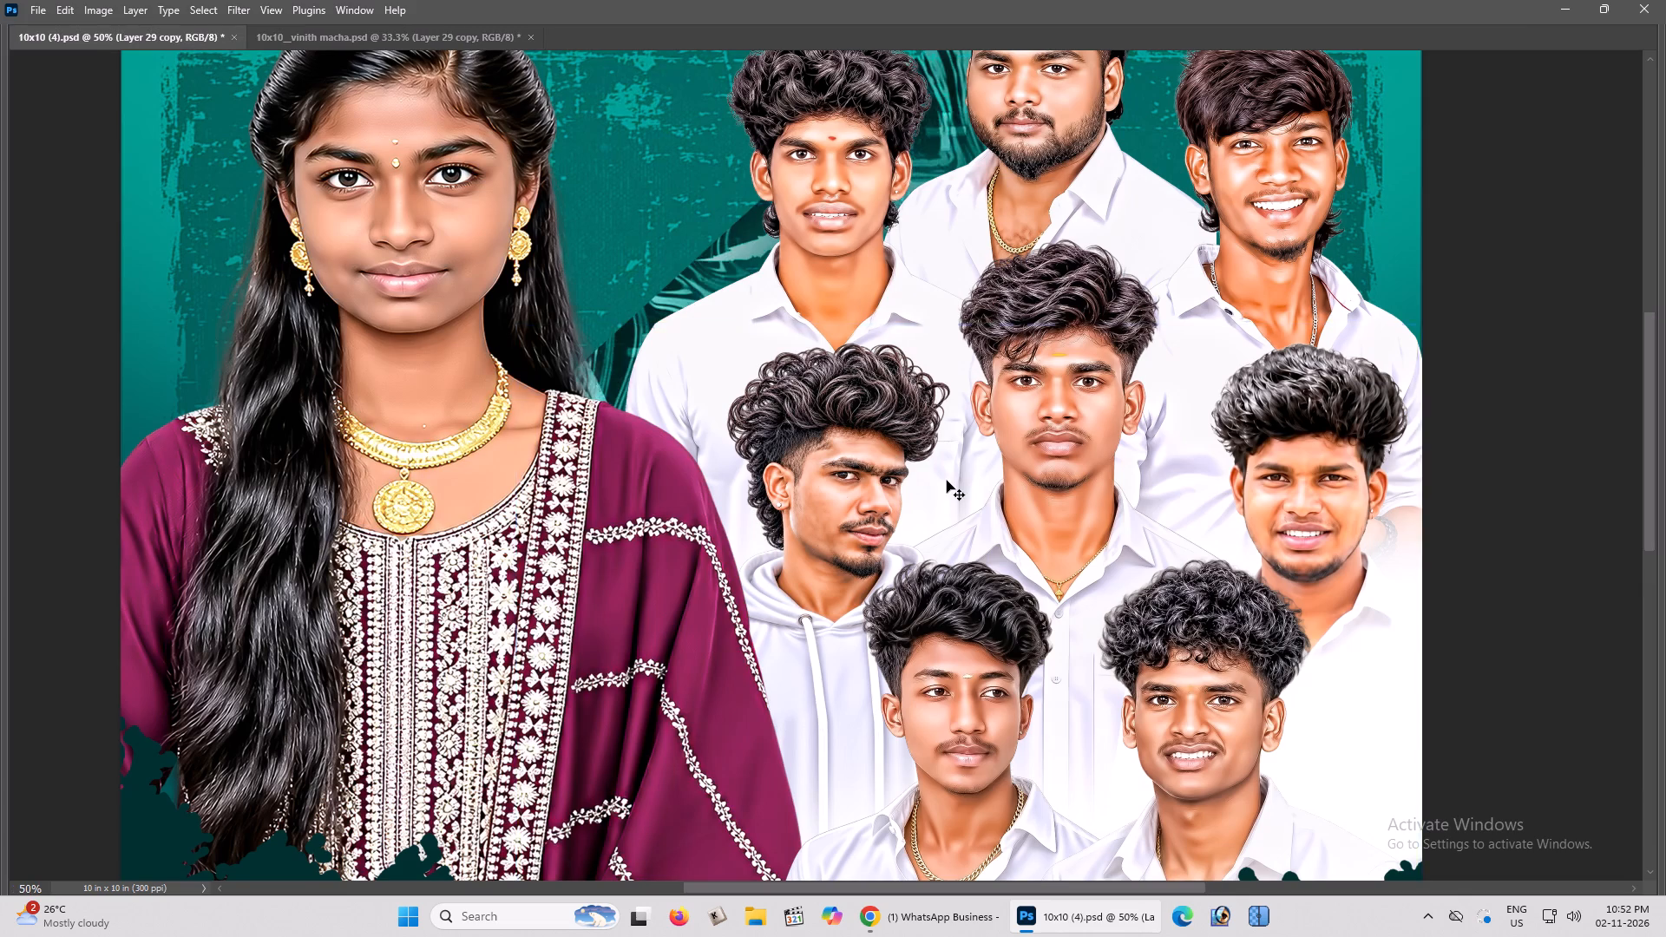
Position the marbled texture in the backdrop's upper right corner behind the men and rotate it clockwise.
key(ctrl+minus)
key(ctrl+minus)
drag(931, 462, 771, 298)
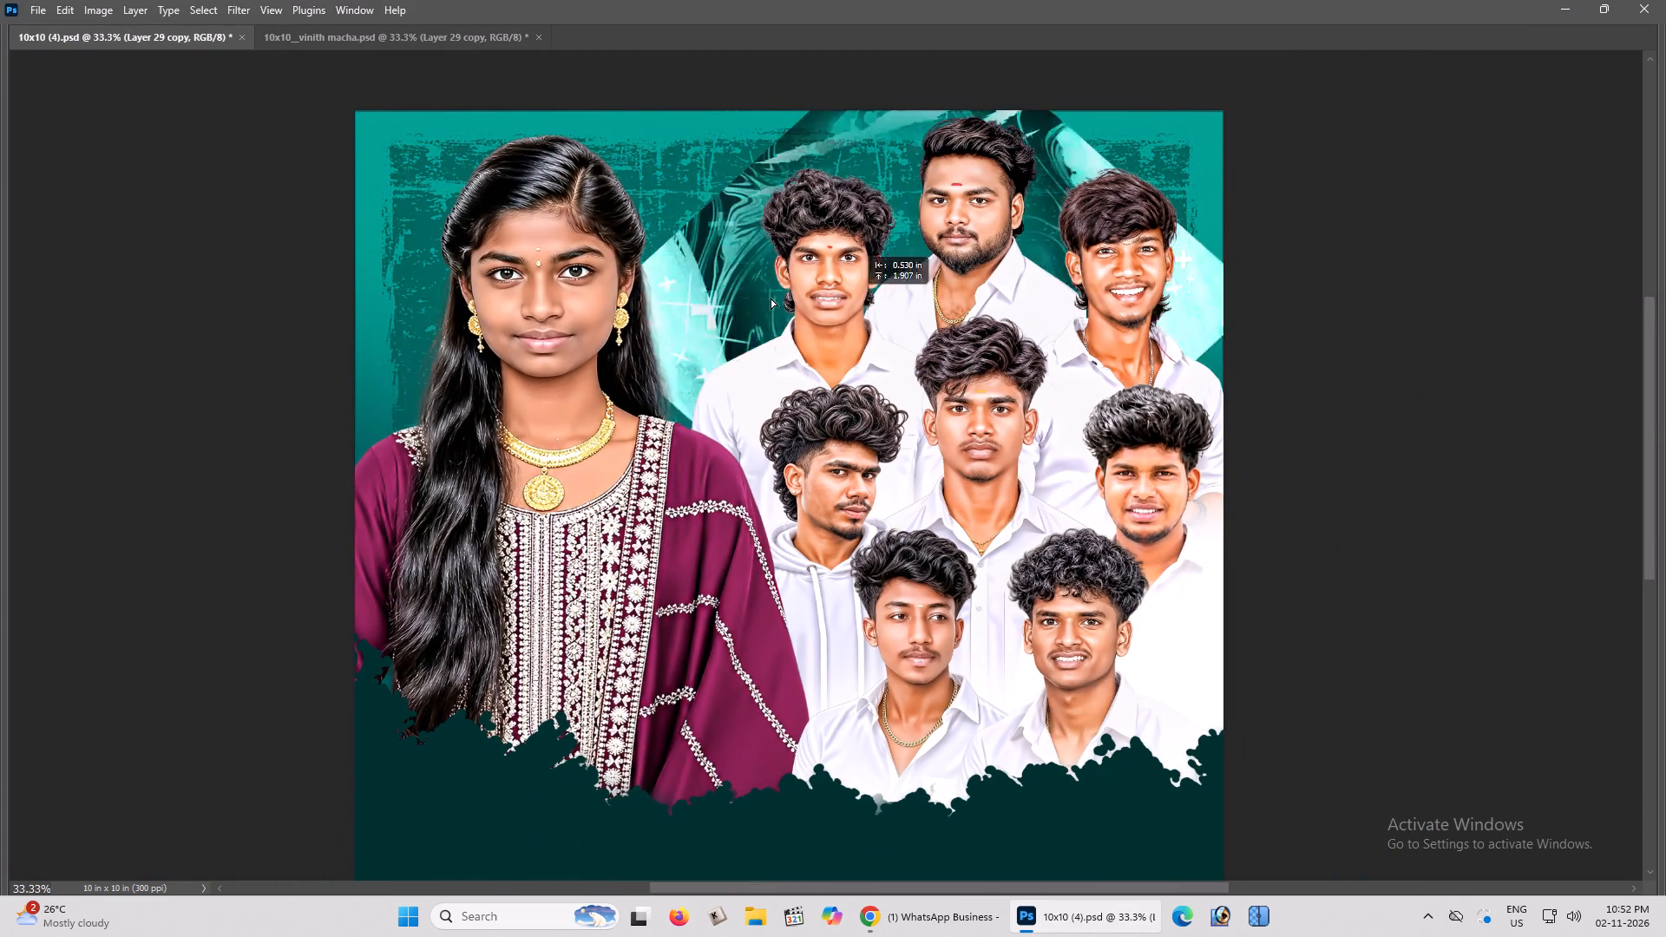
drag(771, 298, 1084, 314)
key(ctrl+t)
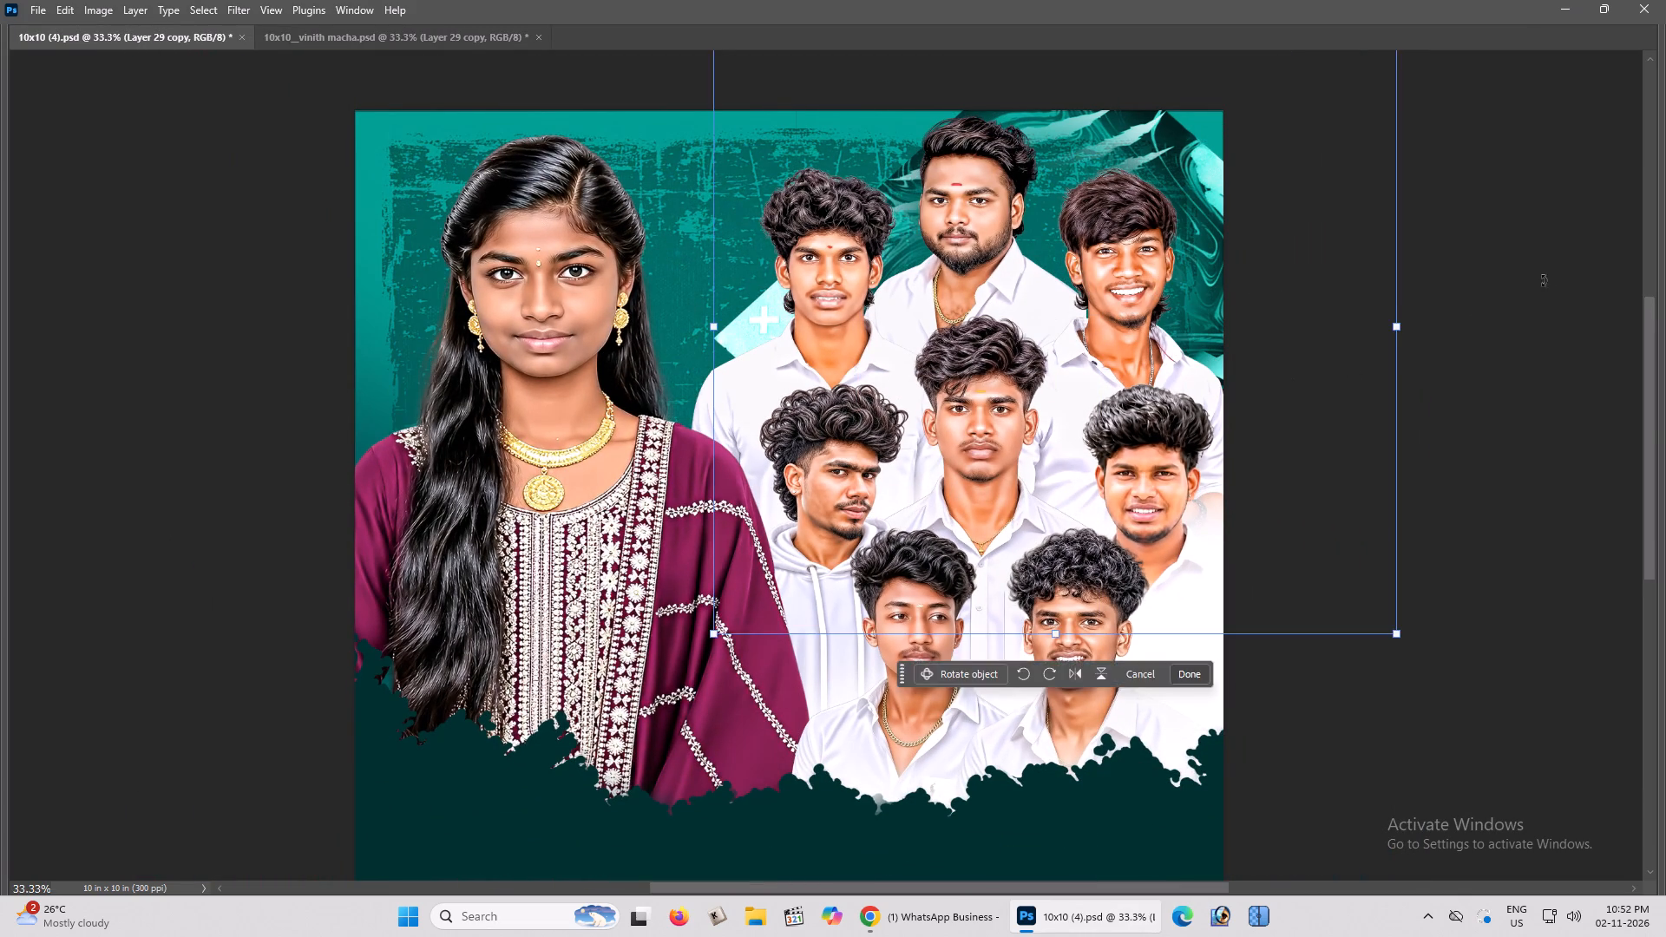
drag(1544, 279, 1473, 597)
key(Return)
drag(1172, 396, 1169, 378)
Erase the texture's bright patterned edge above the curly-haired man with the Eraser.
key(e)
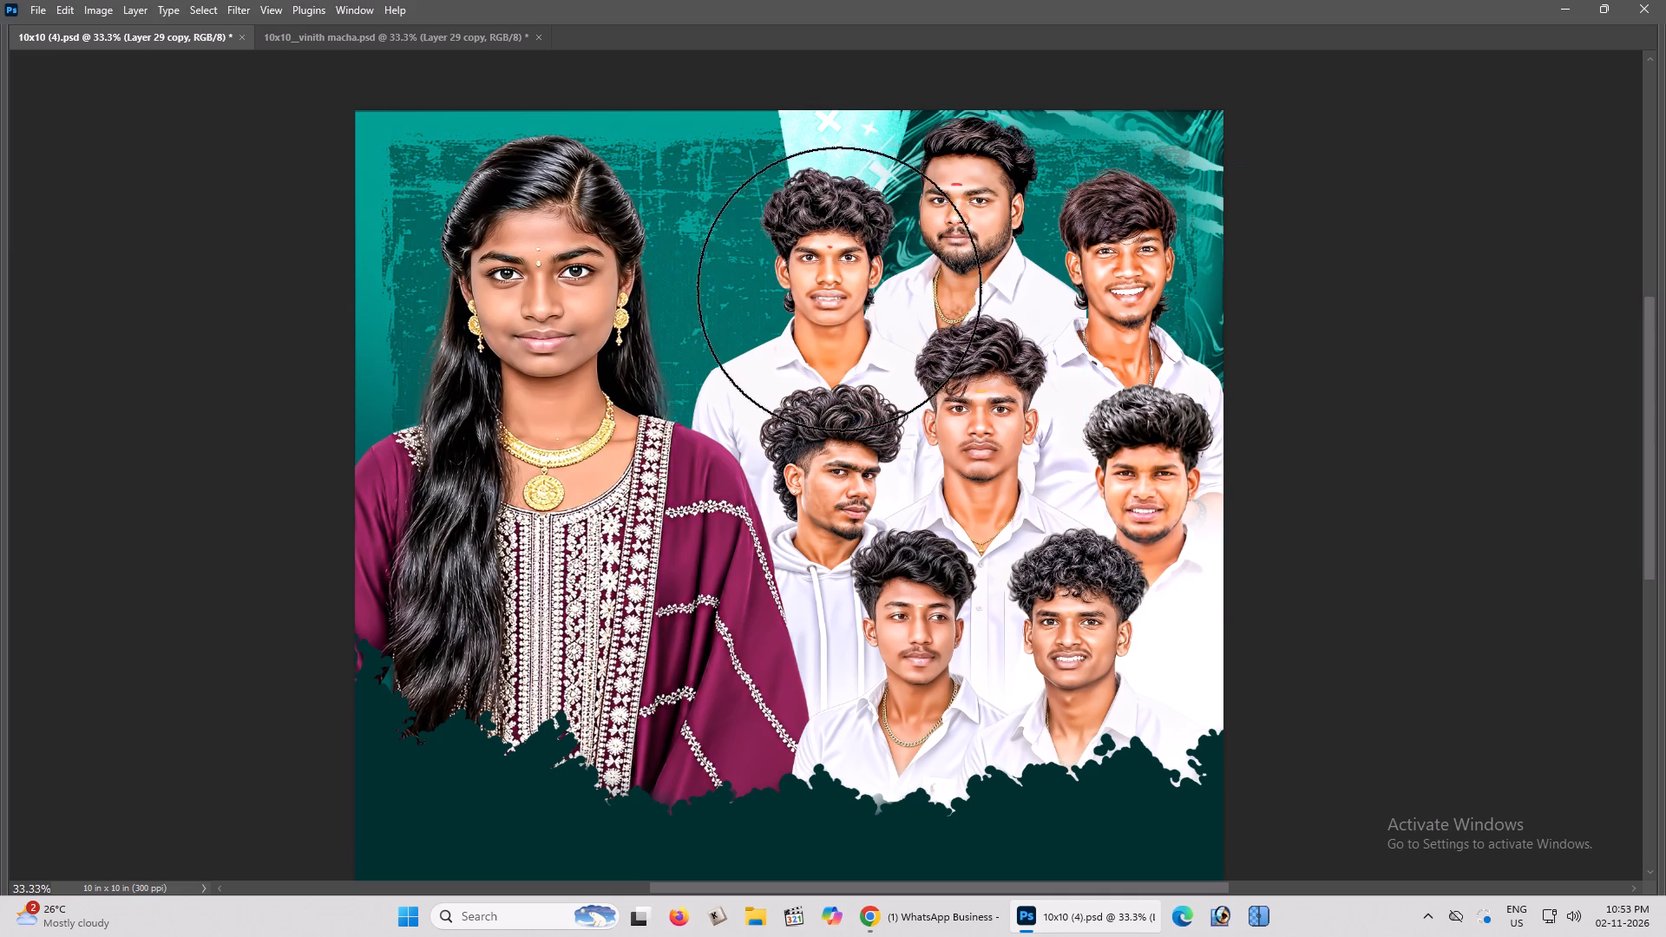
drag(831, 289, 818, 120)
triple_click(818, 120)
drag(807, 127, 802, 136)
click(797, 147)
key(v)
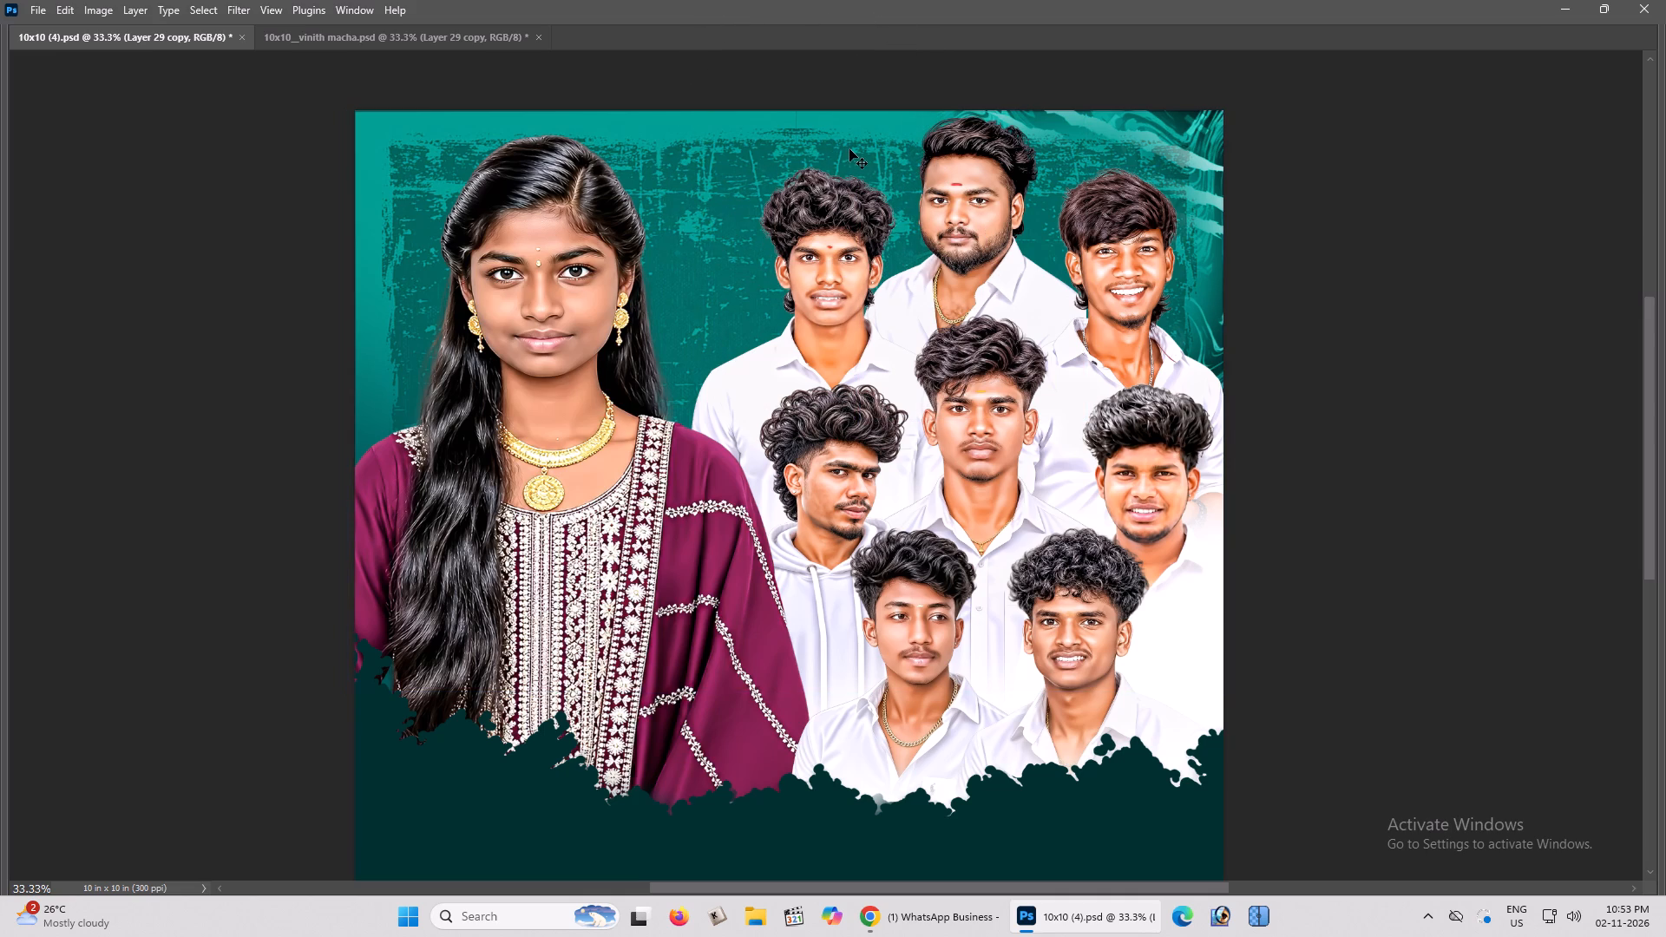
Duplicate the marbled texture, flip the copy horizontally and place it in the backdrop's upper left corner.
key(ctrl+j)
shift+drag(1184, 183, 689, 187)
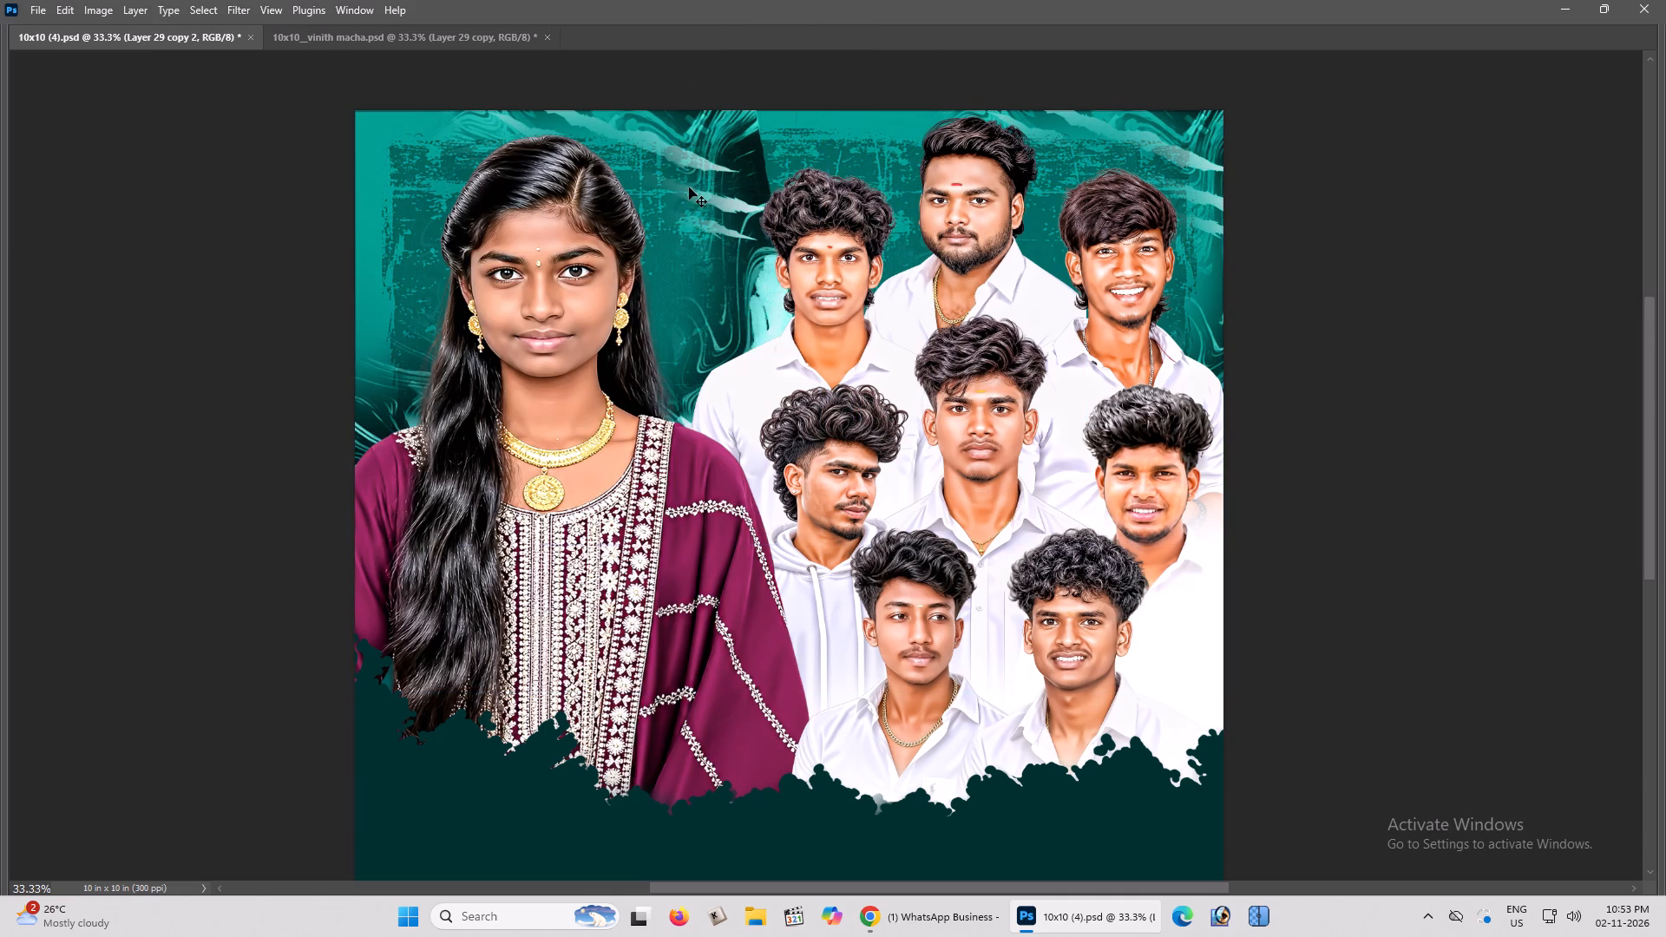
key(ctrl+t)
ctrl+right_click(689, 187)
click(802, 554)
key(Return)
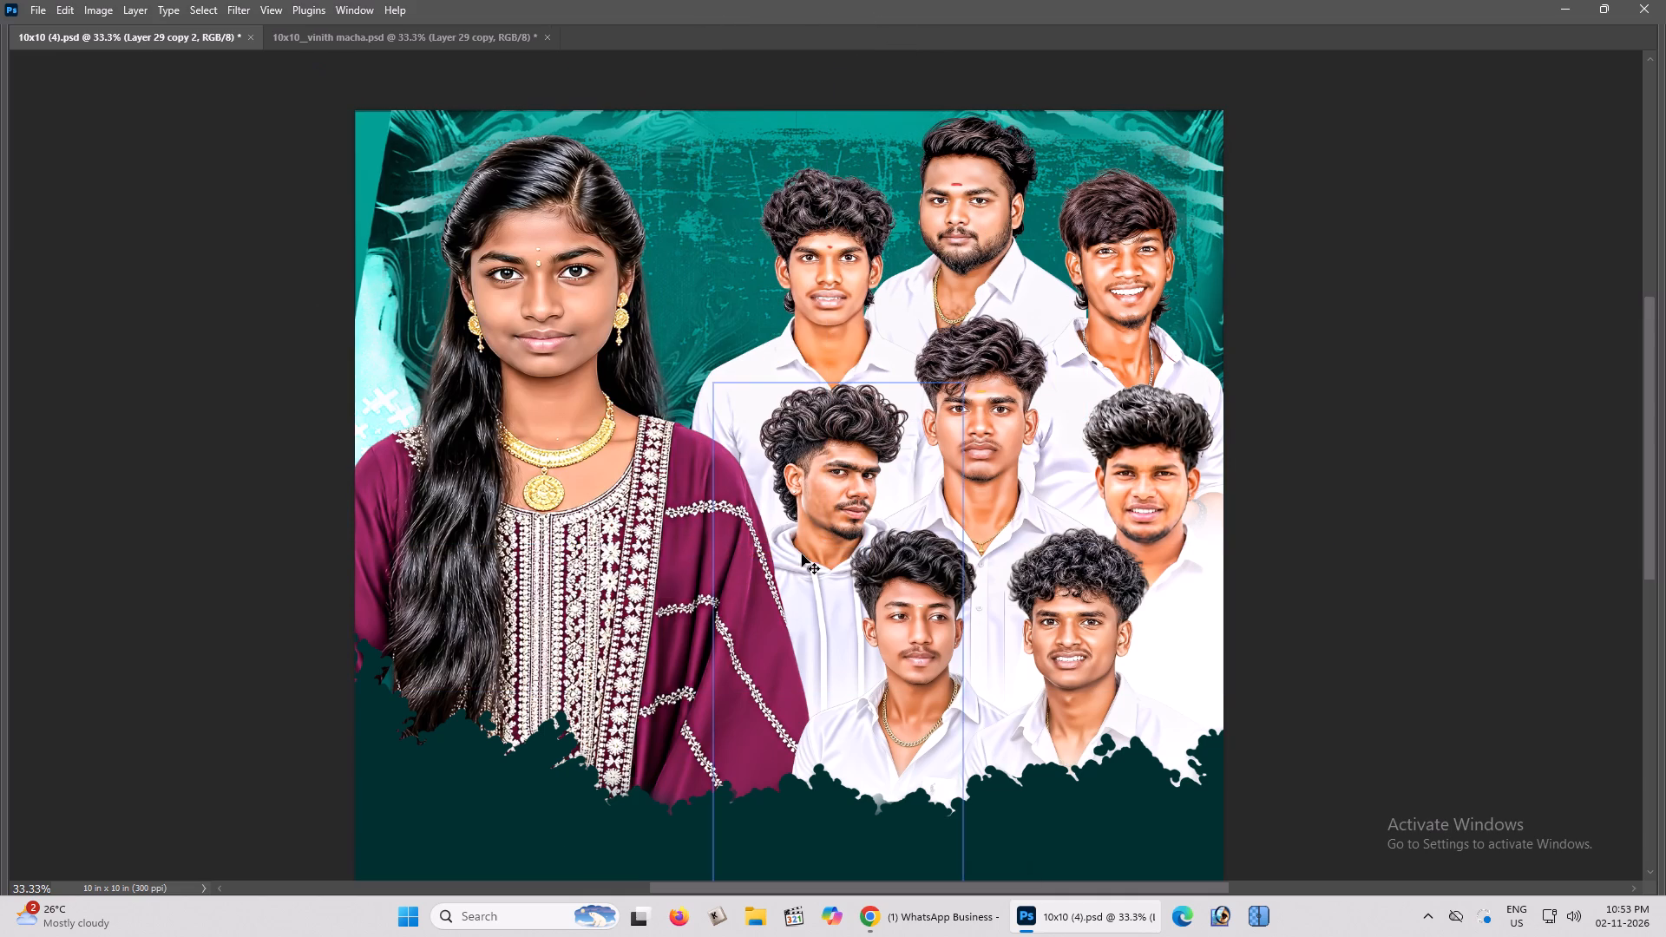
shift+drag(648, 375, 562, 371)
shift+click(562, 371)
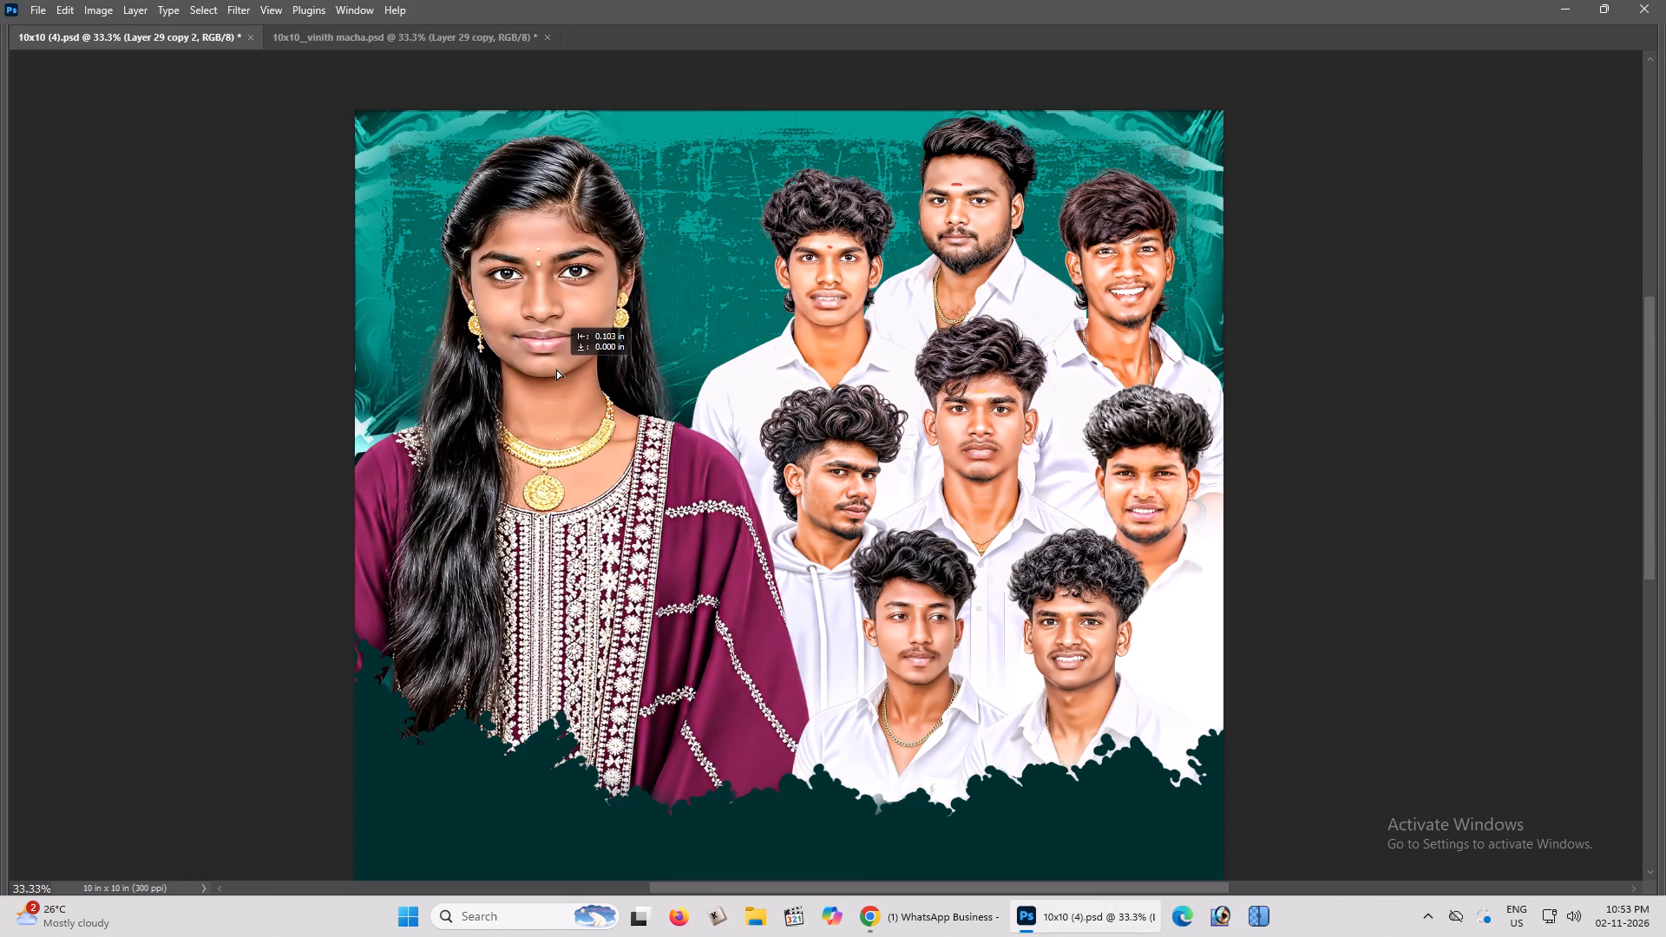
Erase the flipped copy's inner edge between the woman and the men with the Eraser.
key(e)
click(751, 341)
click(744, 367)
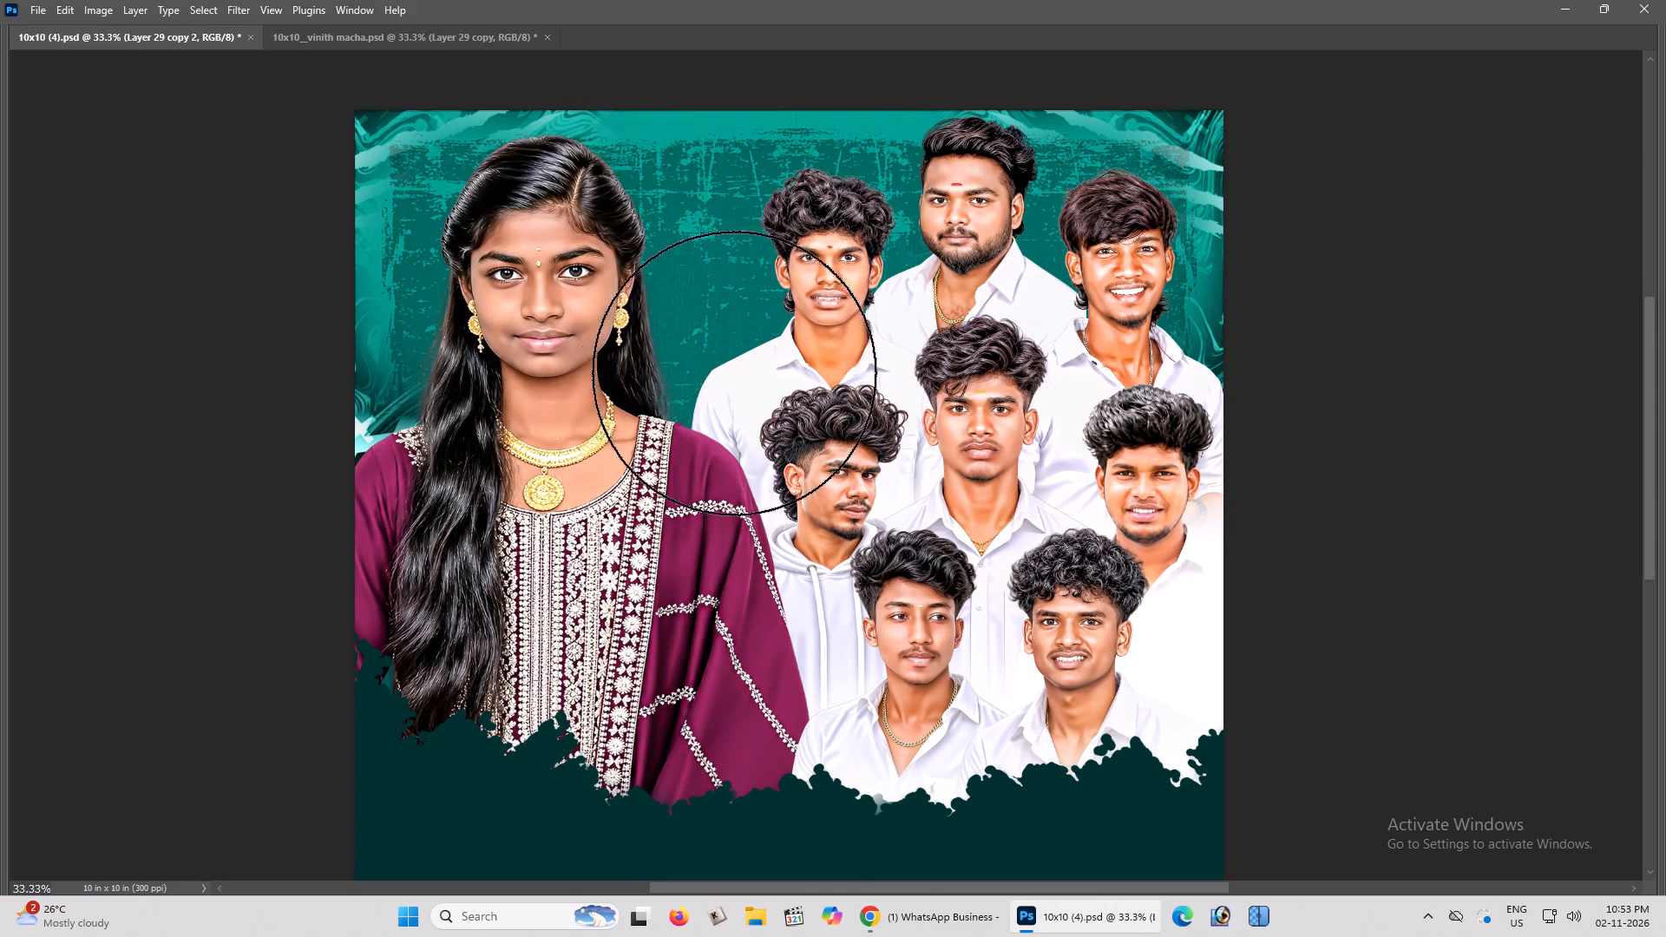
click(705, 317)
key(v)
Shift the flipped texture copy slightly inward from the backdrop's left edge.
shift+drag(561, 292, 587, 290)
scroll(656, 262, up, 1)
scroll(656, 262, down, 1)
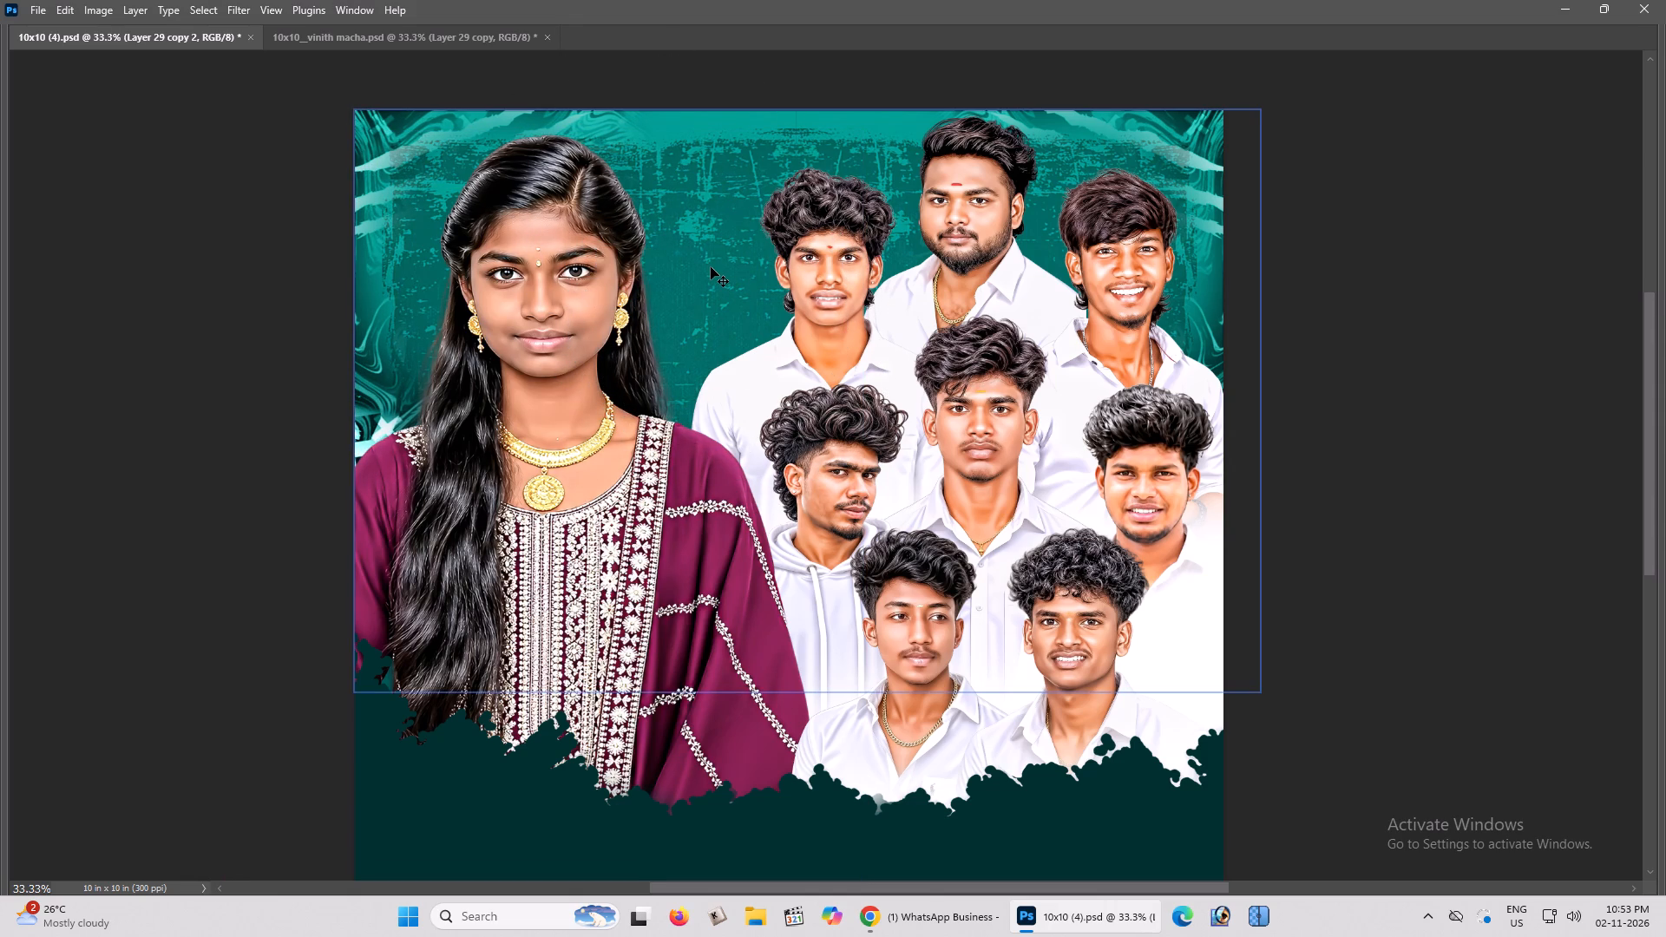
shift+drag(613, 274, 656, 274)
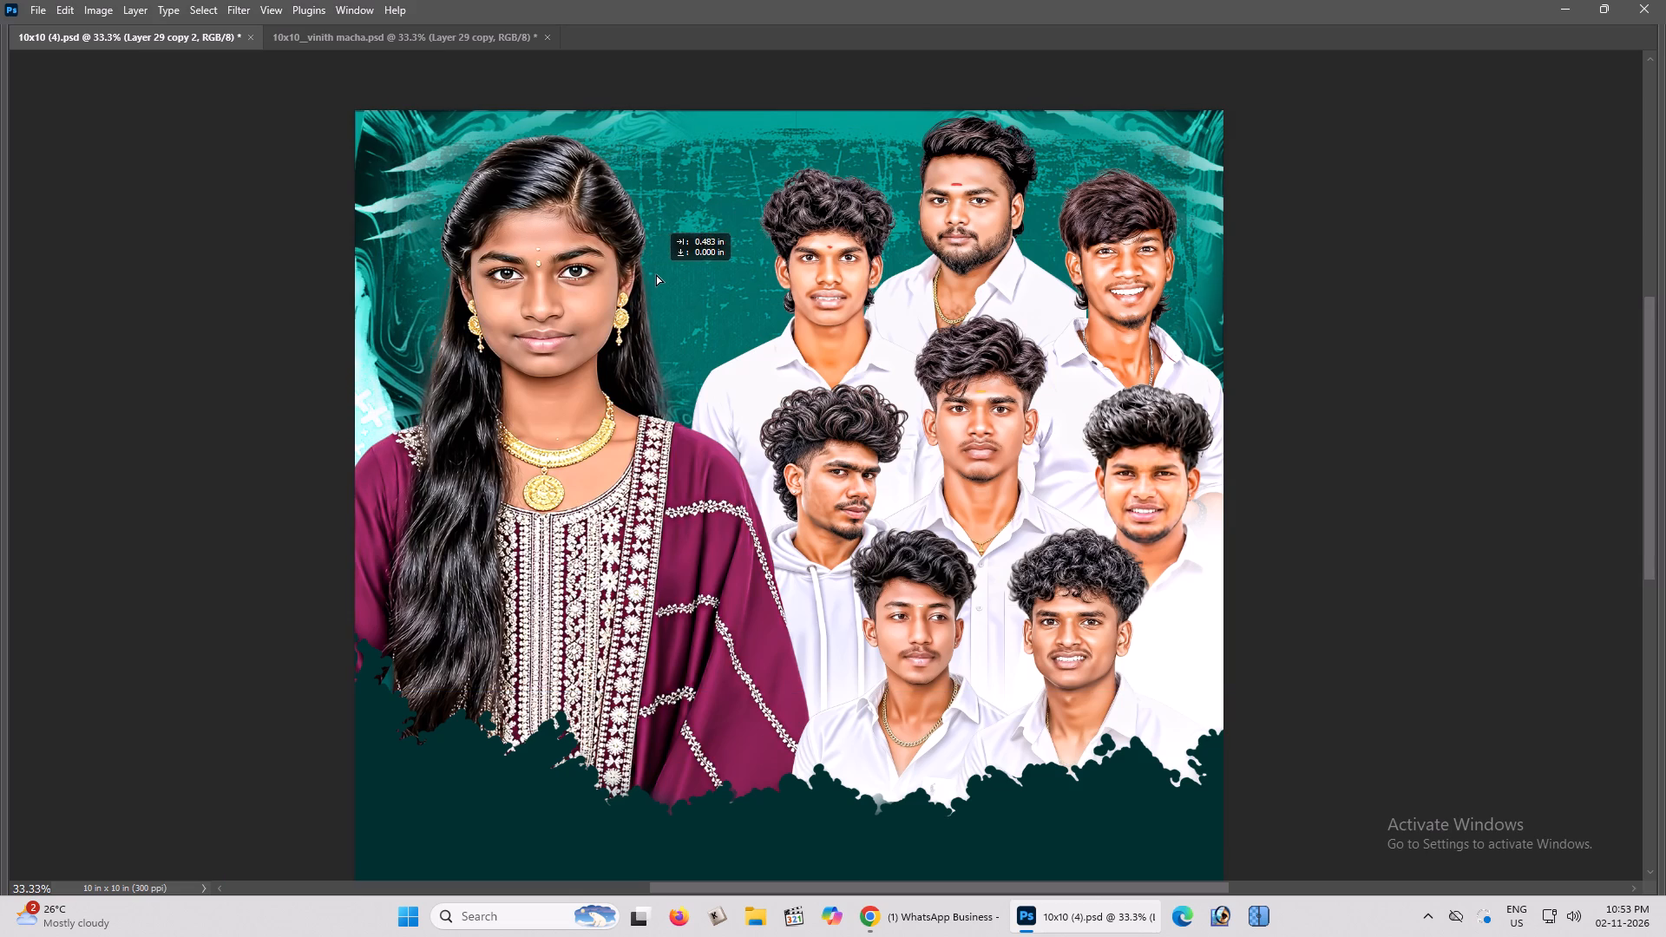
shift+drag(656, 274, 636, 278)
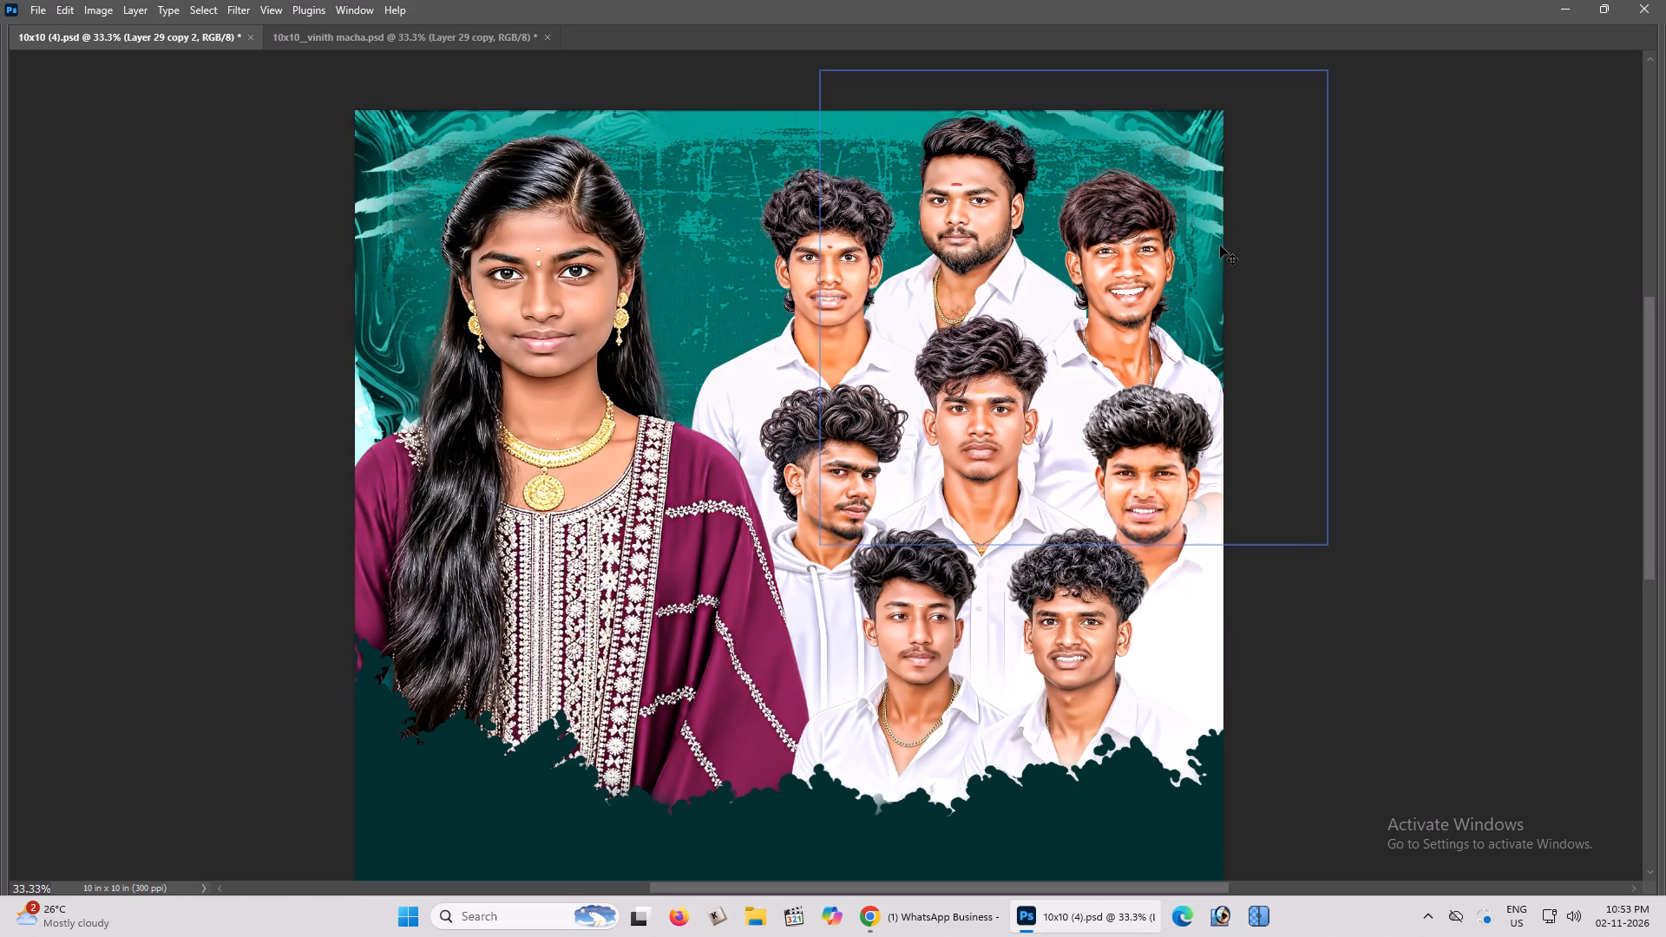
Select the right marbled texture (Layer 29 copy) and shift it slightly inward, level with its current position.
right_click(1218, 246)
click(1225, 252)
shift+drag(1217, 249, 1171, 254)
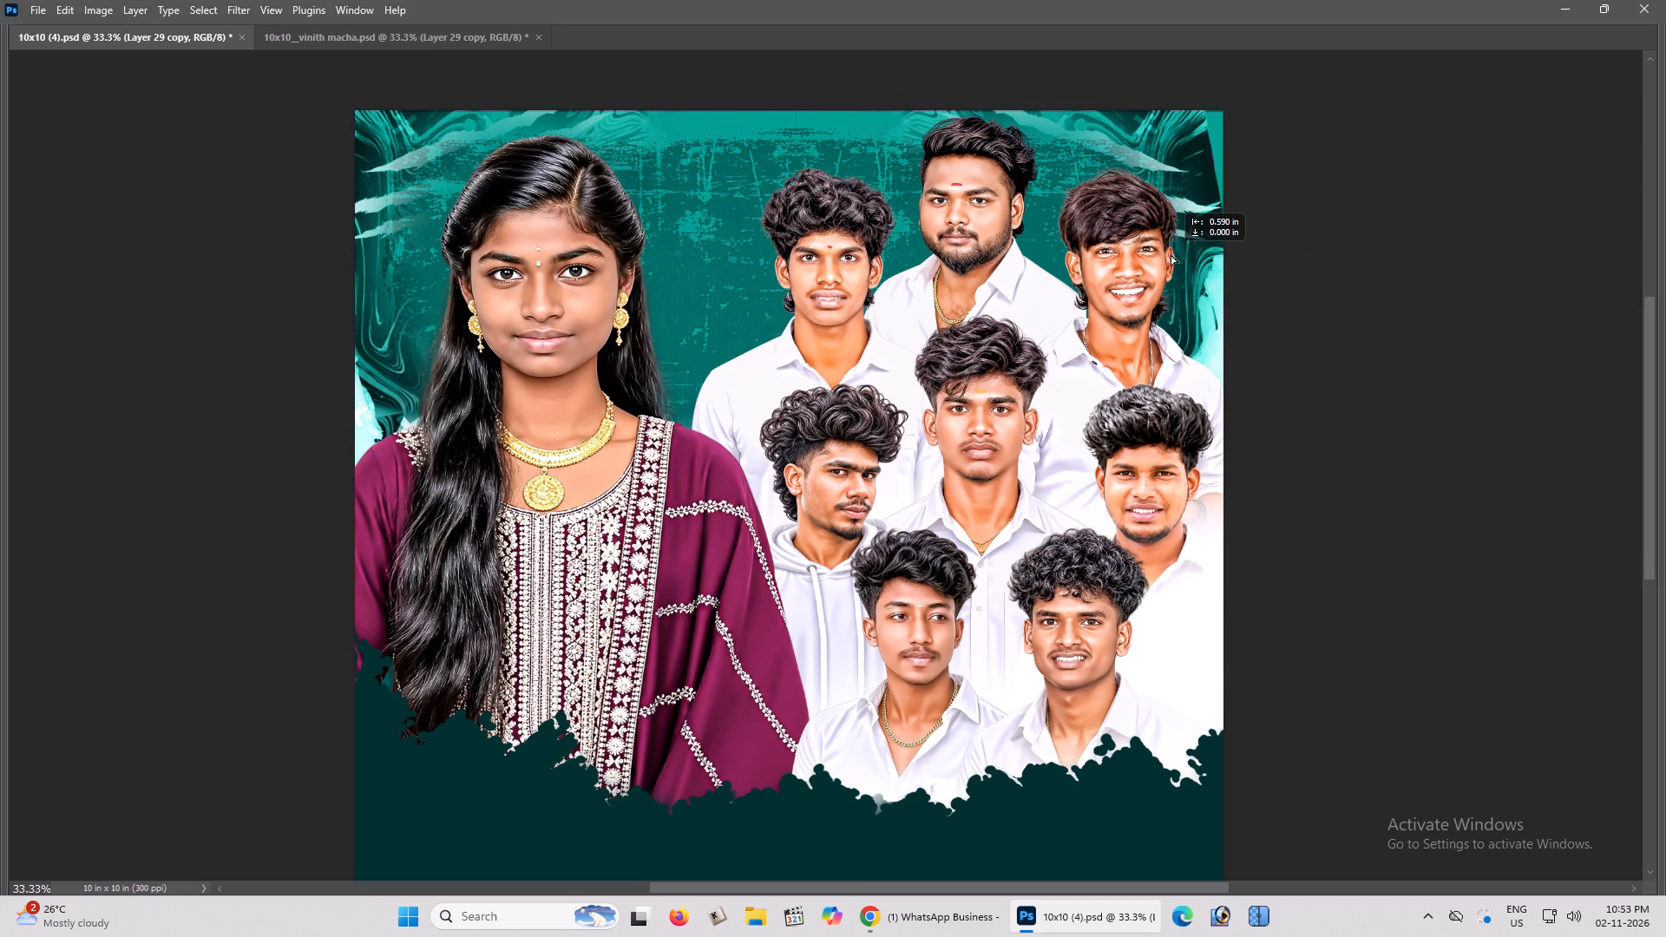
shift+drag(1171, 254, 1184, 254)
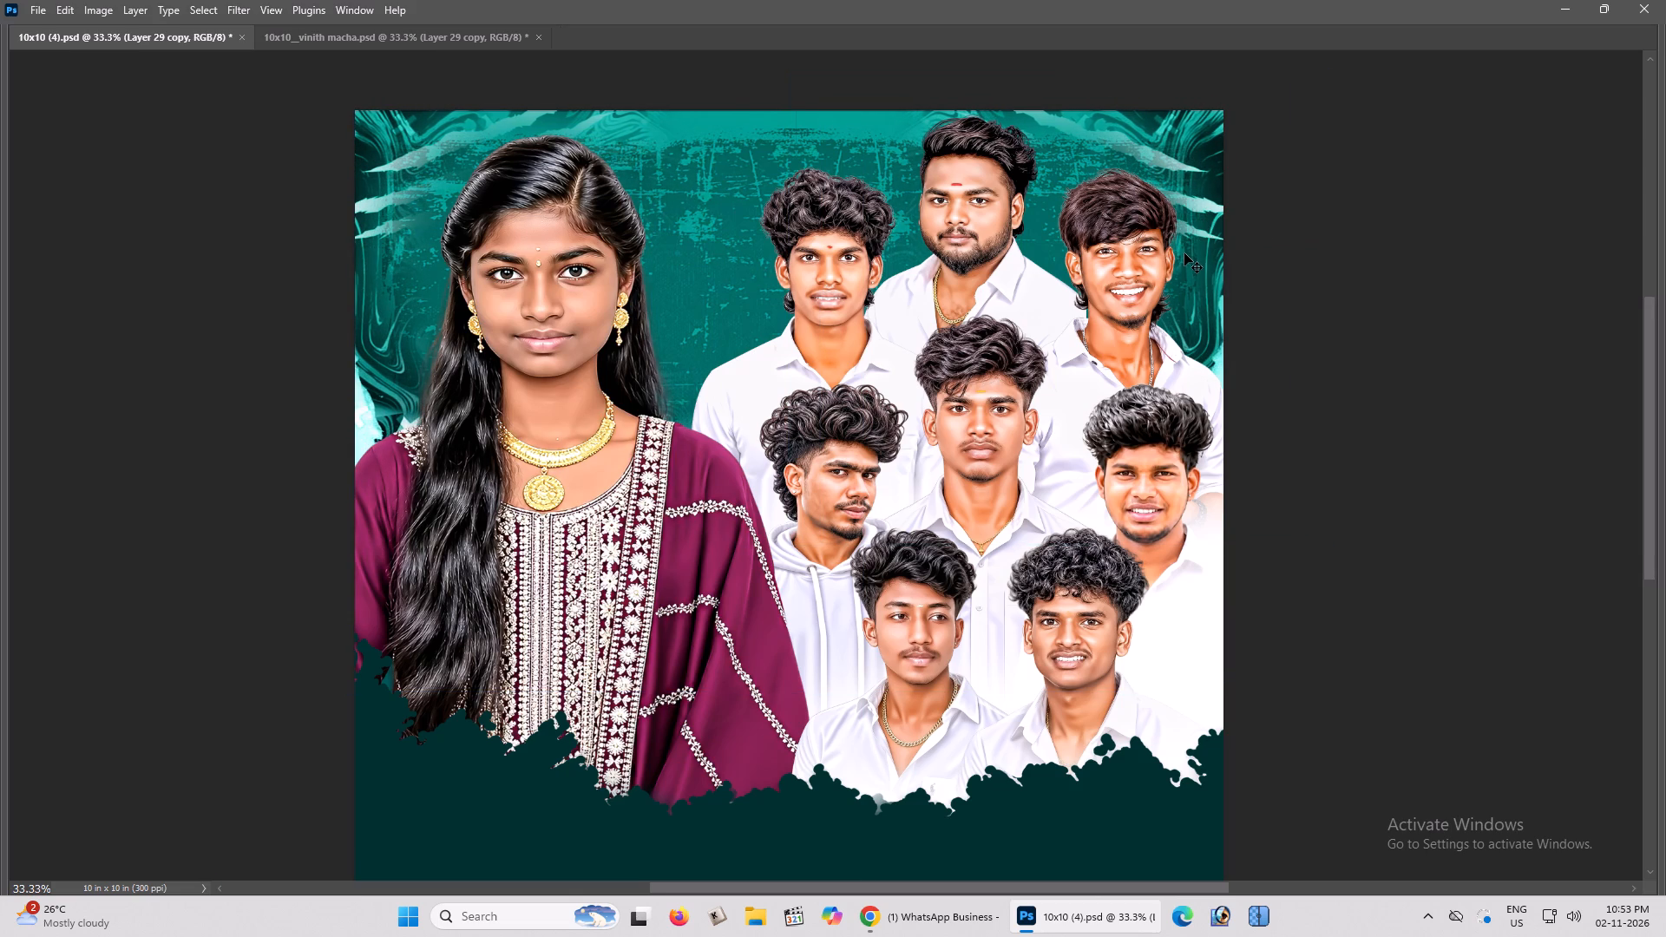
Select the left texture copy (Layer 29 copy 2) and save the document.
right_click(420, 110)
click(427, 114)
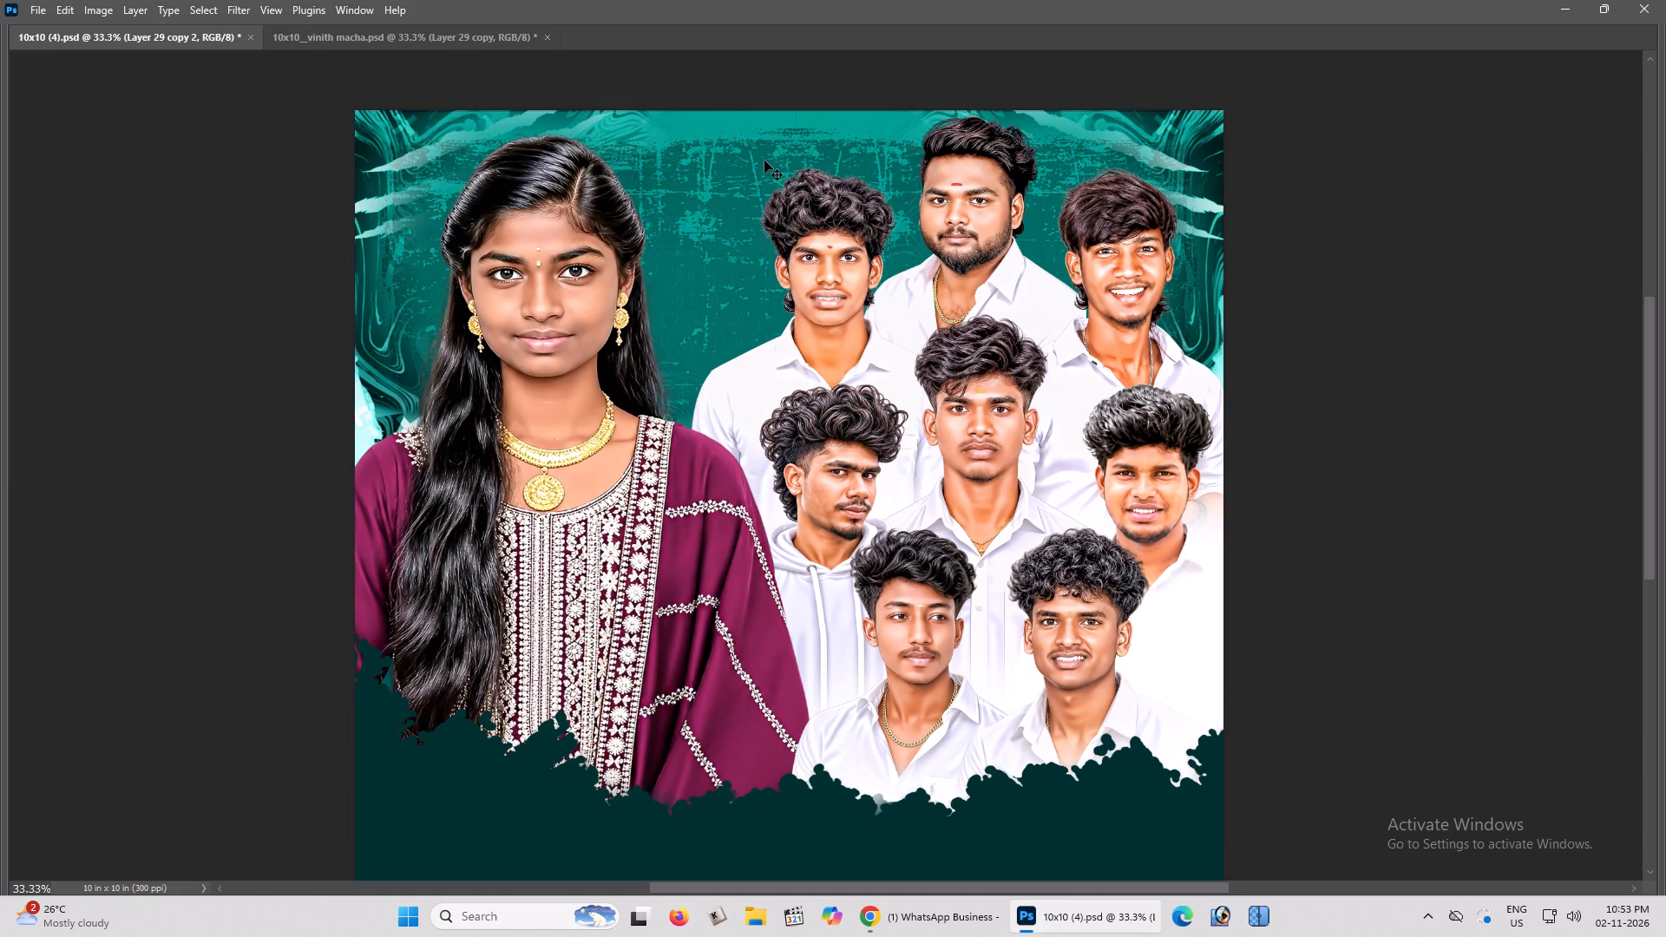
key(ctrl+s)
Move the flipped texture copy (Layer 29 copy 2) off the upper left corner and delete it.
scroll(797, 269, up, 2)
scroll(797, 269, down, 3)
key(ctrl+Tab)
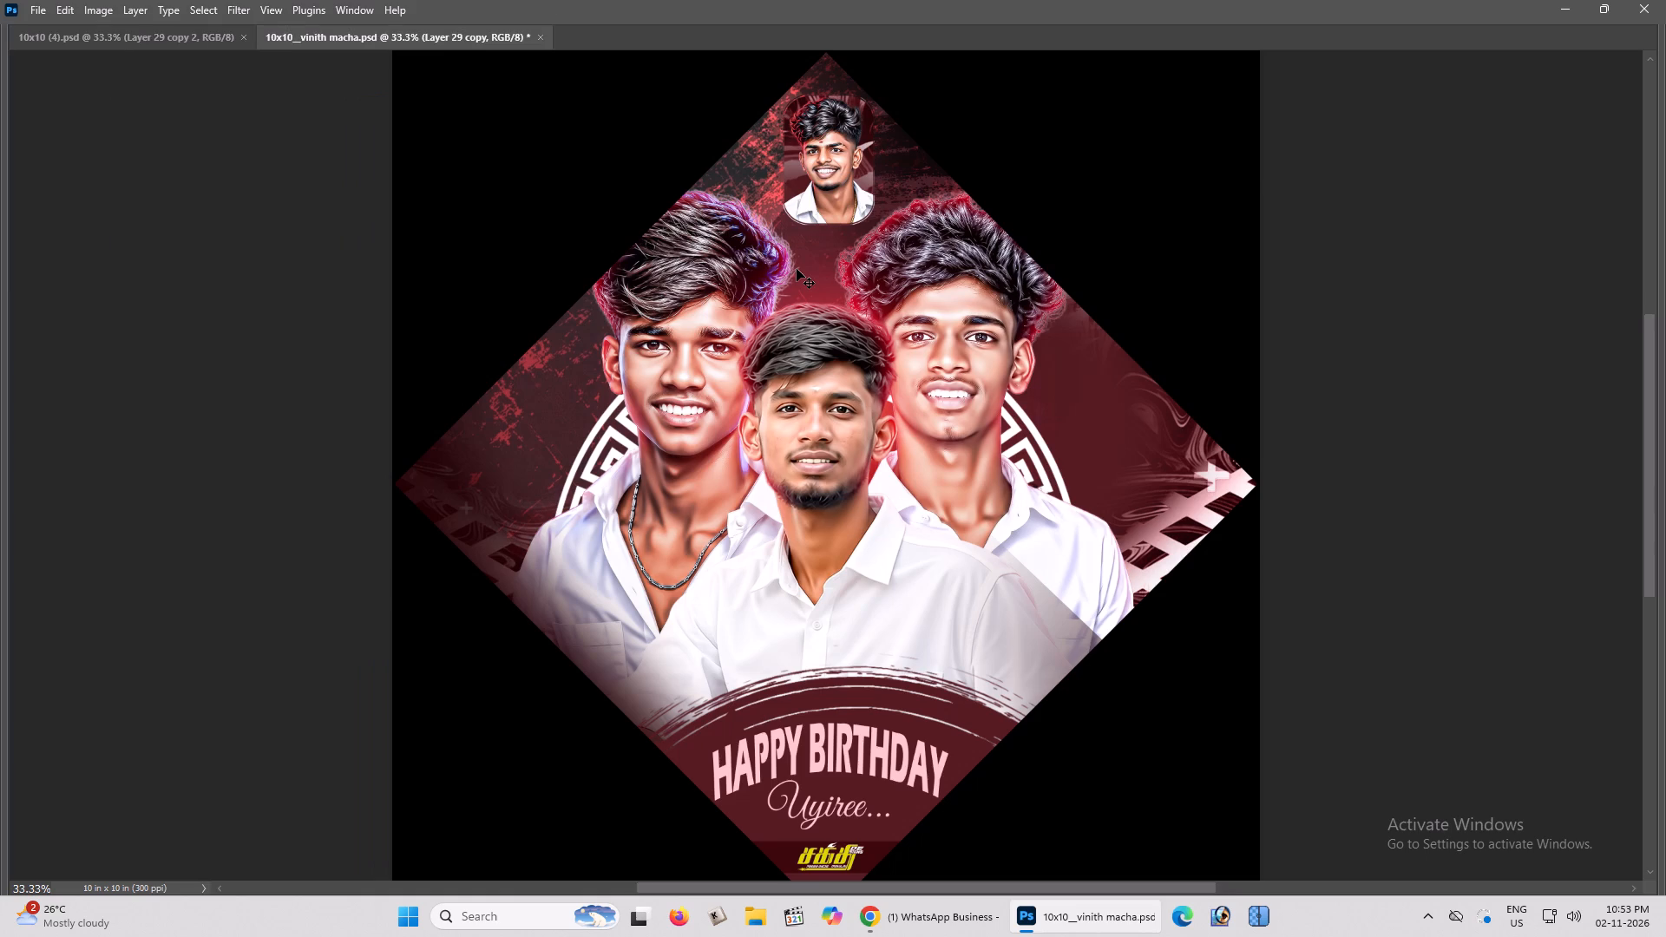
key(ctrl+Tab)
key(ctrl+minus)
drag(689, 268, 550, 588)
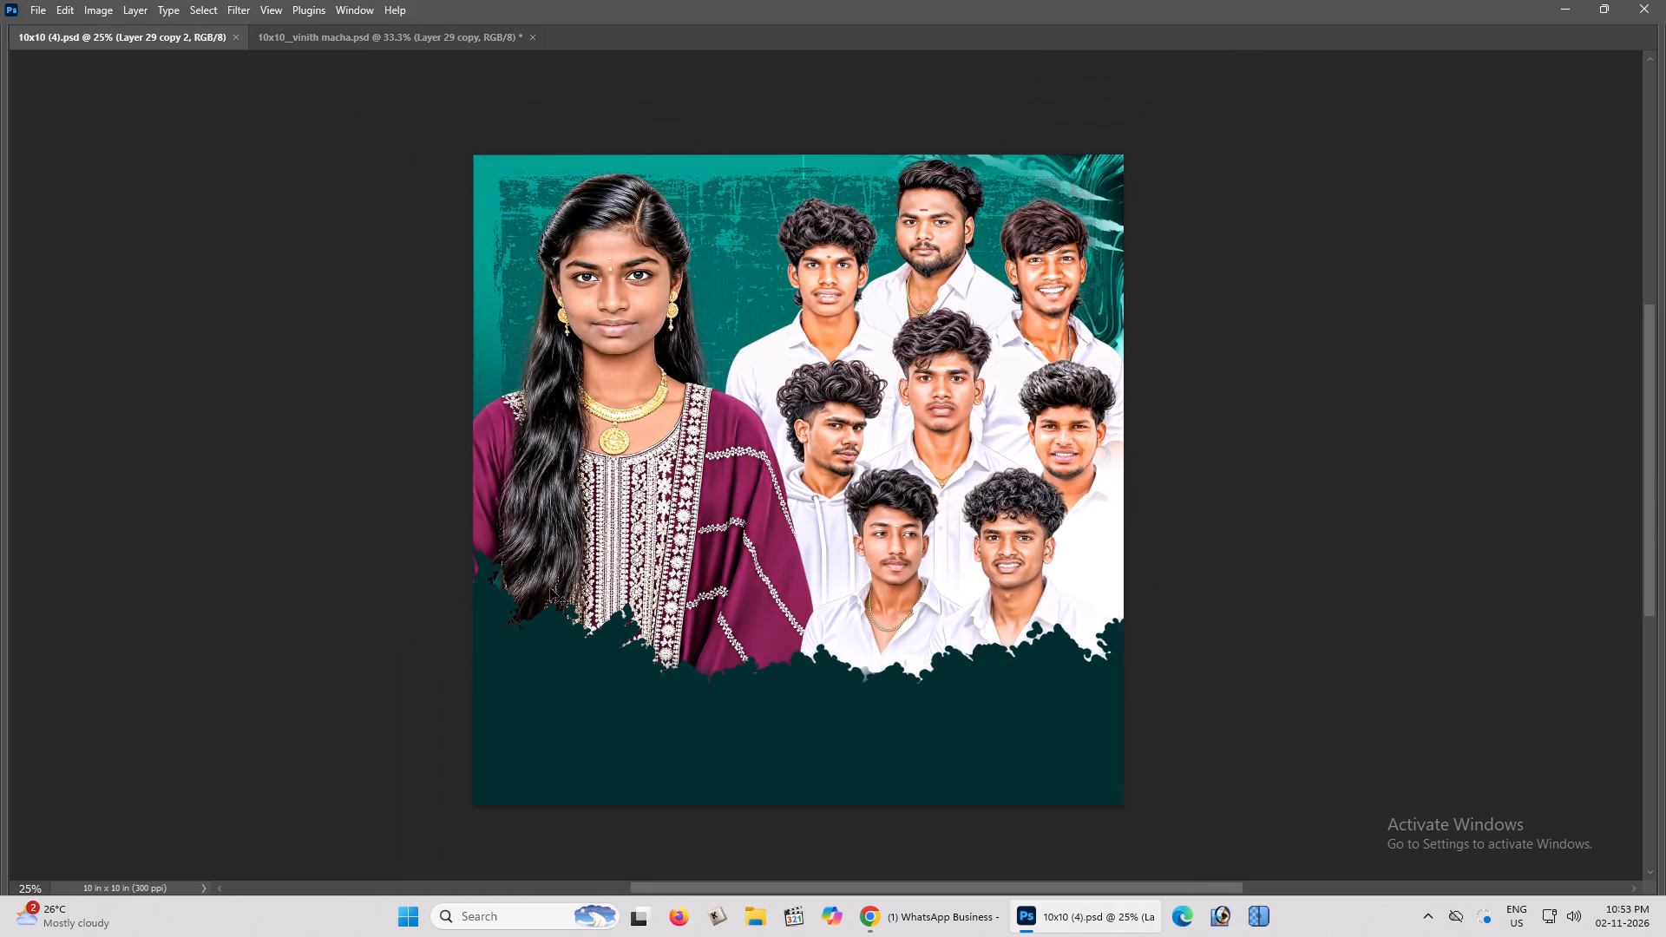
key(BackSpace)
In the diamond birthday poster, move the red glow (Layer 30) up about 2.16 in, away from the Greek-key ring.
scroll(687, 514, down, 1)
key(ctrl+Tab)
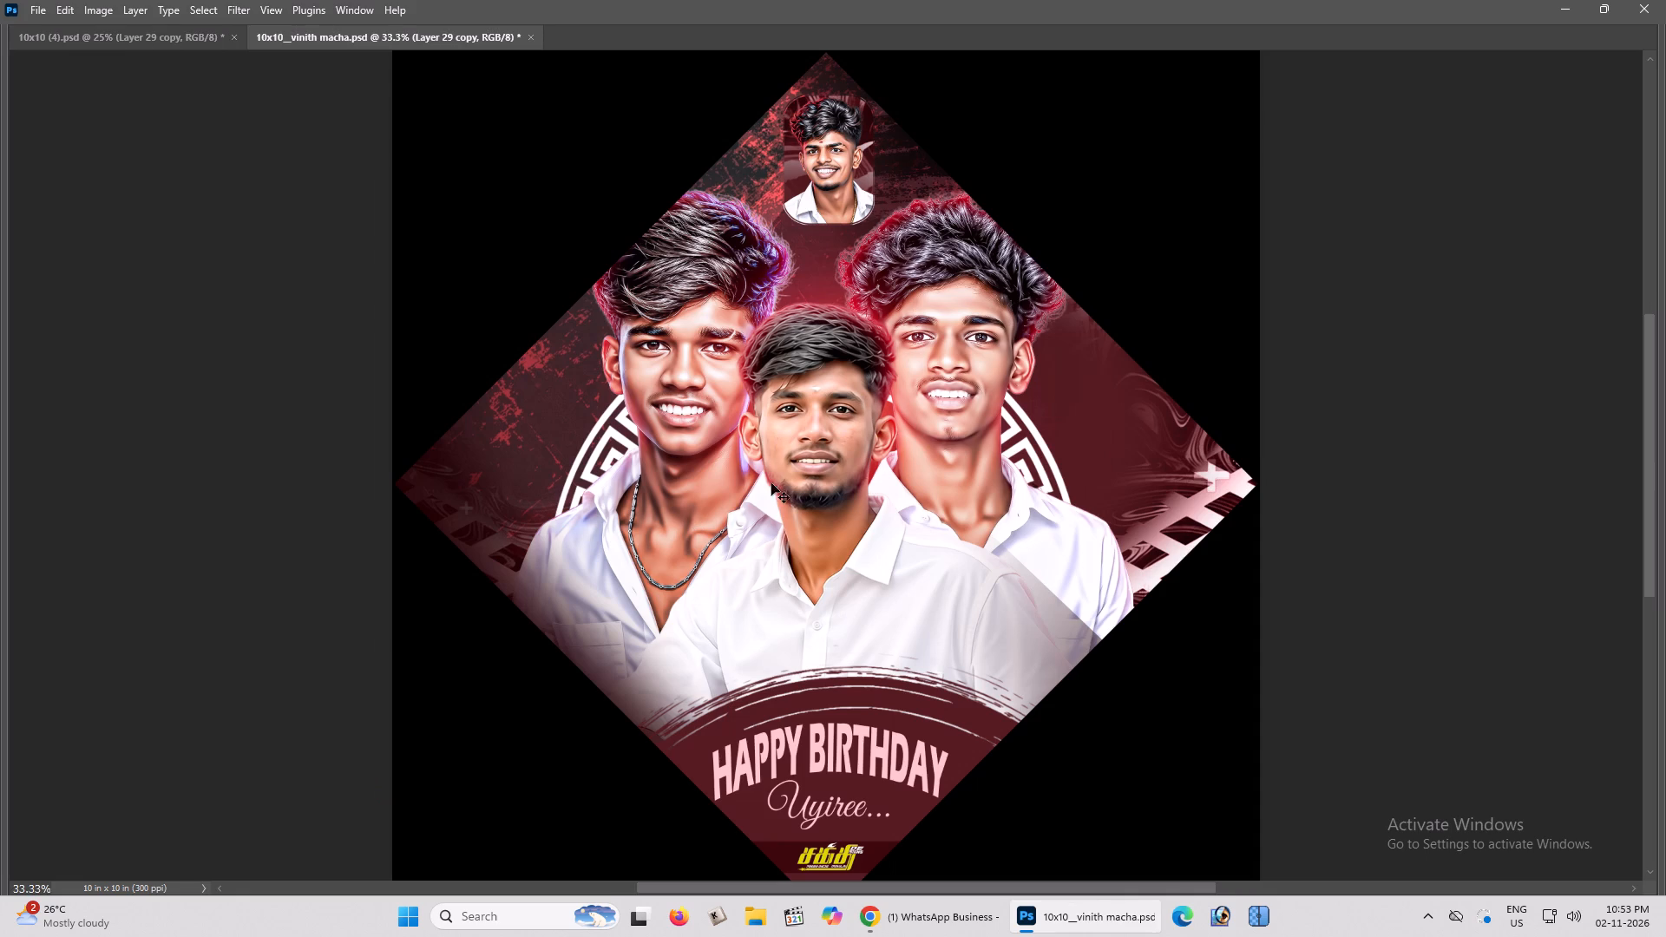
right_drag(1021, 449, 1031, 454)
click(1034, 456)
drag(1033, 452, 1042, 417)
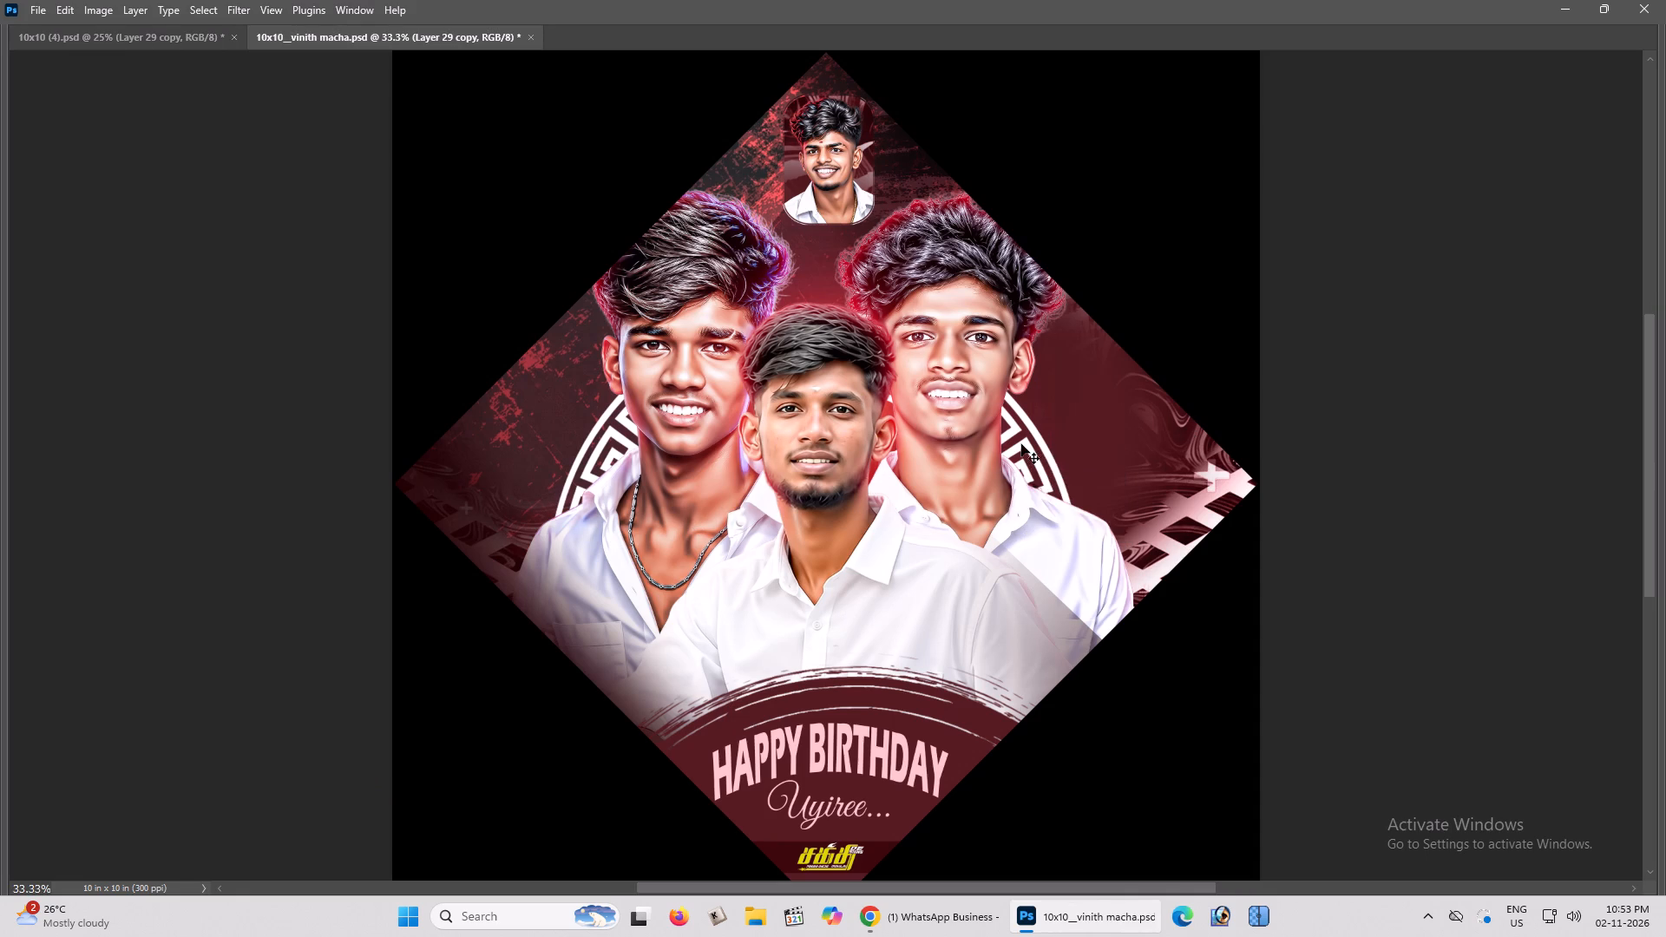
right_click(1021, 444)
click(1034, 459)
drag(1031, 456, 989, 272)
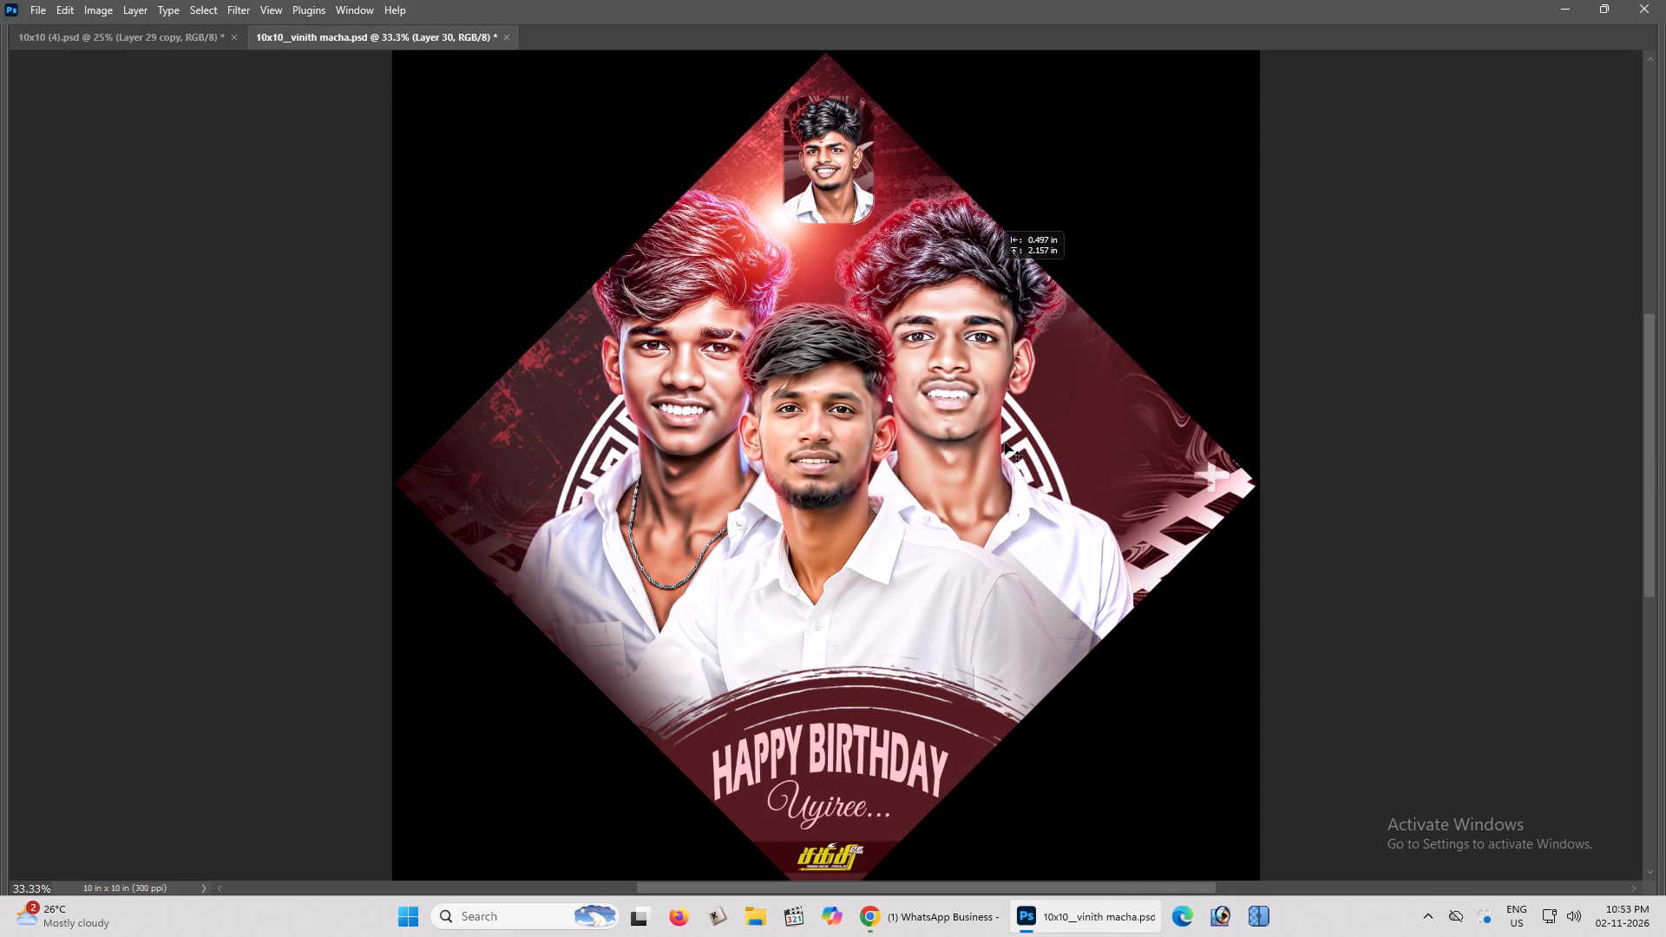
Select the white Greek-key ring (Layer 27) and copy it into 10x10 (4).psd.
right_click(1014, 426)
click(1026, 432)
drag(1028, 433, 91, 40)
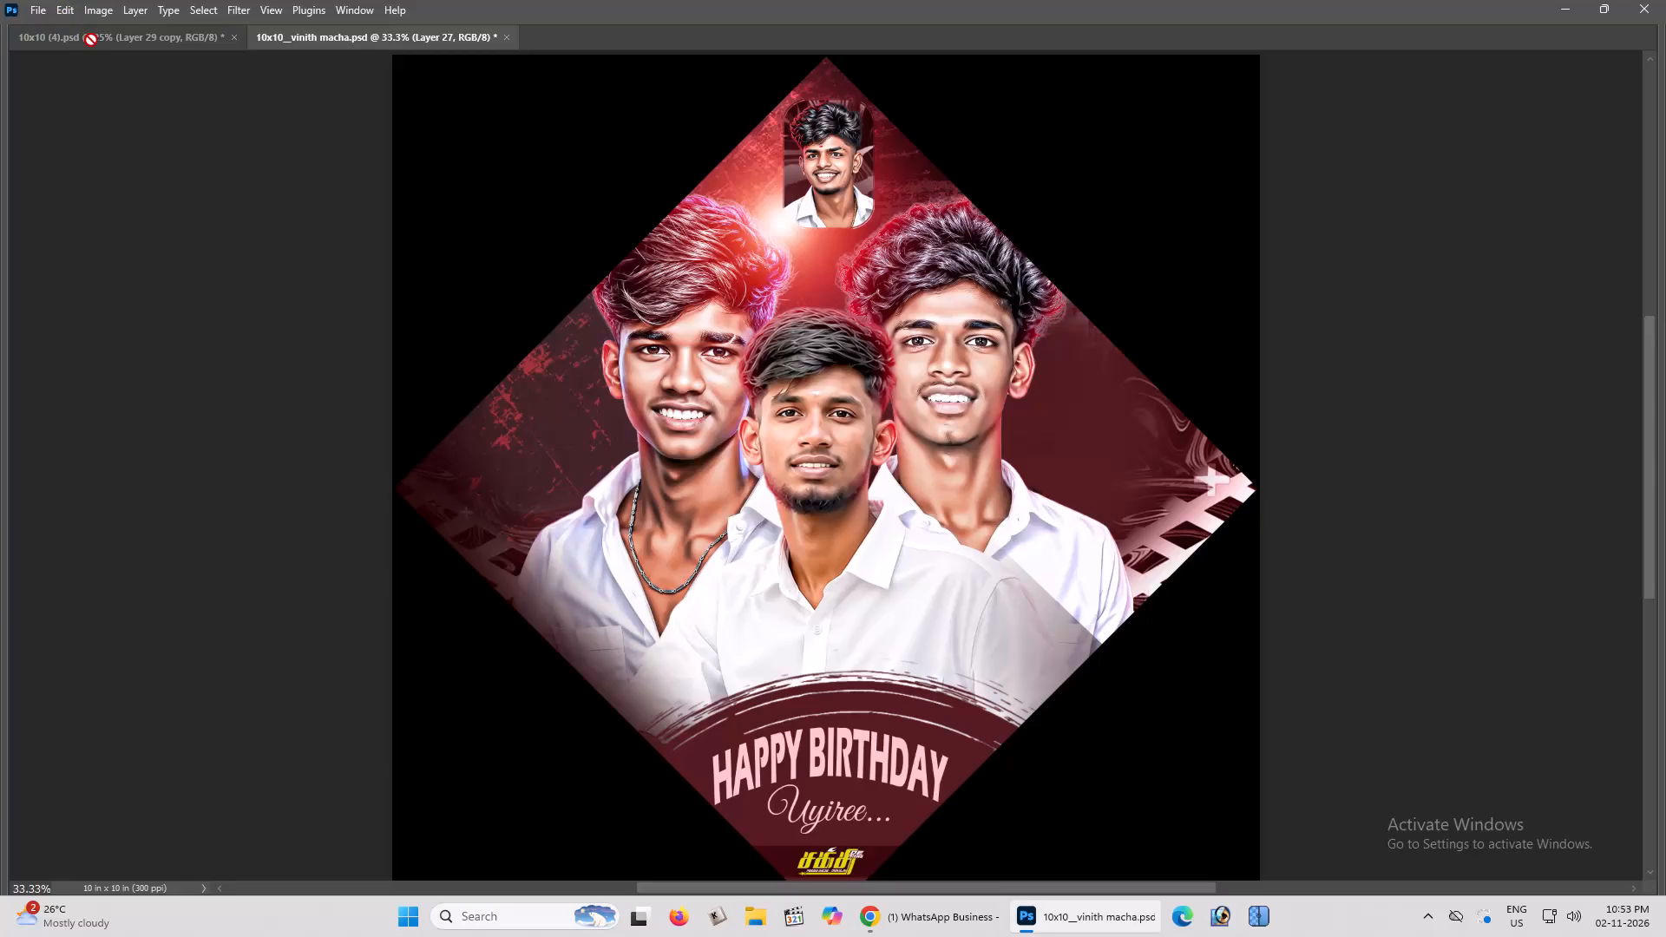
drag(91, 40, 671, 221)
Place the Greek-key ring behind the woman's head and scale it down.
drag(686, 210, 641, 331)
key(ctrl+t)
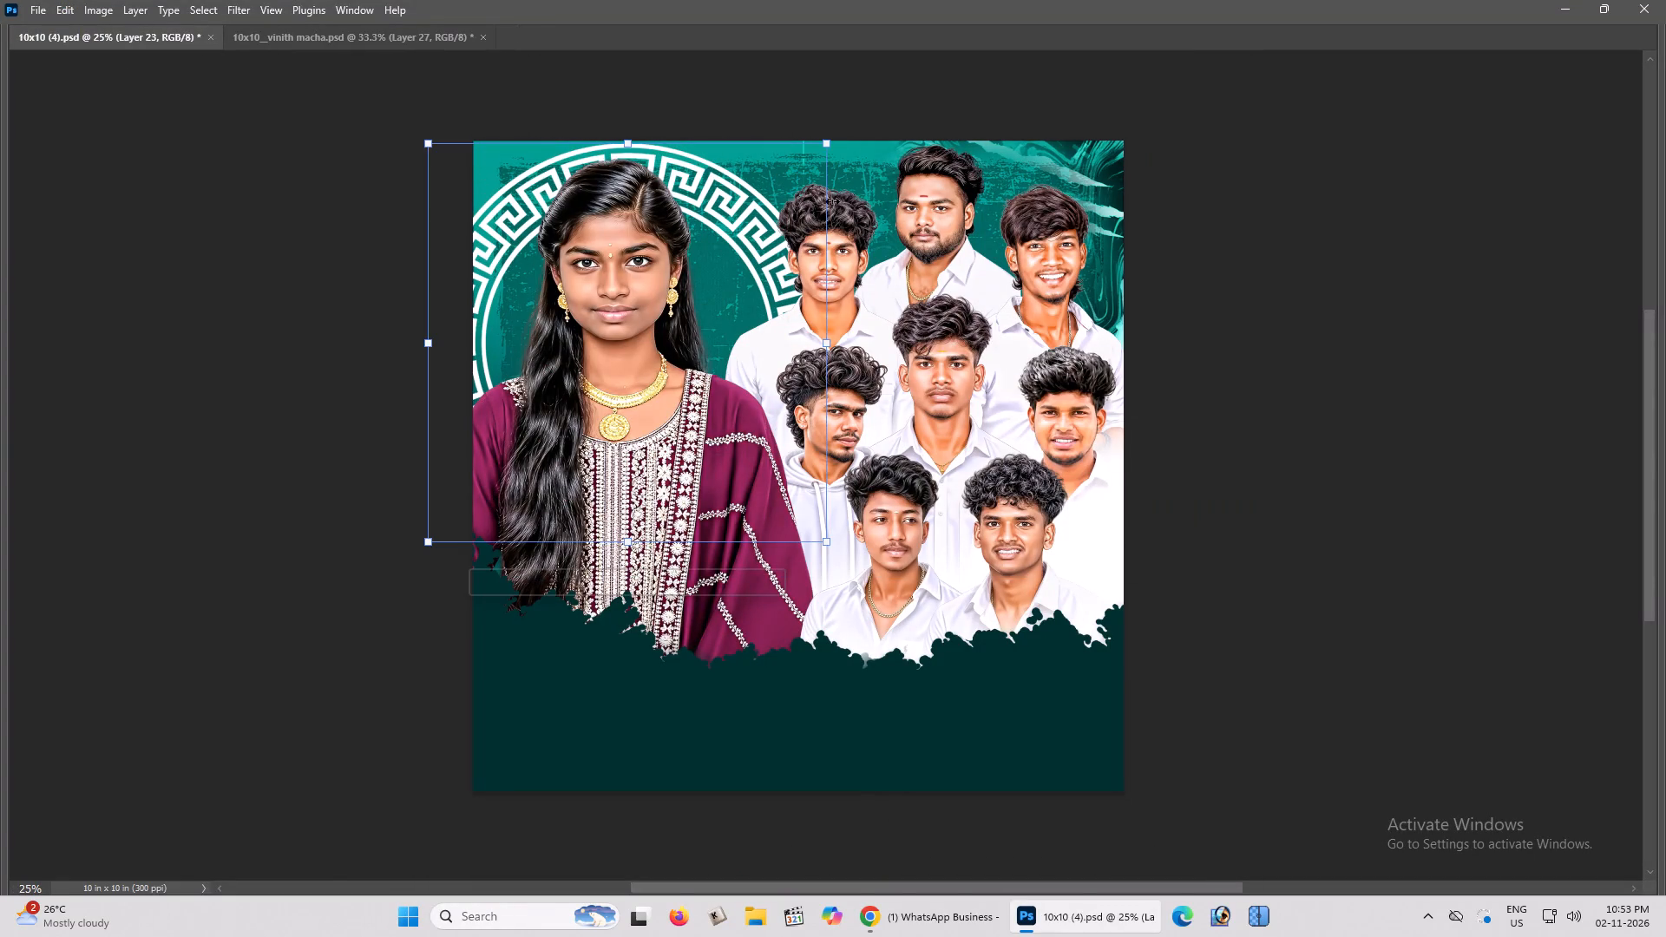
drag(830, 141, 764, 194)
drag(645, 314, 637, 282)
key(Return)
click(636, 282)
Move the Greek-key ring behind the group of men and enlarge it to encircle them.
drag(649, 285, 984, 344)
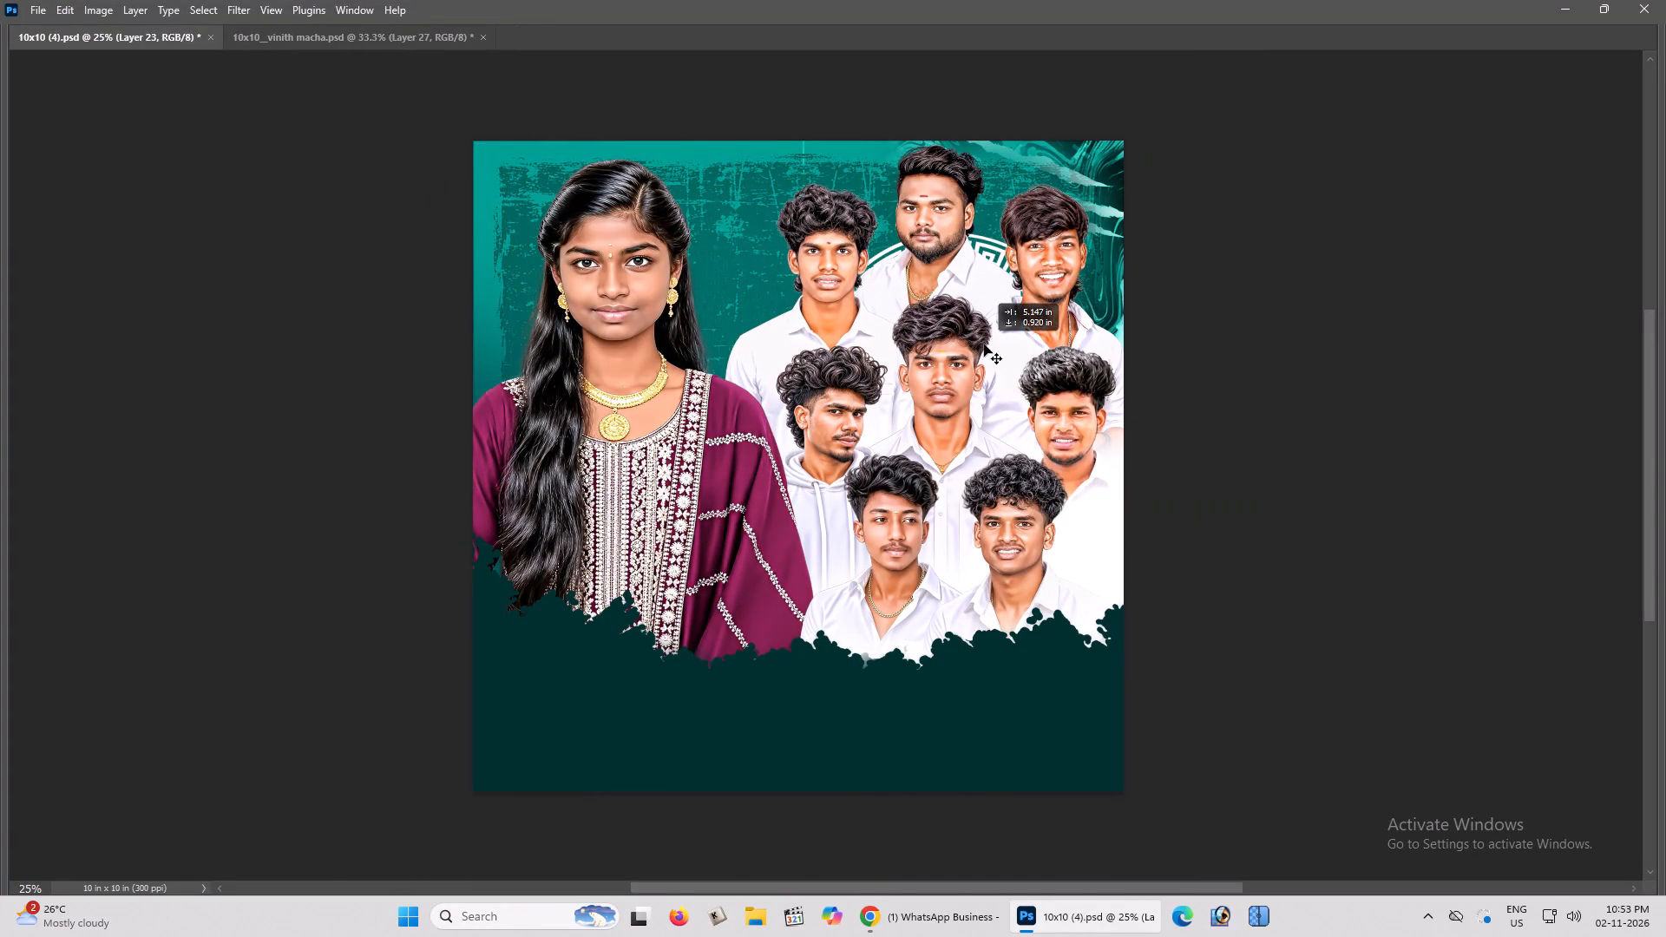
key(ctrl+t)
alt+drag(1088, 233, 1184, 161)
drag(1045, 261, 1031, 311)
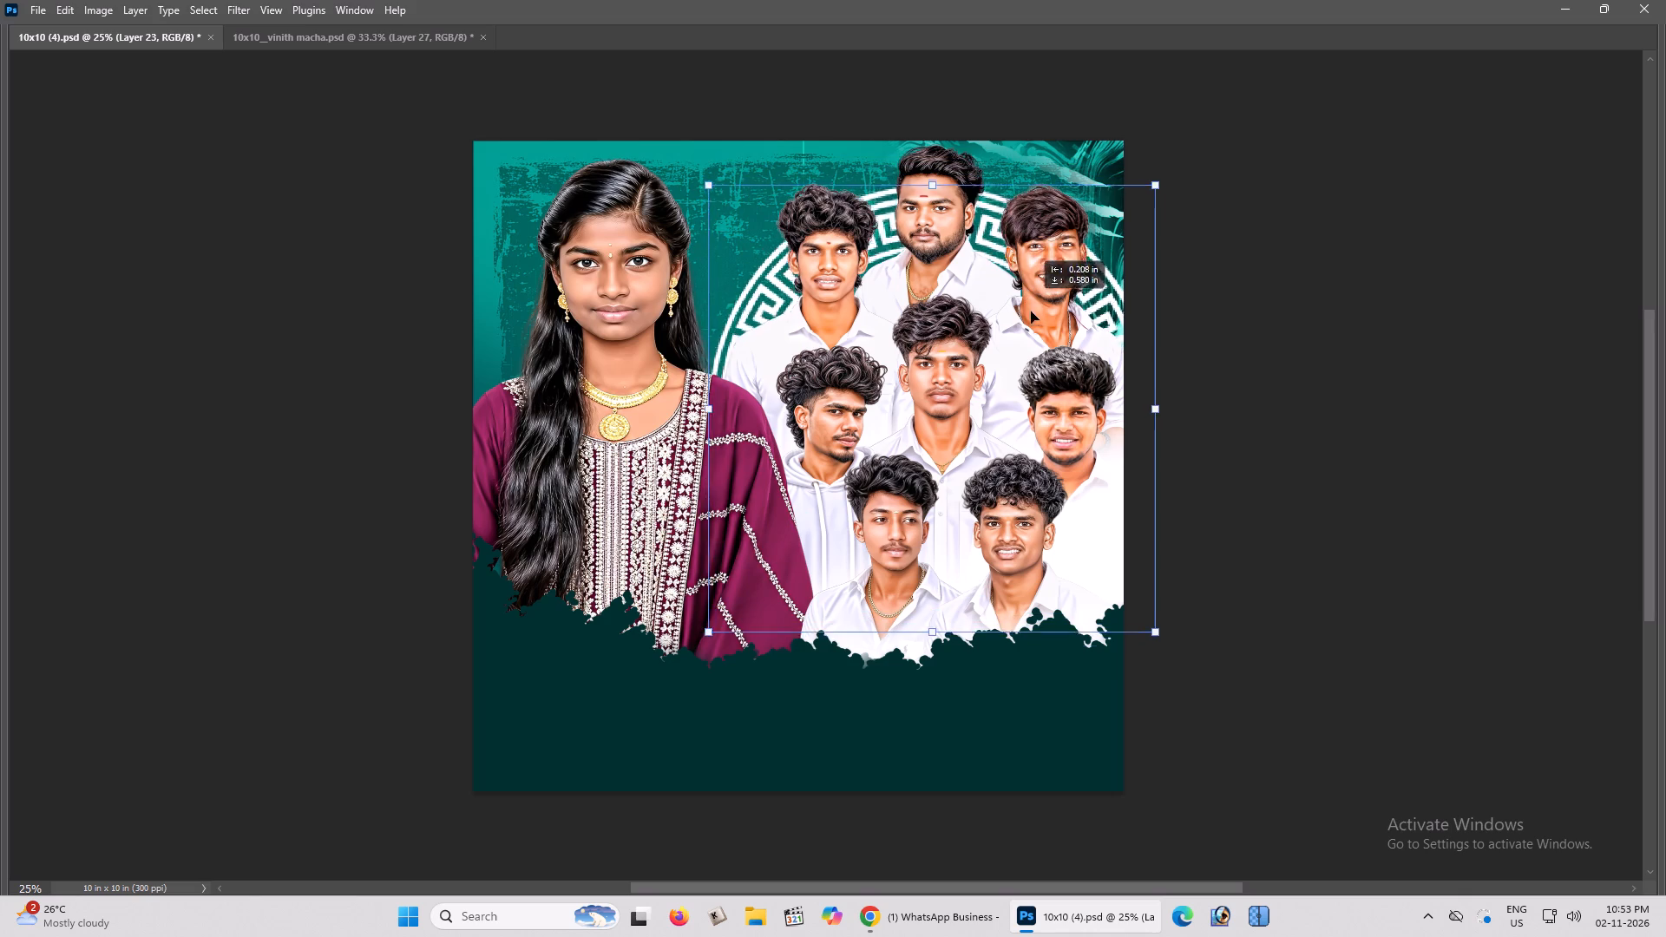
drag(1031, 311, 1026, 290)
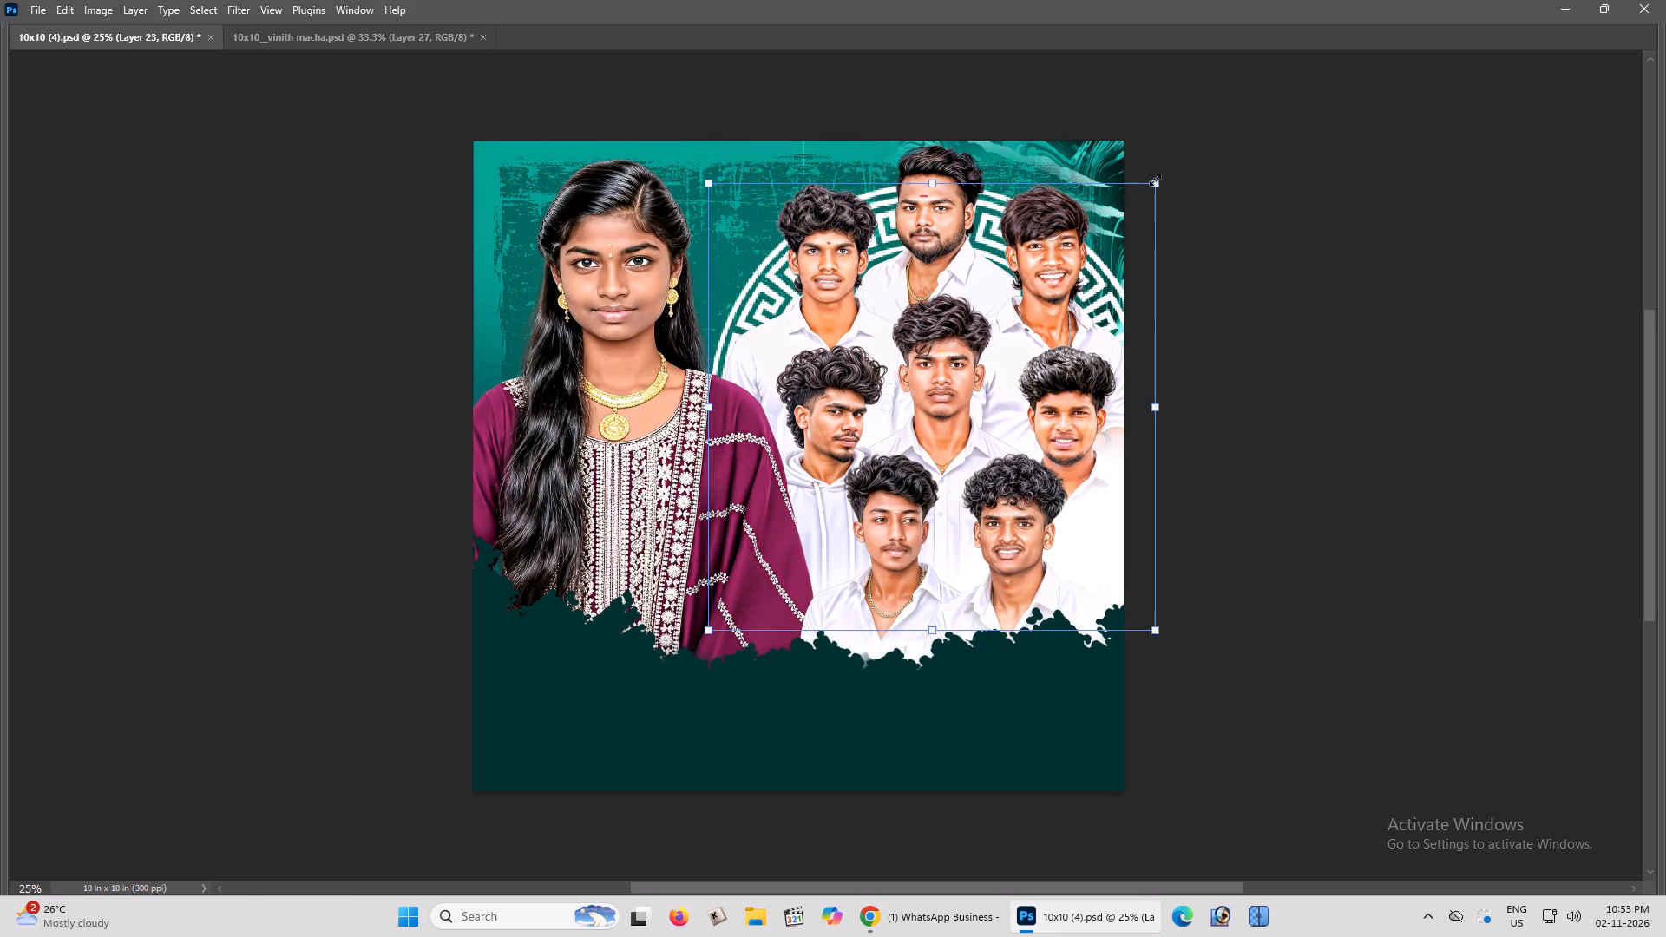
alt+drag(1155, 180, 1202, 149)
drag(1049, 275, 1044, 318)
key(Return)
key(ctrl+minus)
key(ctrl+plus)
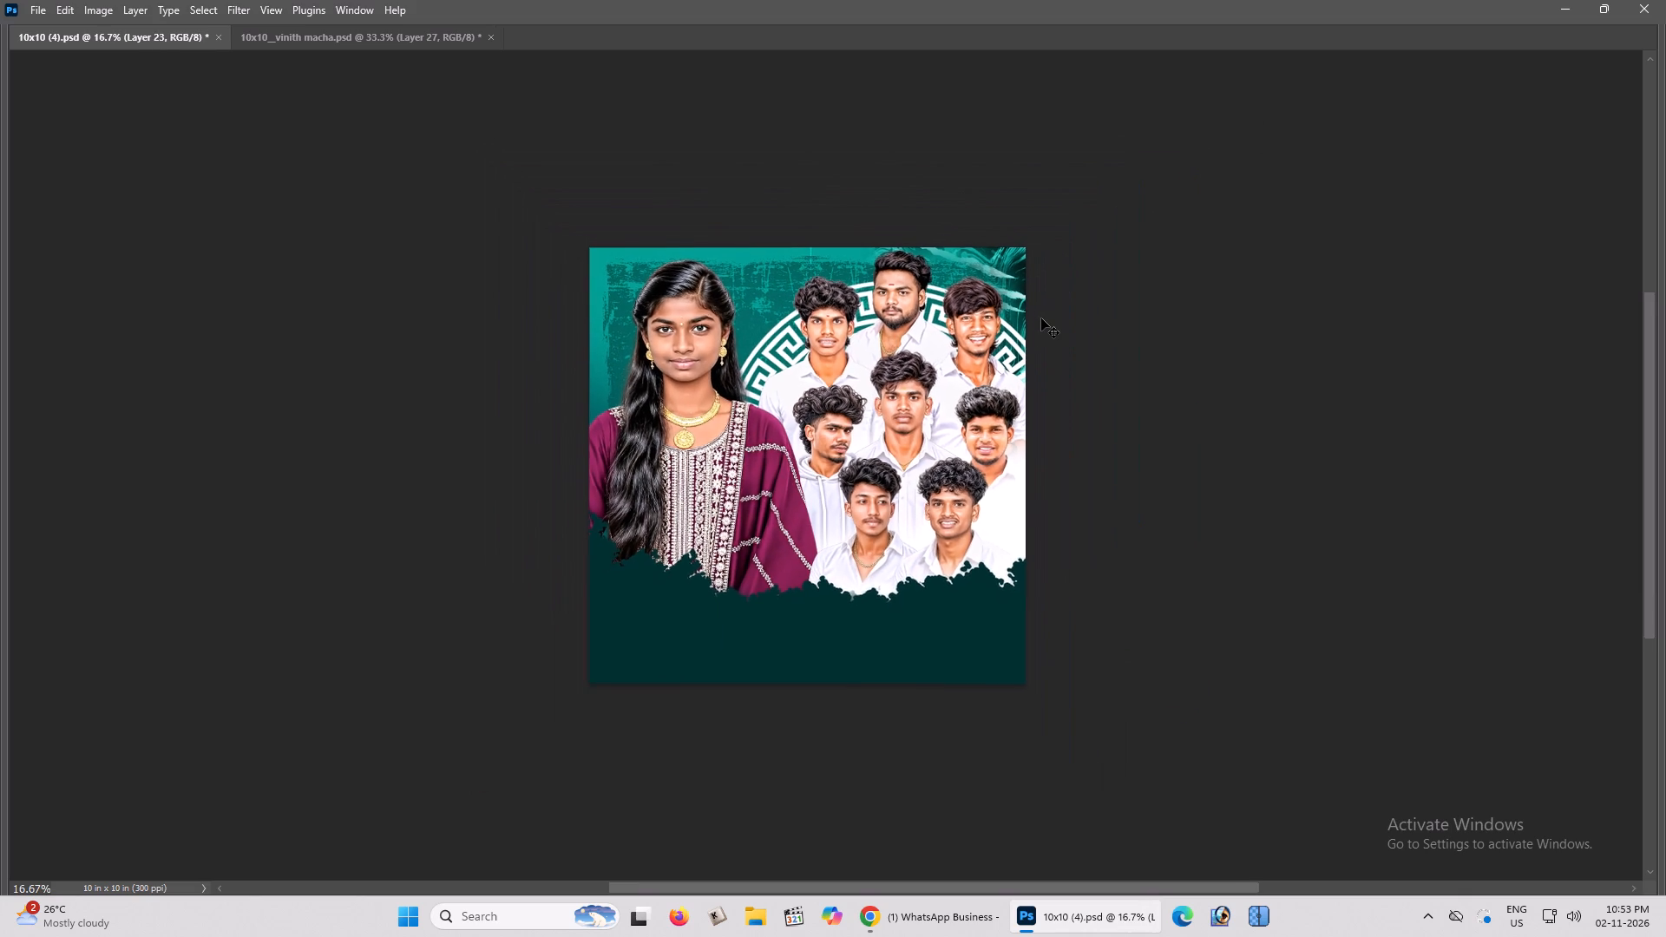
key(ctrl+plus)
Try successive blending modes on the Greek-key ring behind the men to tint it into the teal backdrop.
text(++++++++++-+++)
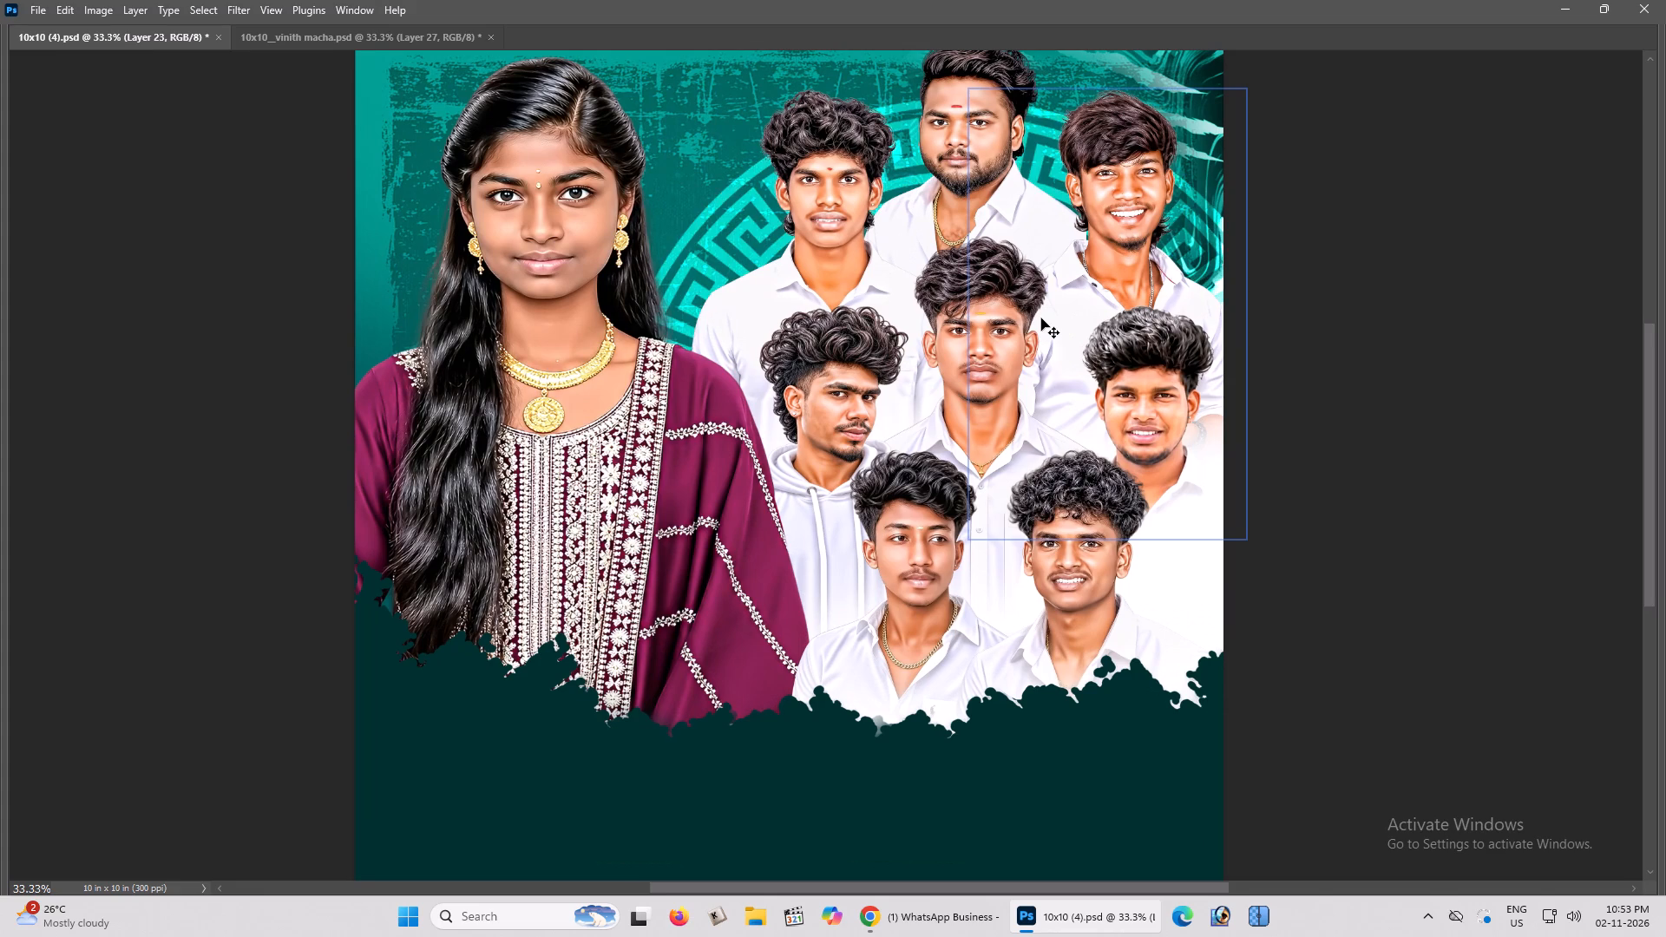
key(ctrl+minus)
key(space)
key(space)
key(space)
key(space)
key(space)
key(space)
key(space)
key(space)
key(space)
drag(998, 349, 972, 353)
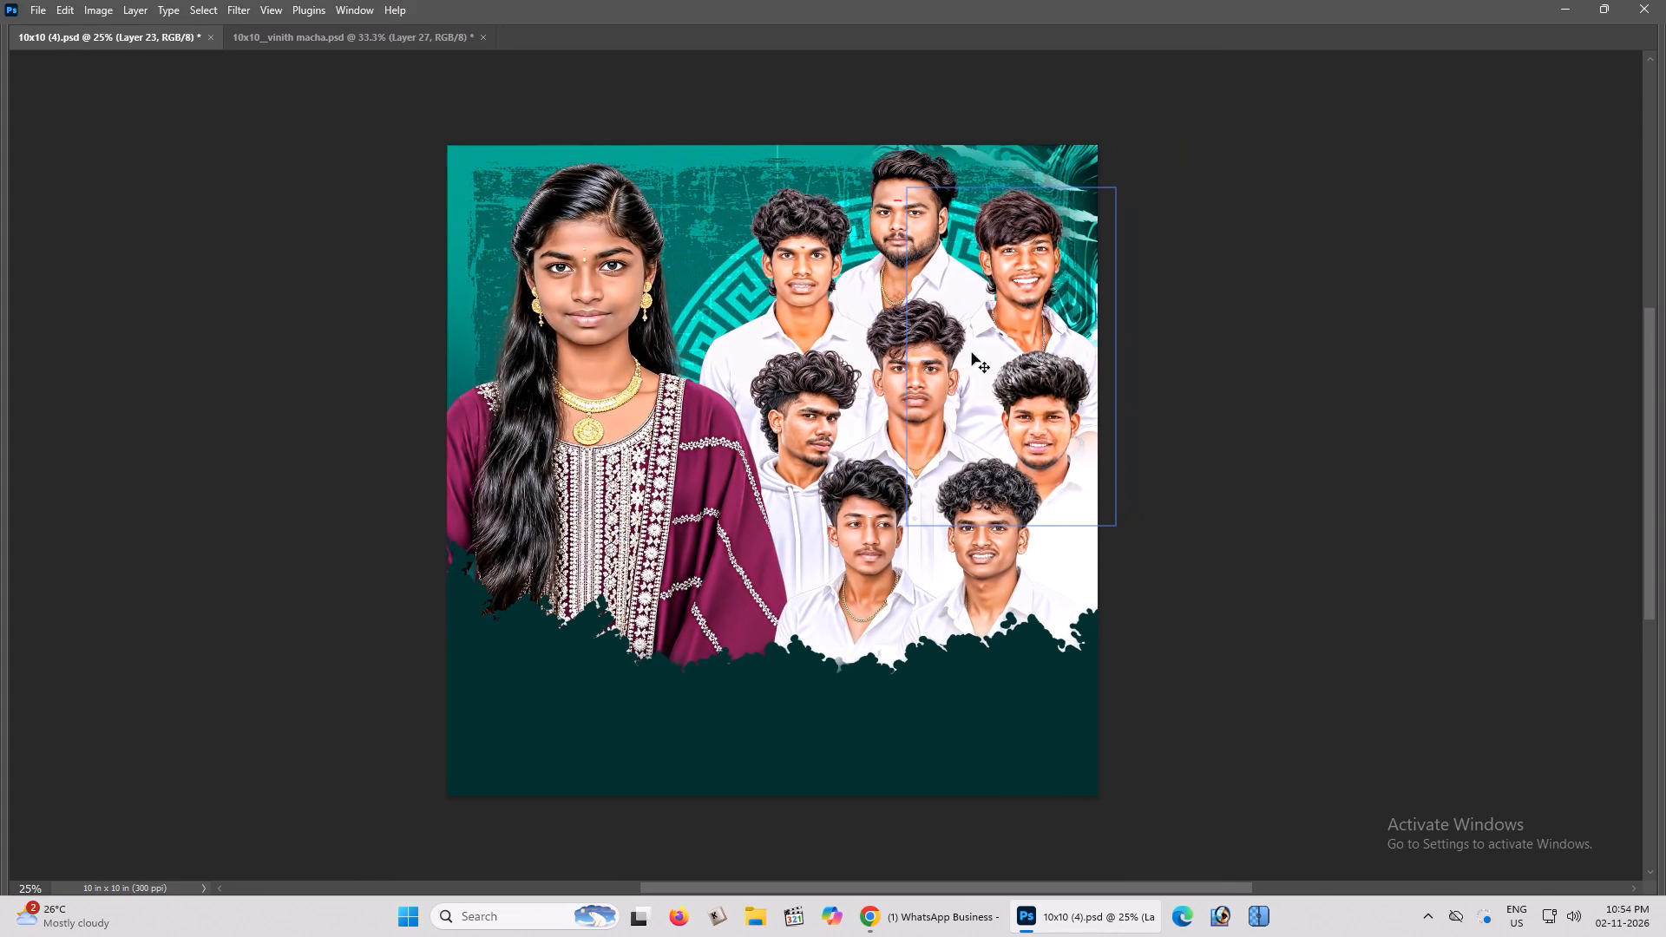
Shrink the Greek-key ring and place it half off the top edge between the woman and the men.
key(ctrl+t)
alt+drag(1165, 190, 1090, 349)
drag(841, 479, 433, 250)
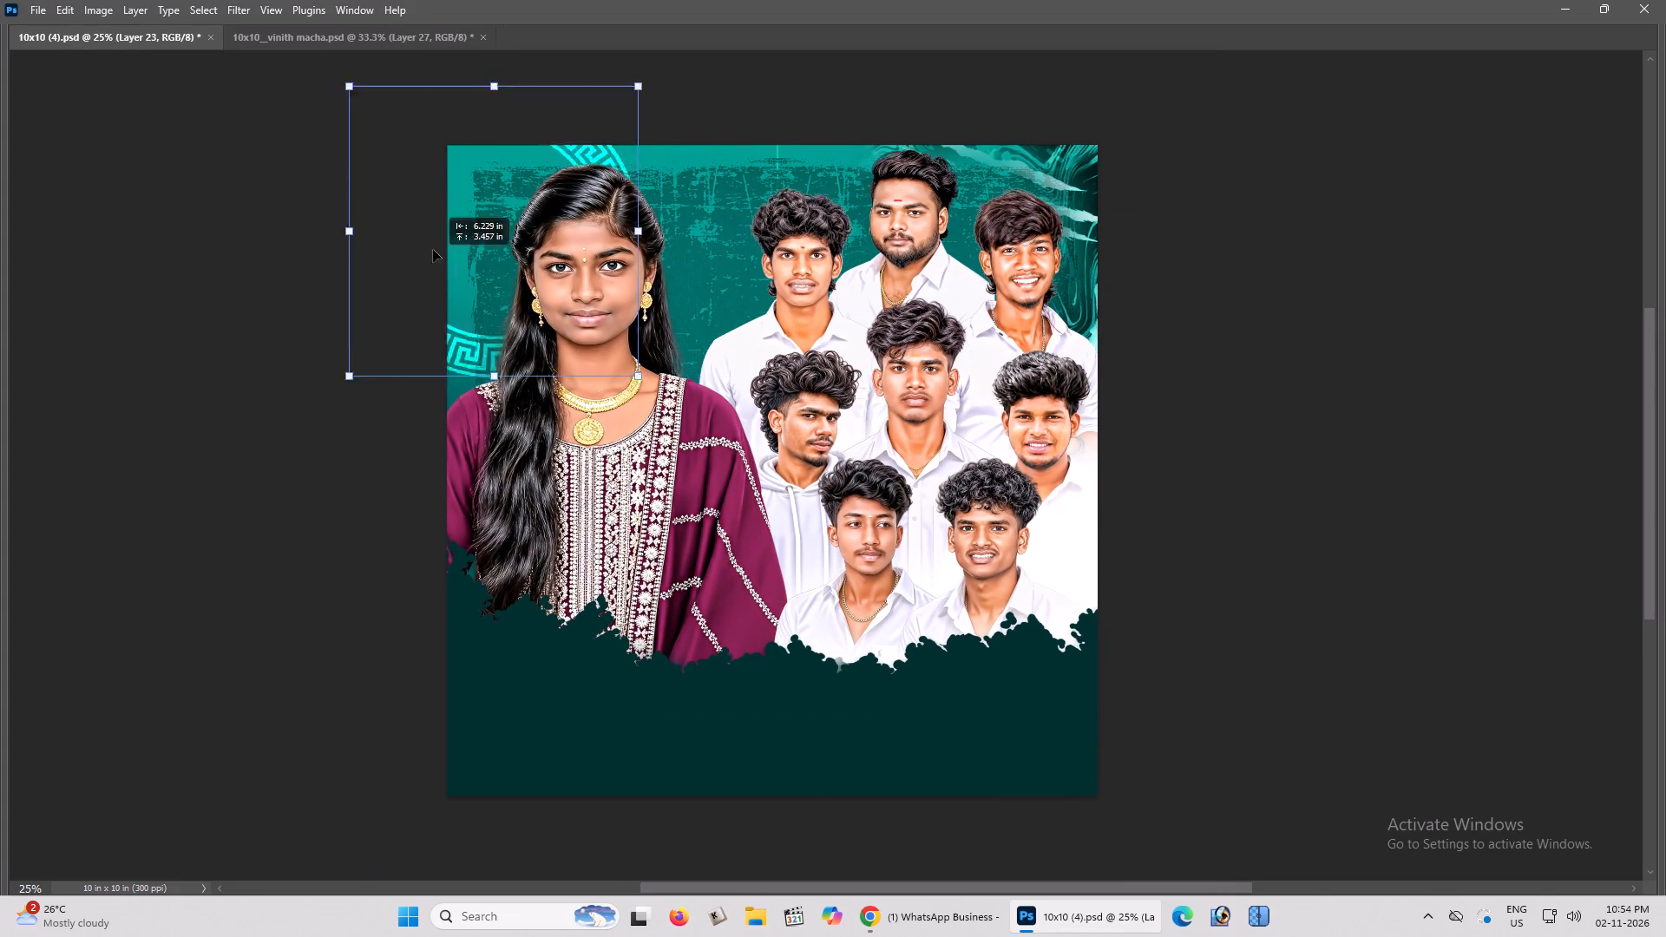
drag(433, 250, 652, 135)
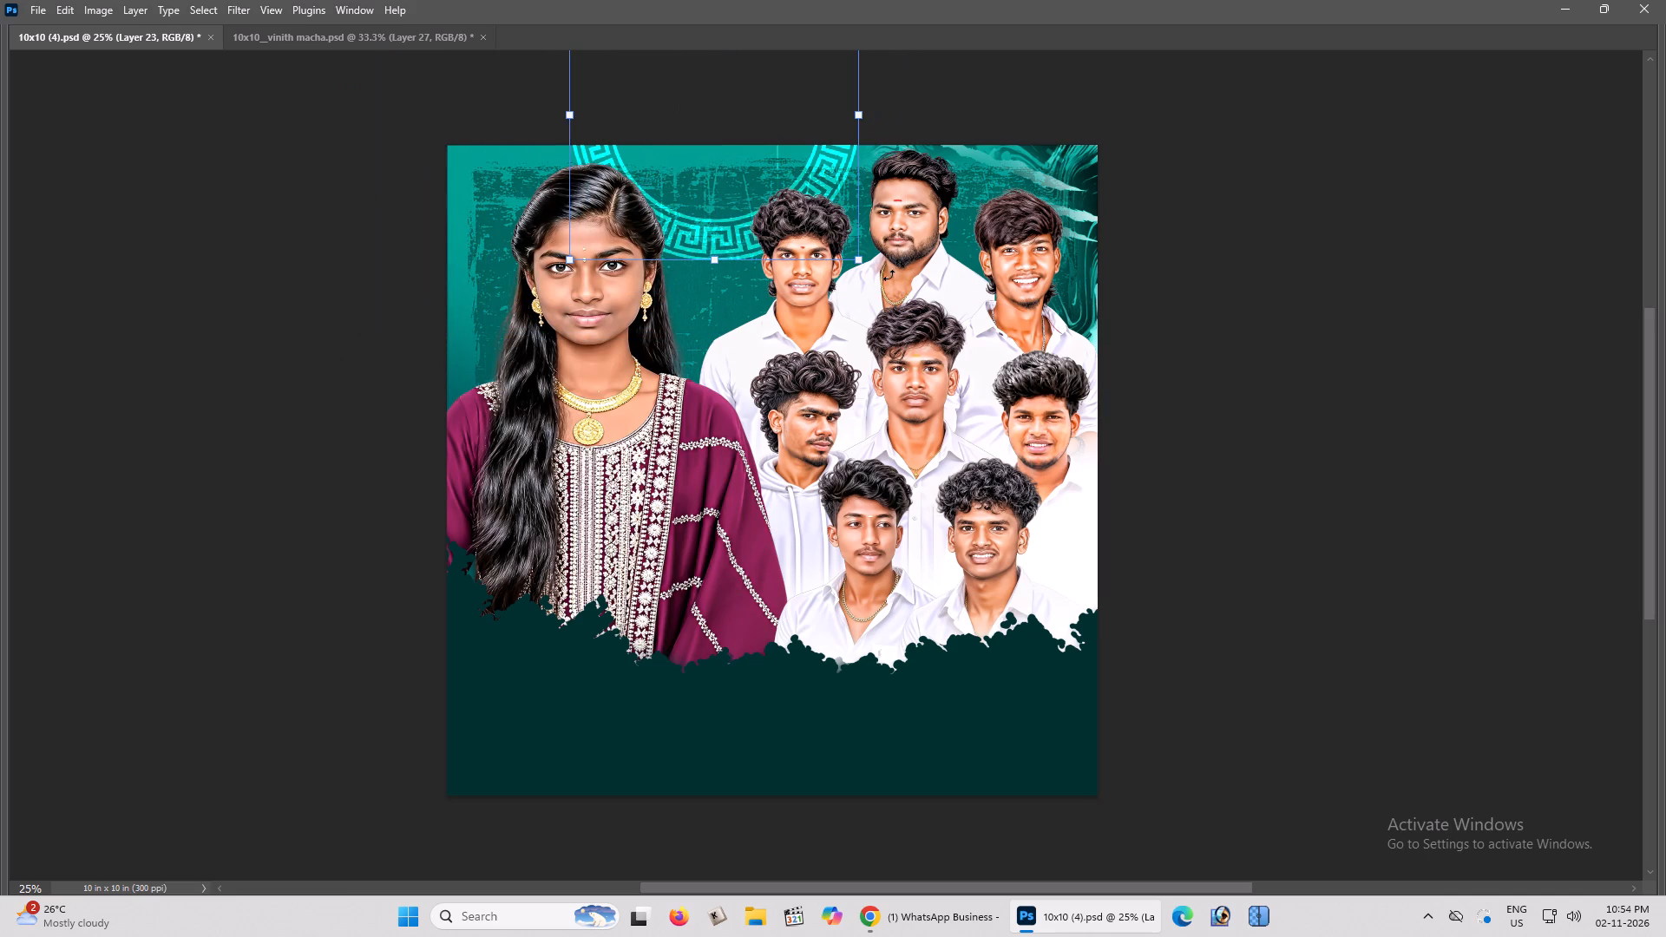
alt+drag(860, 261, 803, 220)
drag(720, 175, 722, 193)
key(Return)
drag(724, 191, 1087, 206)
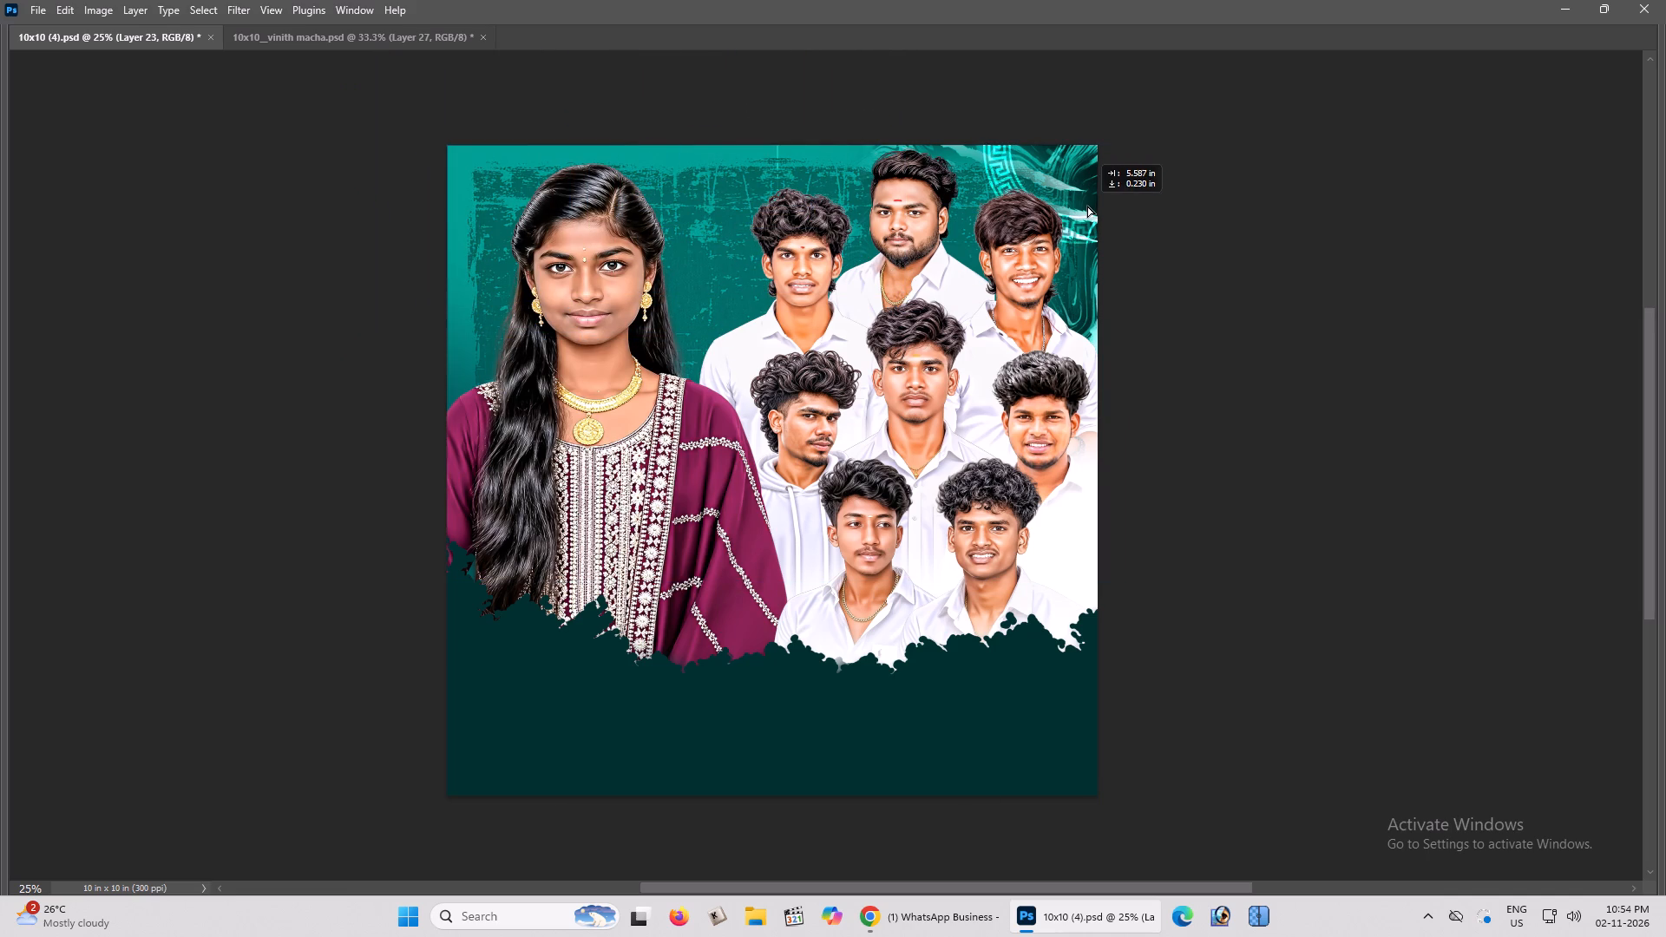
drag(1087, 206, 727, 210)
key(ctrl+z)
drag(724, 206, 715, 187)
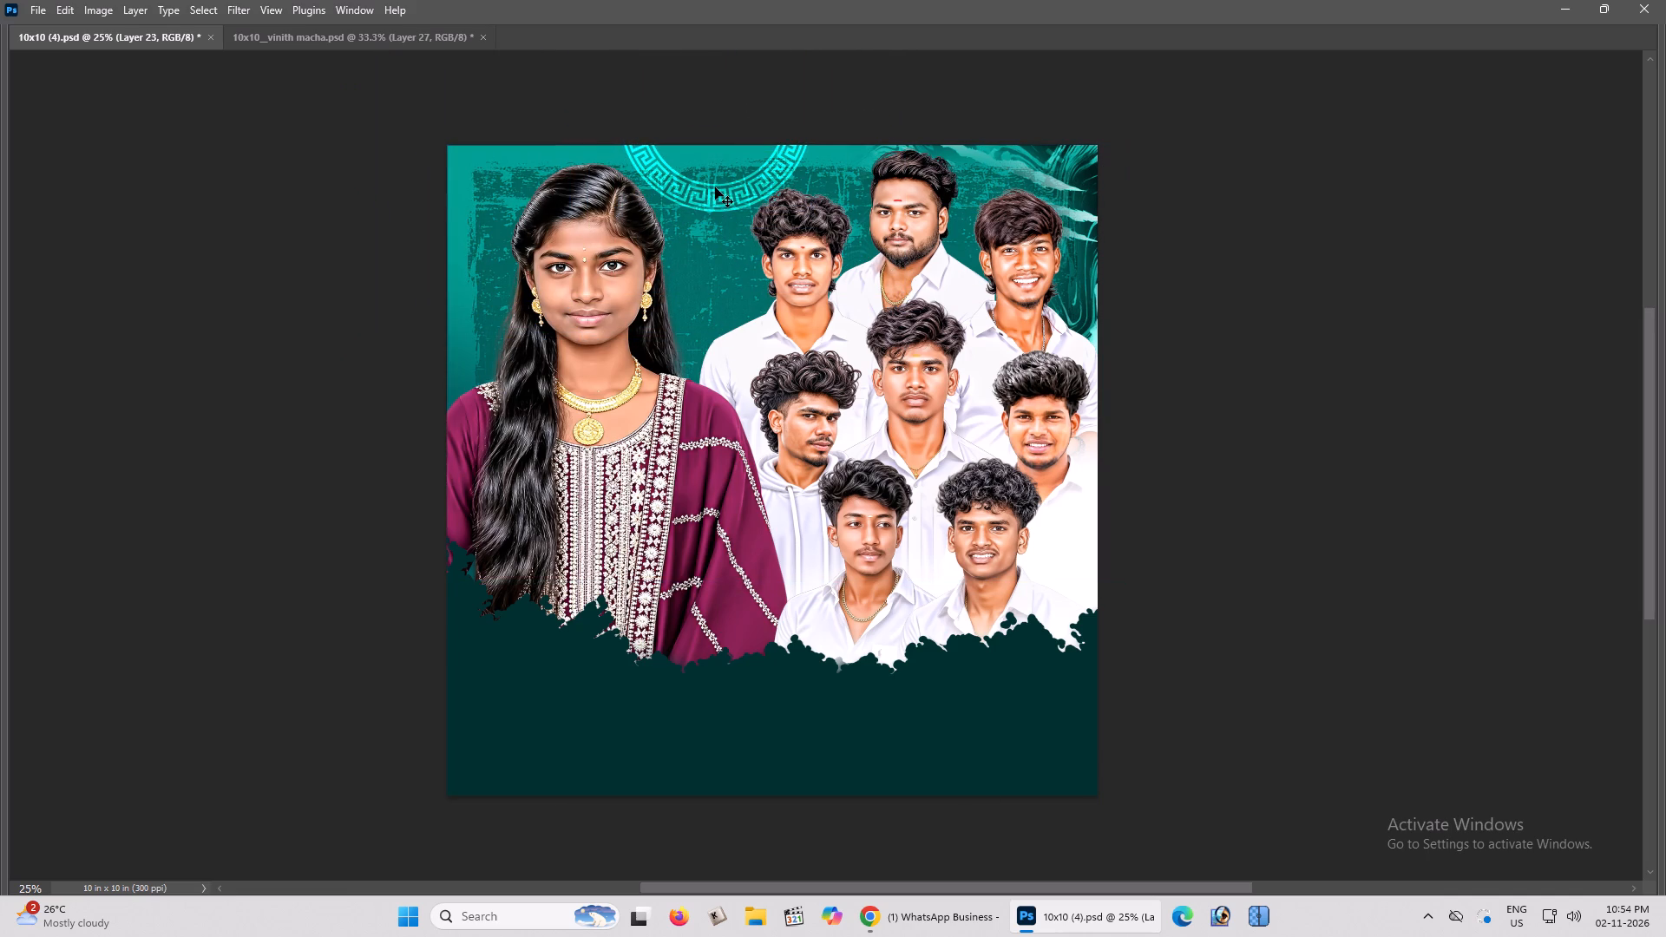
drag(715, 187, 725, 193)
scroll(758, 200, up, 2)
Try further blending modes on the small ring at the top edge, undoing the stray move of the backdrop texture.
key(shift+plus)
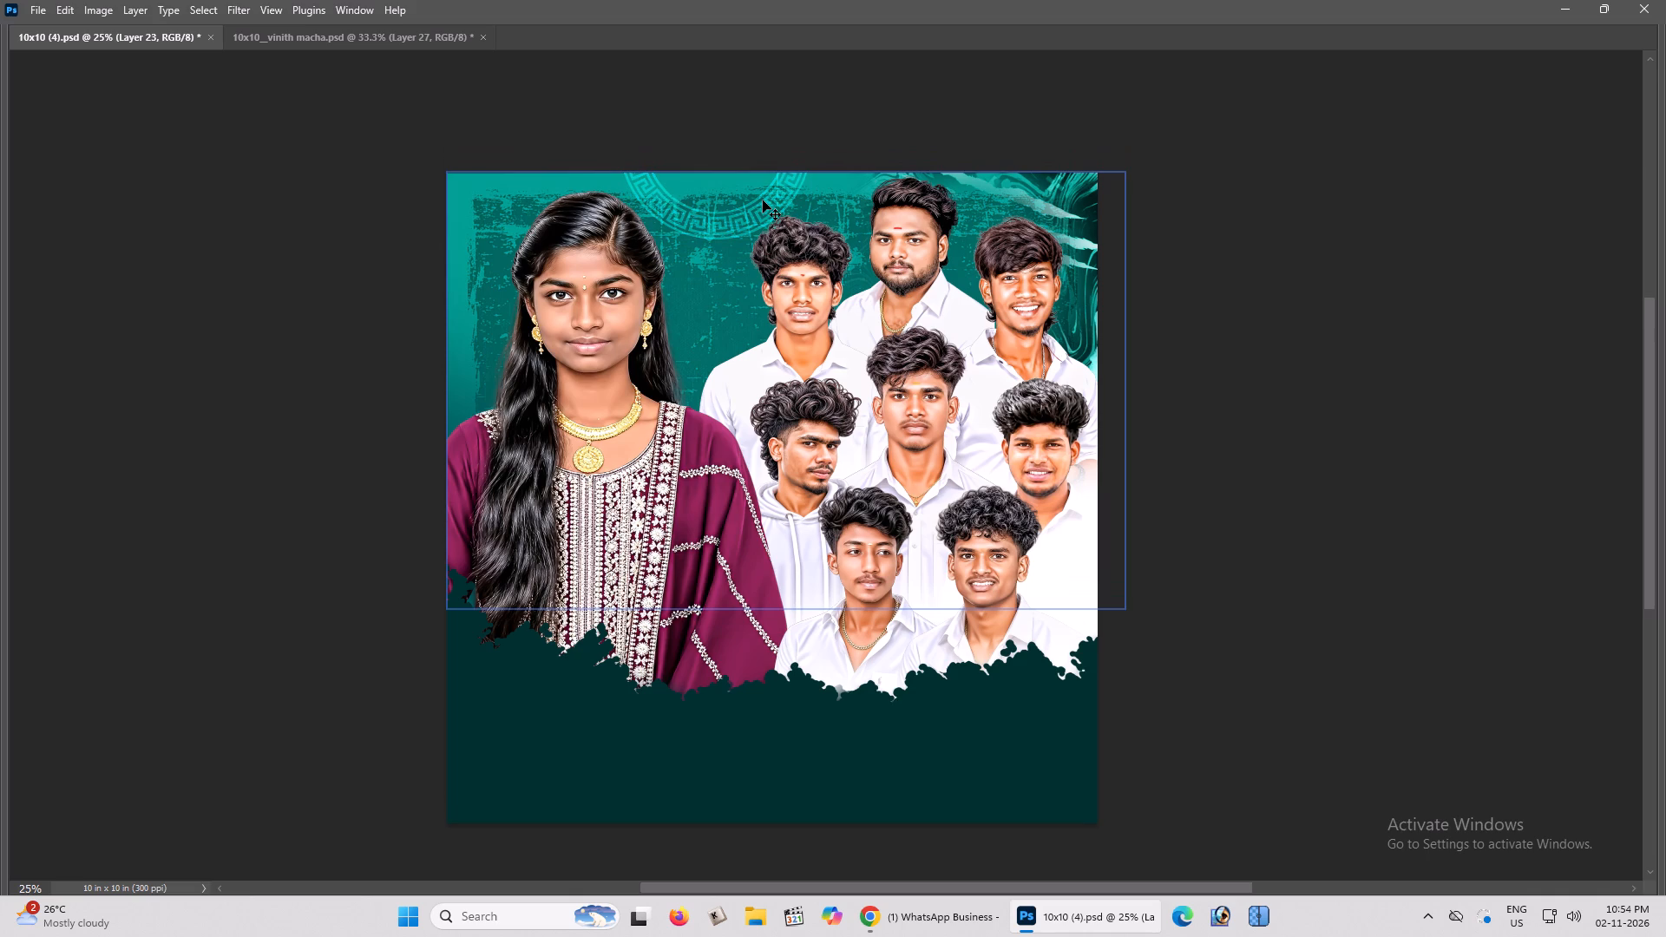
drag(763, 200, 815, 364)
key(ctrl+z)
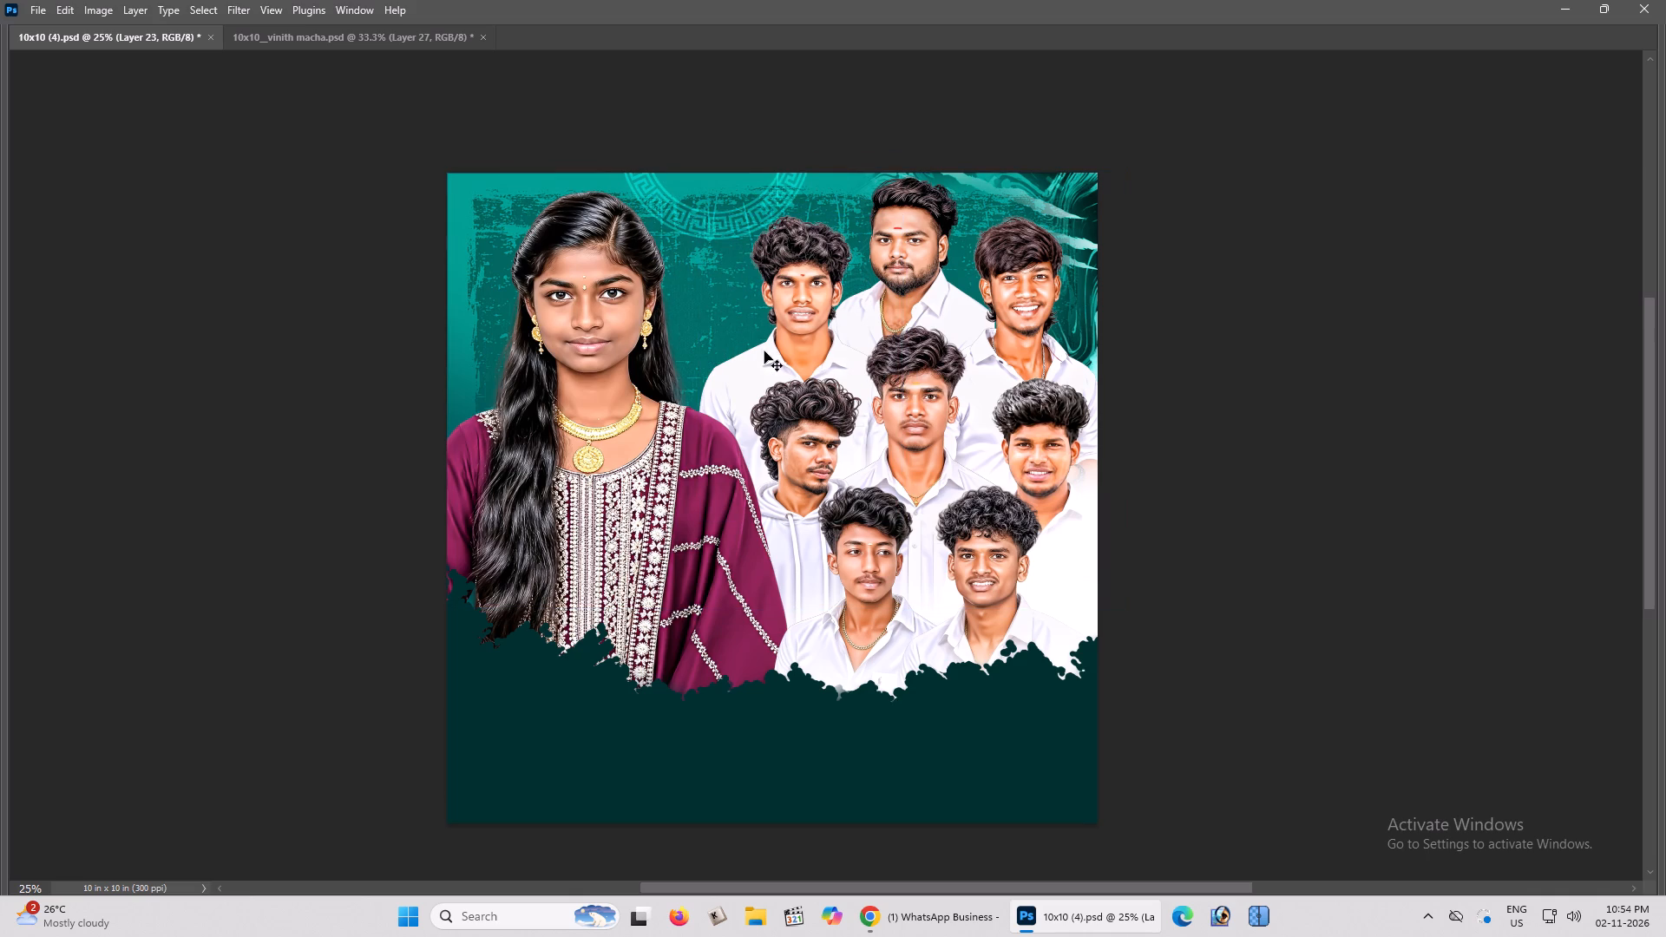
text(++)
Bring the Greek-key ring to the front, enlarge it and place it in the dark area's lower right corner.
key(ctrl+shift+bracketright)
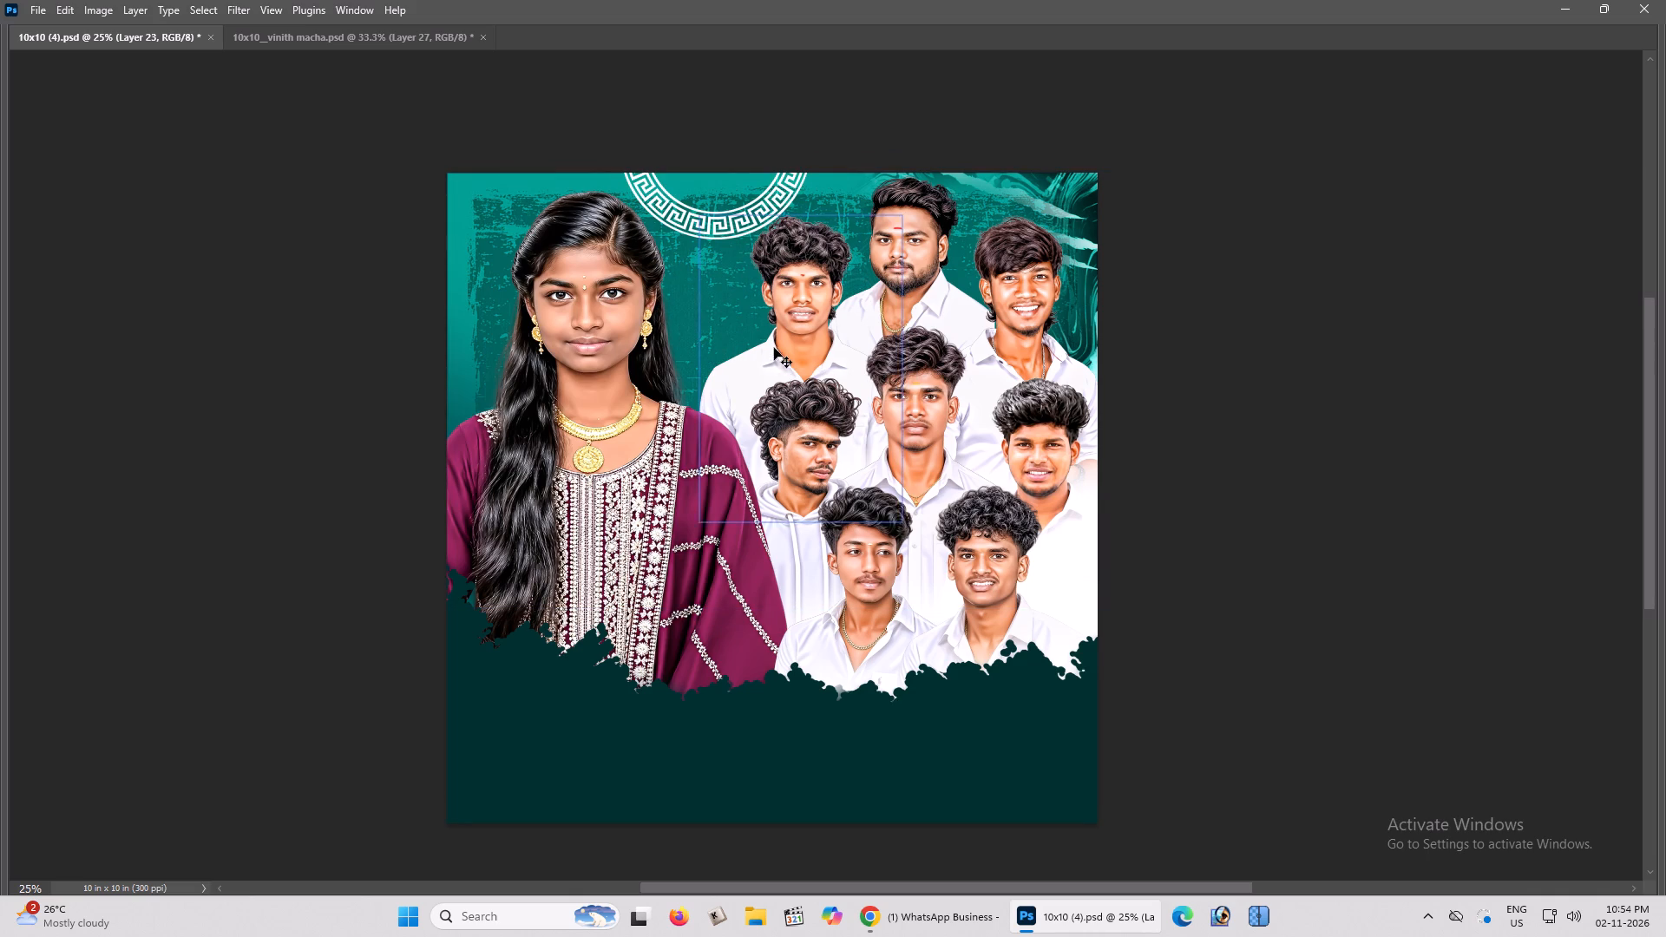
drag(686, 158, 607, 601)
drag(641, 524, 548, 608)
drag(544, 605, 489, 775)
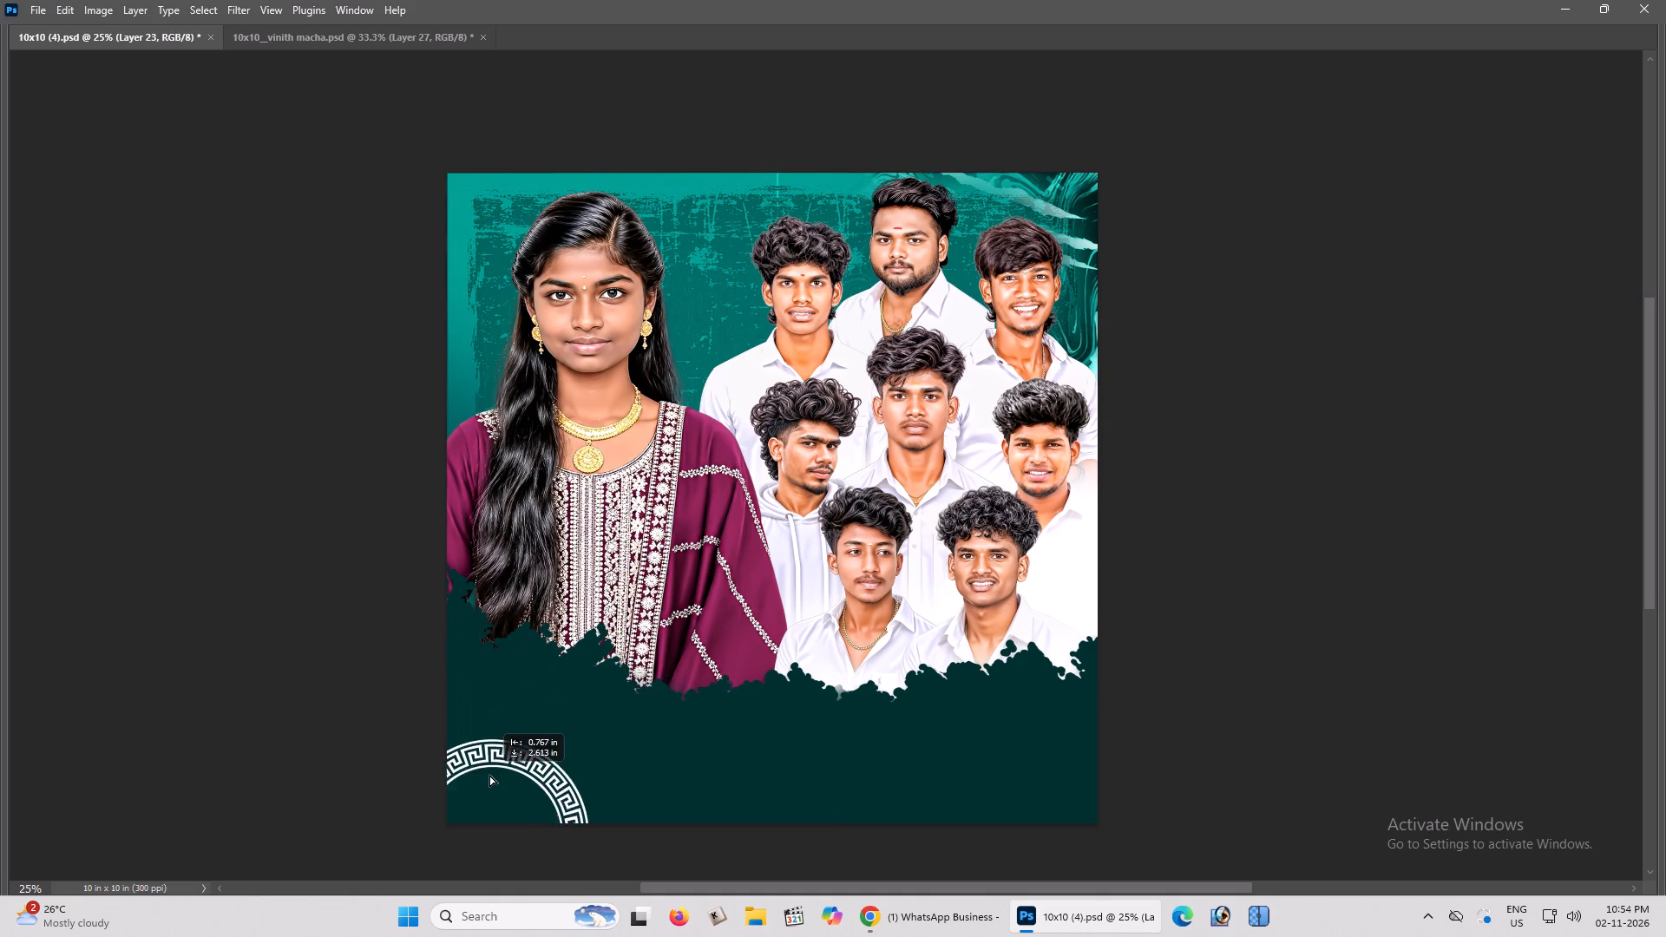
drag(489, 775, 516, 709)
key(ctrl+t)
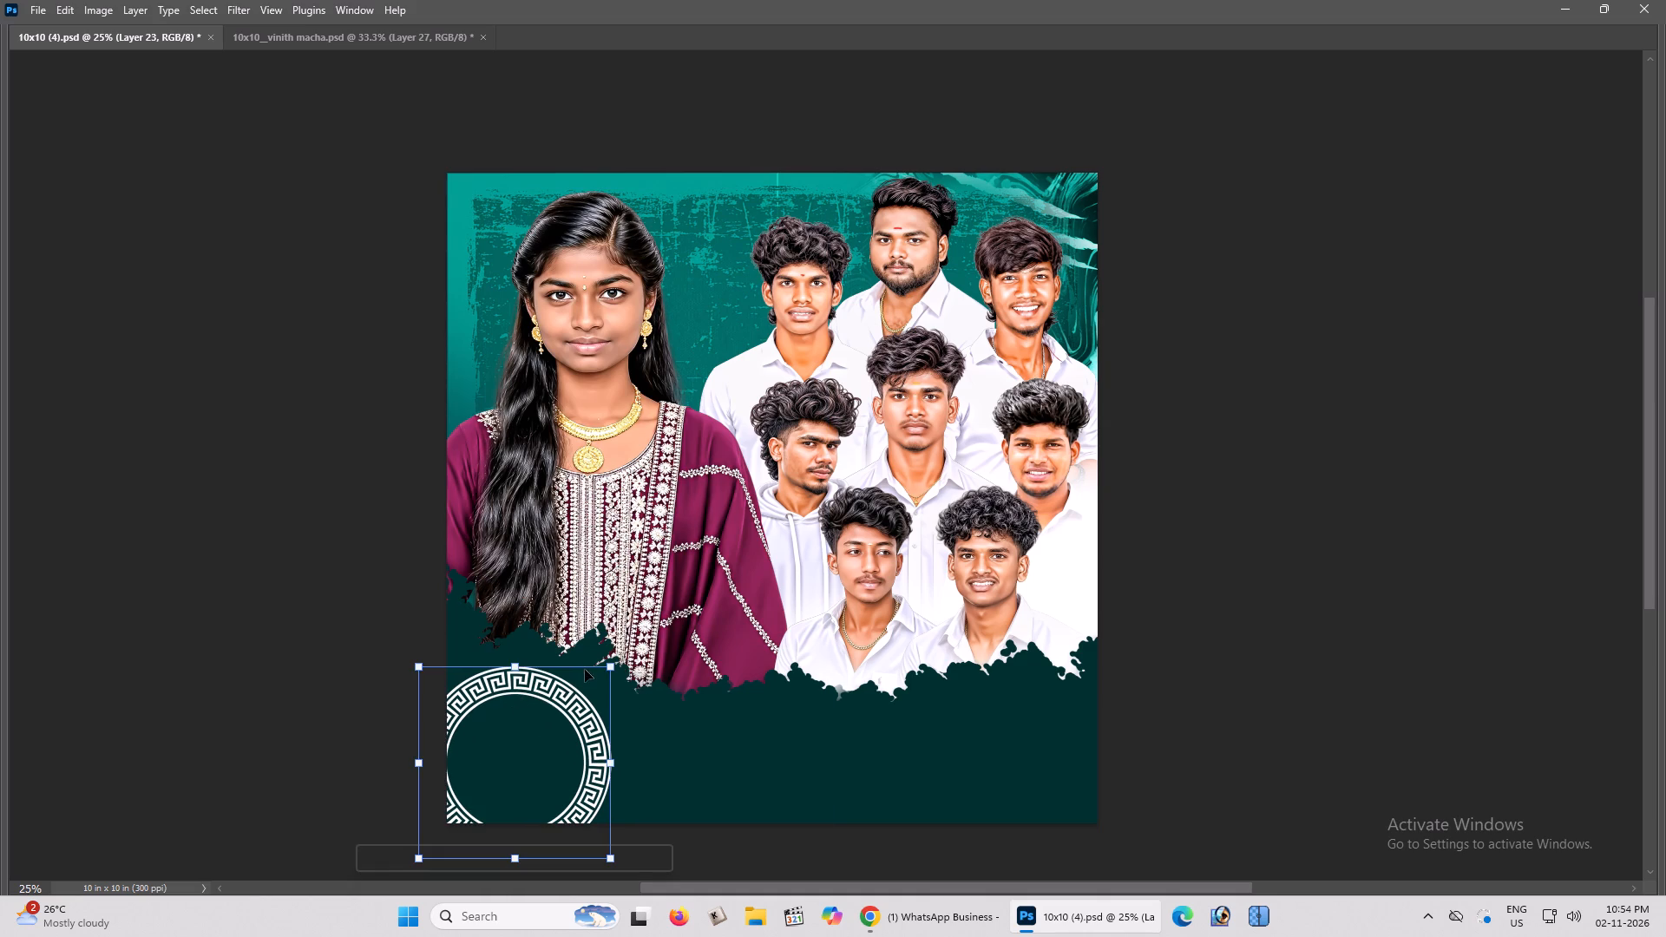
alt+drag(613, 661, 656, 624)
key(Return)
drag(567, 683, 521, 727)
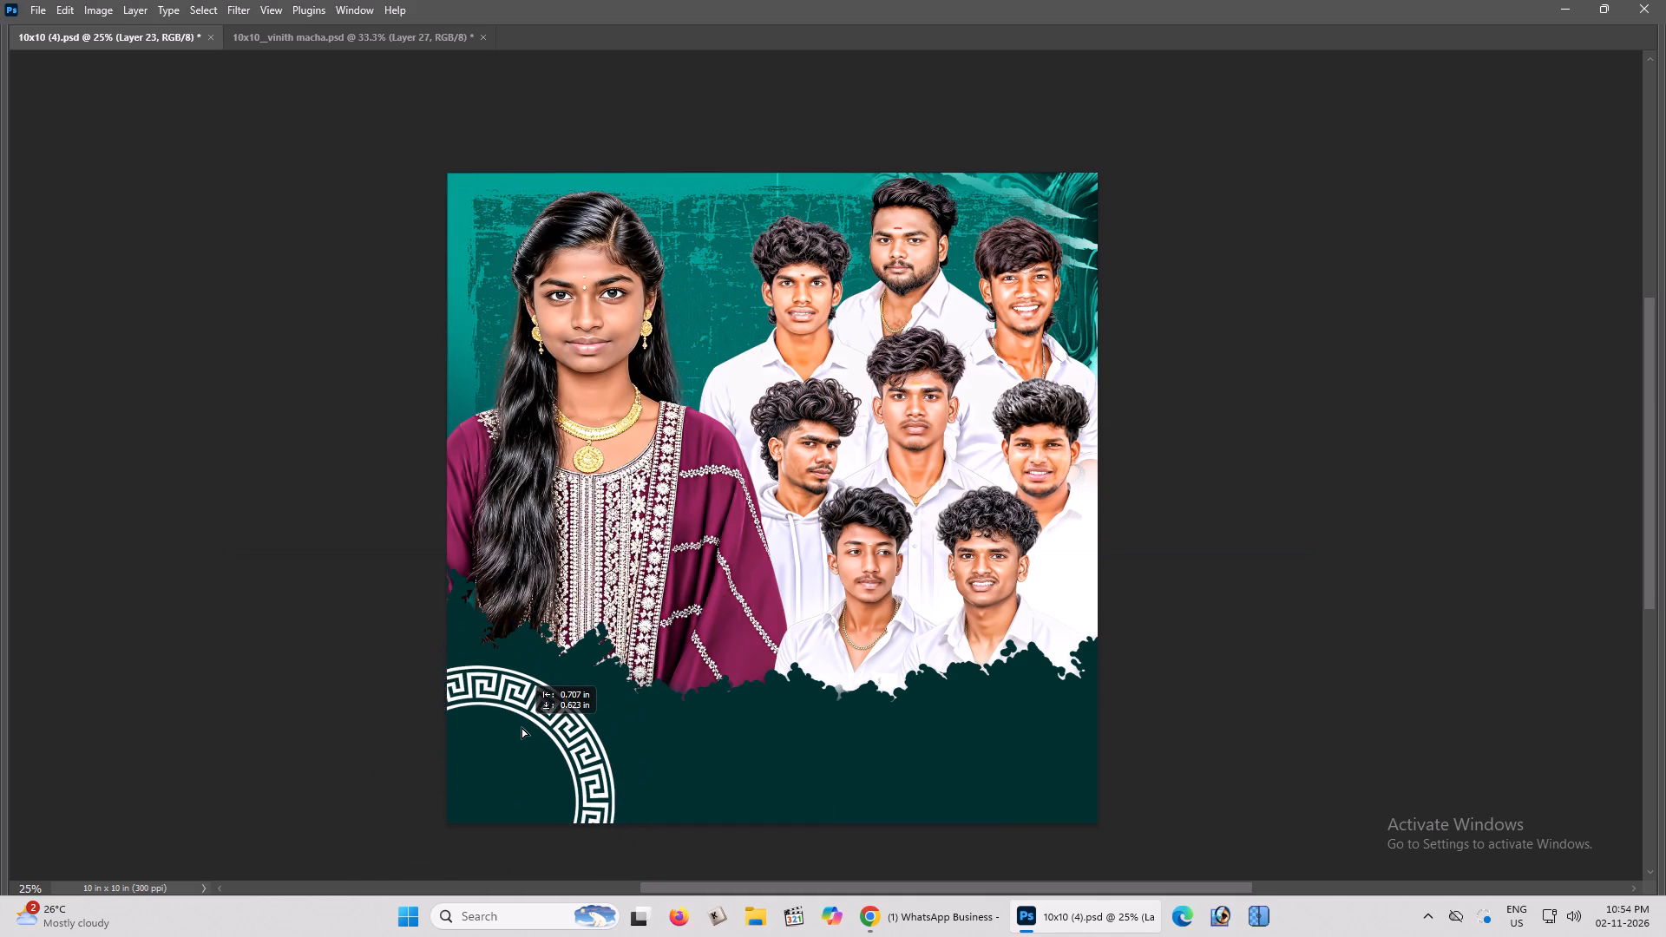
drag(521, 727, 1149, 690)
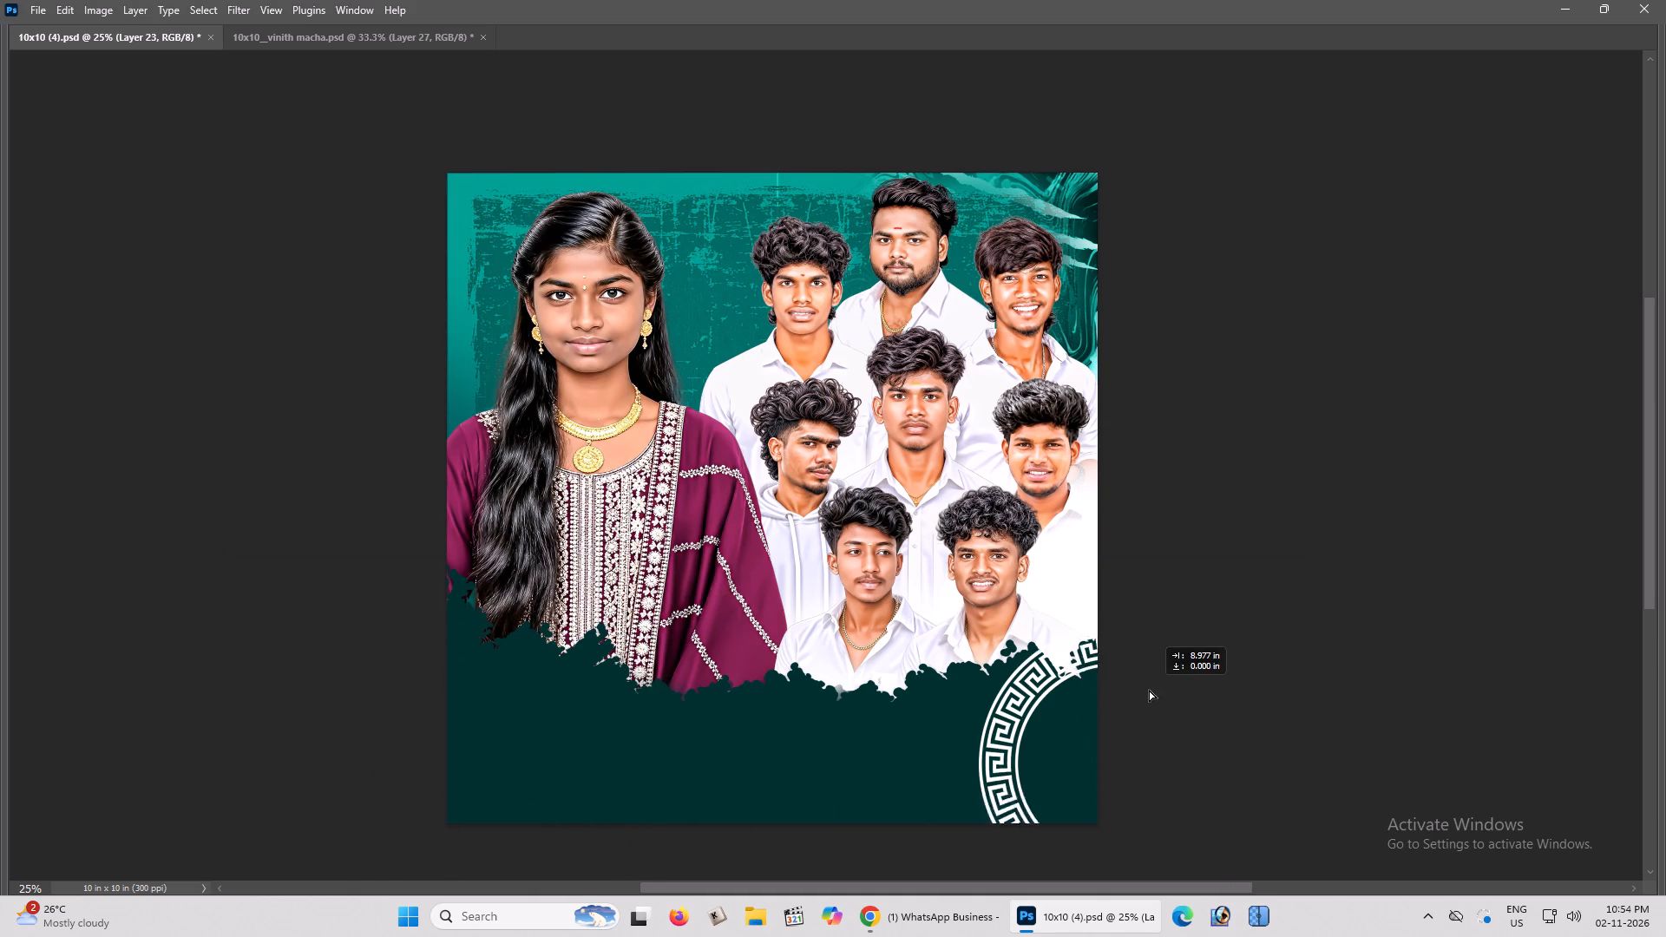
drag(1149, 690, 1138, 721)
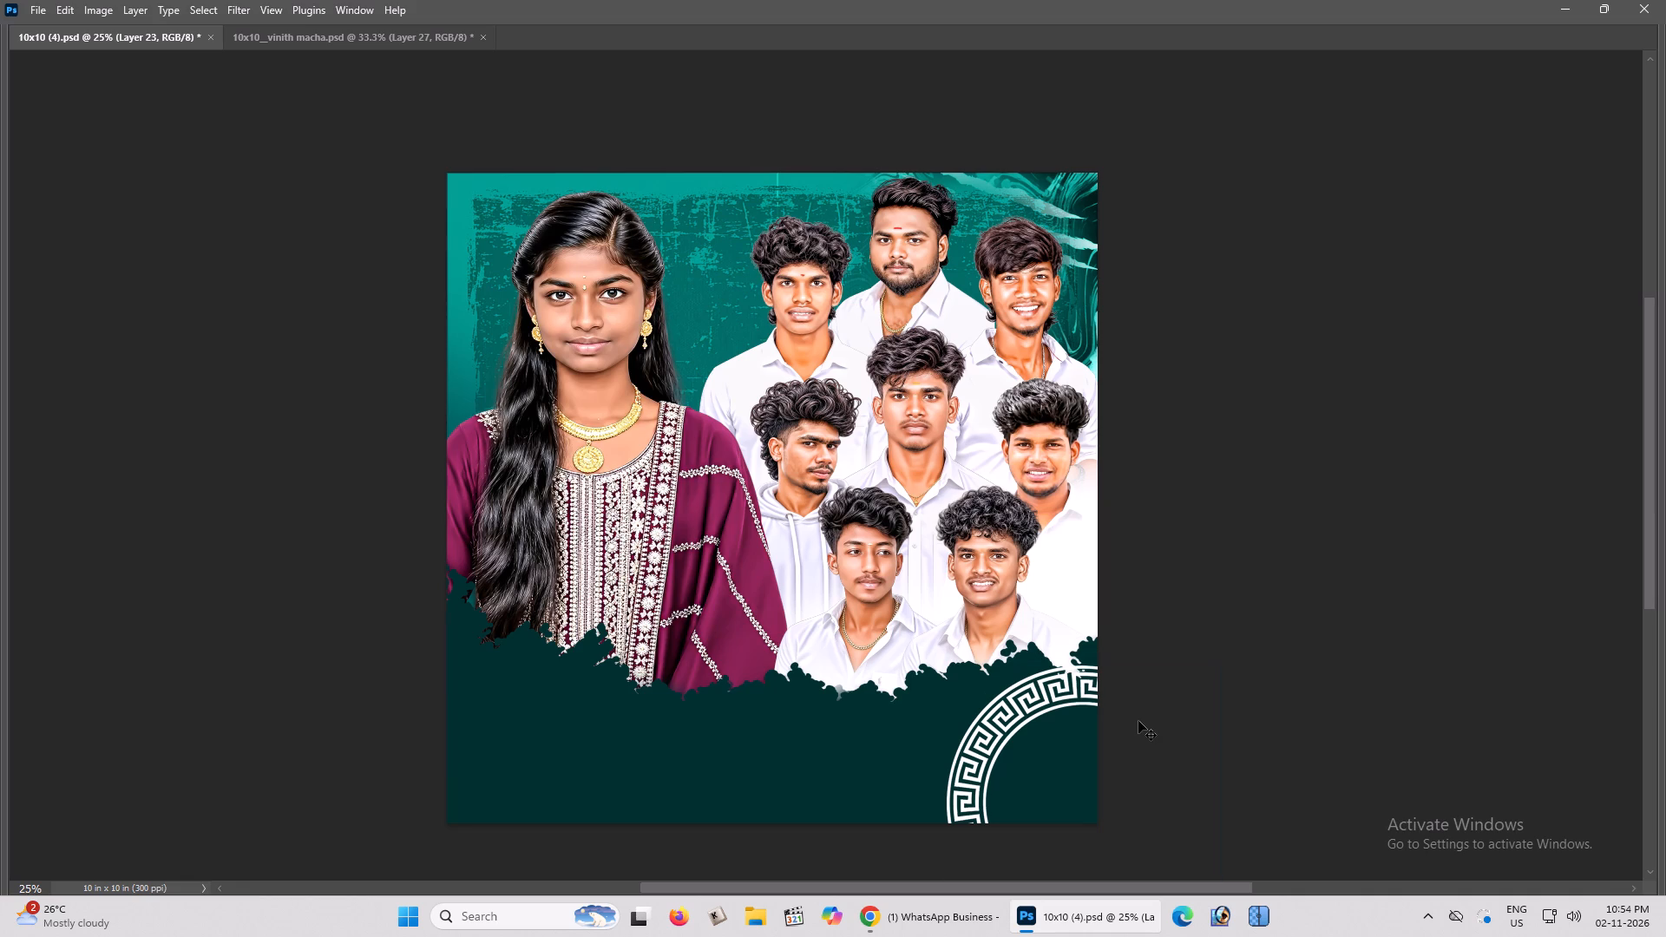
Change the blending mode of the Greek-key ring (Layer 23) to blend it into the dark teal area.
key(ctrl+plus)
key(space)
key(space)
drag(1125, 707, 1020, 602)
click(1016, 596)
key(Tab)
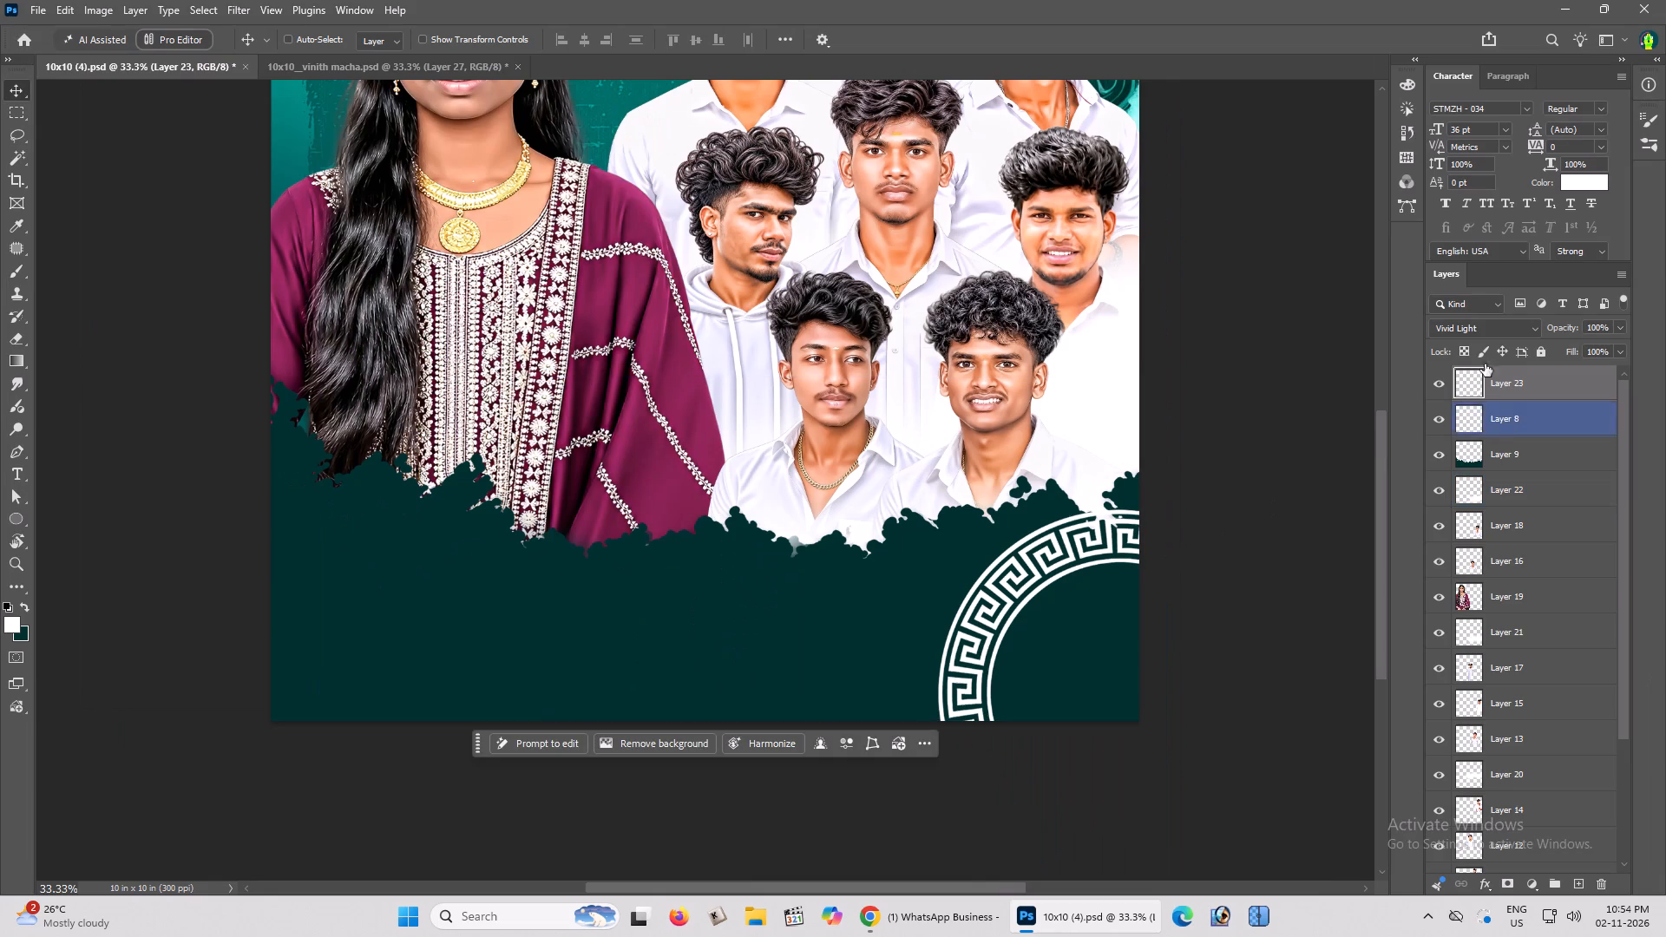
click(1482, 329)
click(1480, 560)
key(Tab)
Scale down the Greek-key ring, keeping it cropped by the artwork's lower right corner, and save the document.
key(space)
key(space)
drag(1084, 526, 1026, 449)
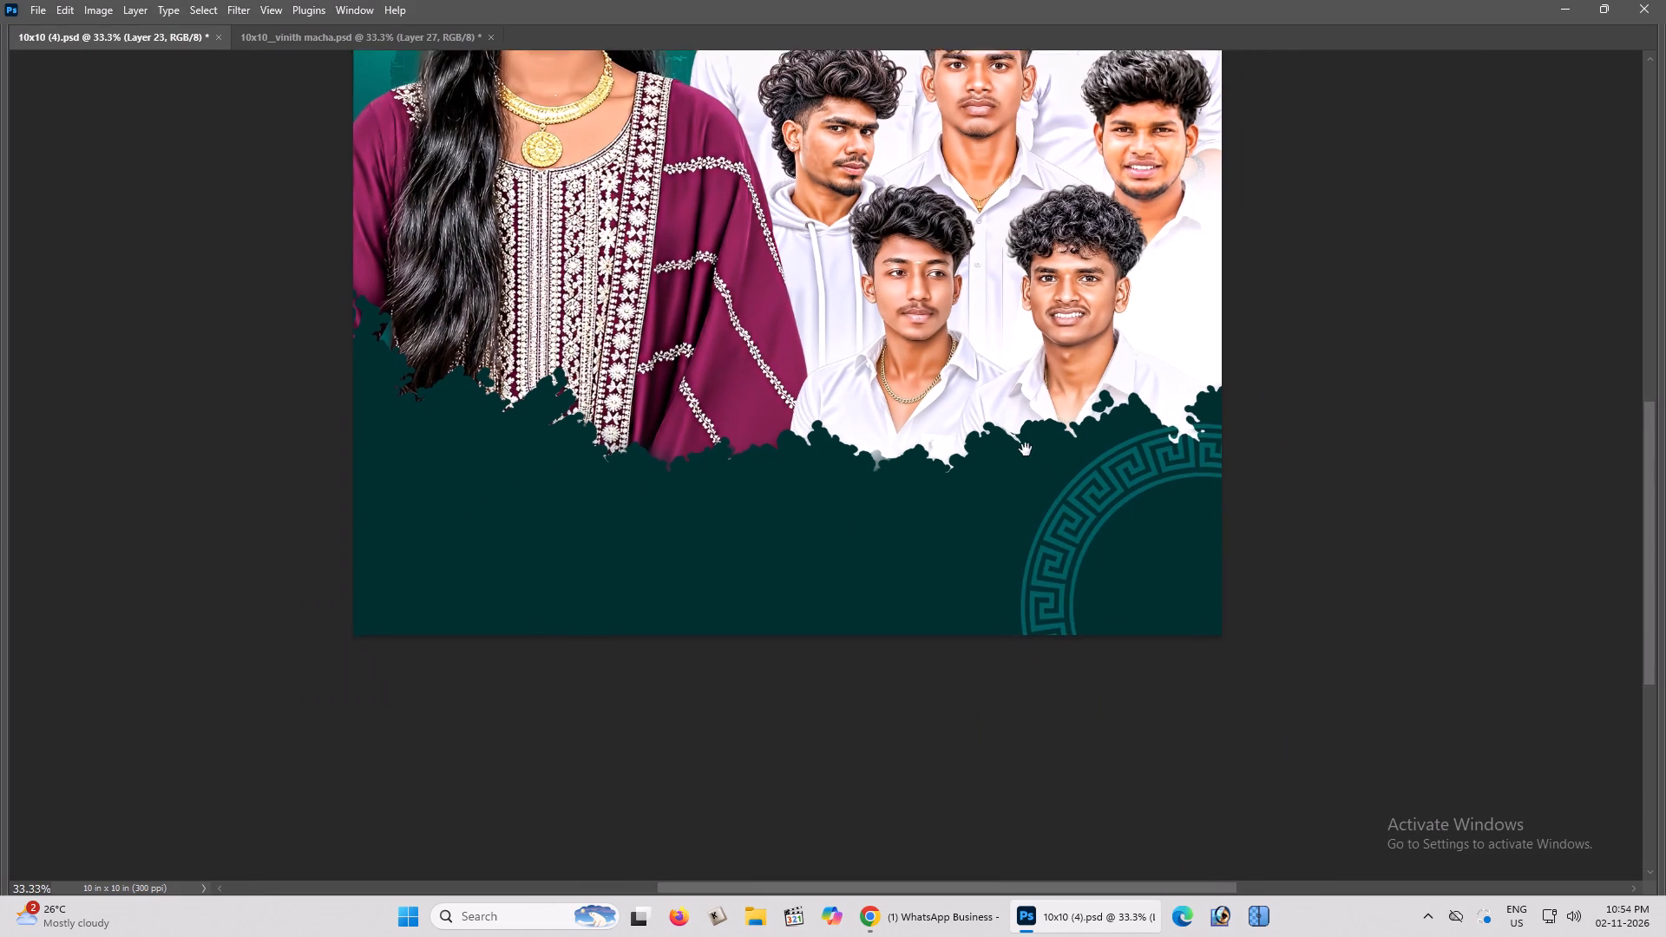
click(1026, 449)
key(ctrl+t)
alt+drag(1314, 334, 1213, 450)
drag(1172, 471, 1144, 453)
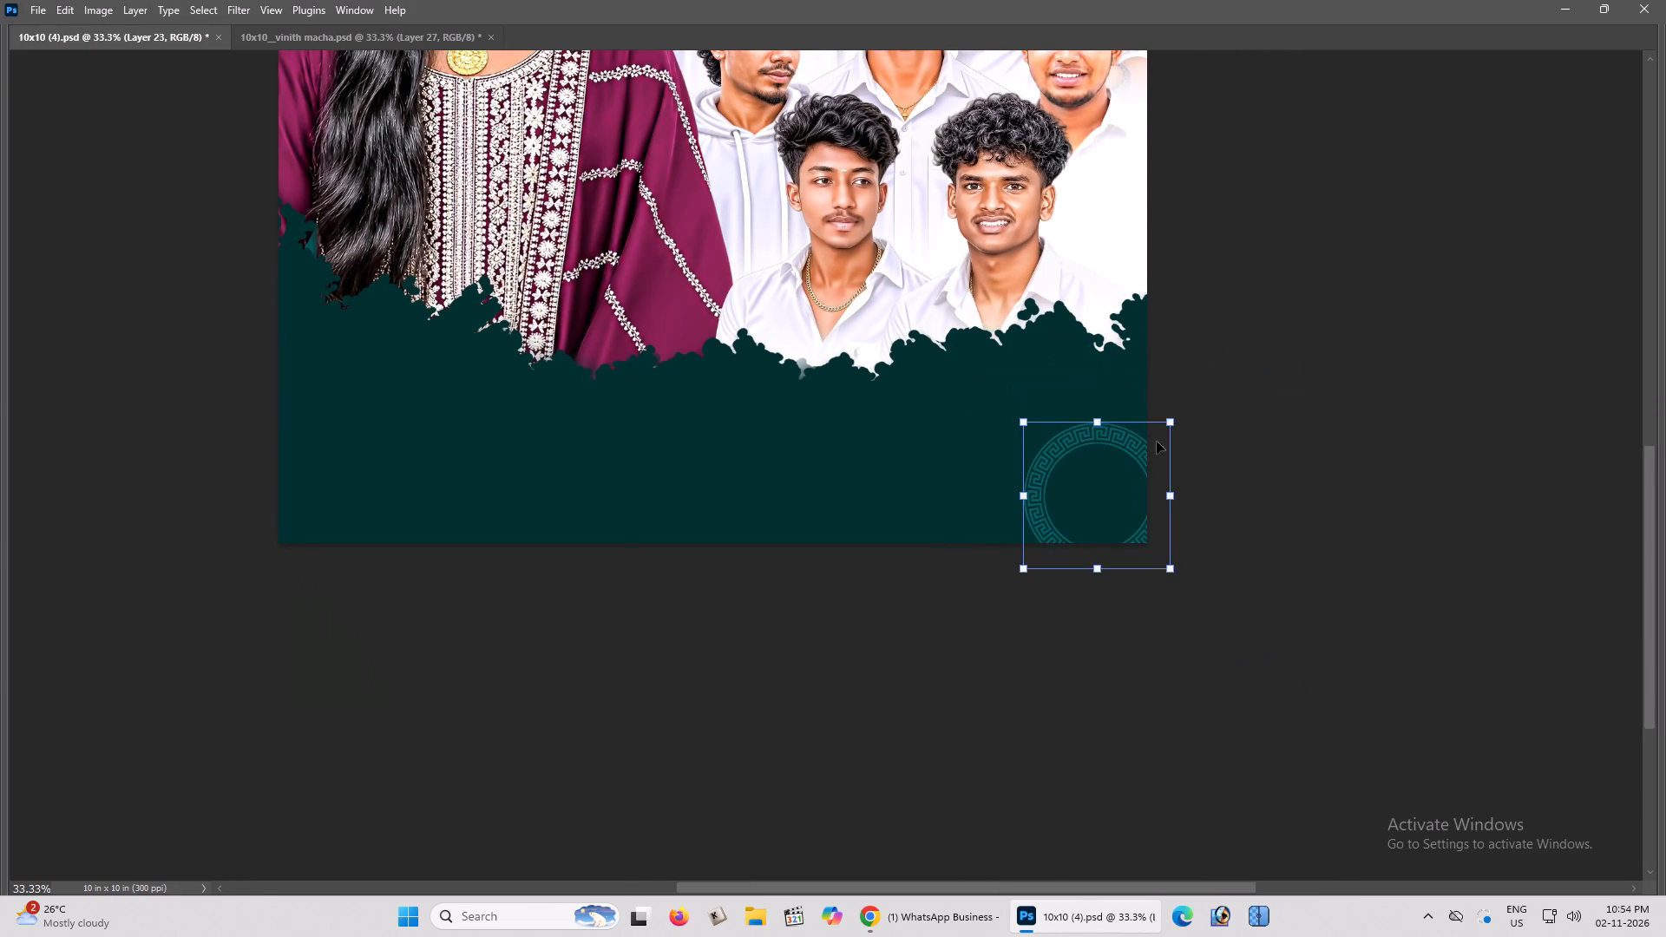
alt+drag(1177, 422, 1236, 384)
drag(1112, 482, 1120, 477)
key(Return)
key(minus)
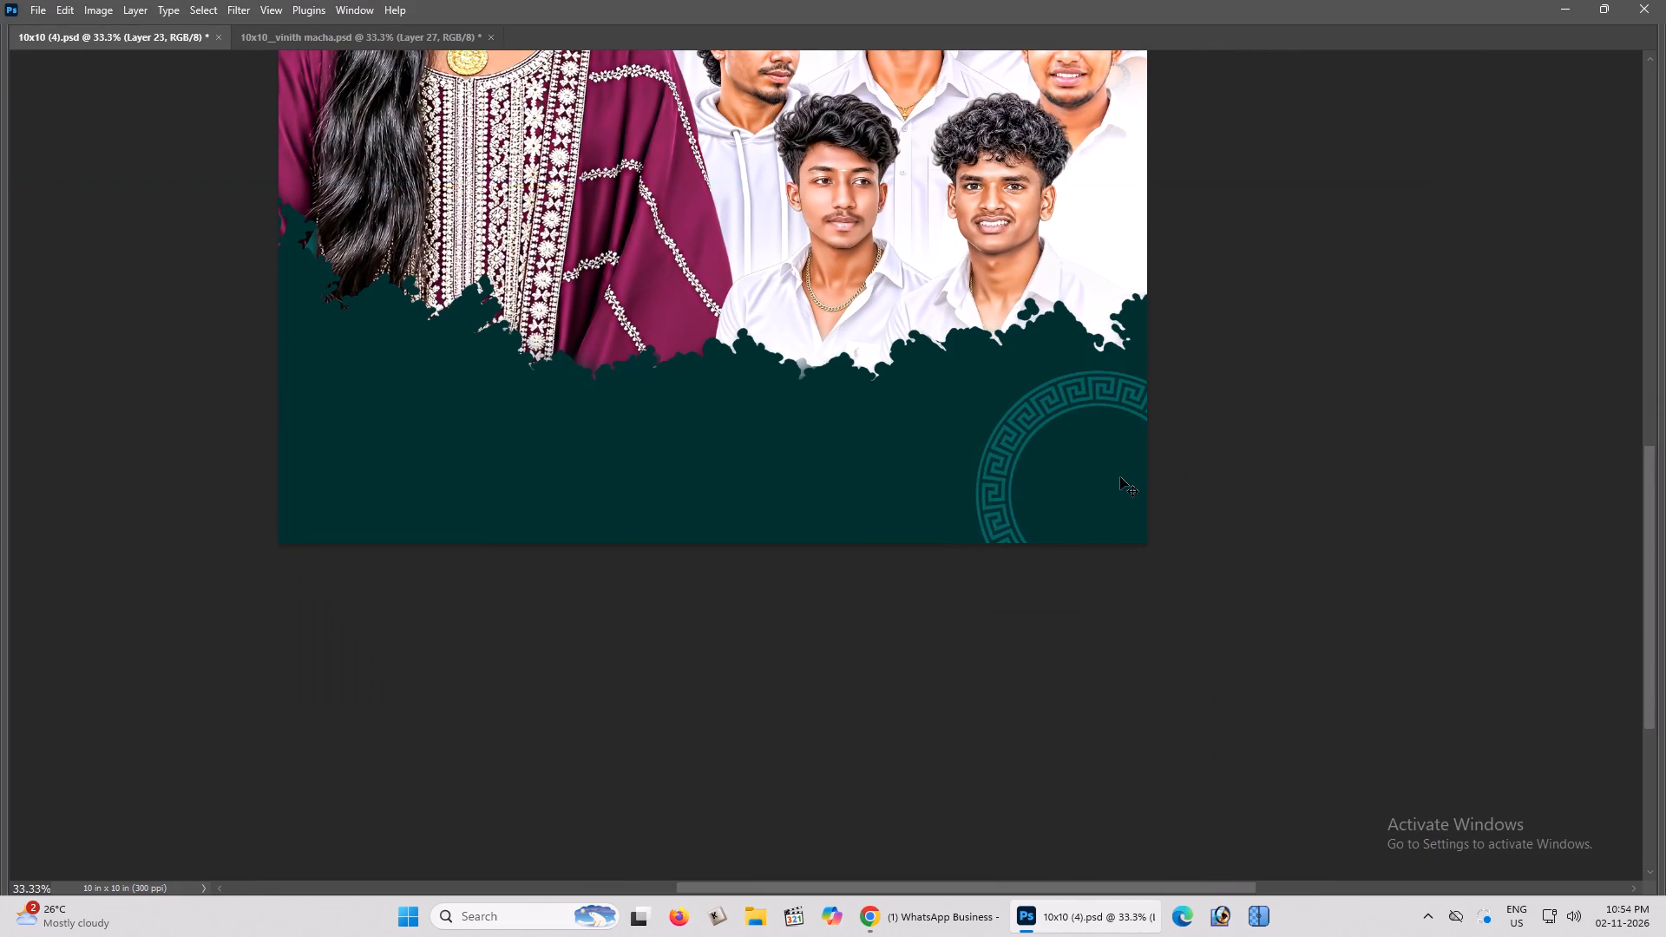
key(ctrl+0)
key(ctrl+s)
Select the woman's photo (Layer 19) and apply Auto Color to it.
scroll(1084, 476, up, 3)
scroll(1066, 473, down, 4)
key(space)
key(space)
key(space)
key(space)
key(space)
key(space)
key(space)
key(space)
key(space)
key(space)
click(806, 307)
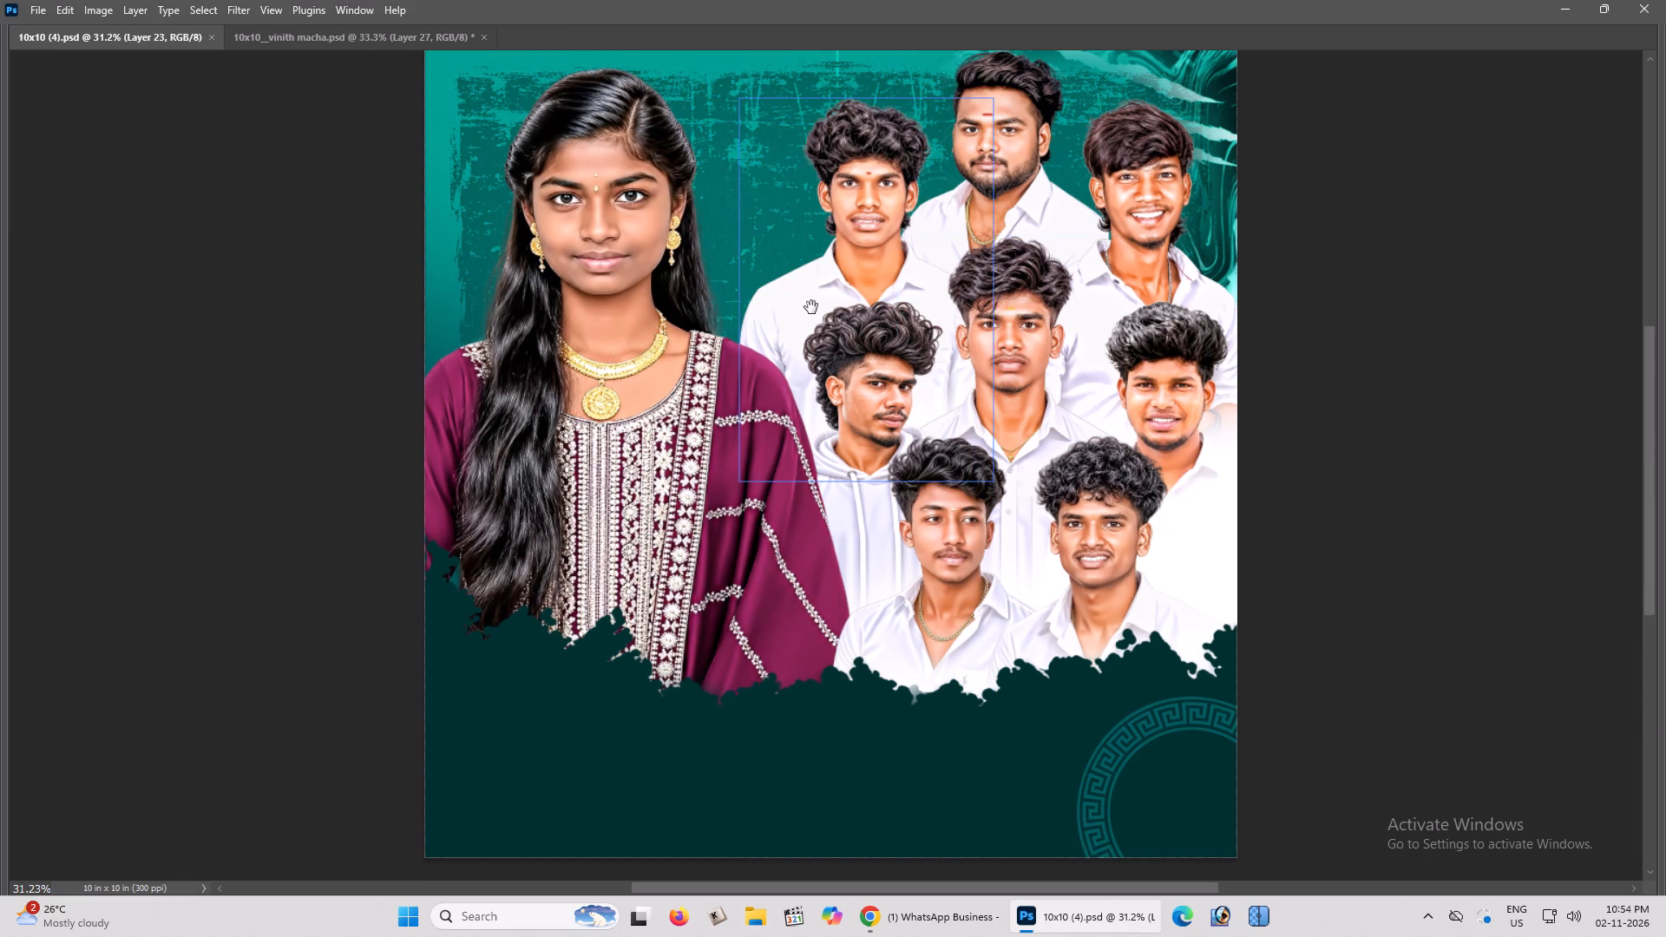
click(811, 307)
right_click(637, 461)
click(646, 465)
click(653, 467)
key(ctrl+z)
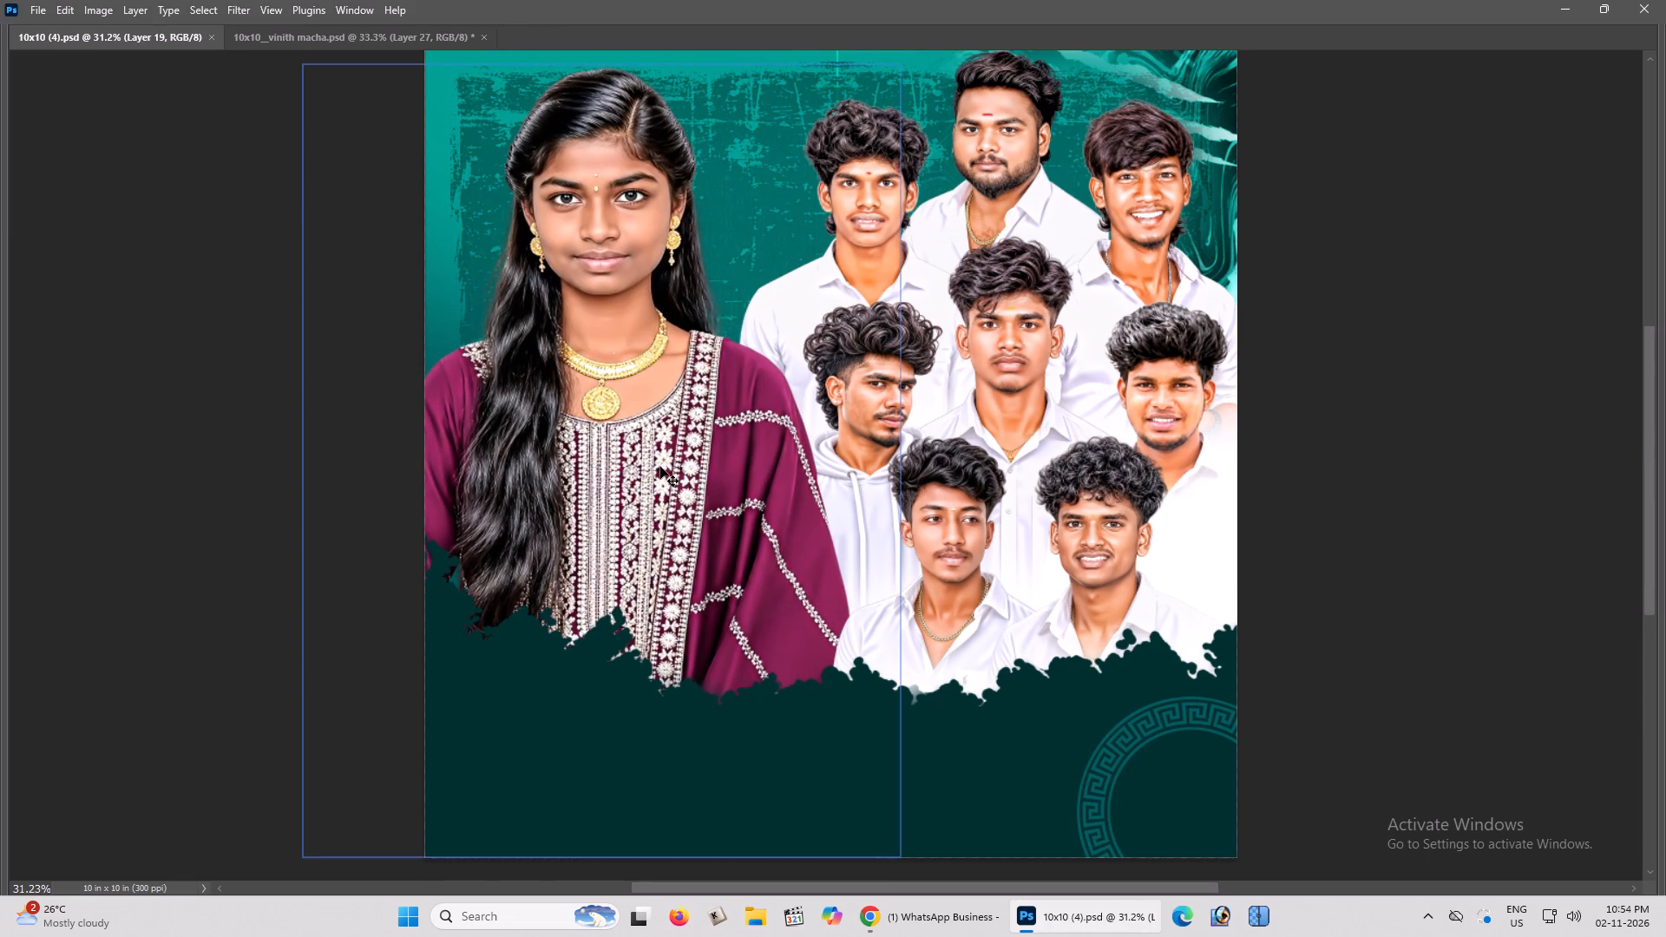
key(ctrl+shift+b)
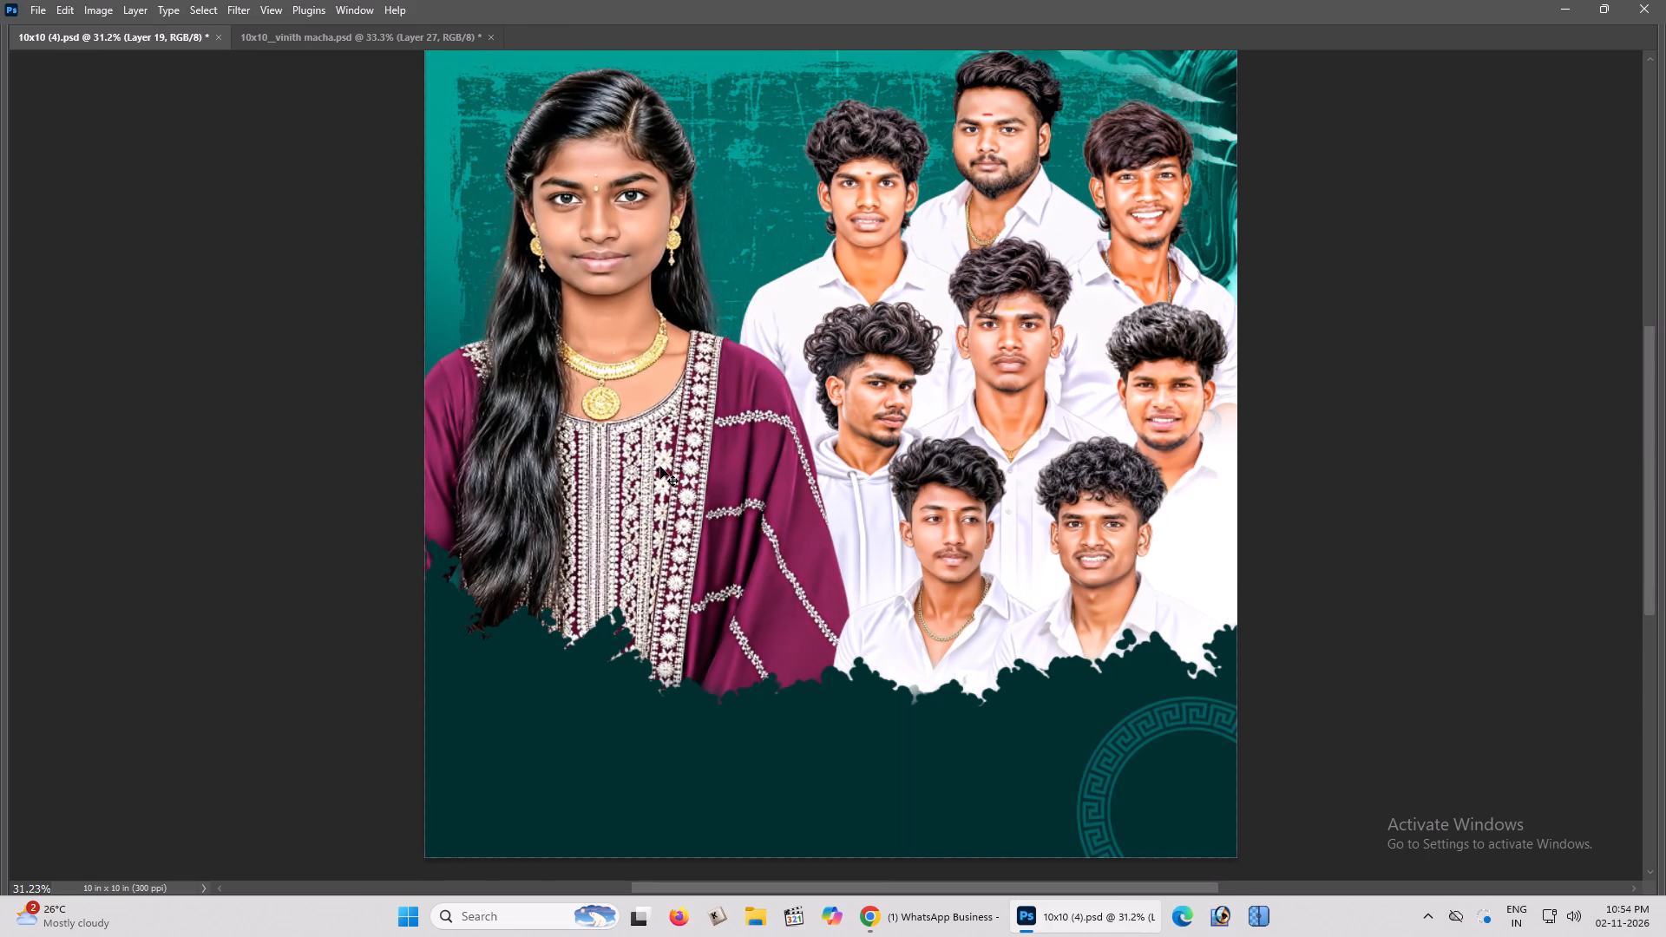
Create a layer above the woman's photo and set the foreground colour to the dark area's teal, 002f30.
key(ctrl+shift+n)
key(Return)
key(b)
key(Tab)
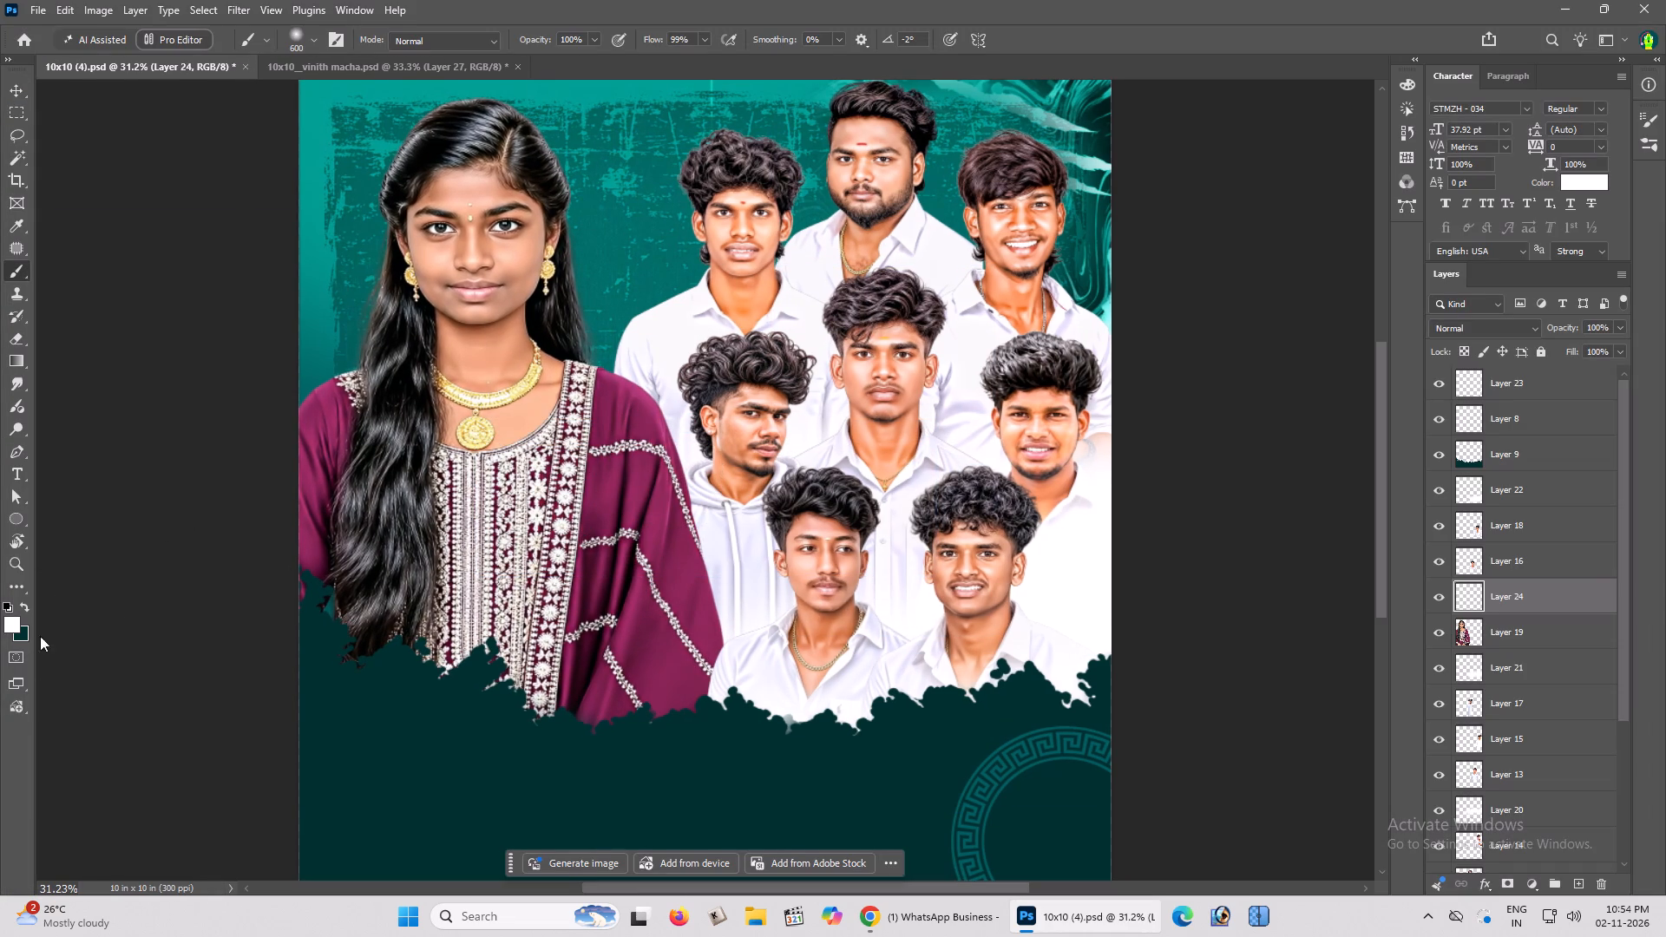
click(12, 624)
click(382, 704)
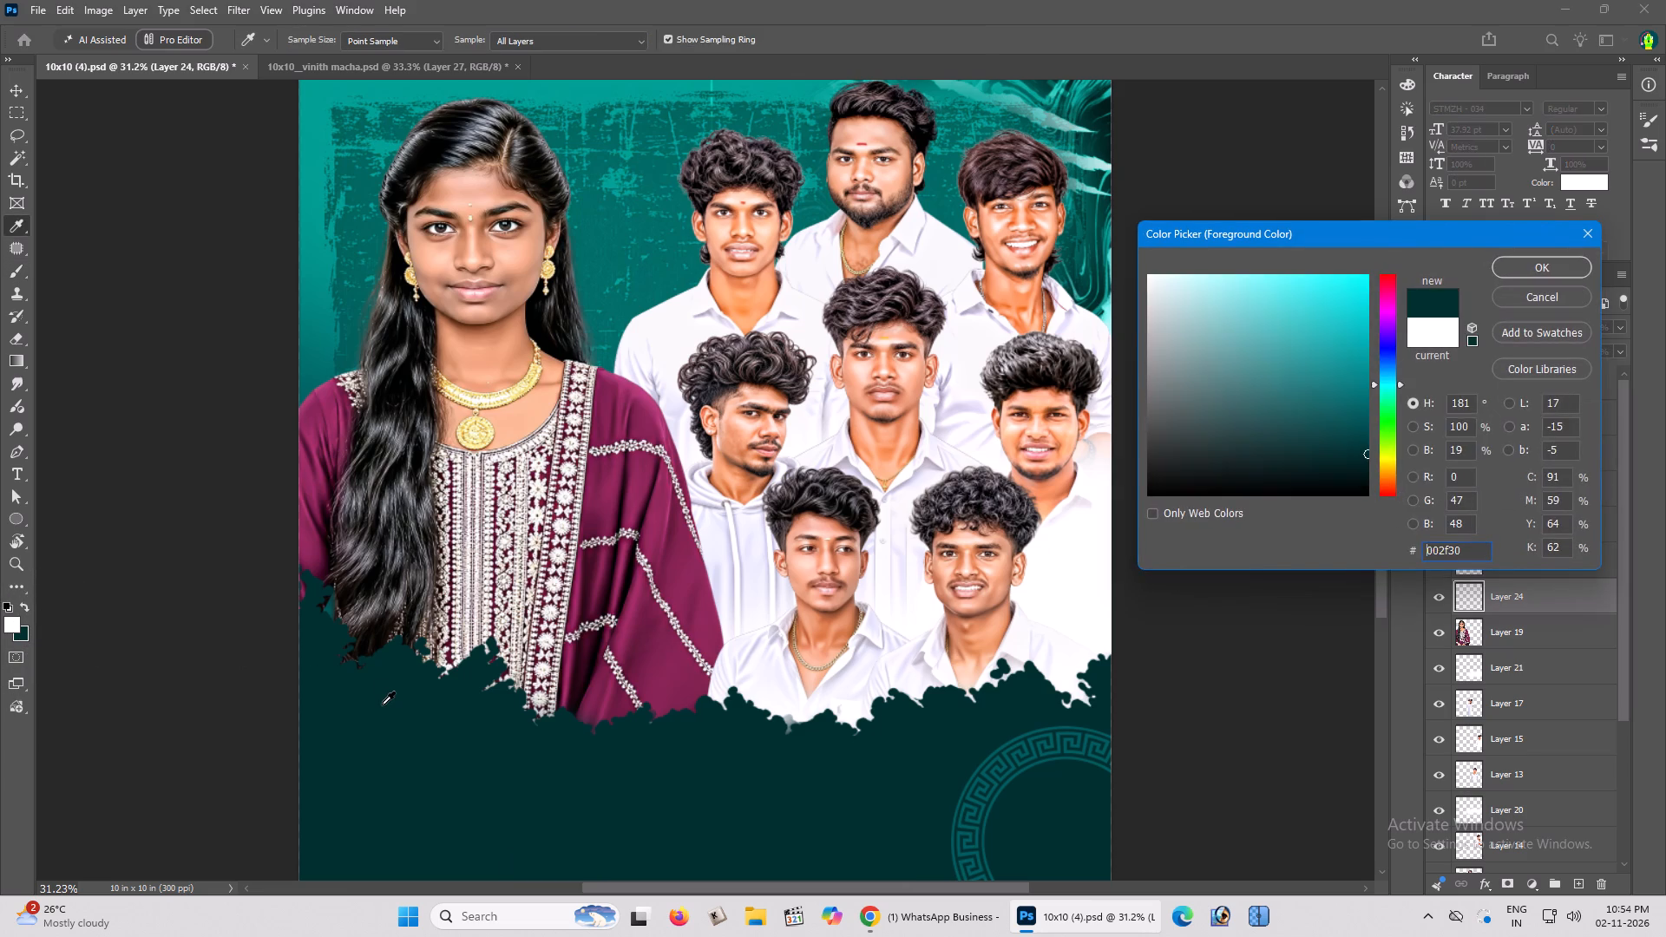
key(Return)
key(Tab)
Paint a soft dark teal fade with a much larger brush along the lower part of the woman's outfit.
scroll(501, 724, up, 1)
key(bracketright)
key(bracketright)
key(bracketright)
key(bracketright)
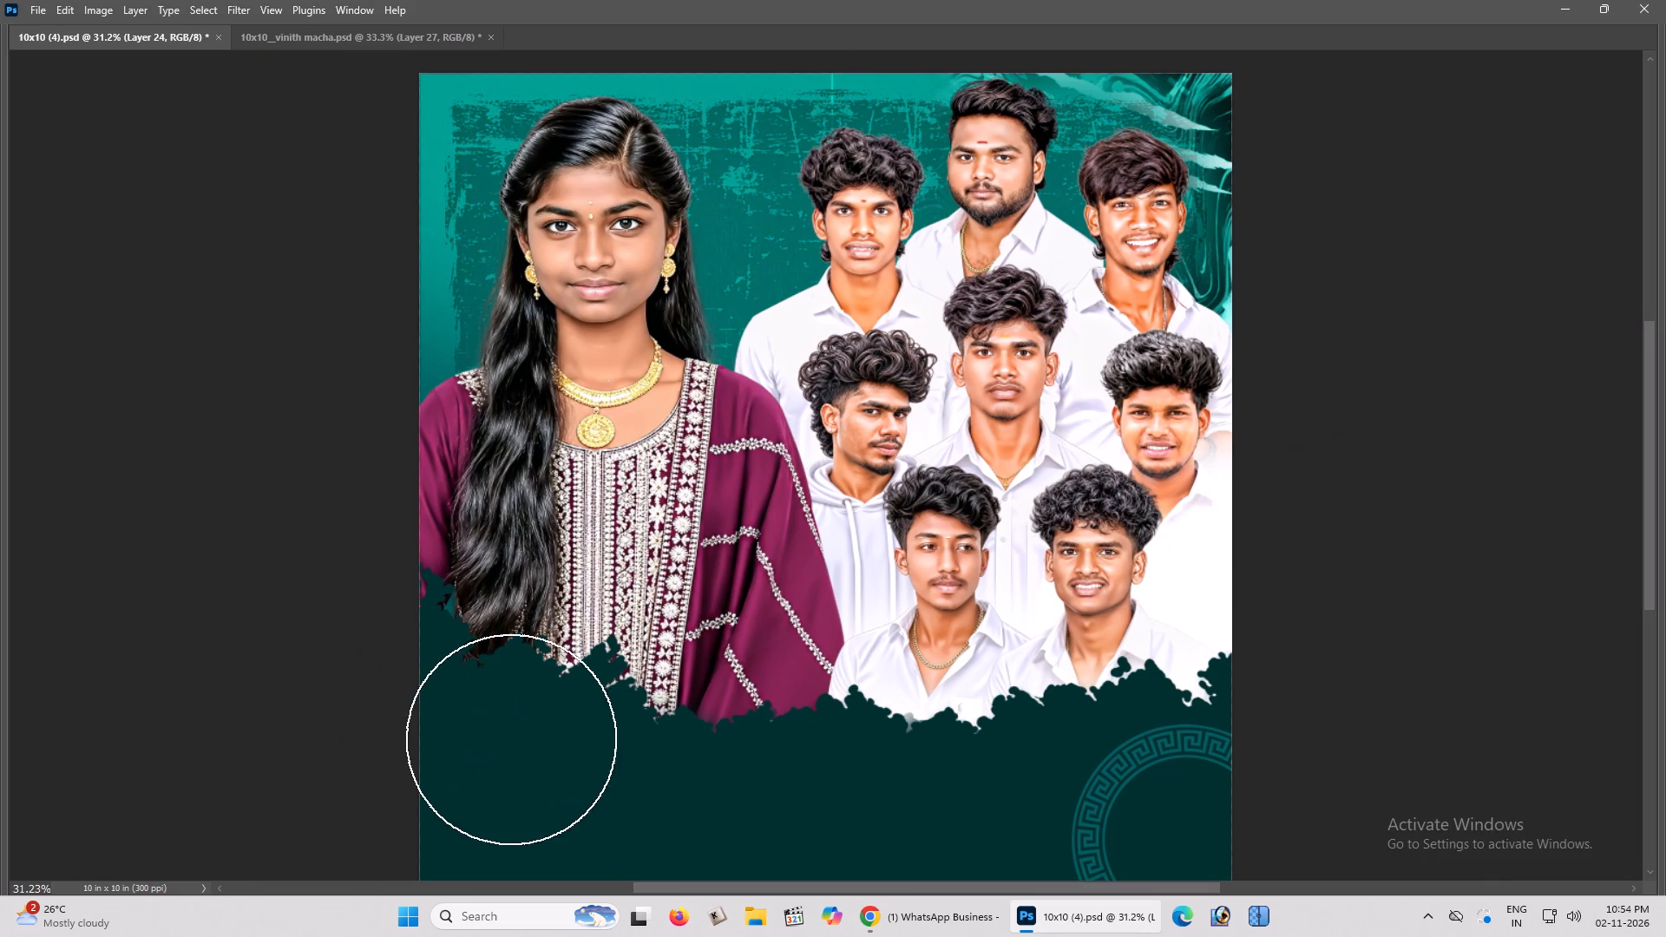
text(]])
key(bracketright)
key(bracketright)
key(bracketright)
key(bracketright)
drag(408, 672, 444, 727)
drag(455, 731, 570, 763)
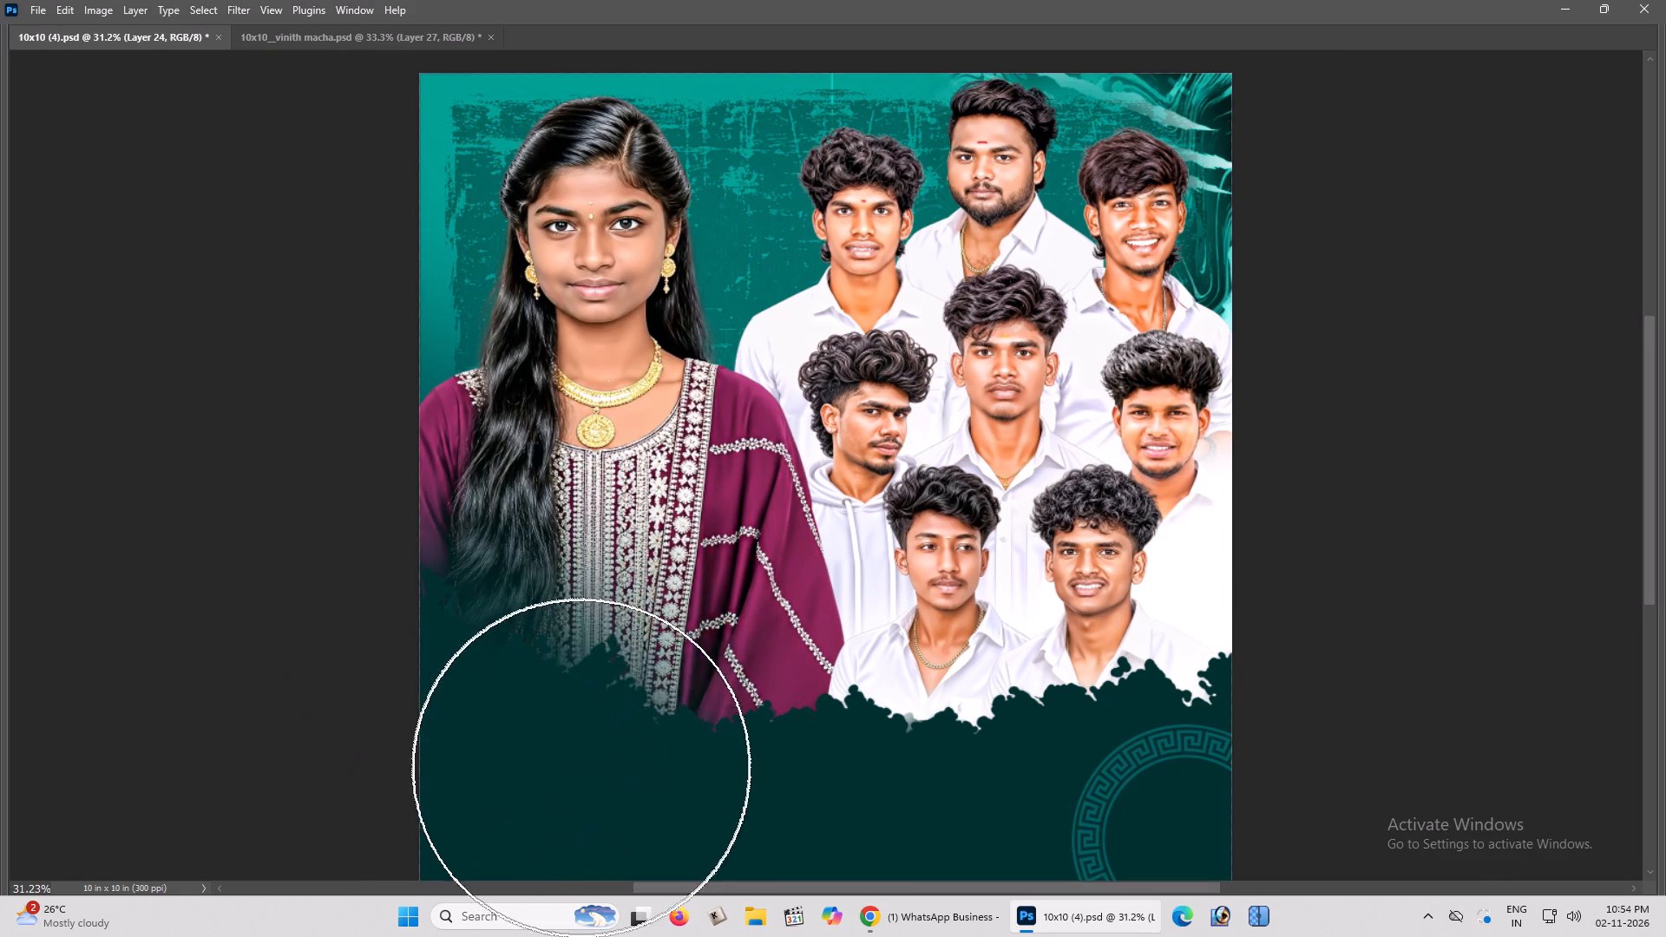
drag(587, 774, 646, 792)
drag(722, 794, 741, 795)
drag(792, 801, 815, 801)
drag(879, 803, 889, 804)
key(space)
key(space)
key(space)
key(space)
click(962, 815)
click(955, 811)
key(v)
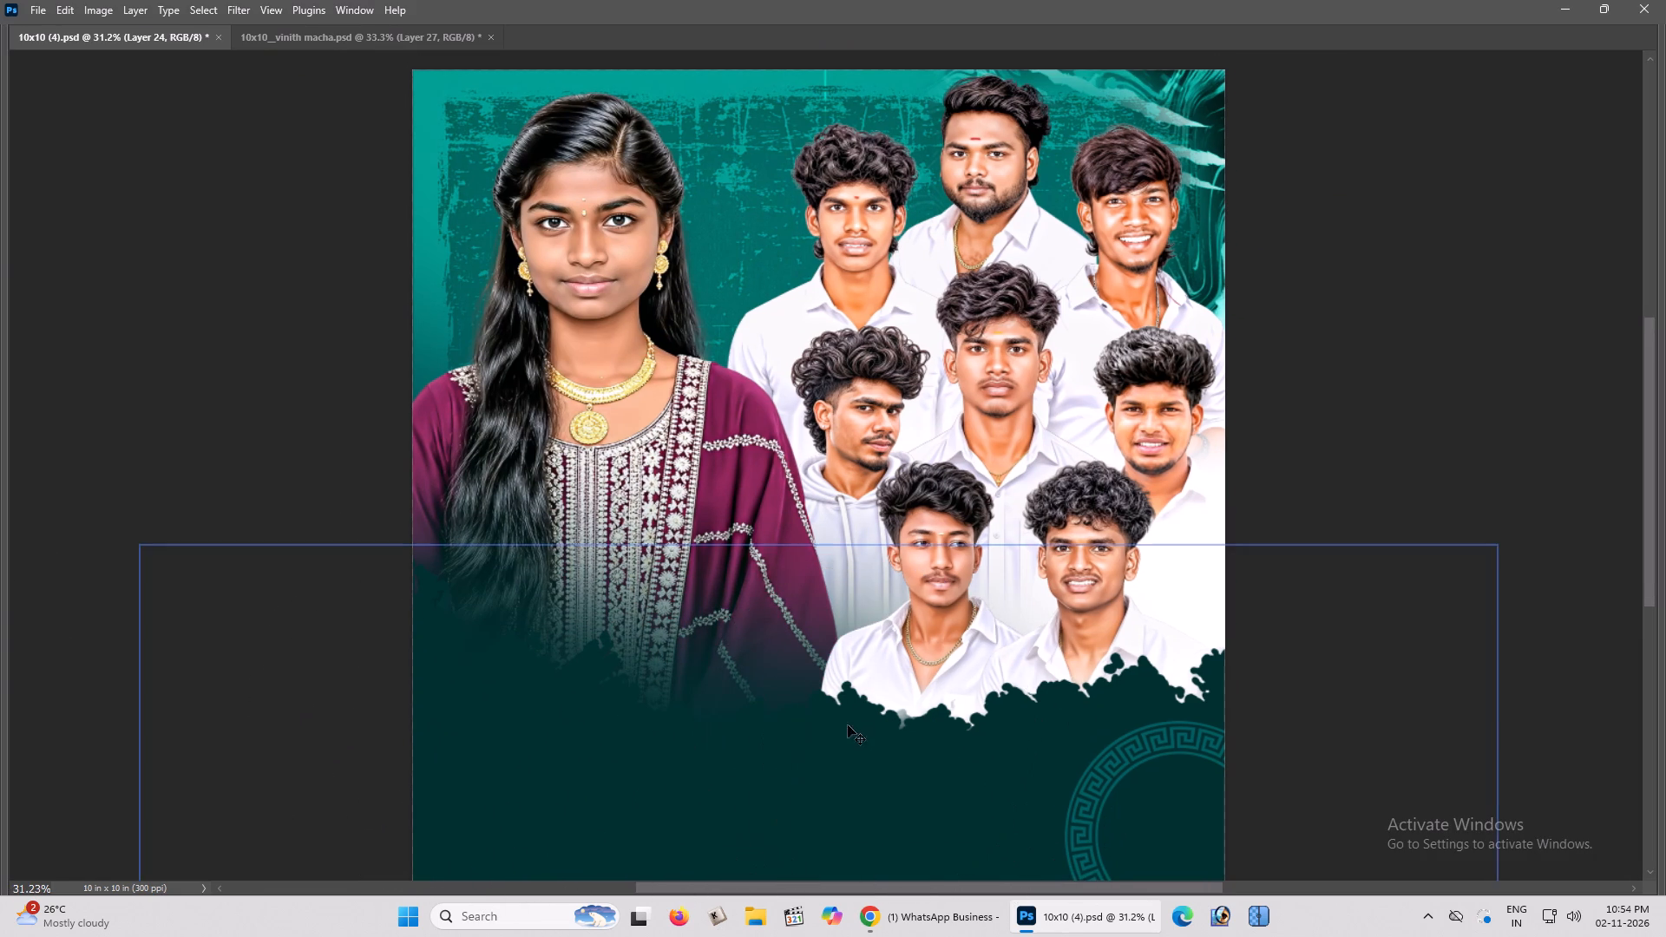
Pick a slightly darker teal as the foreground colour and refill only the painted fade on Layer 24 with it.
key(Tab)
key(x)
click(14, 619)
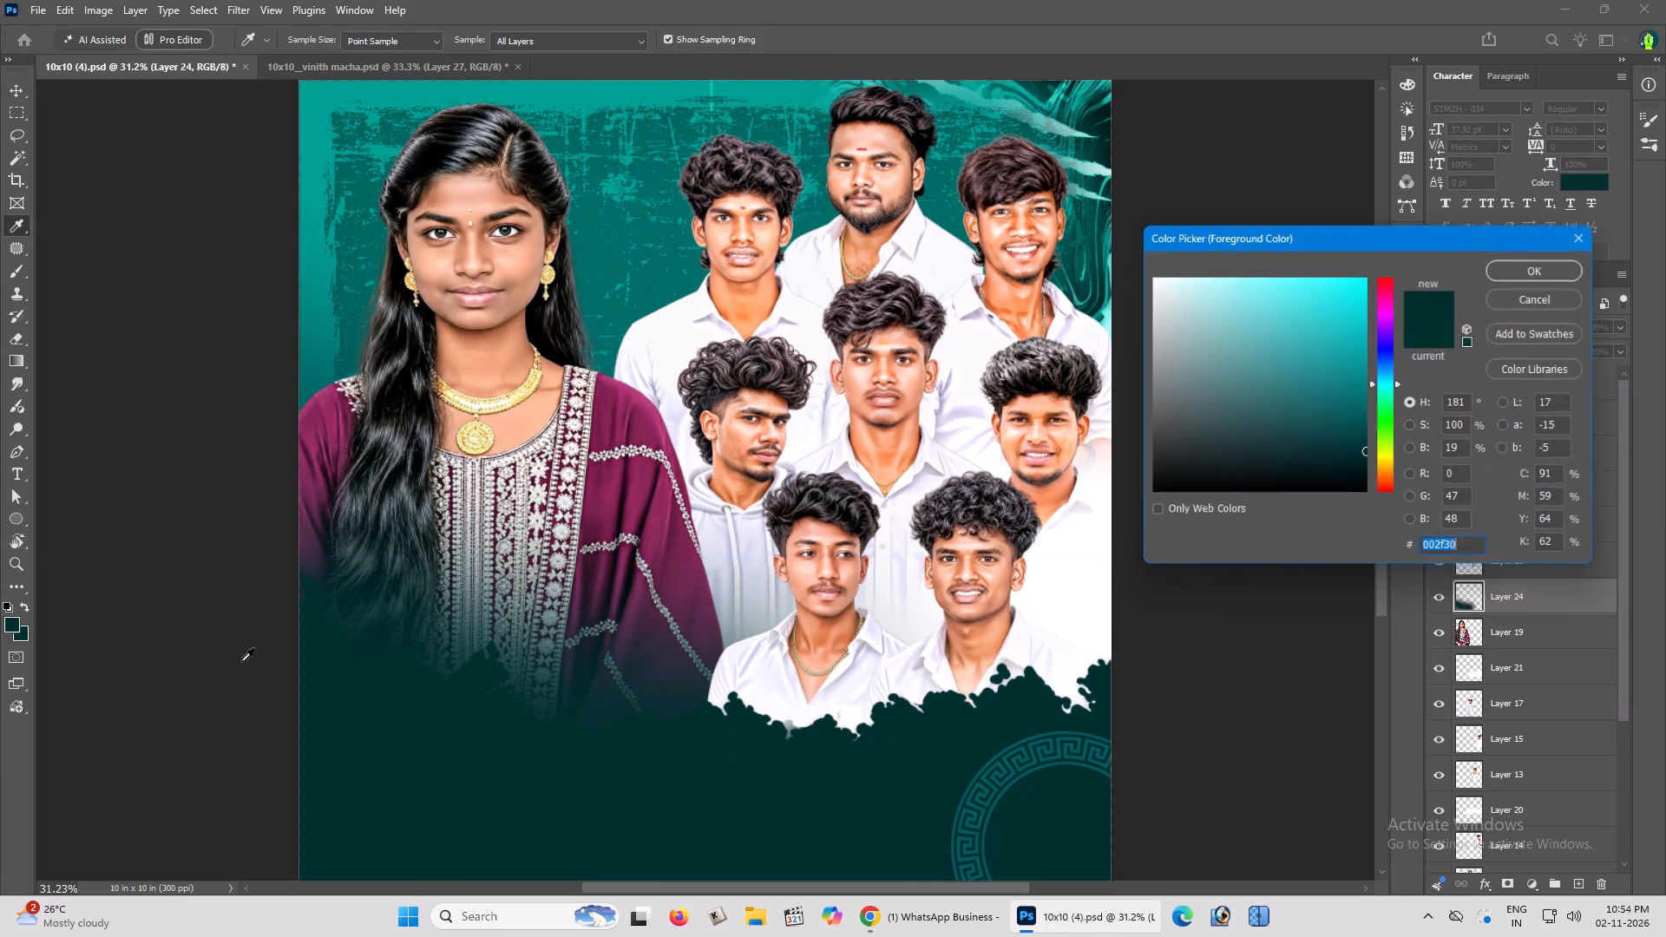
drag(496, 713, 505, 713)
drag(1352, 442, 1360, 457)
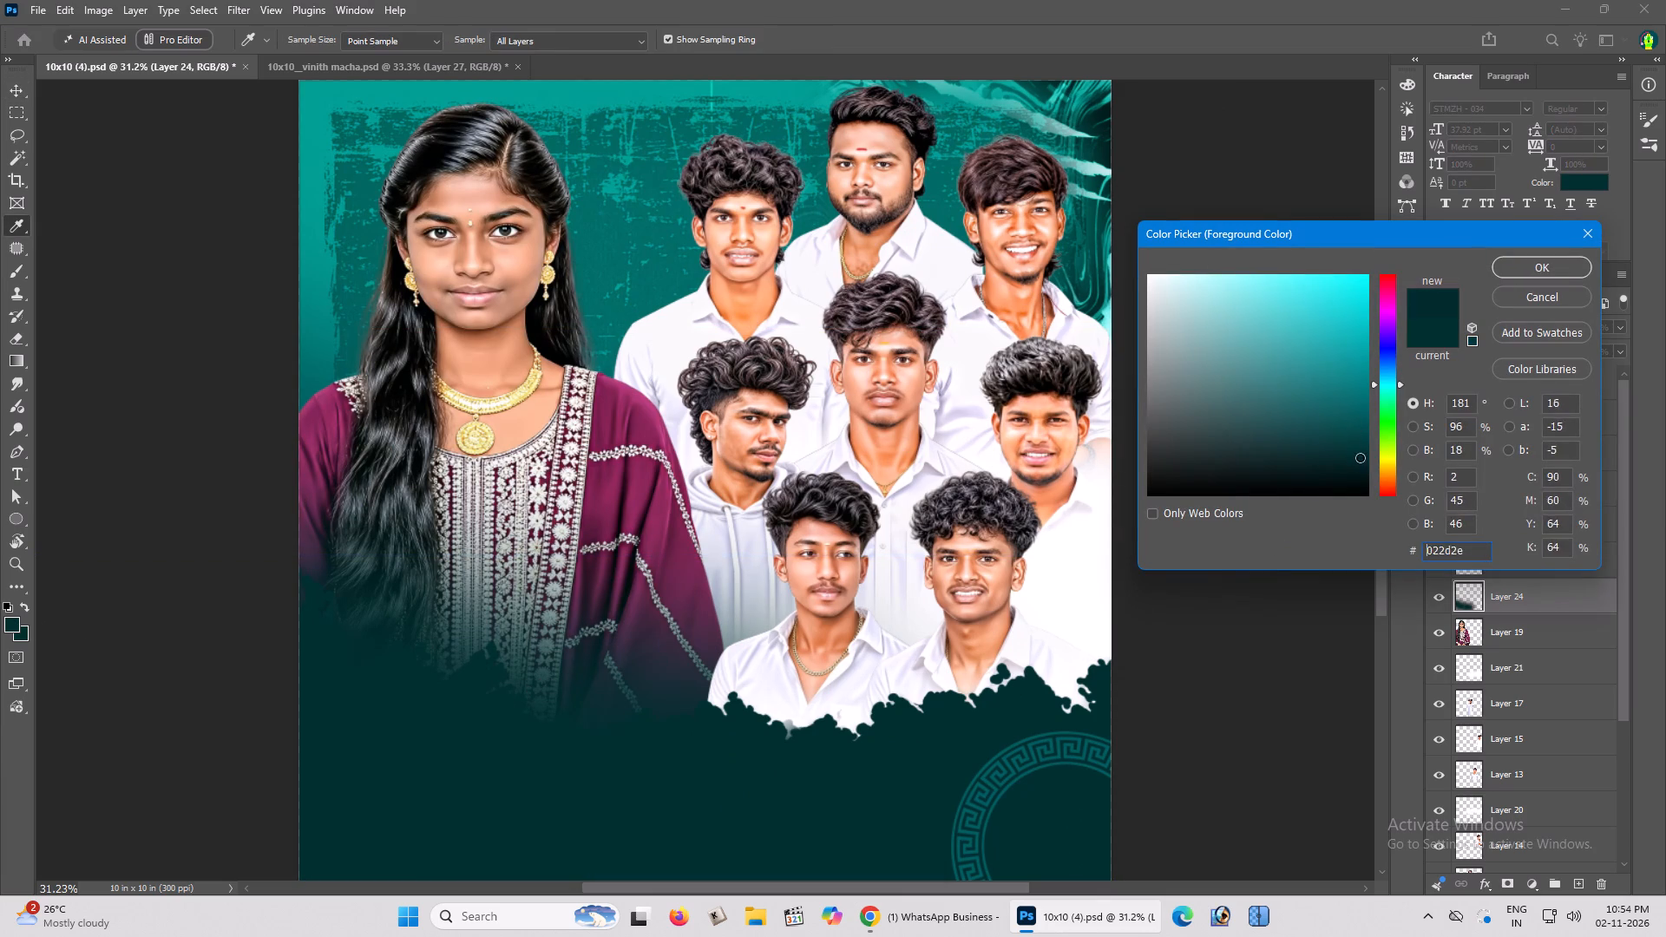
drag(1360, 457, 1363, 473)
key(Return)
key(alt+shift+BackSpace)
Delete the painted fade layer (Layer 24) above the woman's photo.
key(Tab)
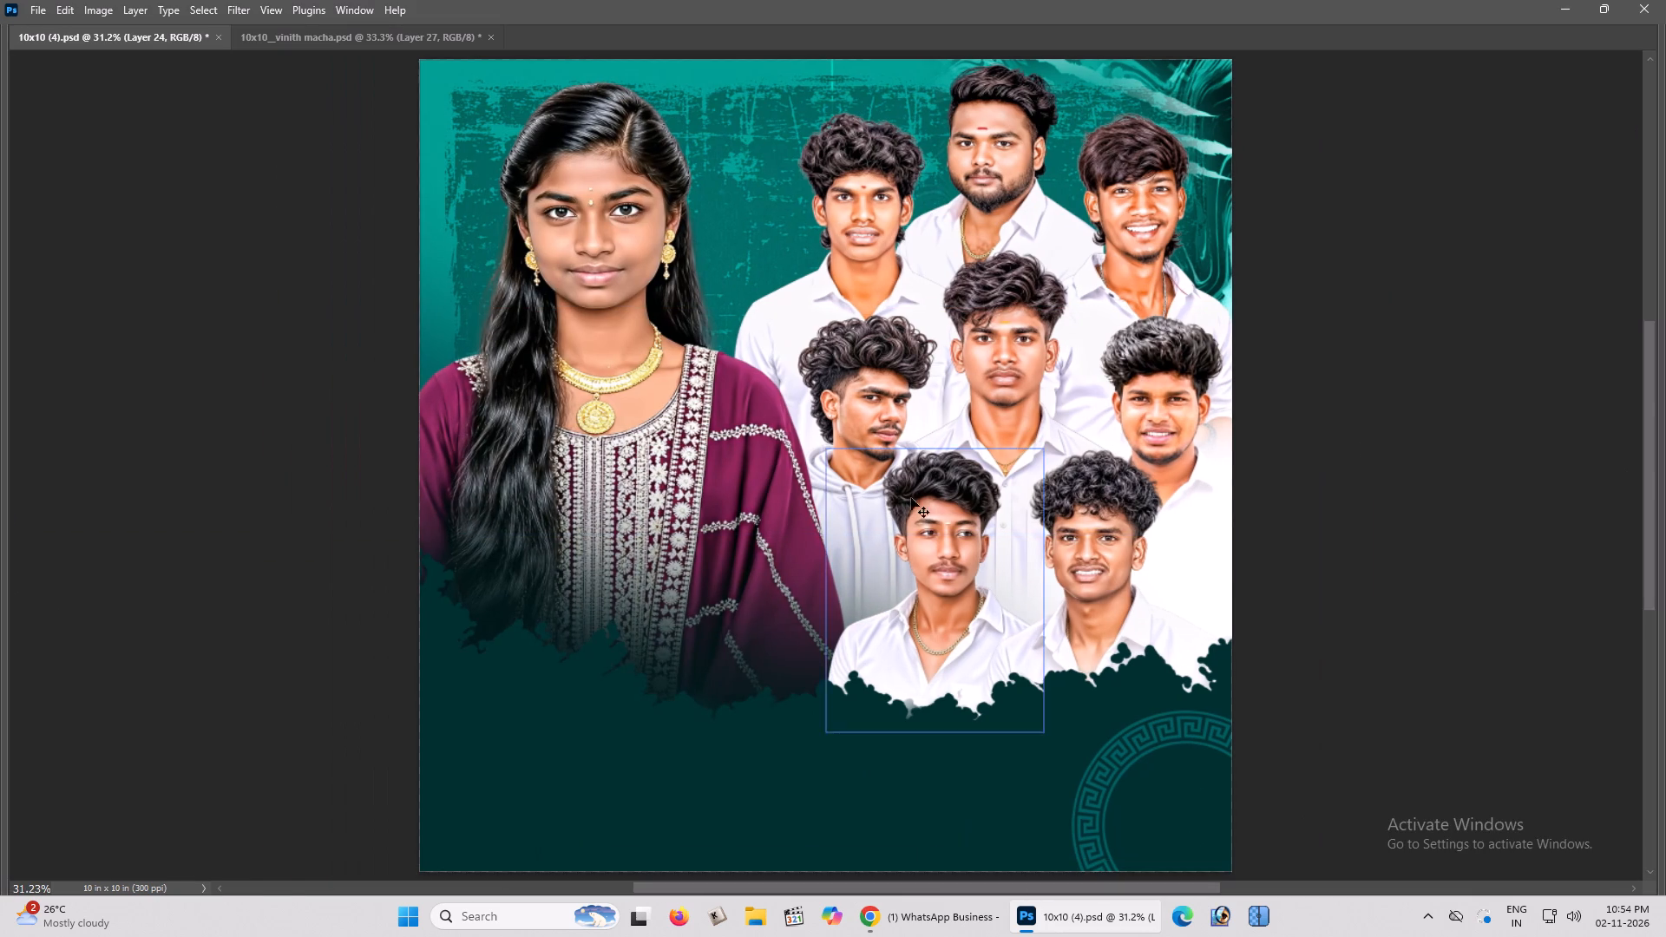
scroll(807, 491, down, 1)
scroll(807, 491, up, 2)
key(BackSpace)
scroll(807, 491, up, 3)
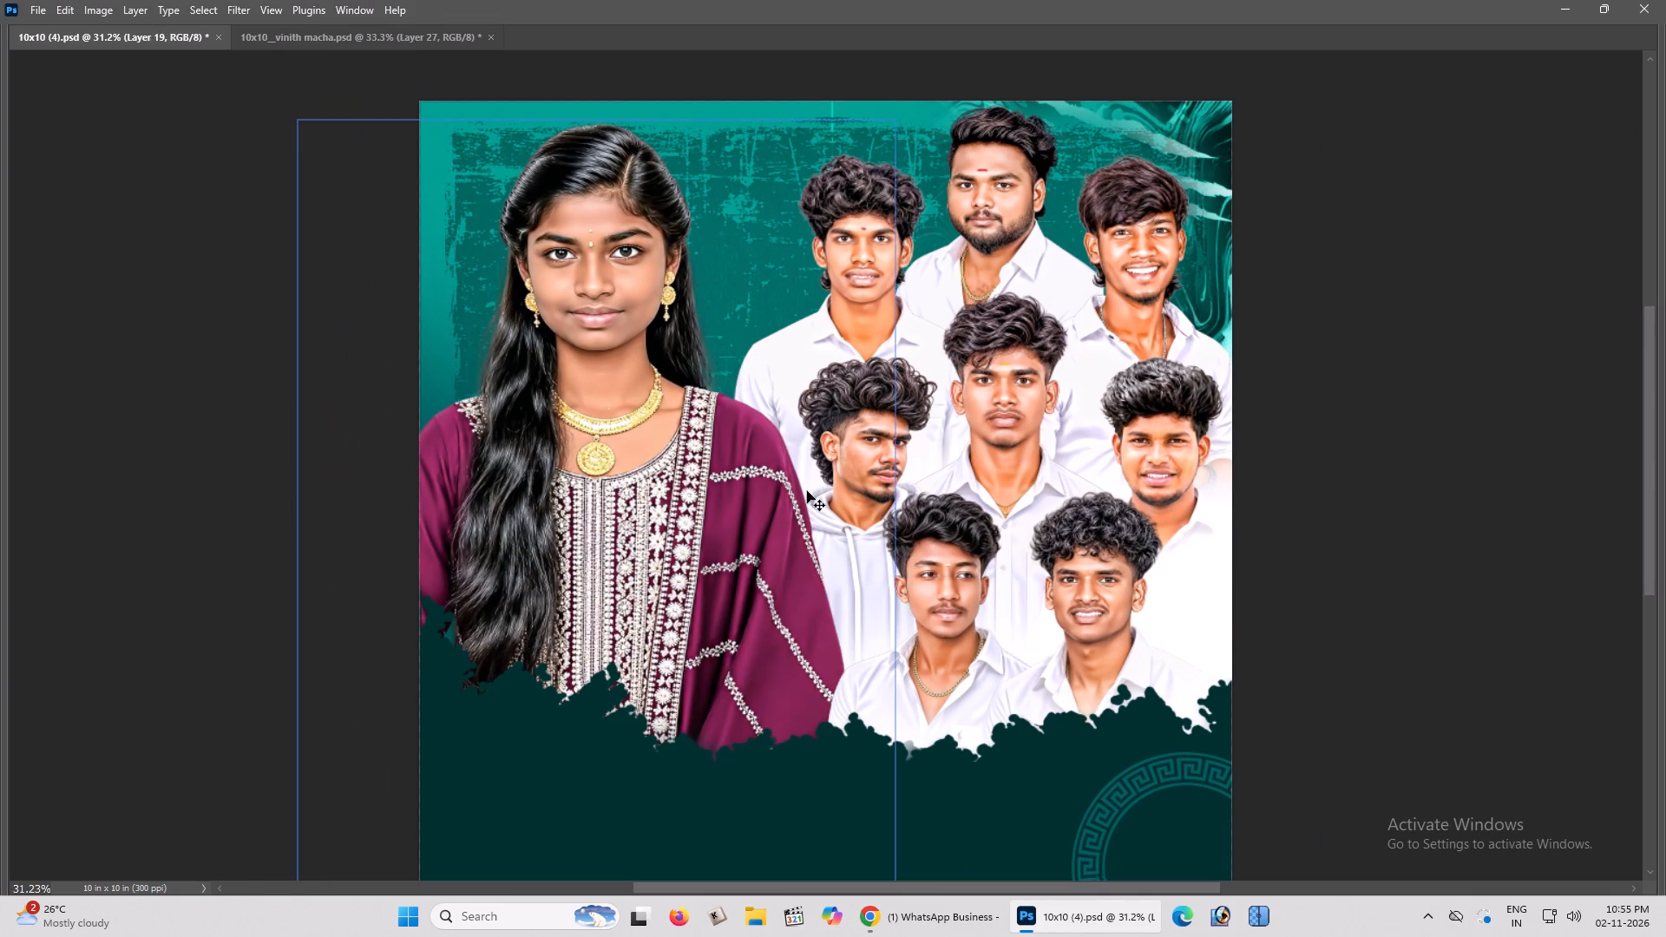
Save the 10x10 (4).psd document.
scroll(807, 491, down, 1)
key(Tab)
key(Tab)
key(ctrl+s)
scroll(882, 512, up, 2)
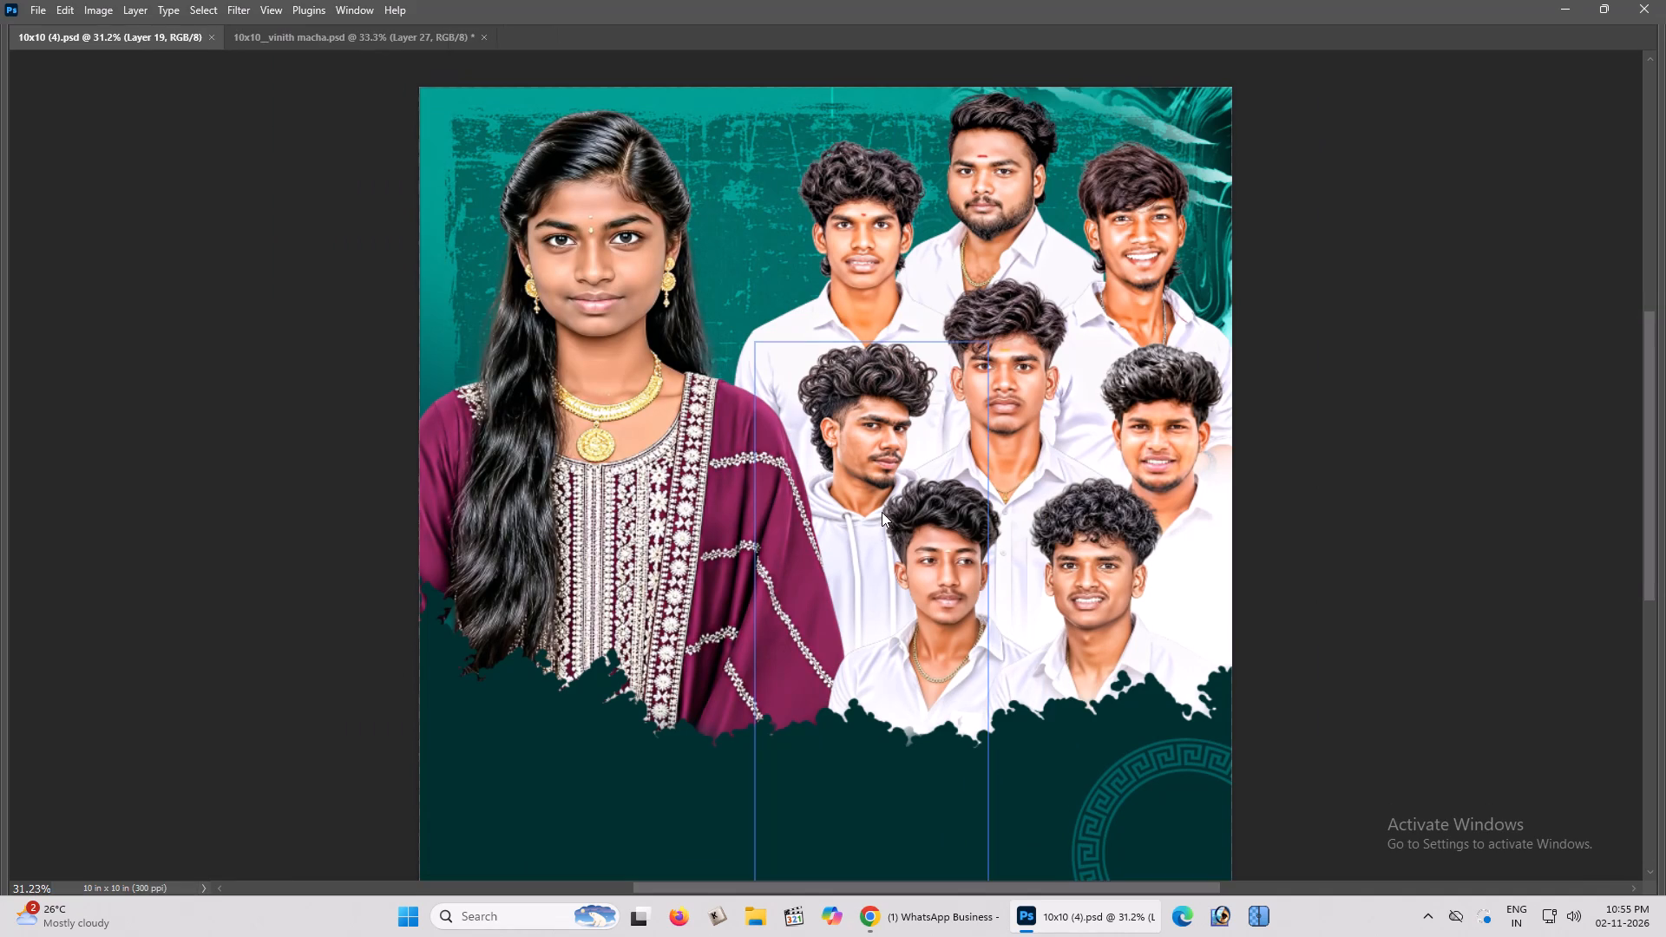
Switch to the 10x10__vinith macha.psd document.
scroll(882, 512, down, 1)
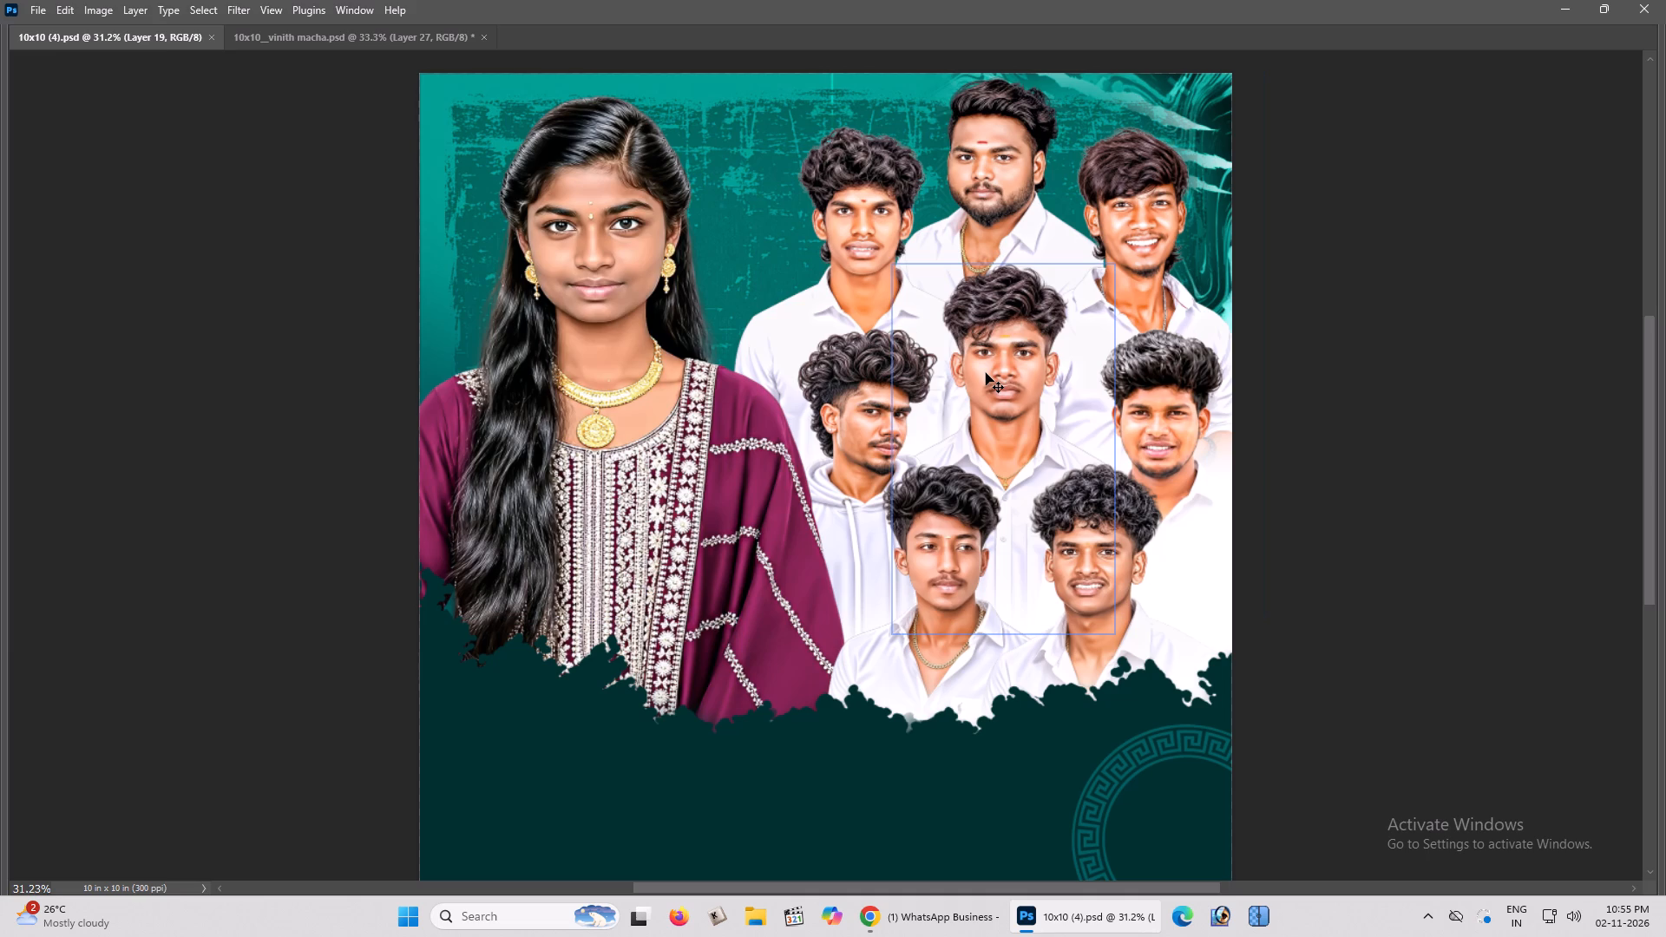
key(ctrl+Tab)
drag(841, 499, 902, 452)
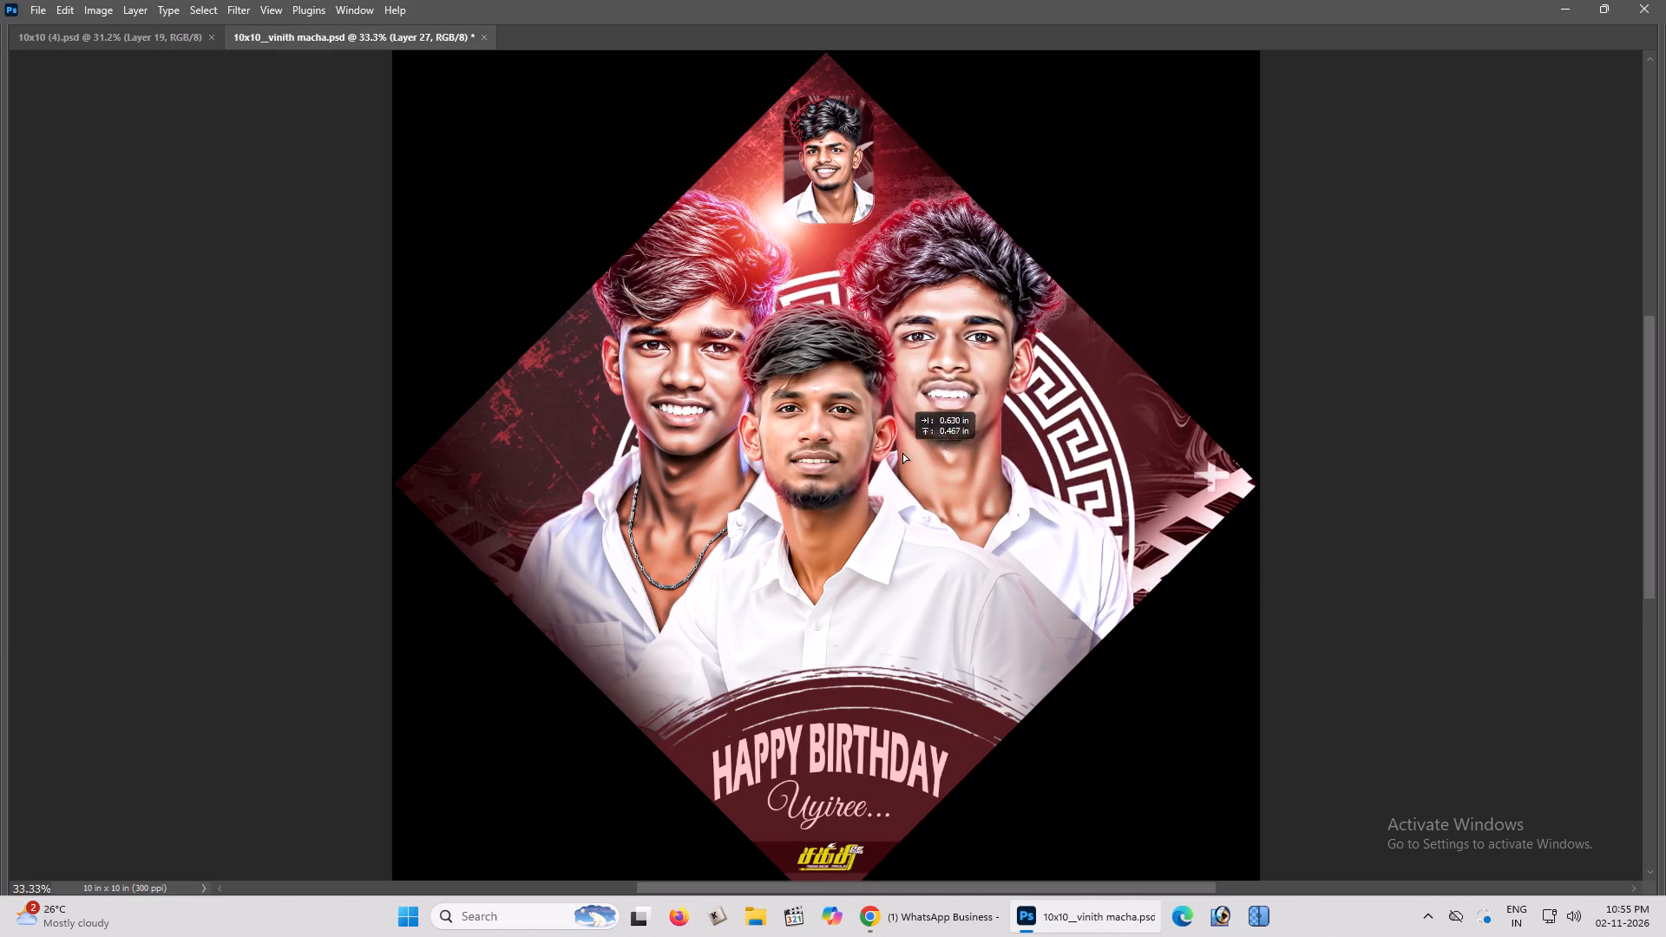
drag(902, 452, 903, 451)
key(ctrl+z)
Copy the maroon brush-stroke circle (Layer 20 copy 5) behind the HAPPY BIRTHDAY text into the 10x10 (4).psd document.
key(space)
key(space)
key(space)
key(space)
key(space)
key(space)
key(space)
key(space)
key(space)
key(space)
key(space)
key(space)
key(space)
key(space)
key(space)
key(space)
key(space)
key(space)
drag(885, 488, 884, 469)
drag(884, 468, 879, 457)
click(877, 454)
key(ctrl+plus)
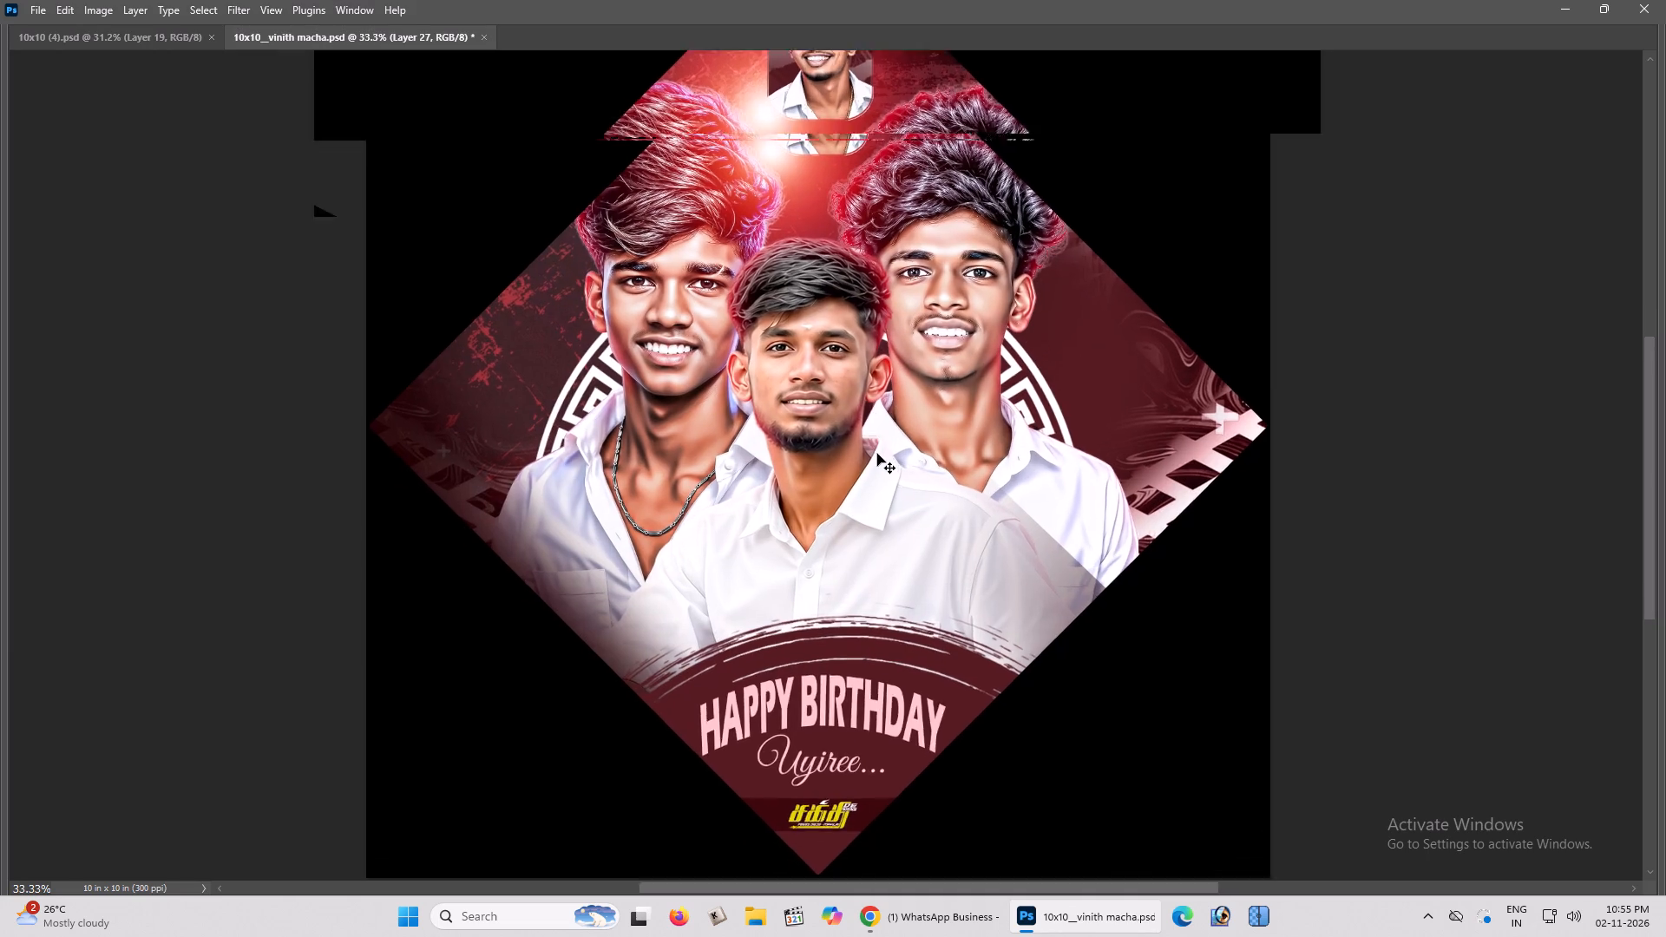
key(space)
key(space)
key(space)
key(space)
key(space)
key(space)
key(space)
key(space)
key(space)
key(space)
key(space)
key(space)
key(space)
key(space)
drag(869, 440, 859, 397)
click(859, 395)
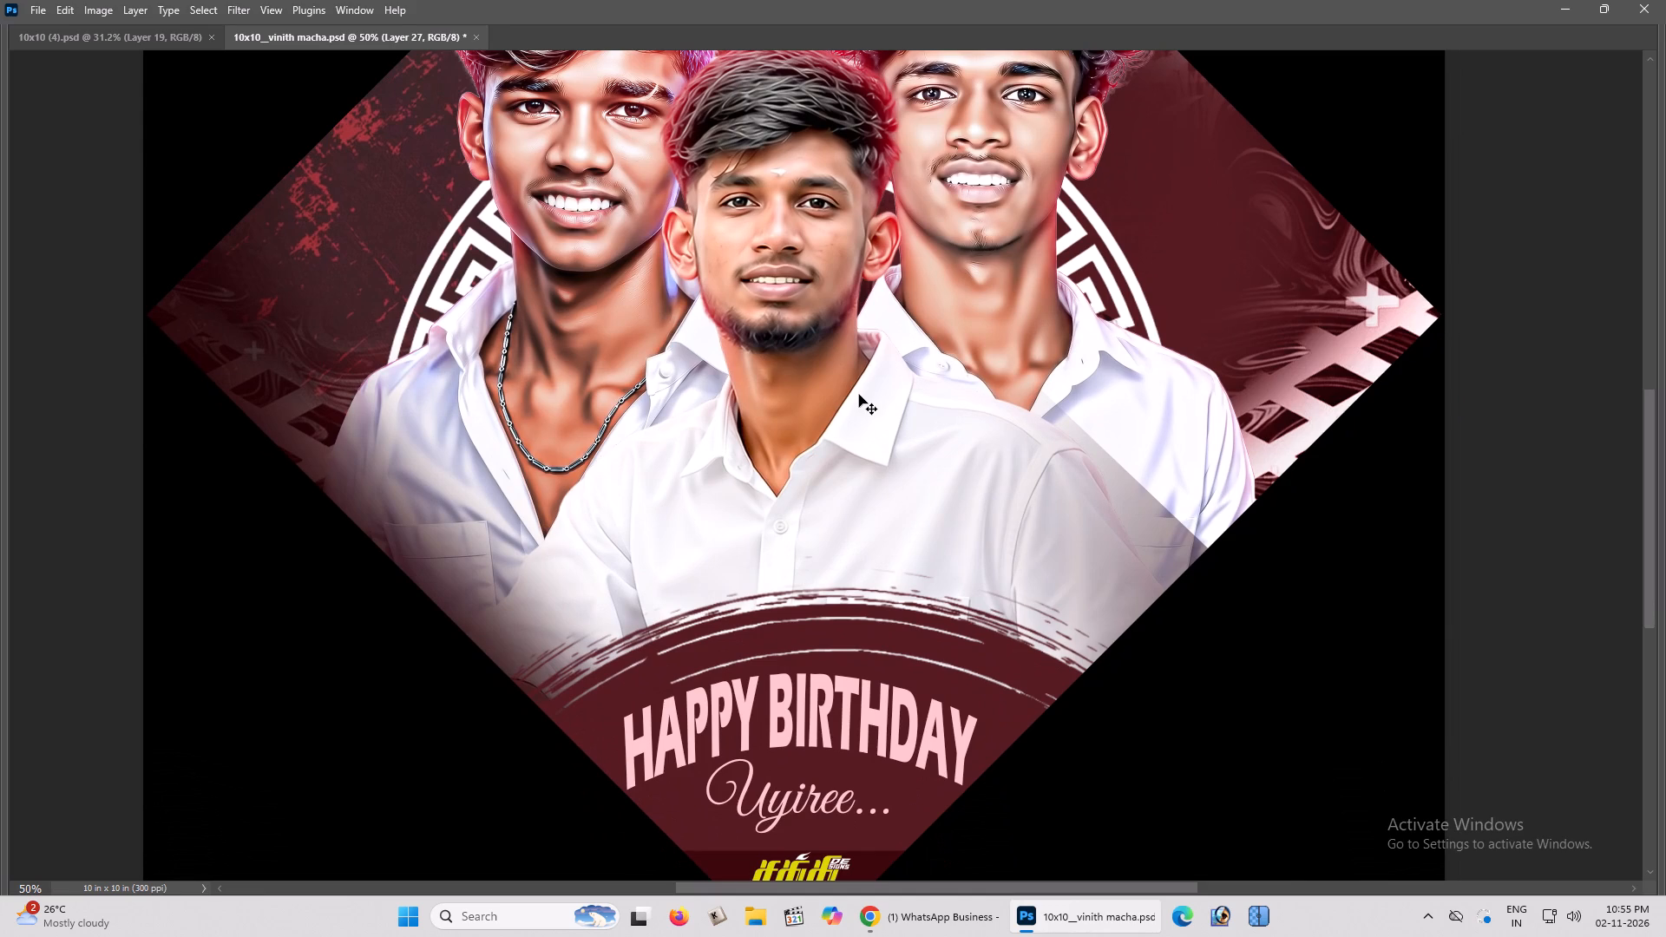
scroll(868, 519, down, 5)
right_click(948, 584)
click(958, 590)
drag(962, 587, 973, 476)
key(ctrl+minus)
key(ctrl+minus)
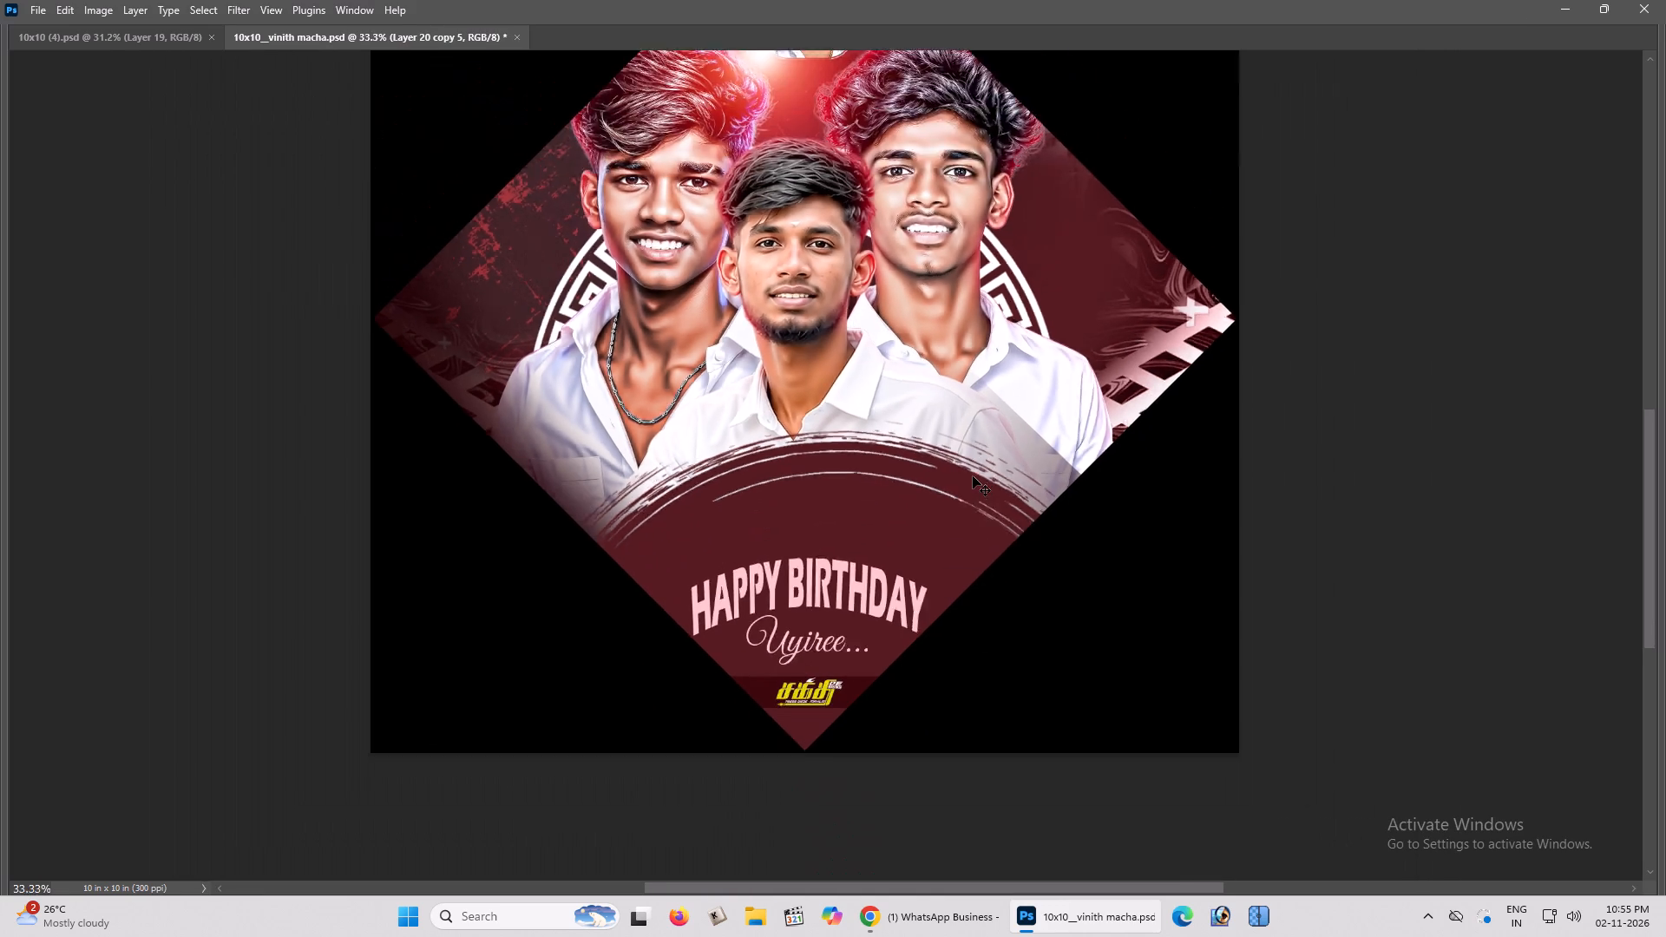
drag(816, 544, 331, 92)
drag(572, 285, 177, 75)
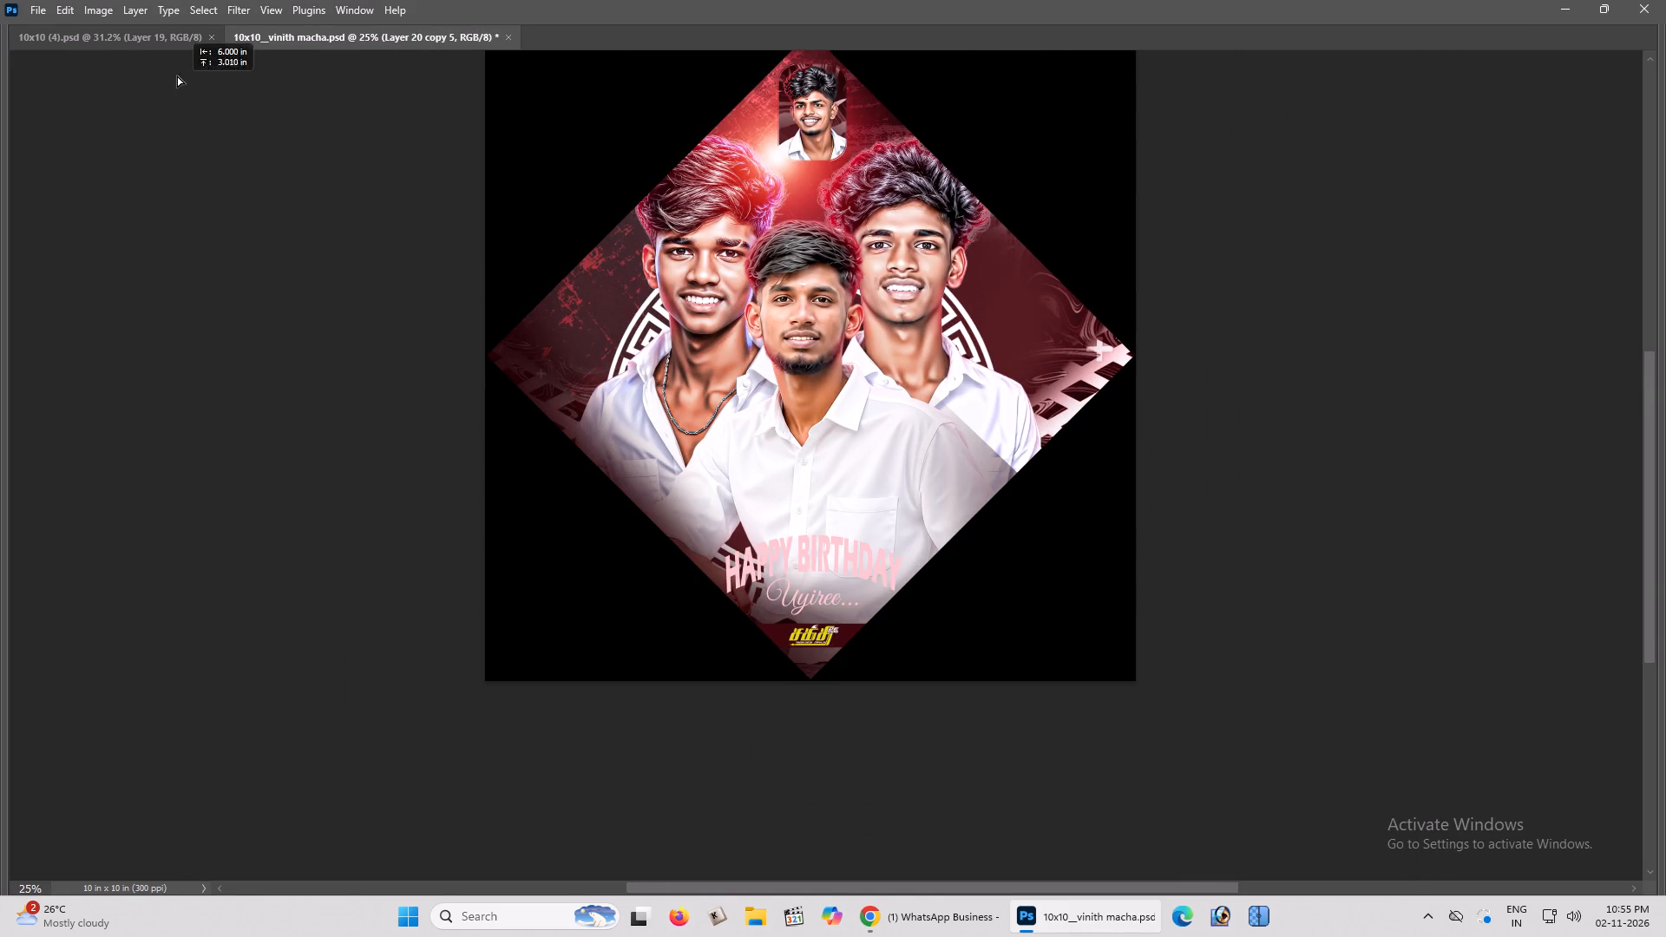
drag(177, 75, 794, 285)
Place the maroon brush circle over the group of men and rotate it about 30 degrees counter-clockwise.
key(space)
key(space)
key(space)
click(814, 289)
drag(813, 297, 805, 337)
drag(798, 337, 852, 369)
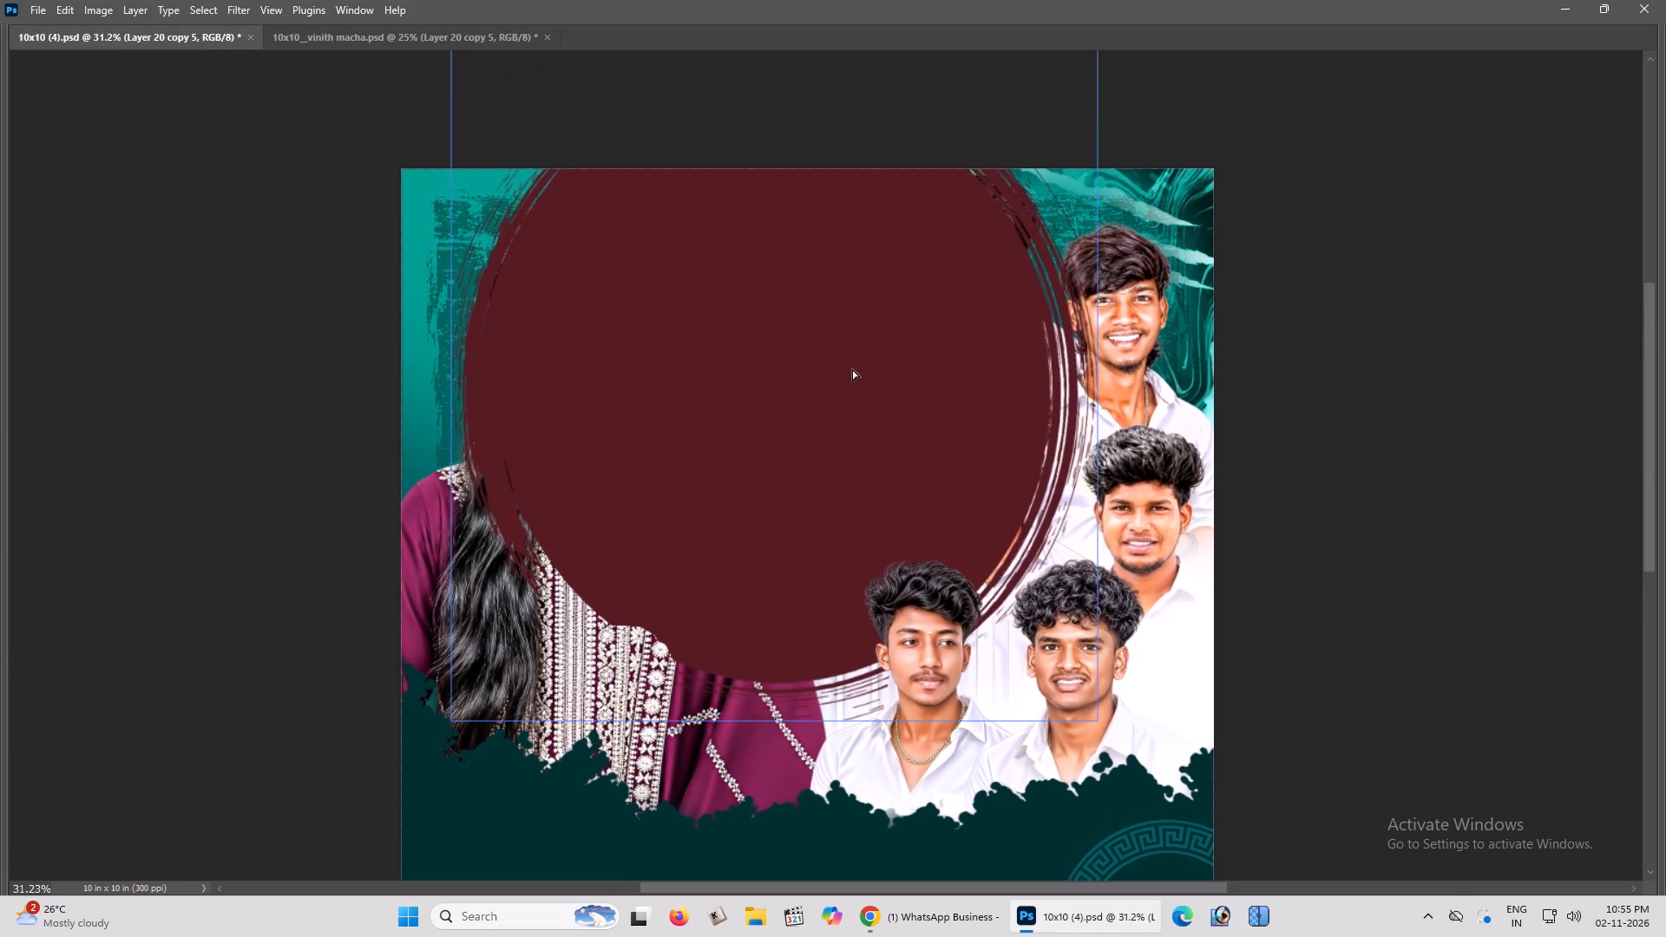
drag(852, 369, 928, 479)
key(ctrl+t)
drag(1303, 475, 1239, 285)
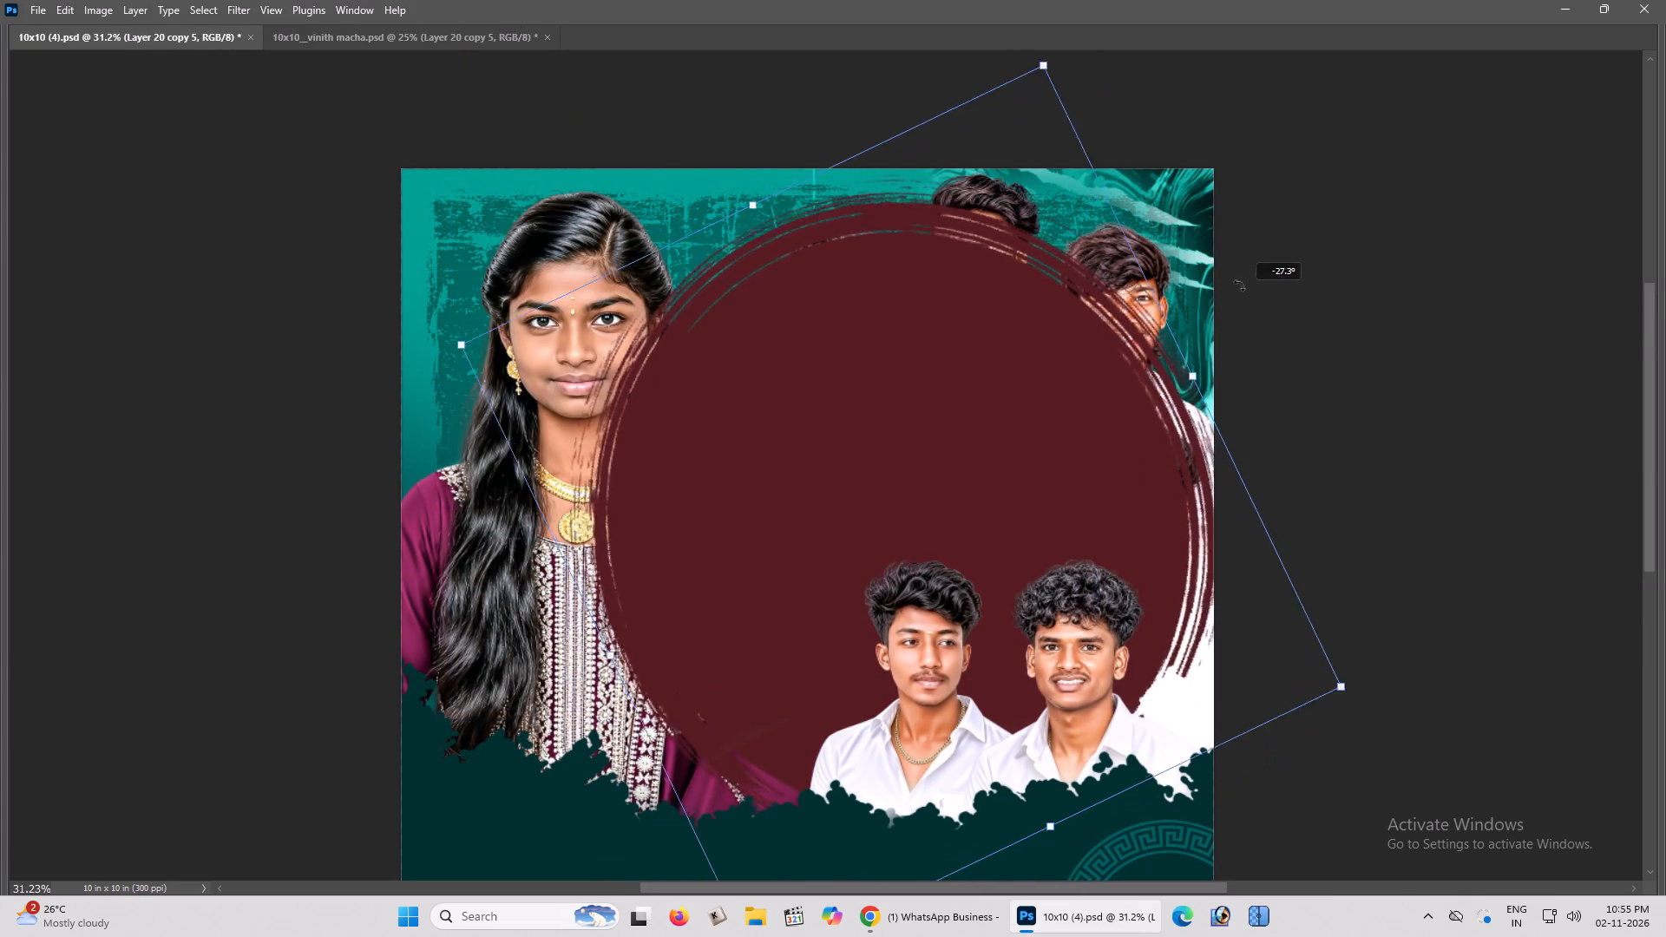
drag(1239, 285, 1230, 267)
key(Return)
drag(790, 416, 868, 415)
Arrange the brush circle behind all the photos, directly below Layer 11 and above the background texture.
key(ctrl+shift+bracketleft)
key(ctrl+bracketright)
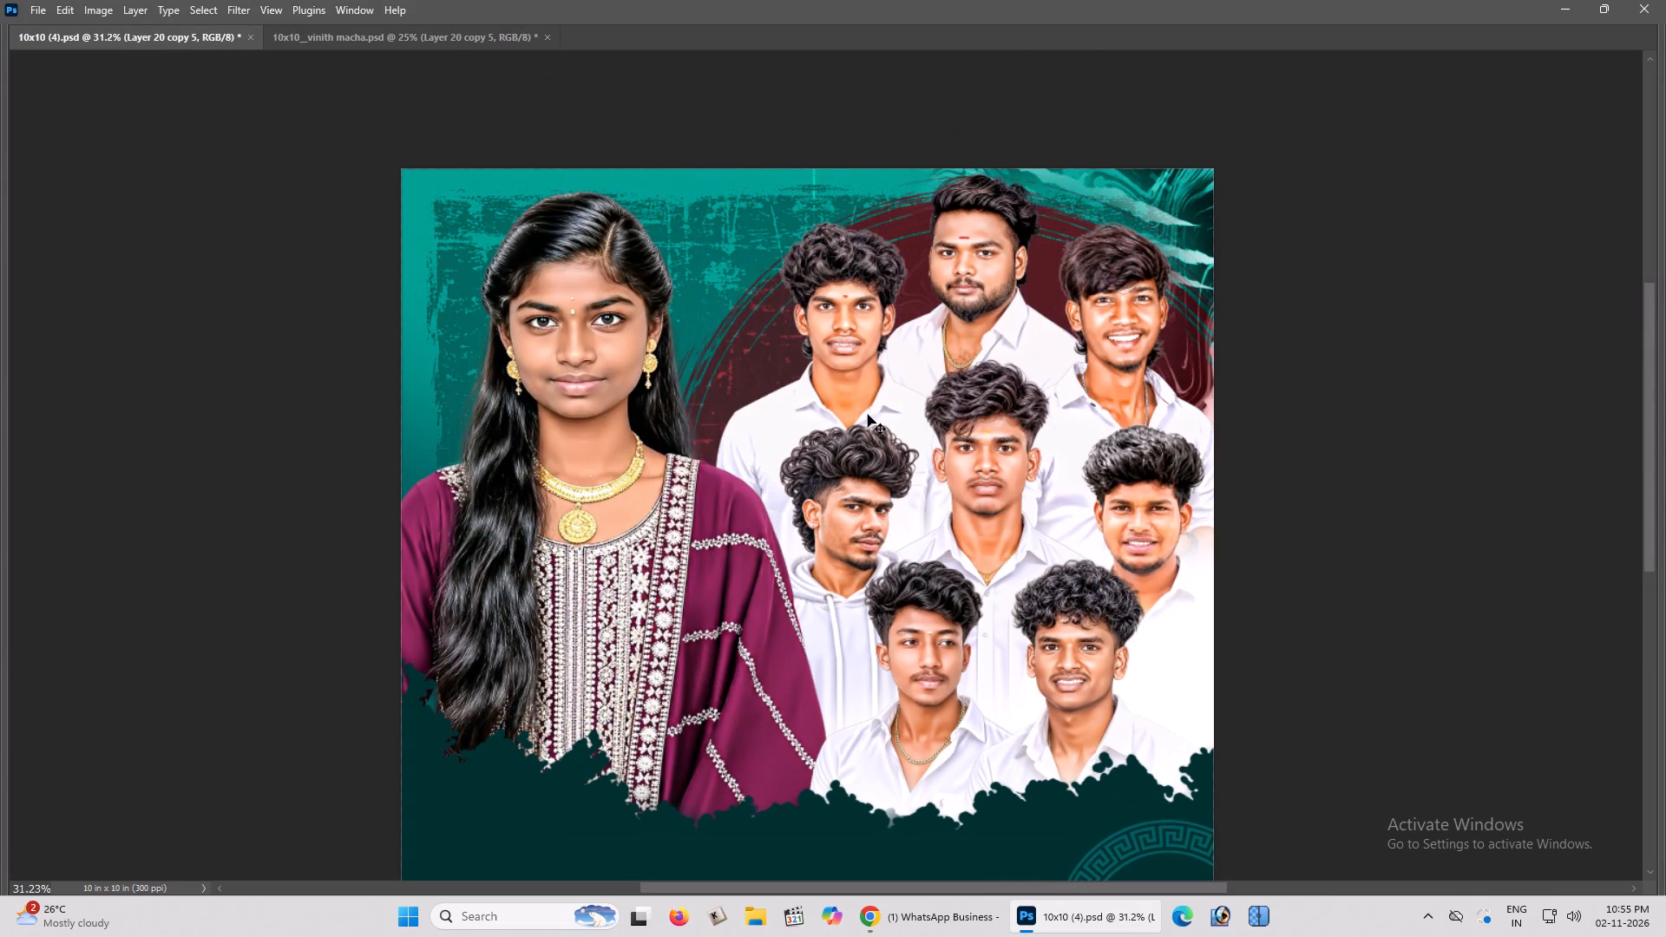
key(ctrl+bracketright)
key(ctrl+bracketright)
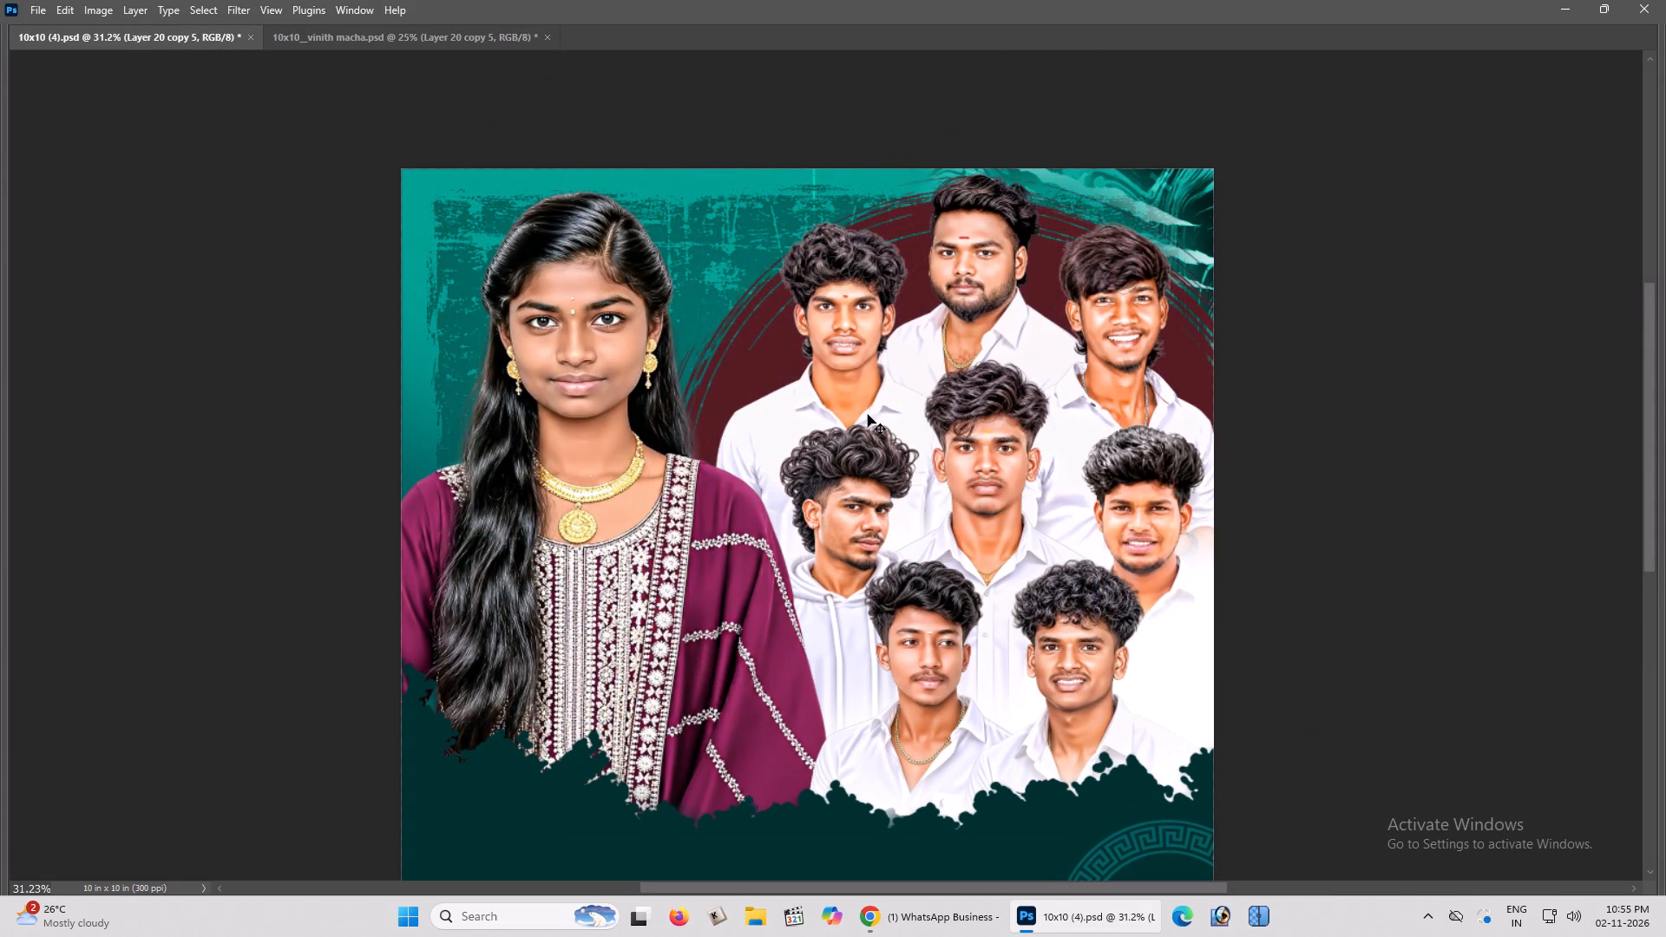
key(ctrl+t)
key(Return)
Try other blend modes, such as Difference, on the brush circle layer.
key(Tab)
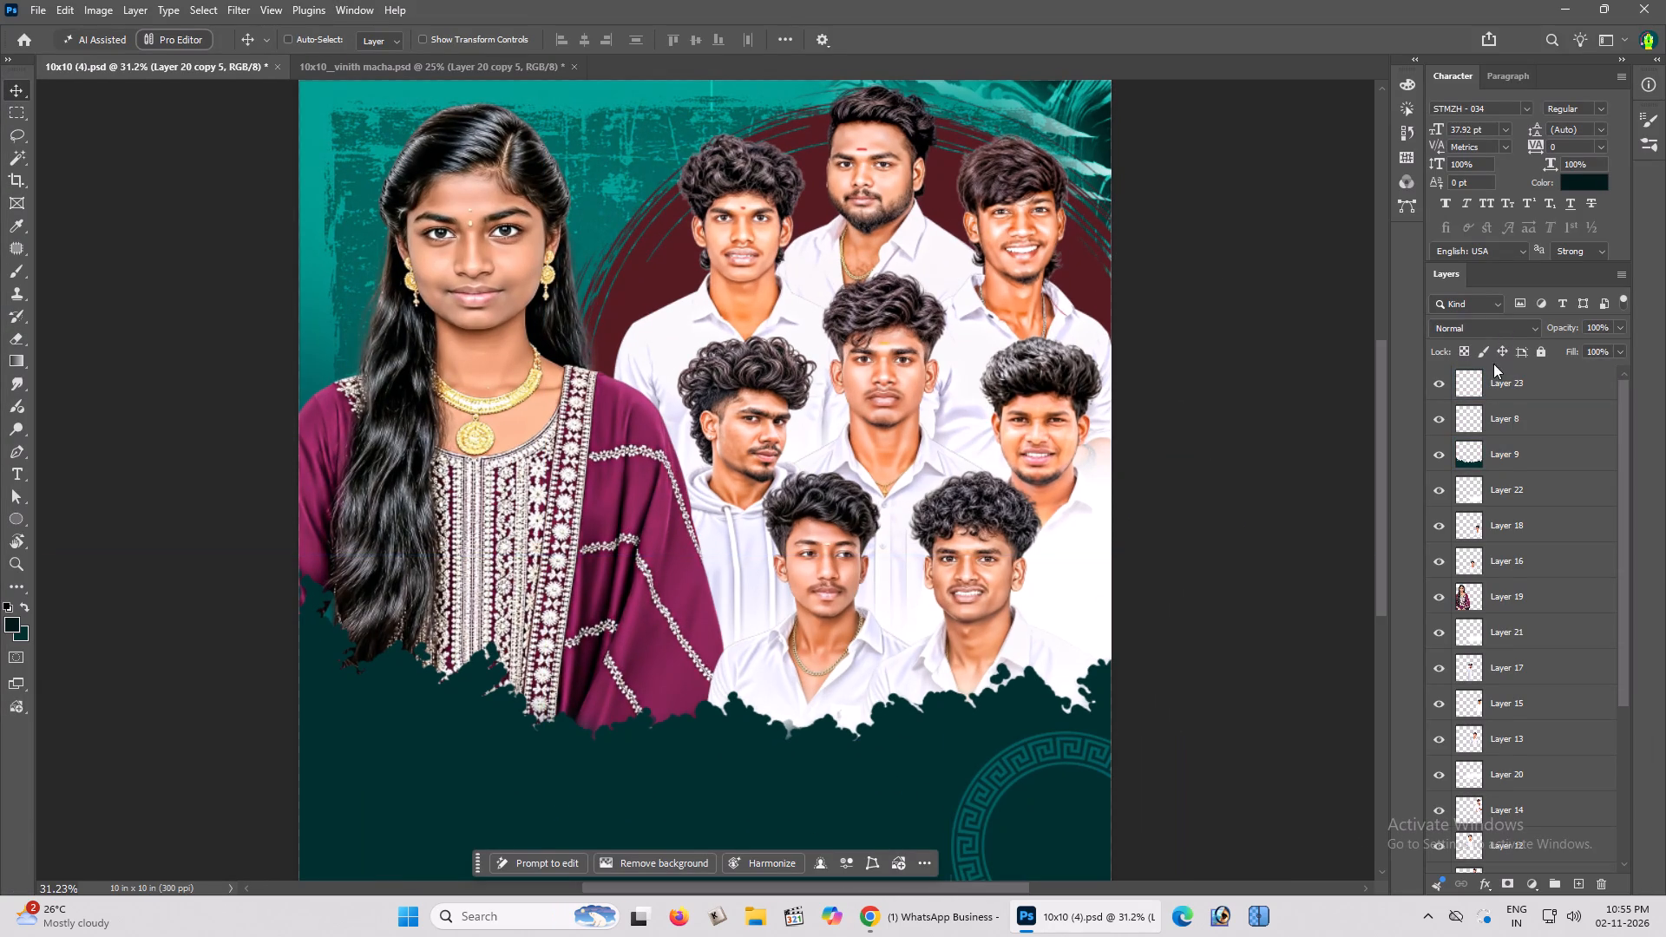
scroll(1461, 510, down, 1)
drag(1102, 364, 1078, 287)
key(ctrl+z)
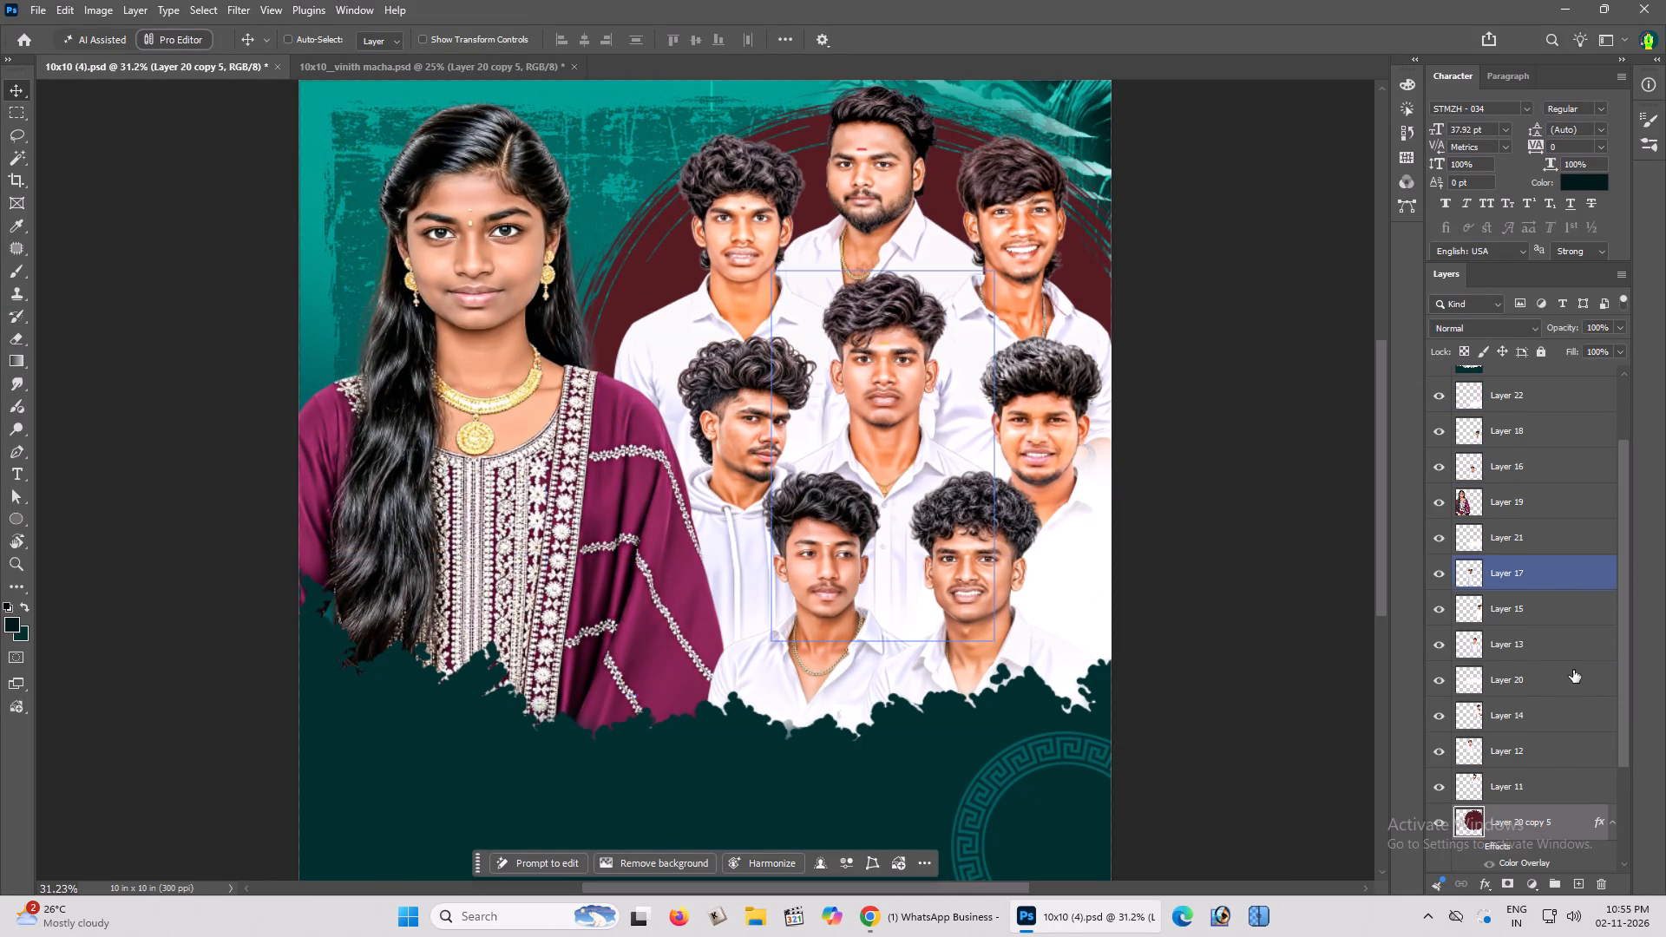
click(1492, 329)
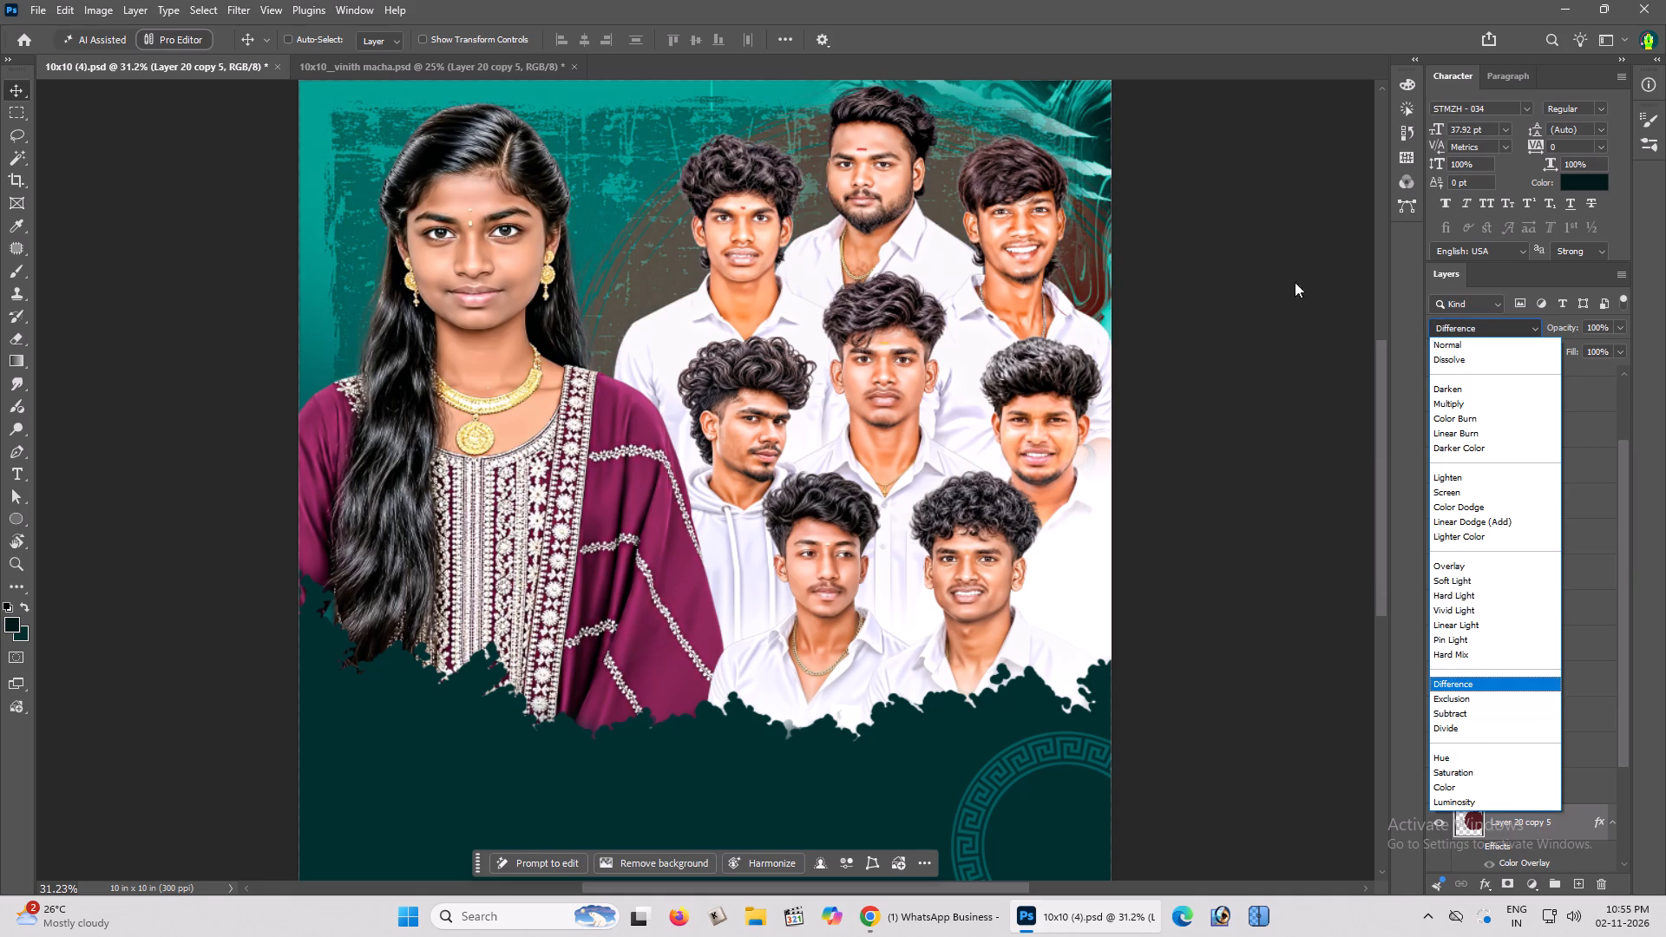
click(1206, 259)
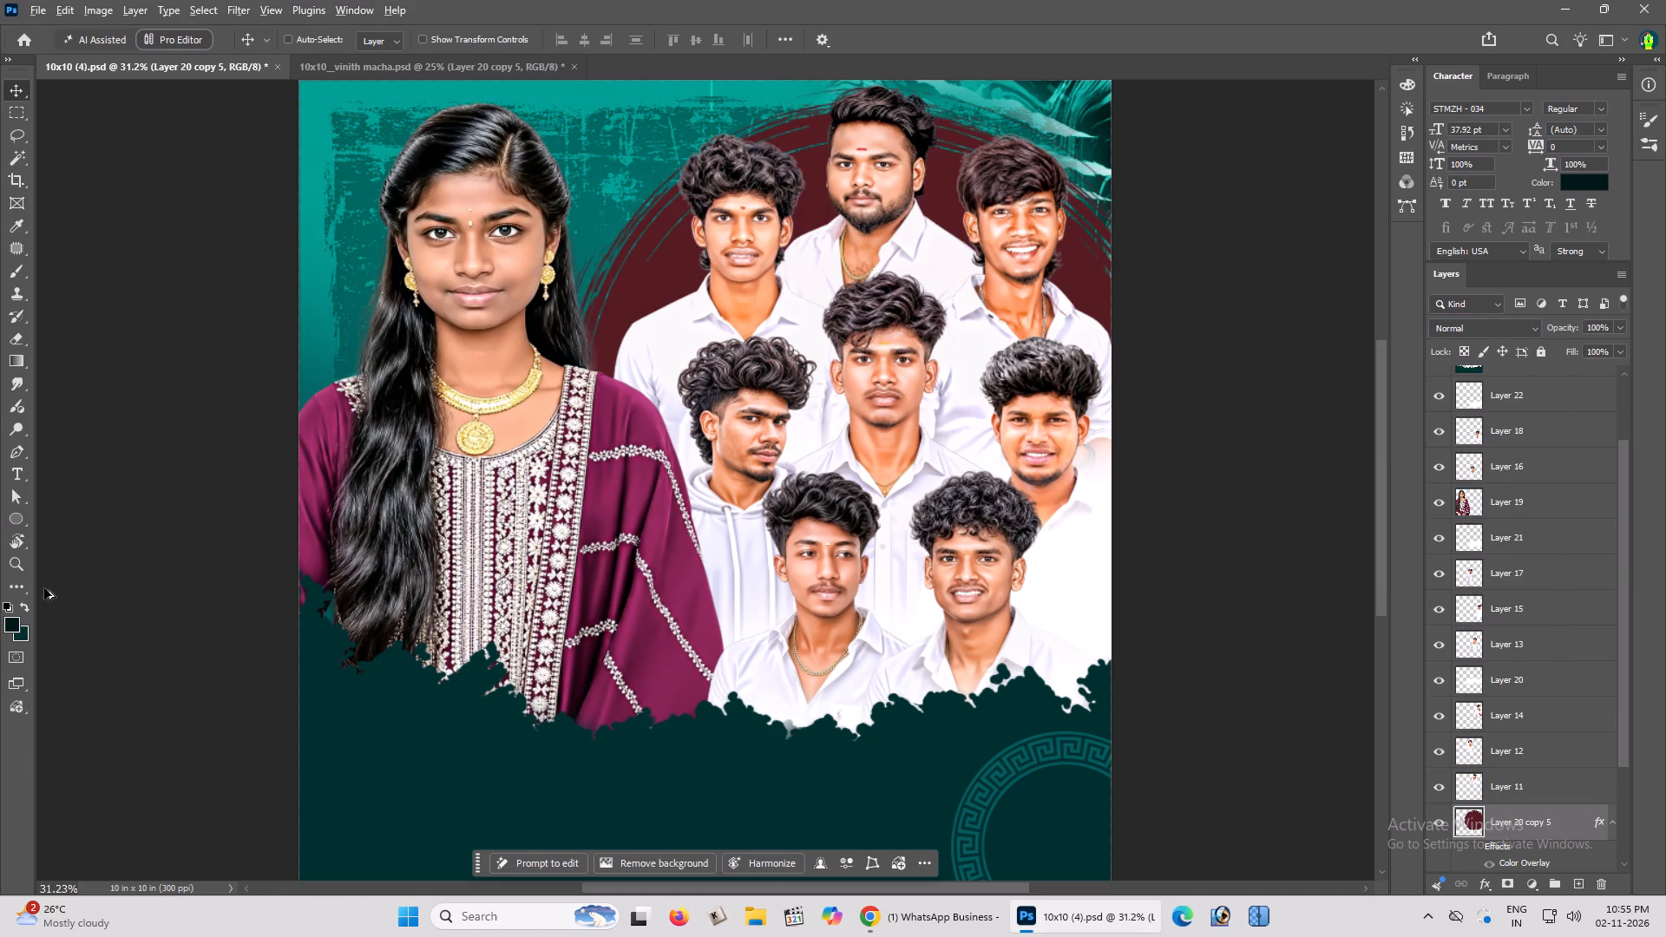
Fill the brush circle's existing pixels with the very dark teal foreground colour.
key(alt+shift+BackSpace)
key(Tab)
click(846, 341)
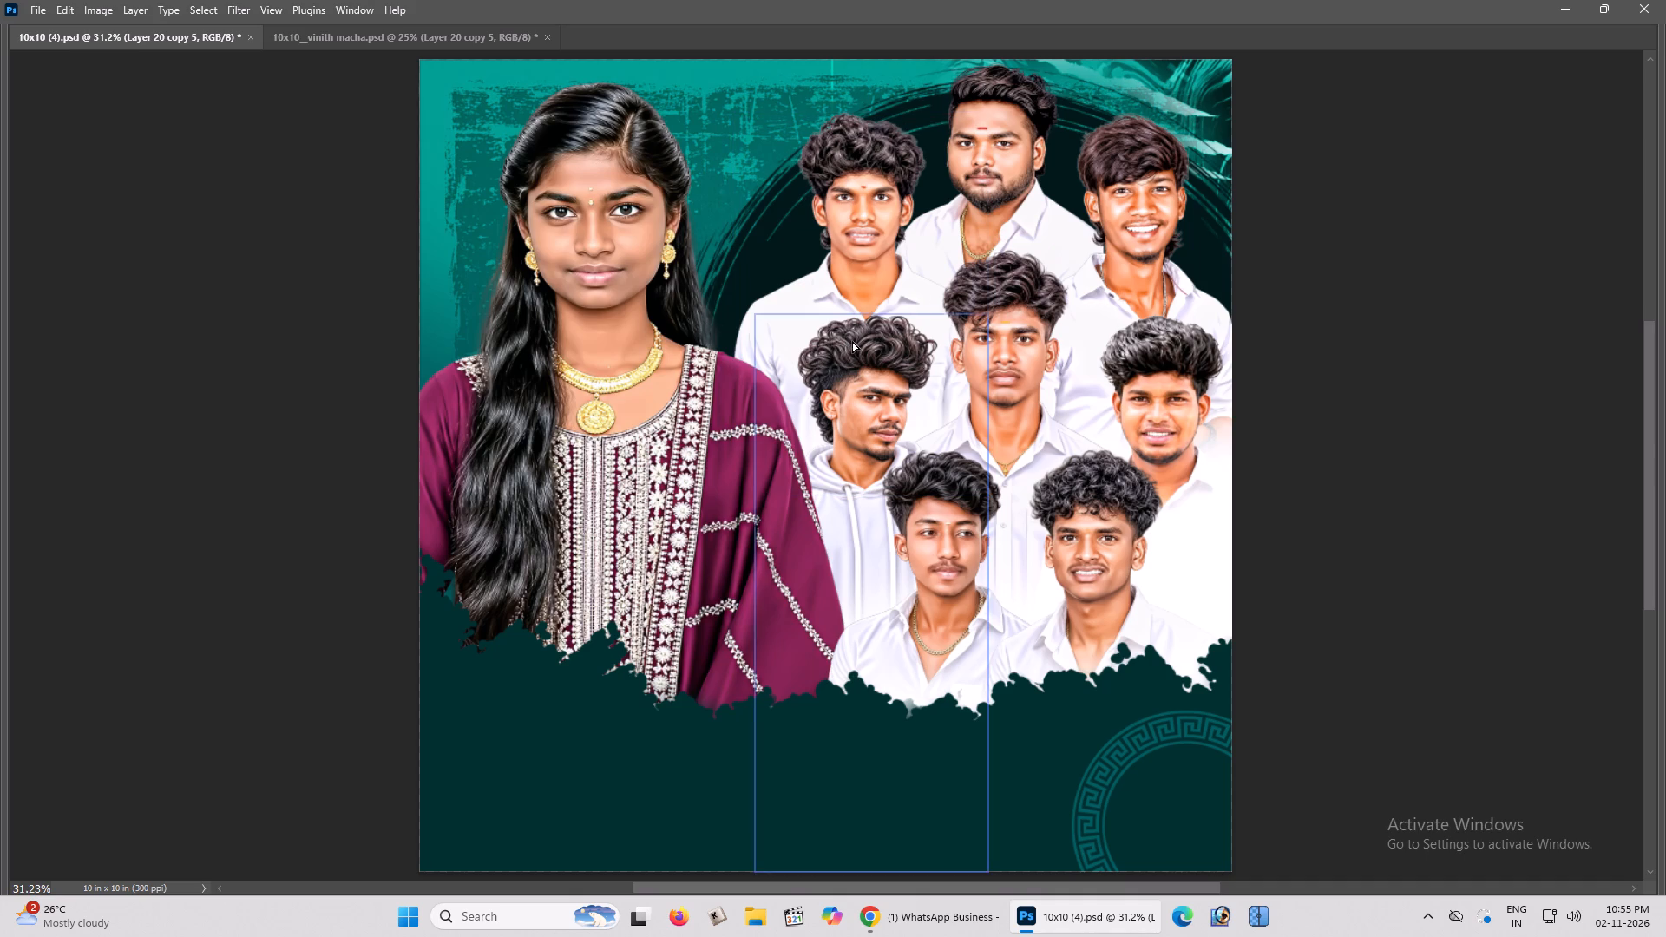
Save the 10x10 (4).psd document.
key(ctrl+s)
Add a text layer reading PUBERTY on the teal backdrop near the top, beside the woman's head.
scroll(610, 239, up, 2)
scroll(610, 239, down, 1)
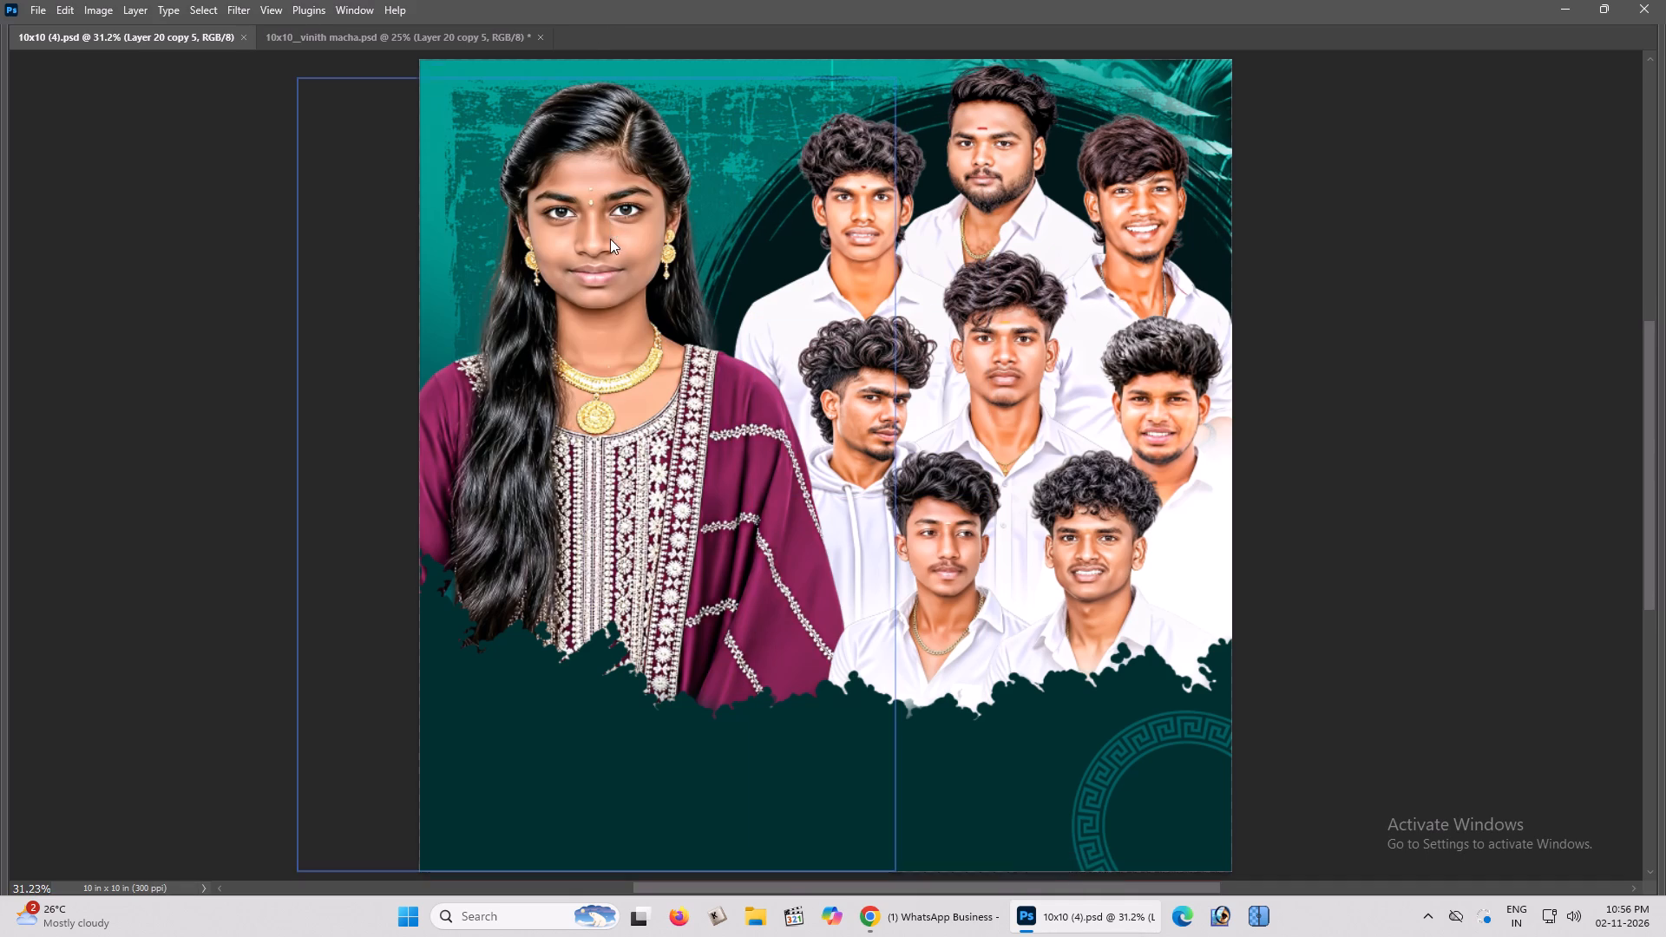
scroll(610, 239, down, 3)
scroll(733, 271, up, 2)
key(ctrl+plus)
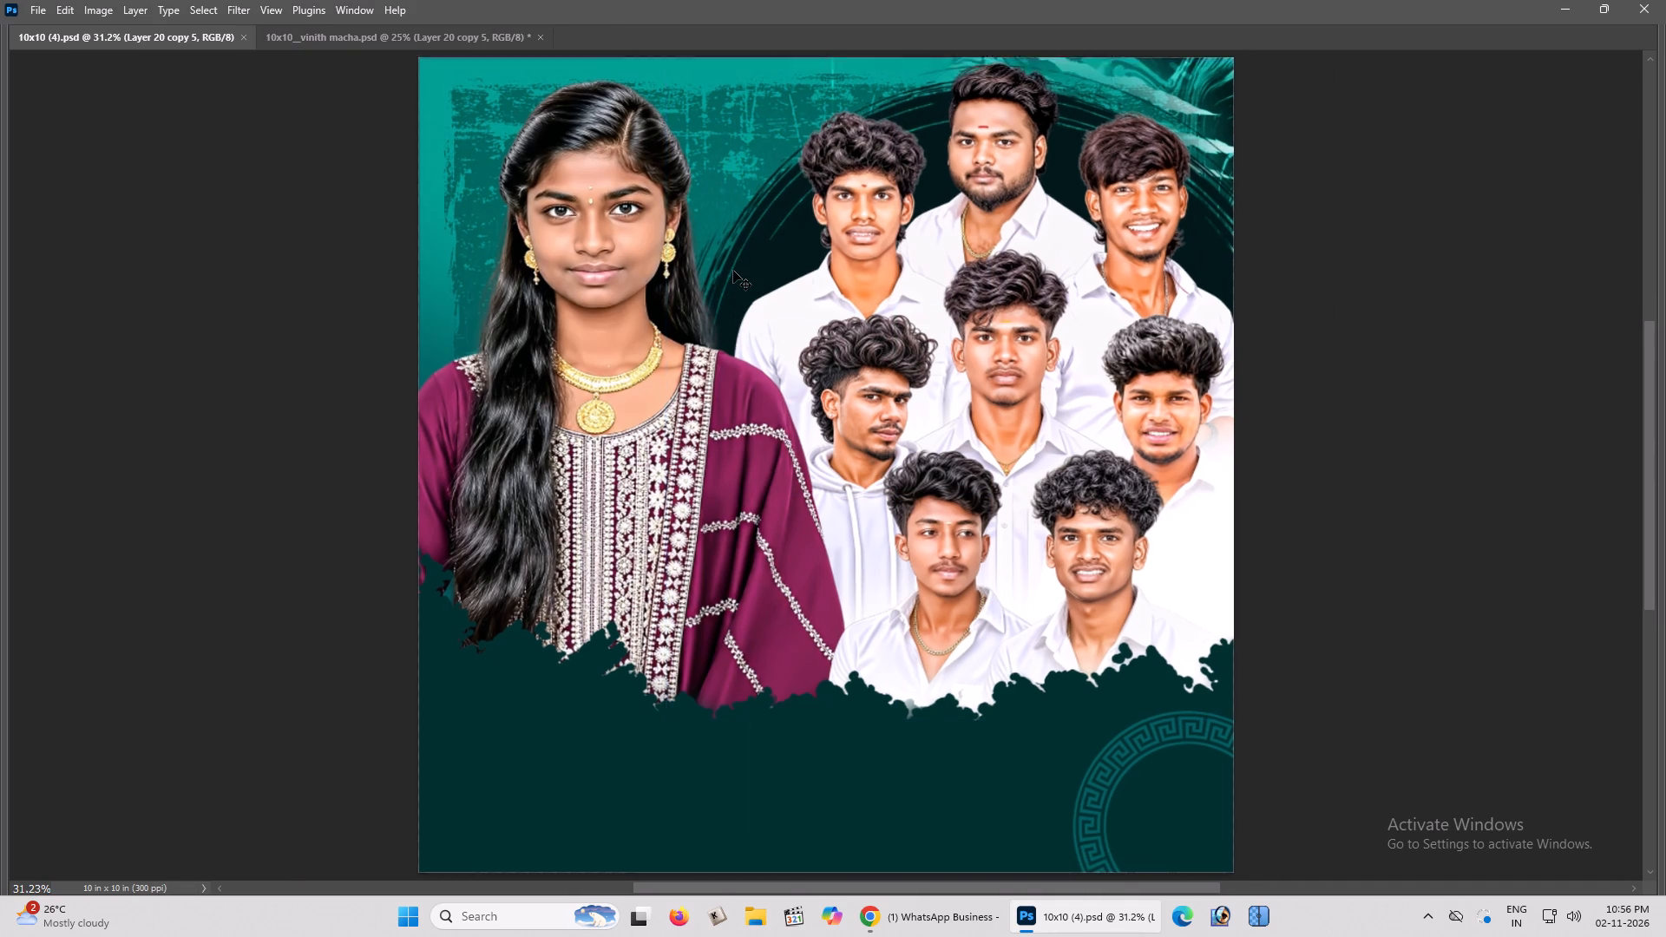
key(space)
key(space)
key(space)
key(space)
key(space)
key(space)
drag(748, 280, 791, 392)
click(791, 392)
key(ctrl+plus)
key(ctrl+plus)
key(space)
key(space)
key(space)
key(space)
key(space)
drag(809, 396, 870, 451)
click(875, 454)
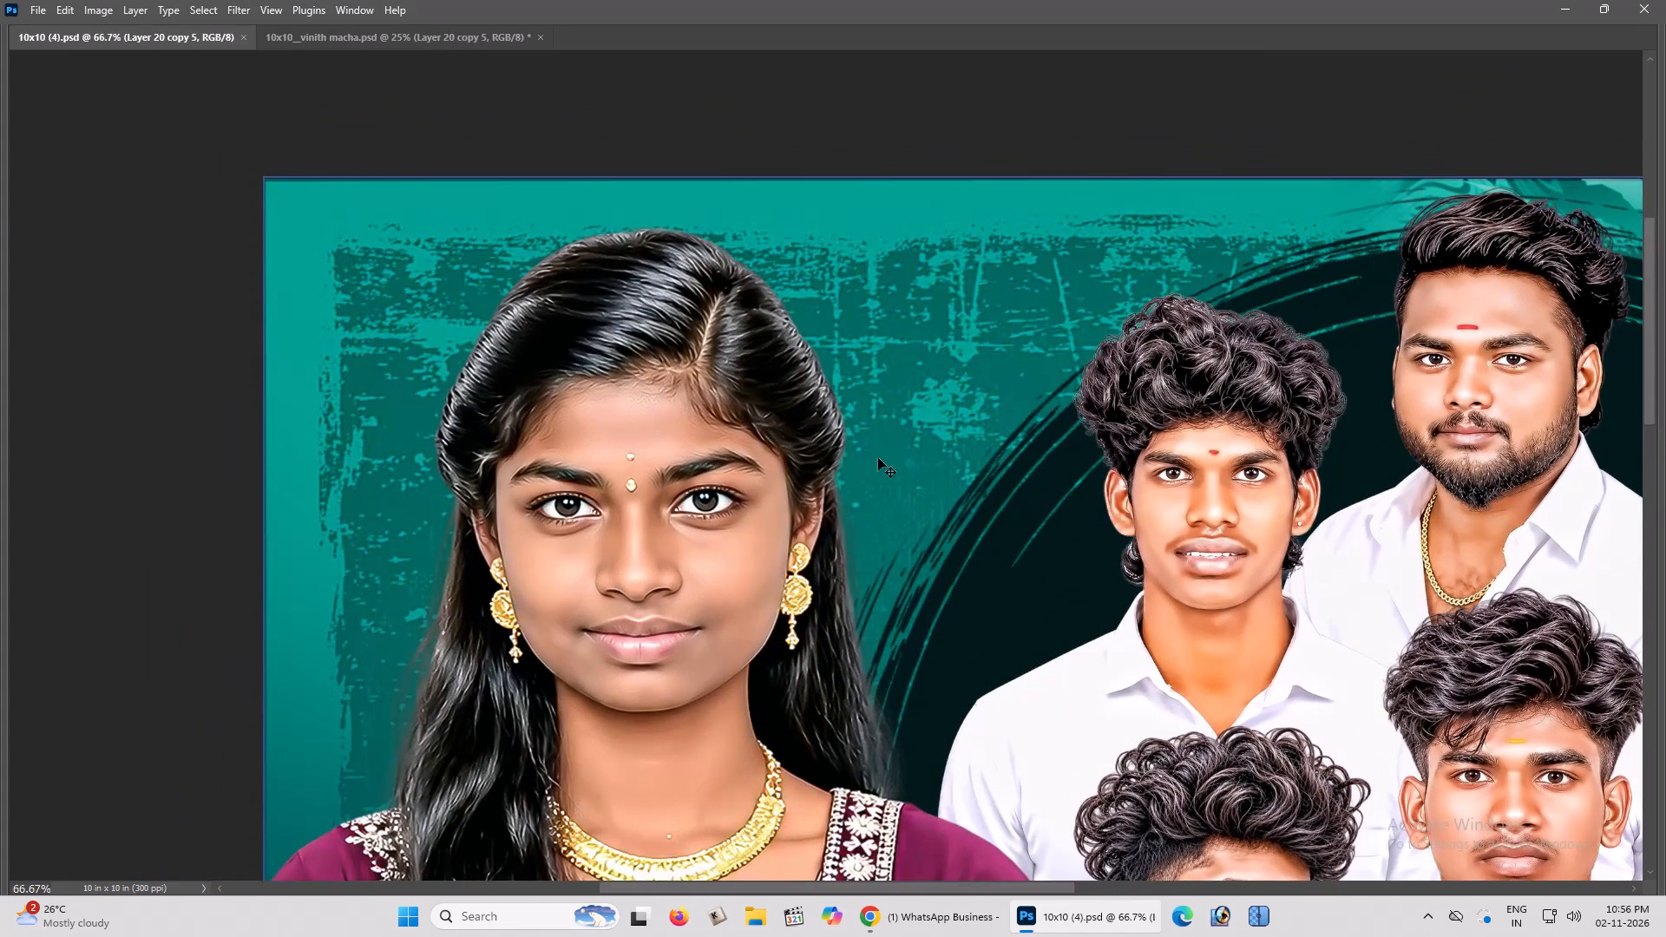
key(t)
click(893, 249)
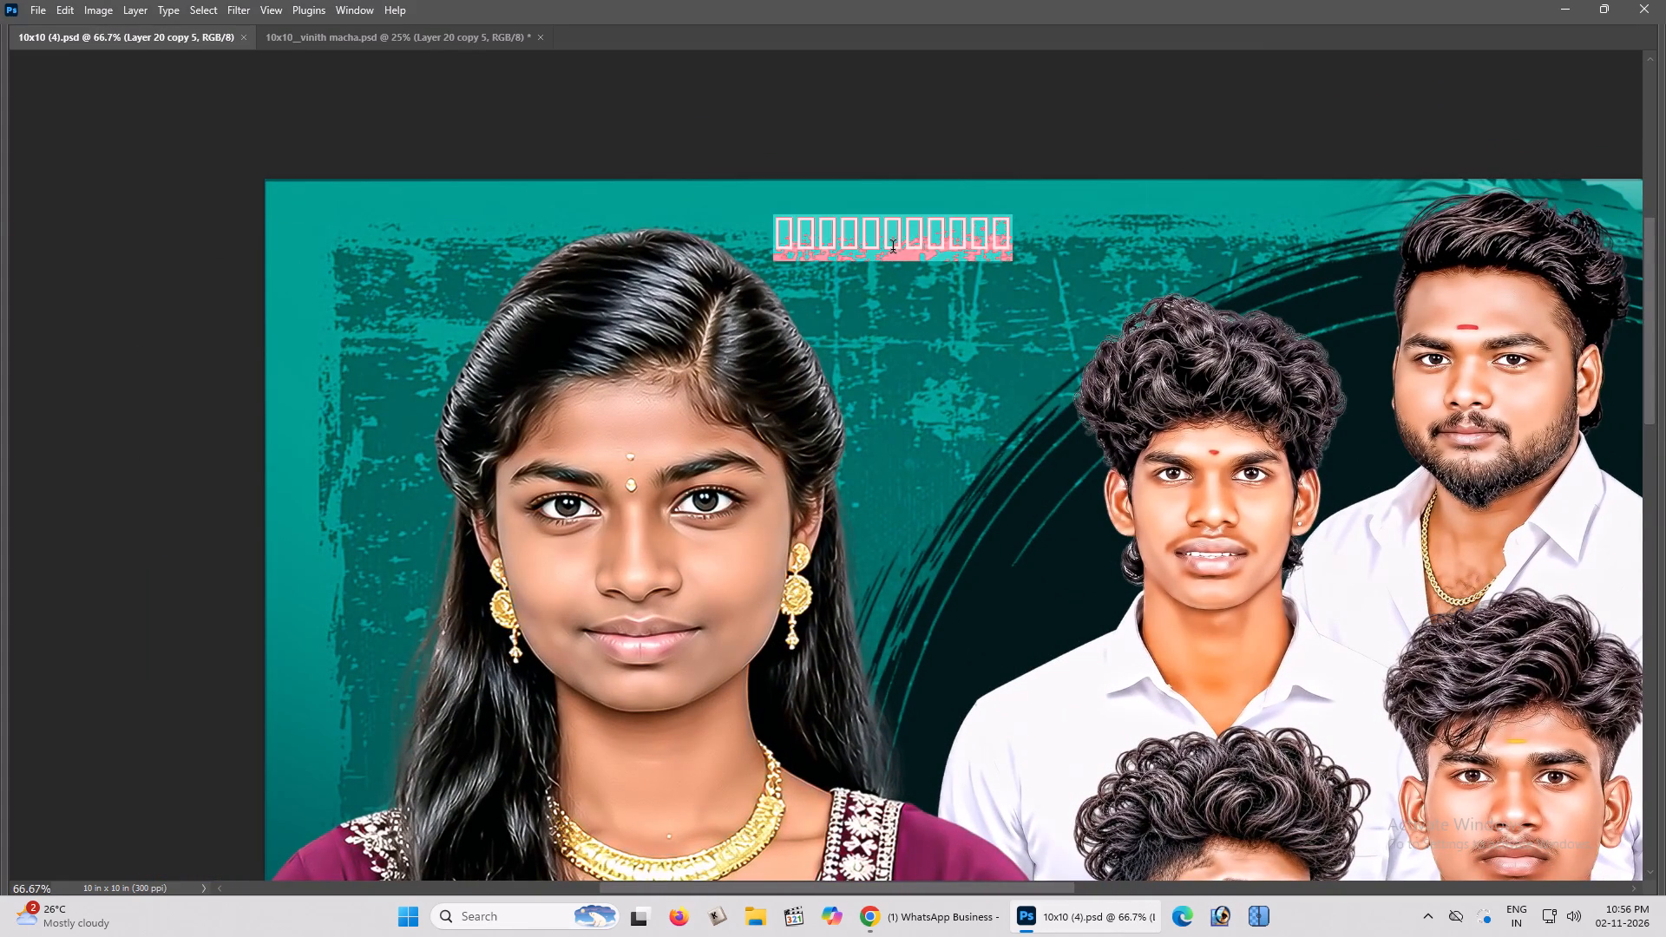
text(PUBERTY)
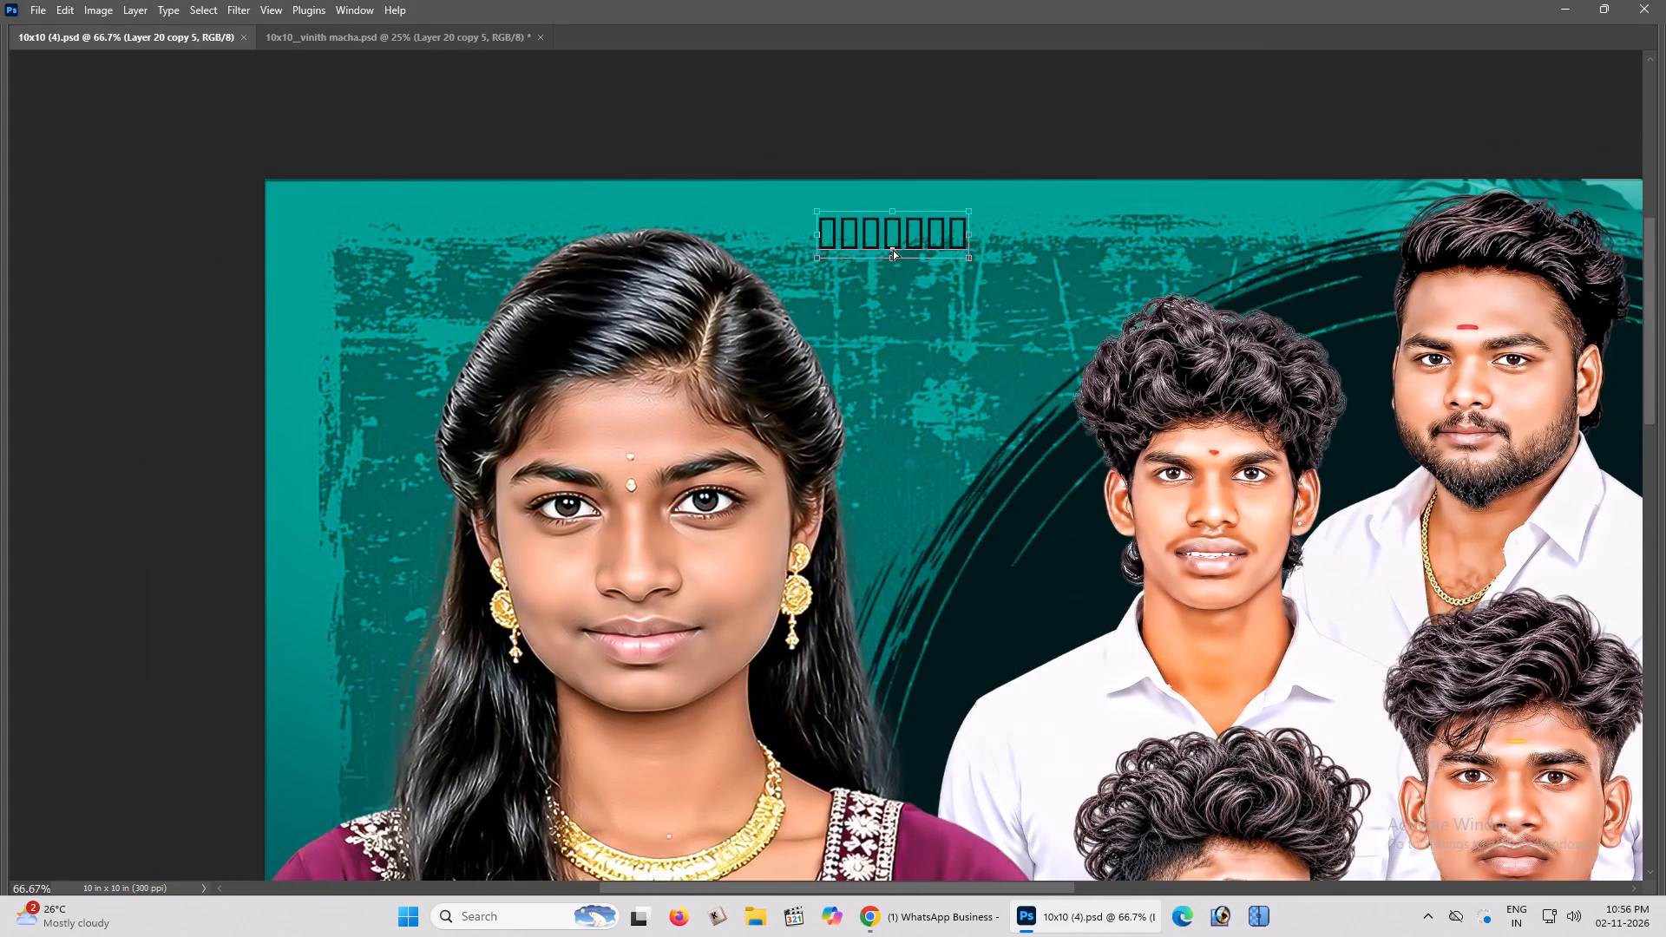
key(ctrl+Return)
key(b)
key(v)
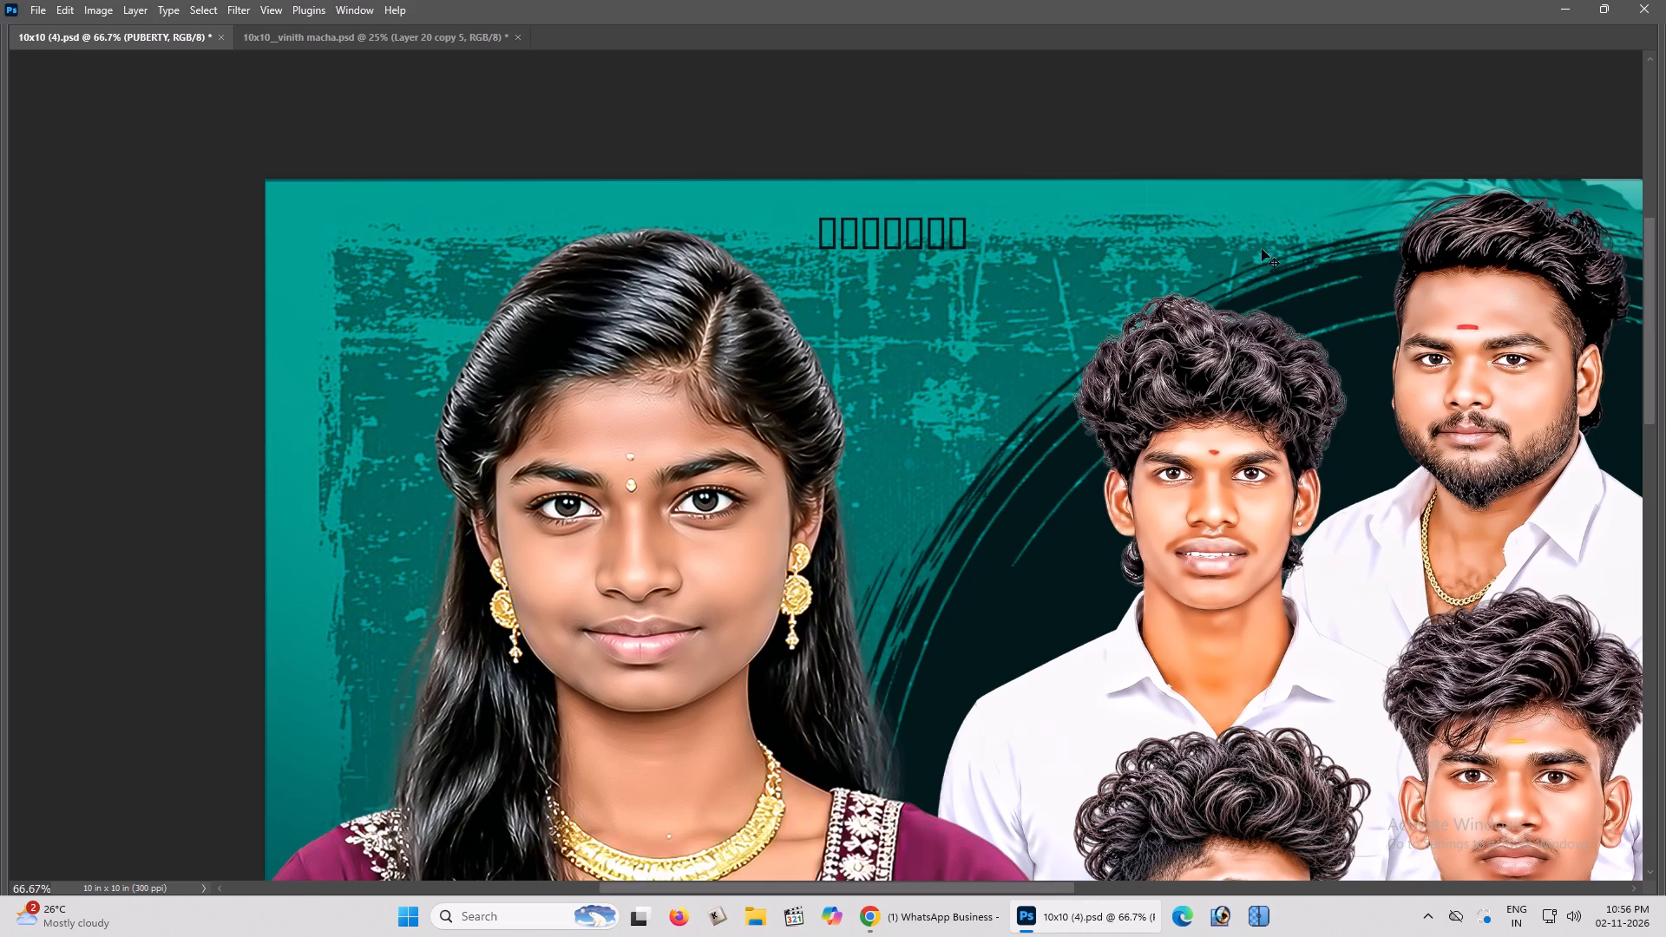
Set the PUBERTY text's font to Eras Bold ITC.
key(ctrl+t)
key(Return)
key(Tab)
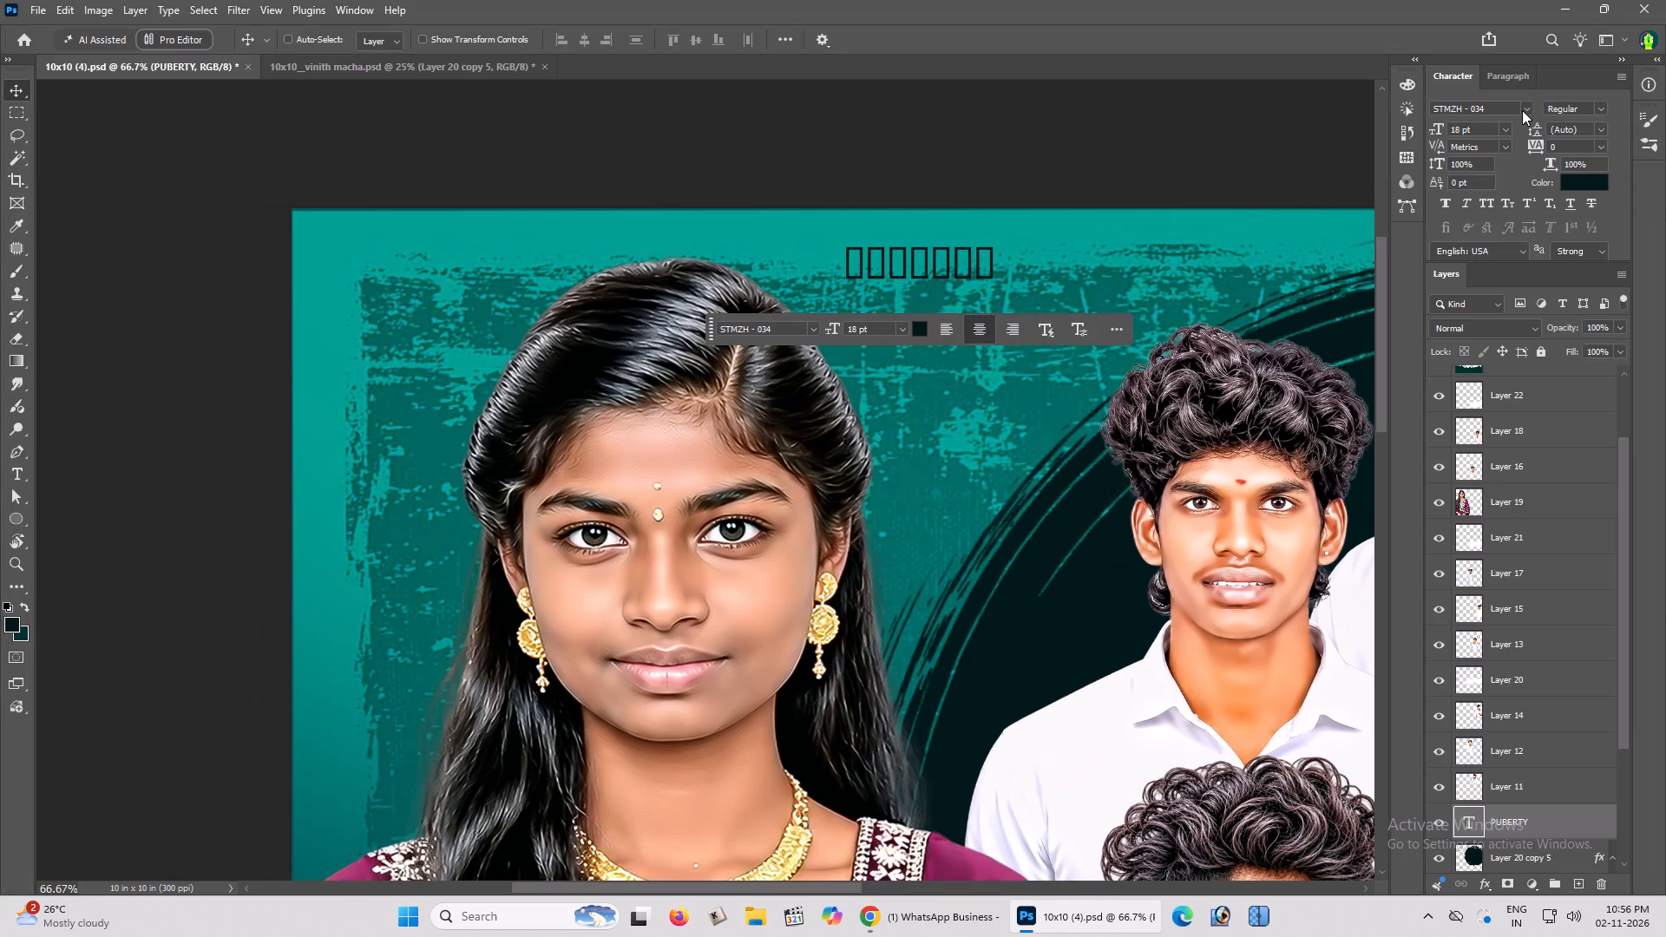
click(1522, 110)
drag(1663, 619, 1649, 212)
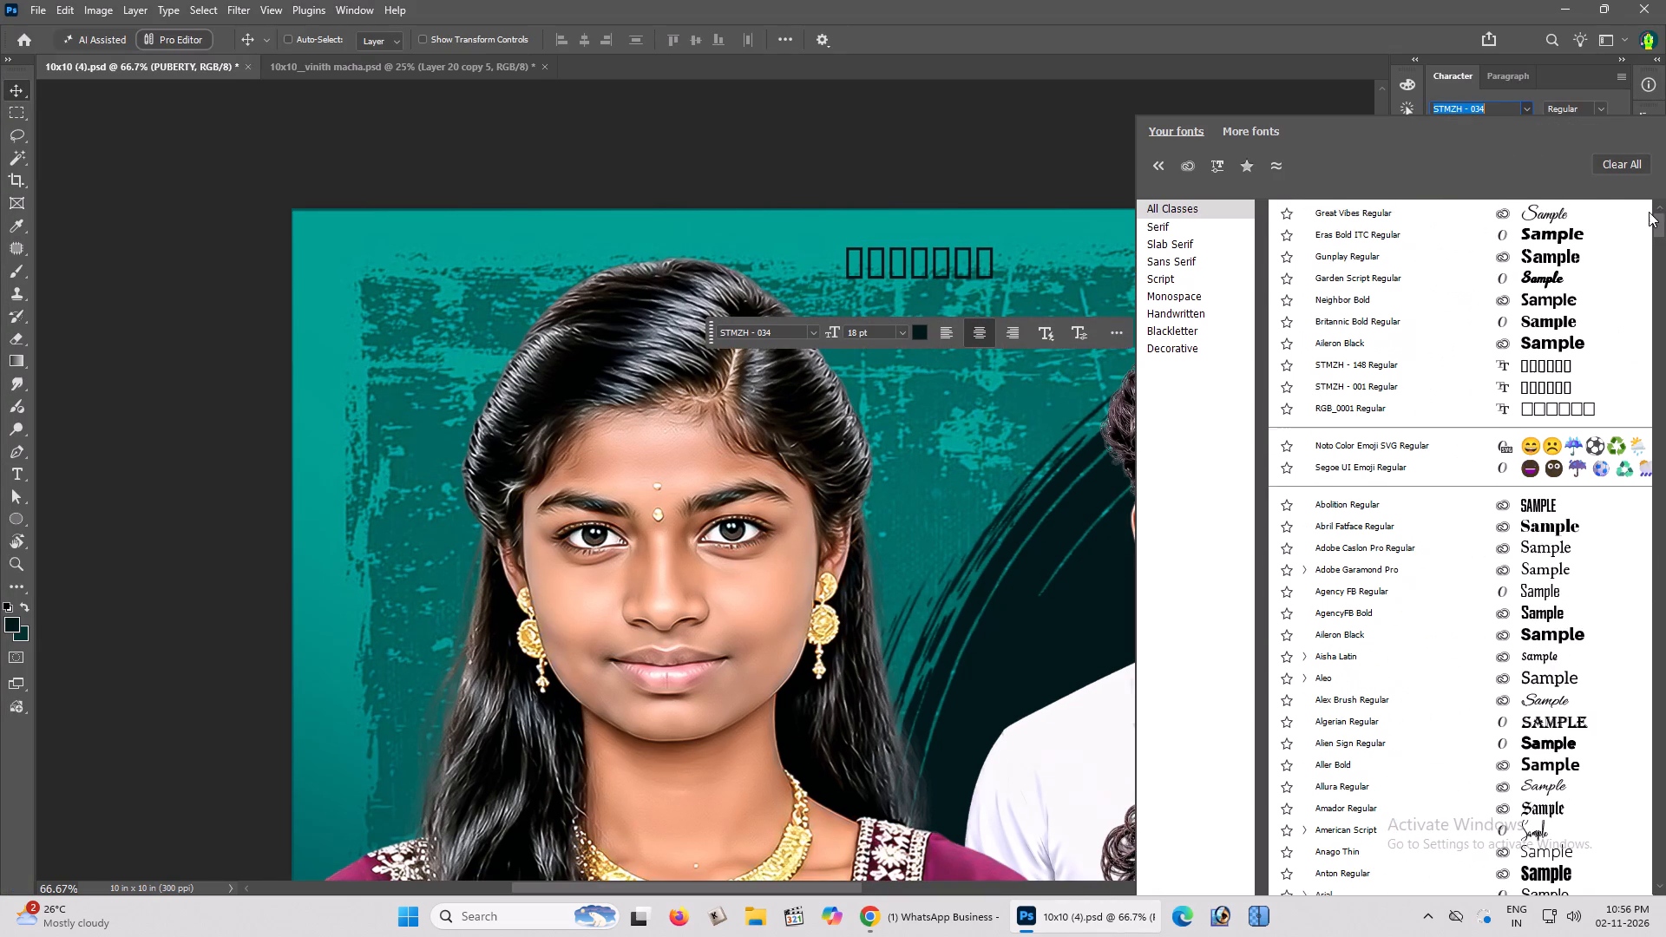
drag(1649, 212, 1649, 210)
click(1599, 234)
key(Tab)
Enlarge the PUBERTY text to about 70 pt and place it along the canvas's top edge, behind the woman's head.
drag(948, 207, 943, 228)
key(ctrl+t)
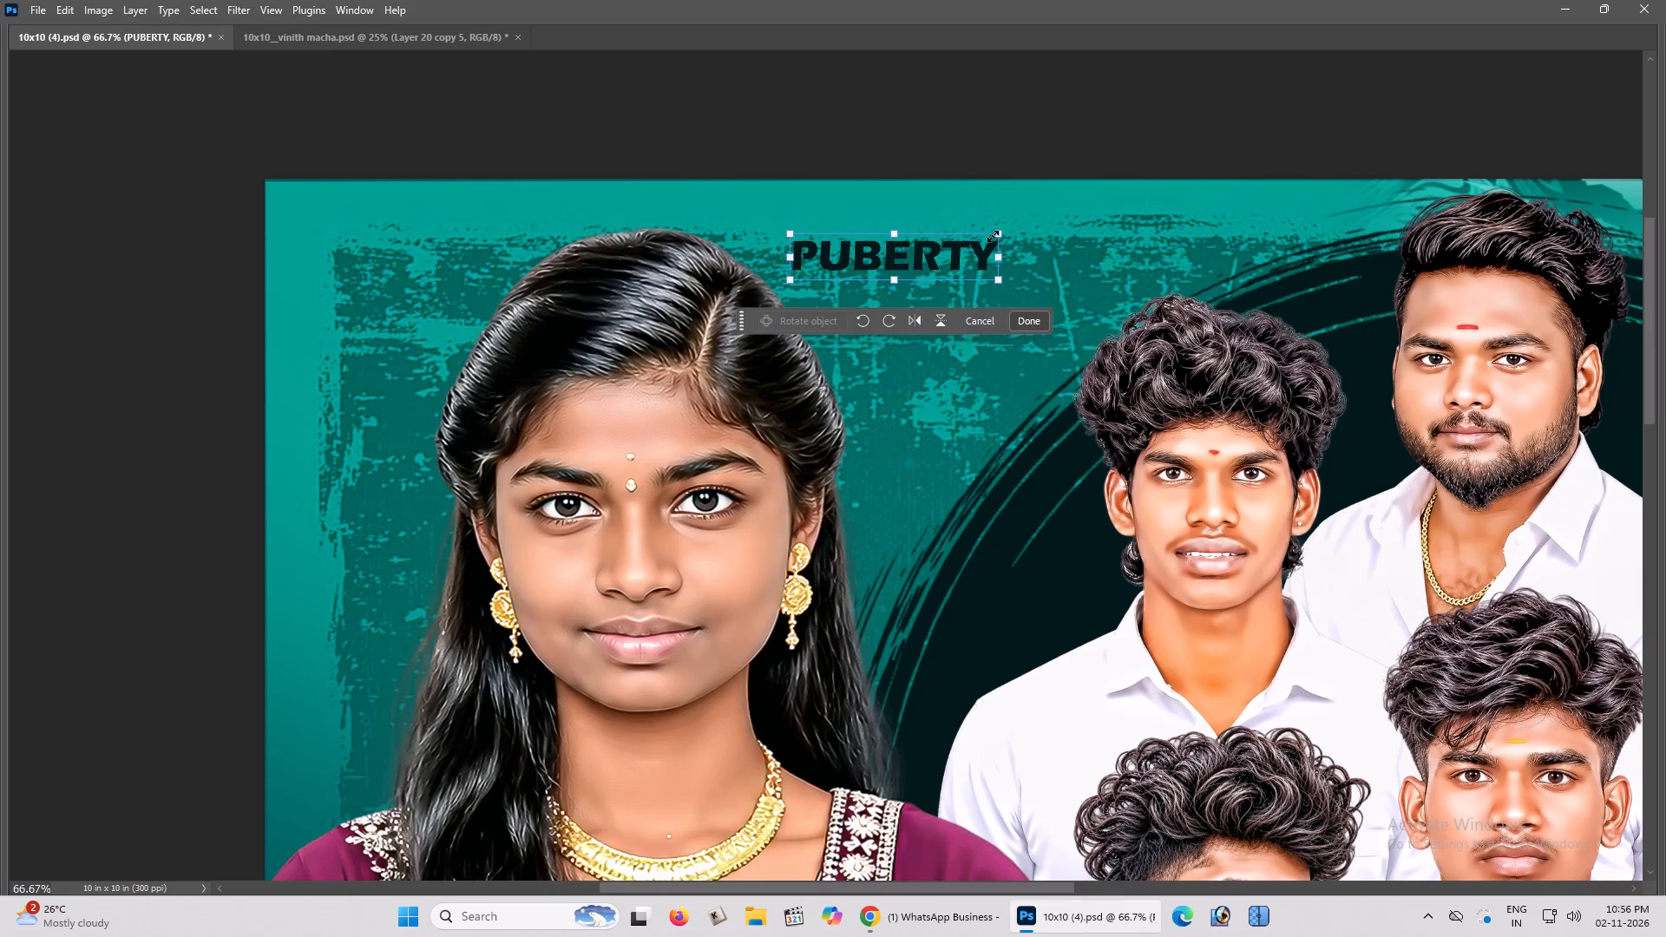
alt+drag(1002, 235, 1281, 181)
drag(1125, 246, 948, 278)
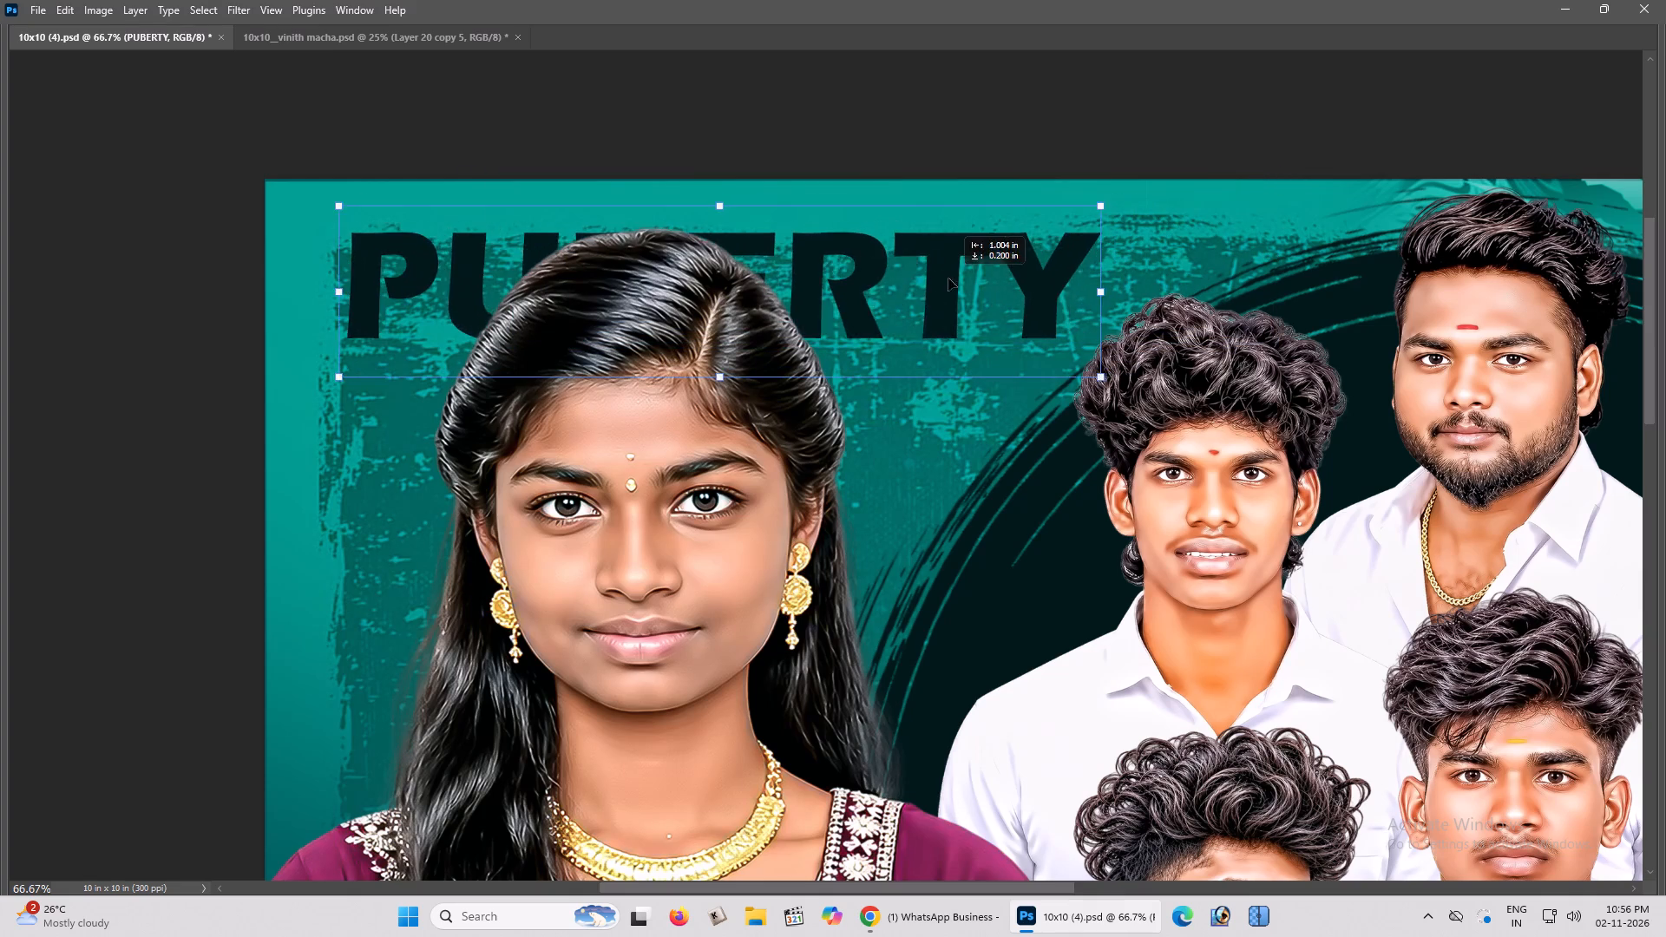
drag(948, 278, 915, 284)
alt+drag(1063, 209, 1087, 207)
key(Return)
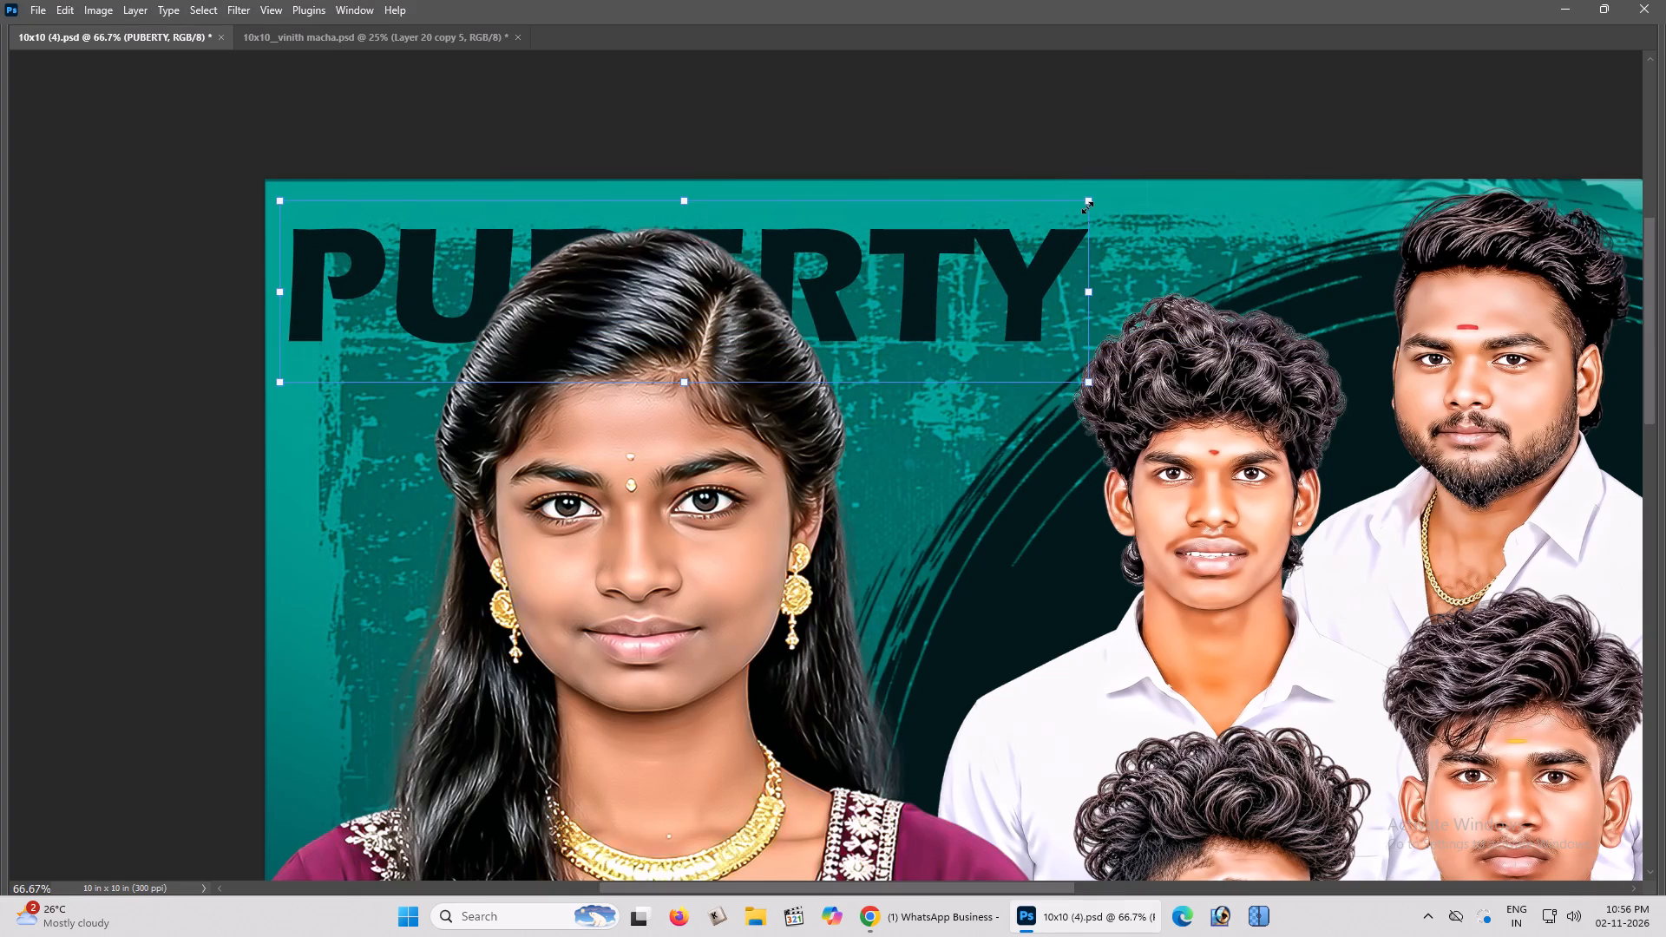
shift+drag(931, 318, 929, 295)
key(ctrl+t)
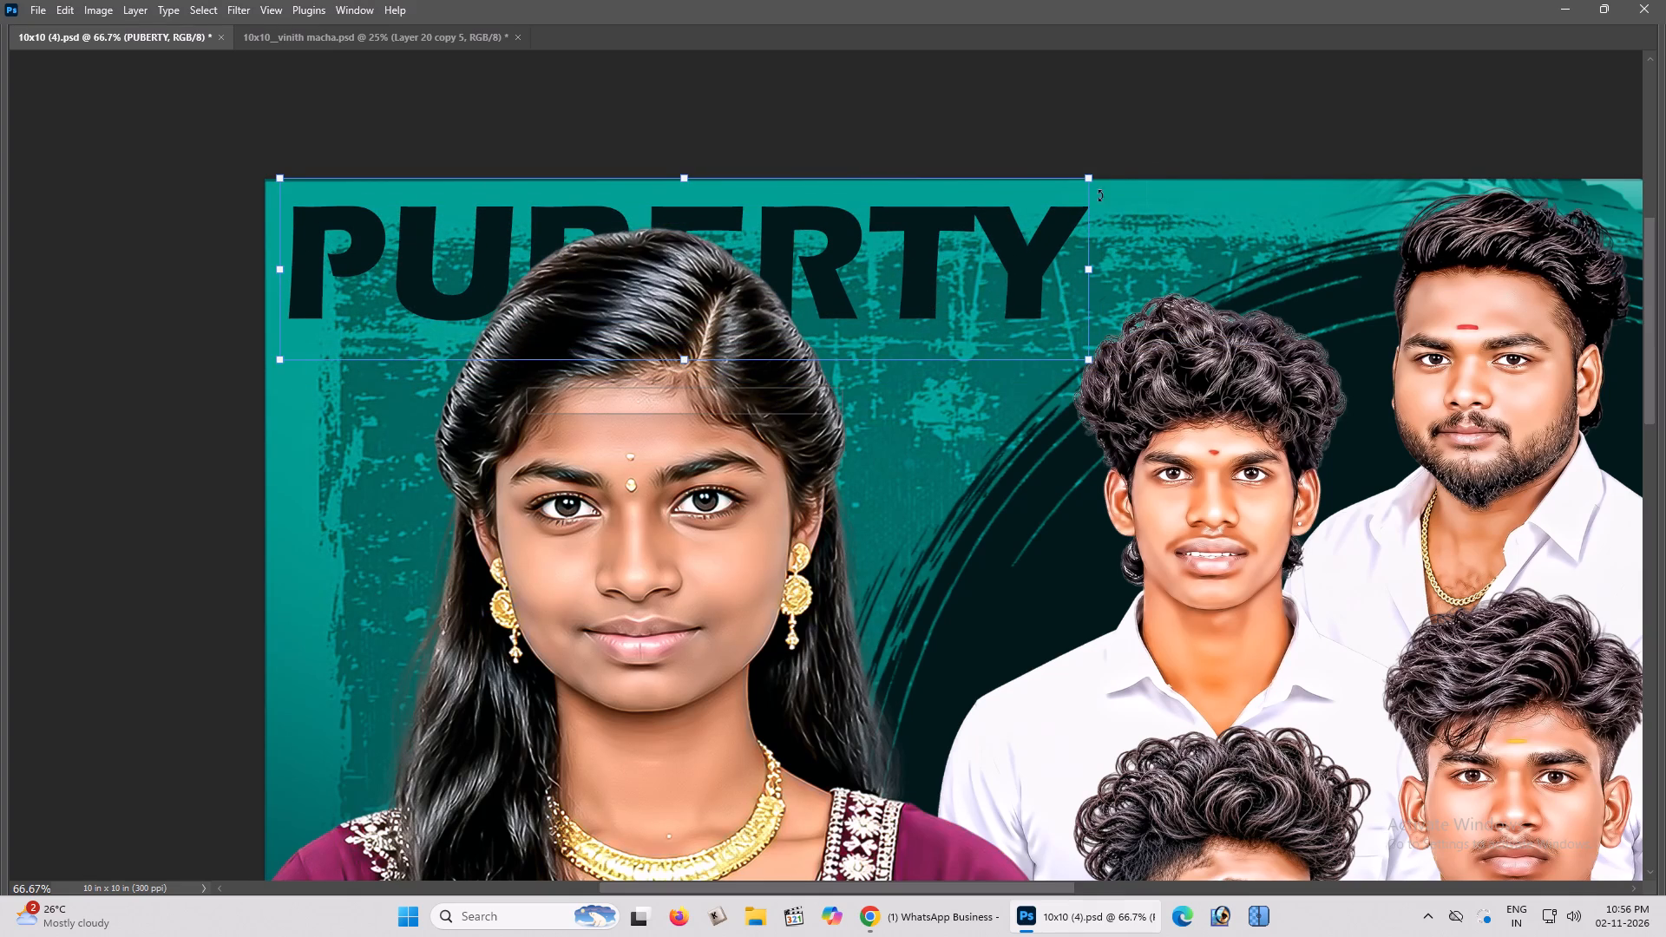
alt+click(1088, 169)
key(Return)
shift+click(956, 286)
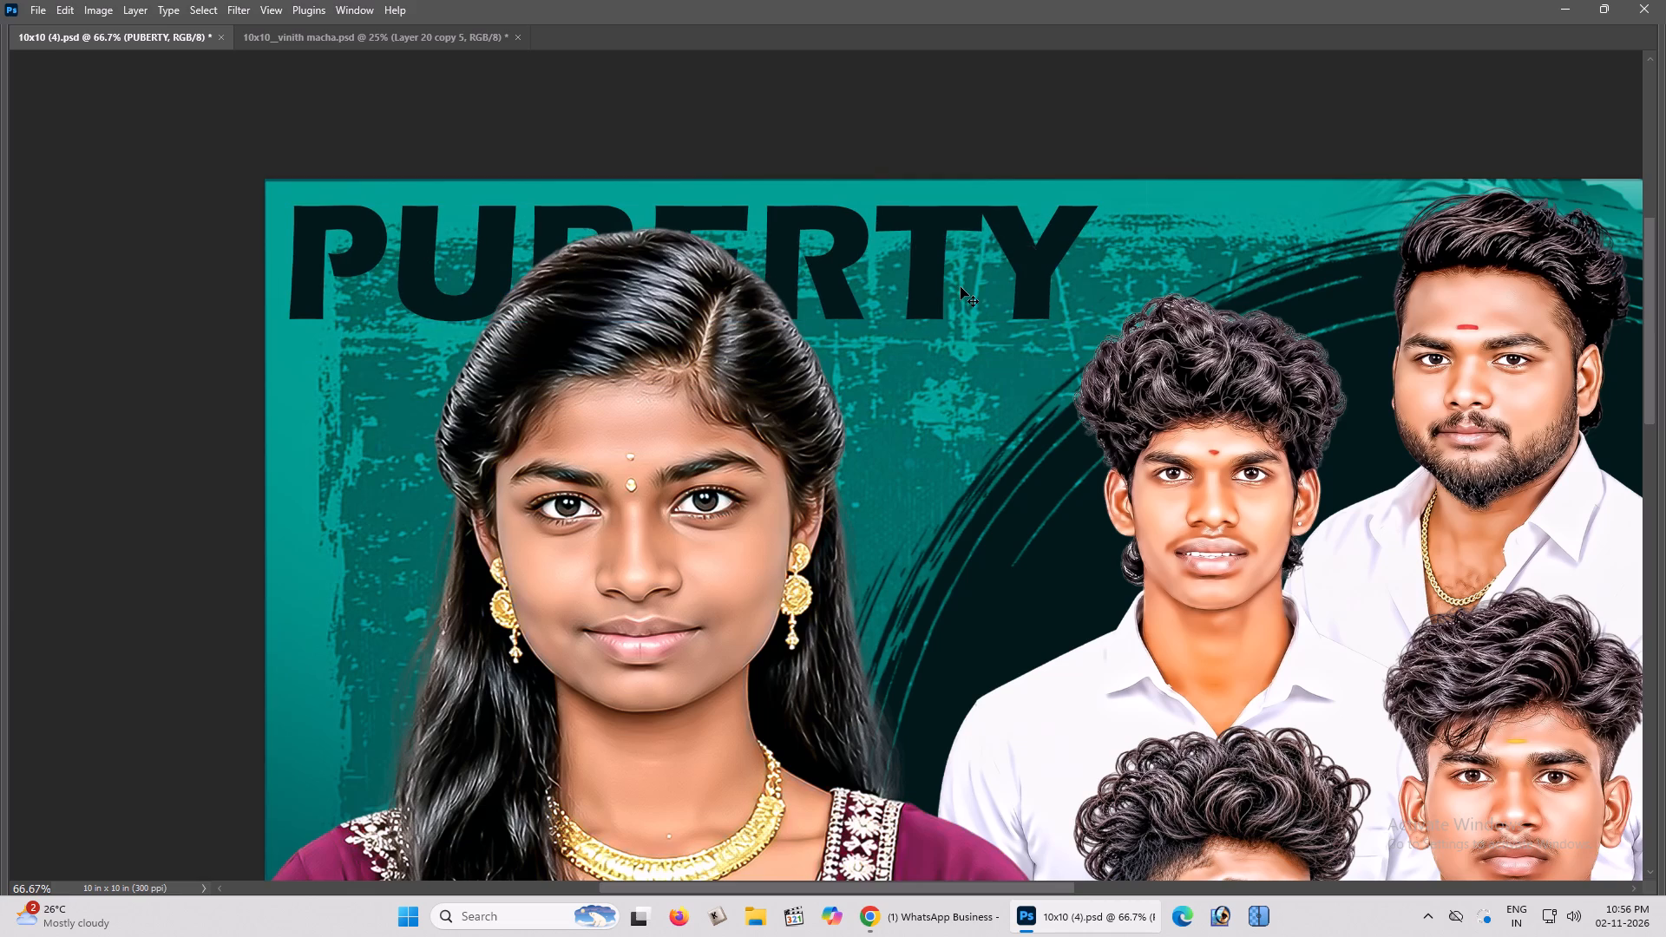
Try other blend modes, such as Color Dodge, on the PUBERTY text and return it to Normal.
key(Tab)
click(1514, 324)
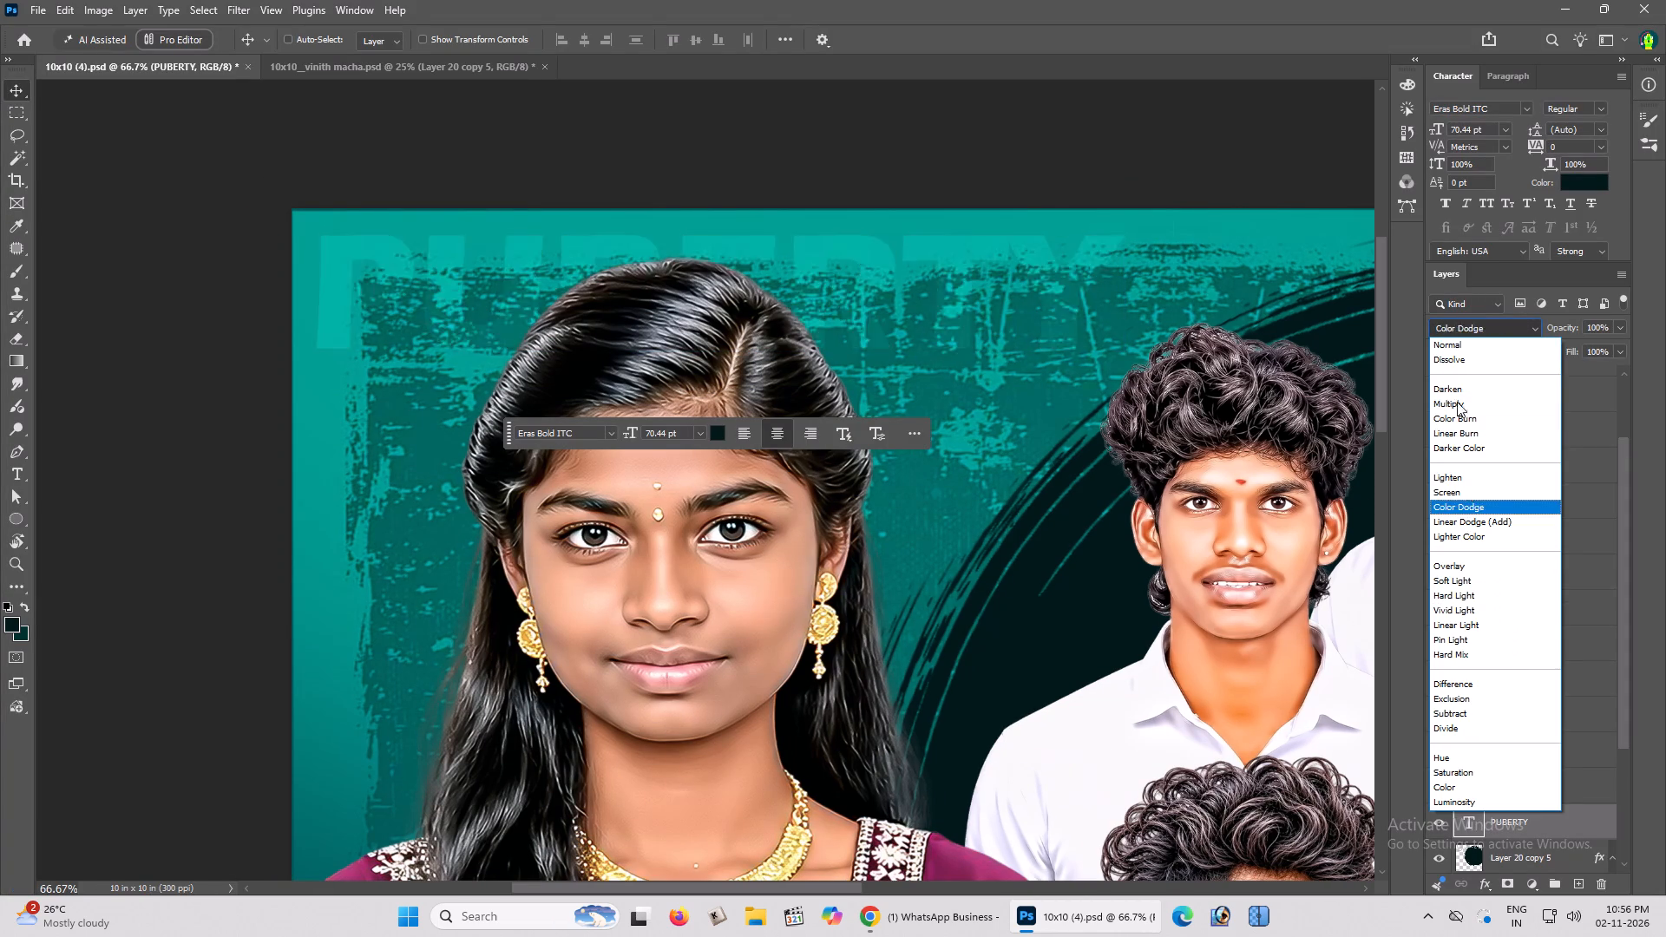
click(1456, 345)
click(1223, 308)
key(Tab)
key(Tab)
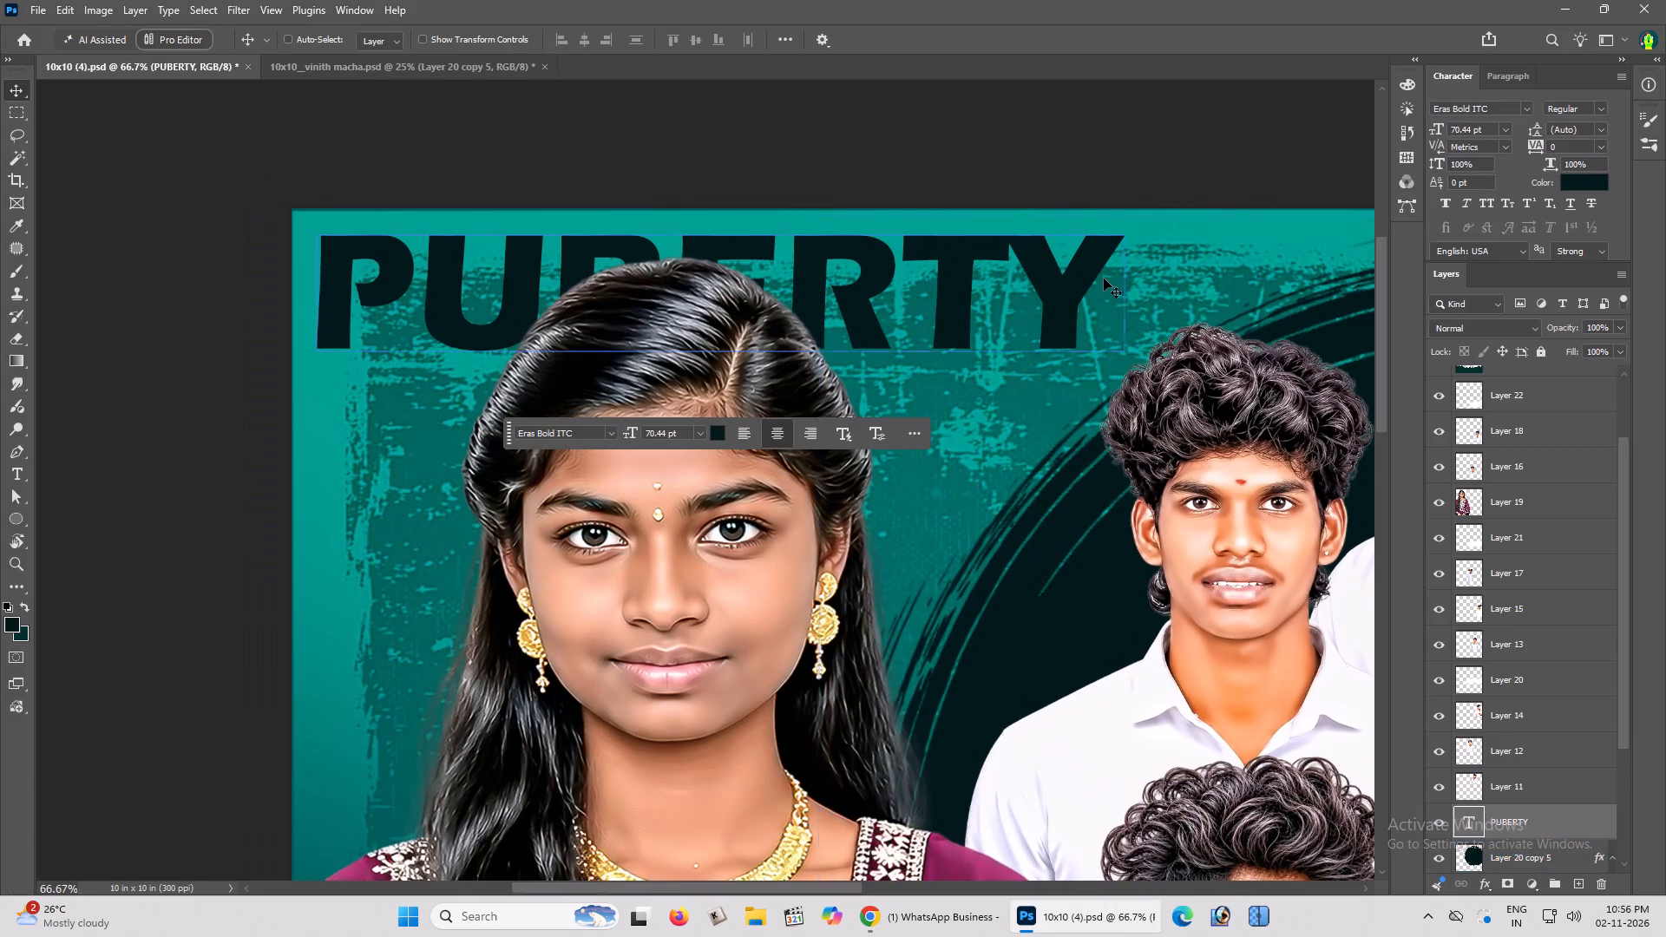
Swap the foreground and background colours and recolour the PUBERTY text with dark teal 002f30.
key(x)
key(alt+shift+BackSpace)
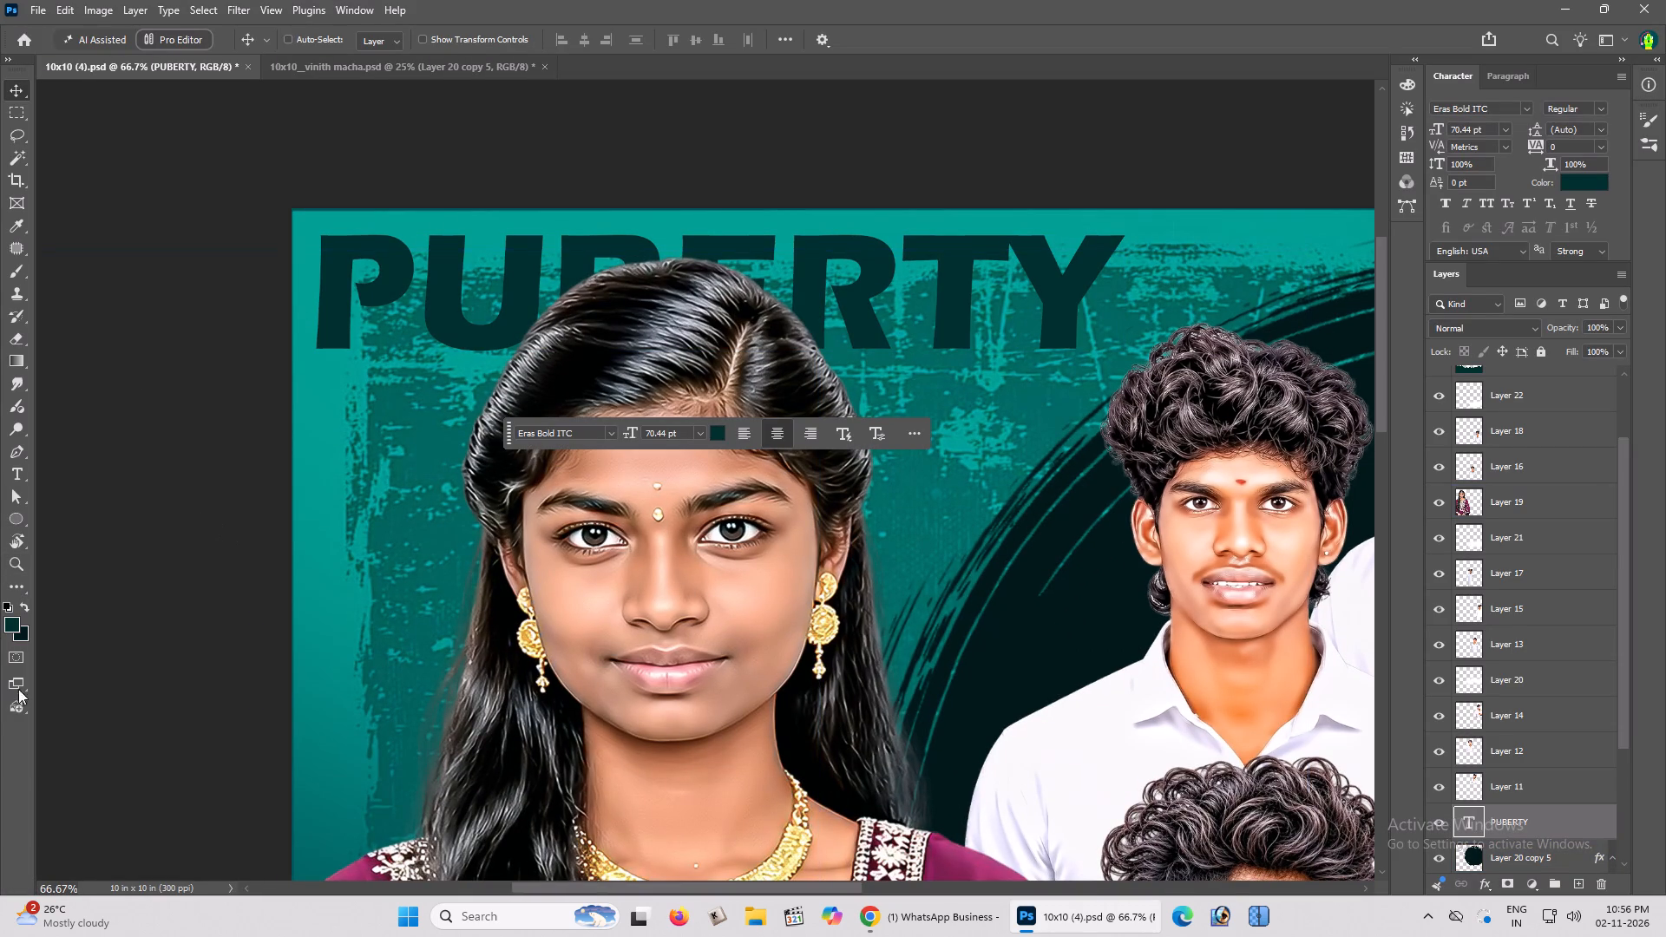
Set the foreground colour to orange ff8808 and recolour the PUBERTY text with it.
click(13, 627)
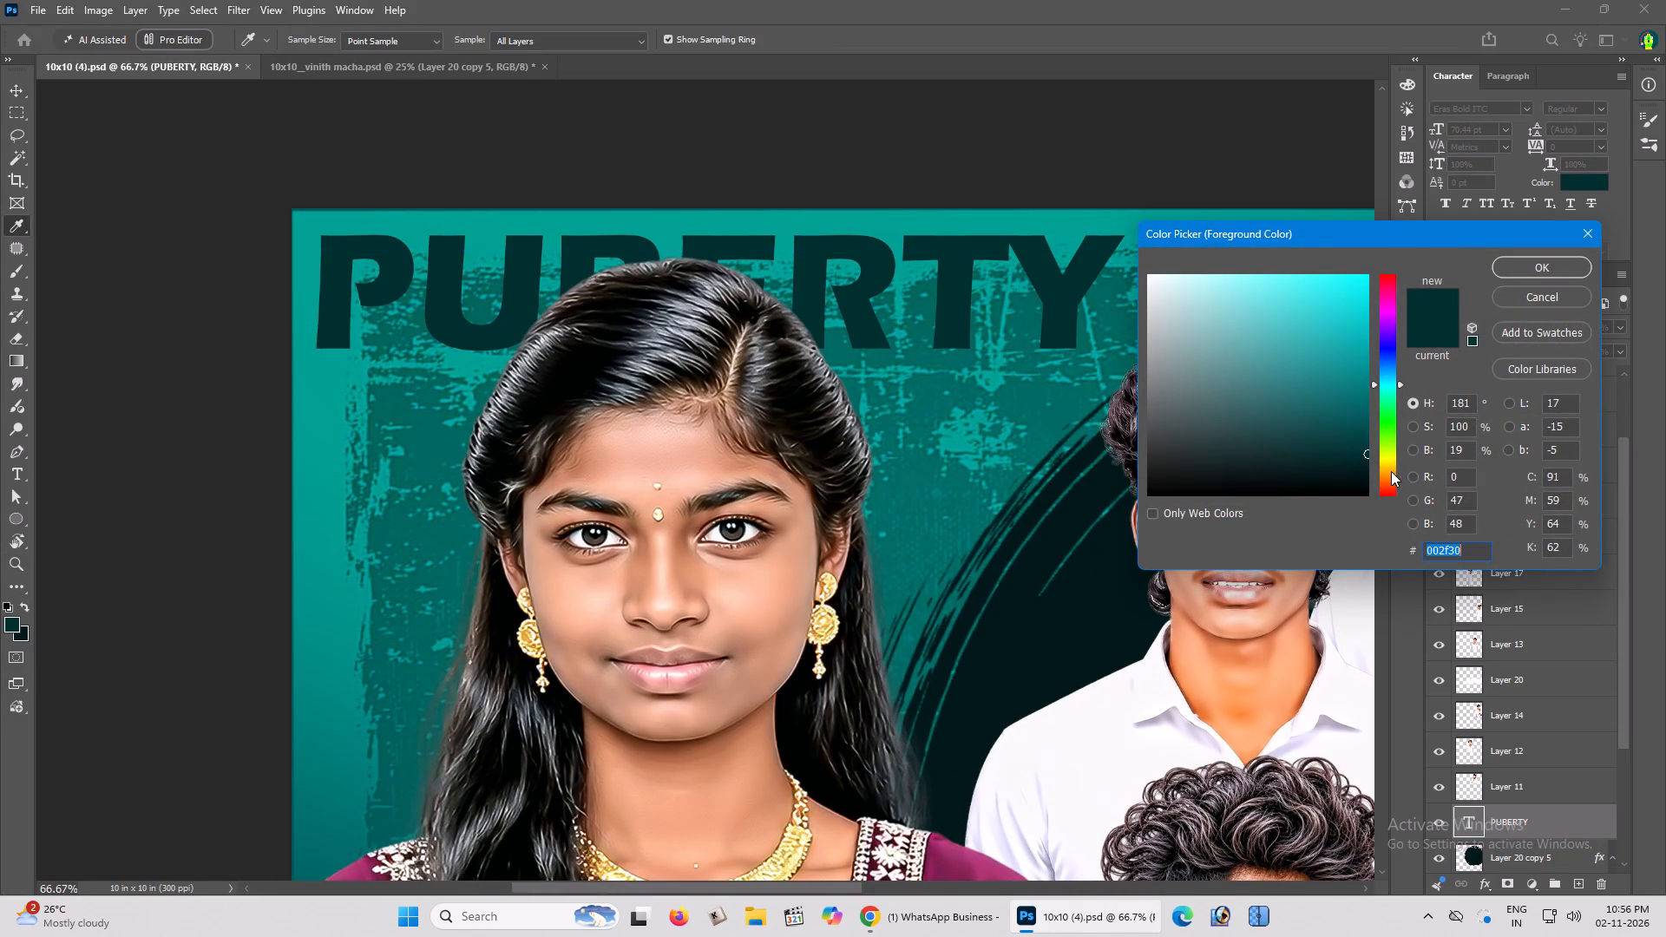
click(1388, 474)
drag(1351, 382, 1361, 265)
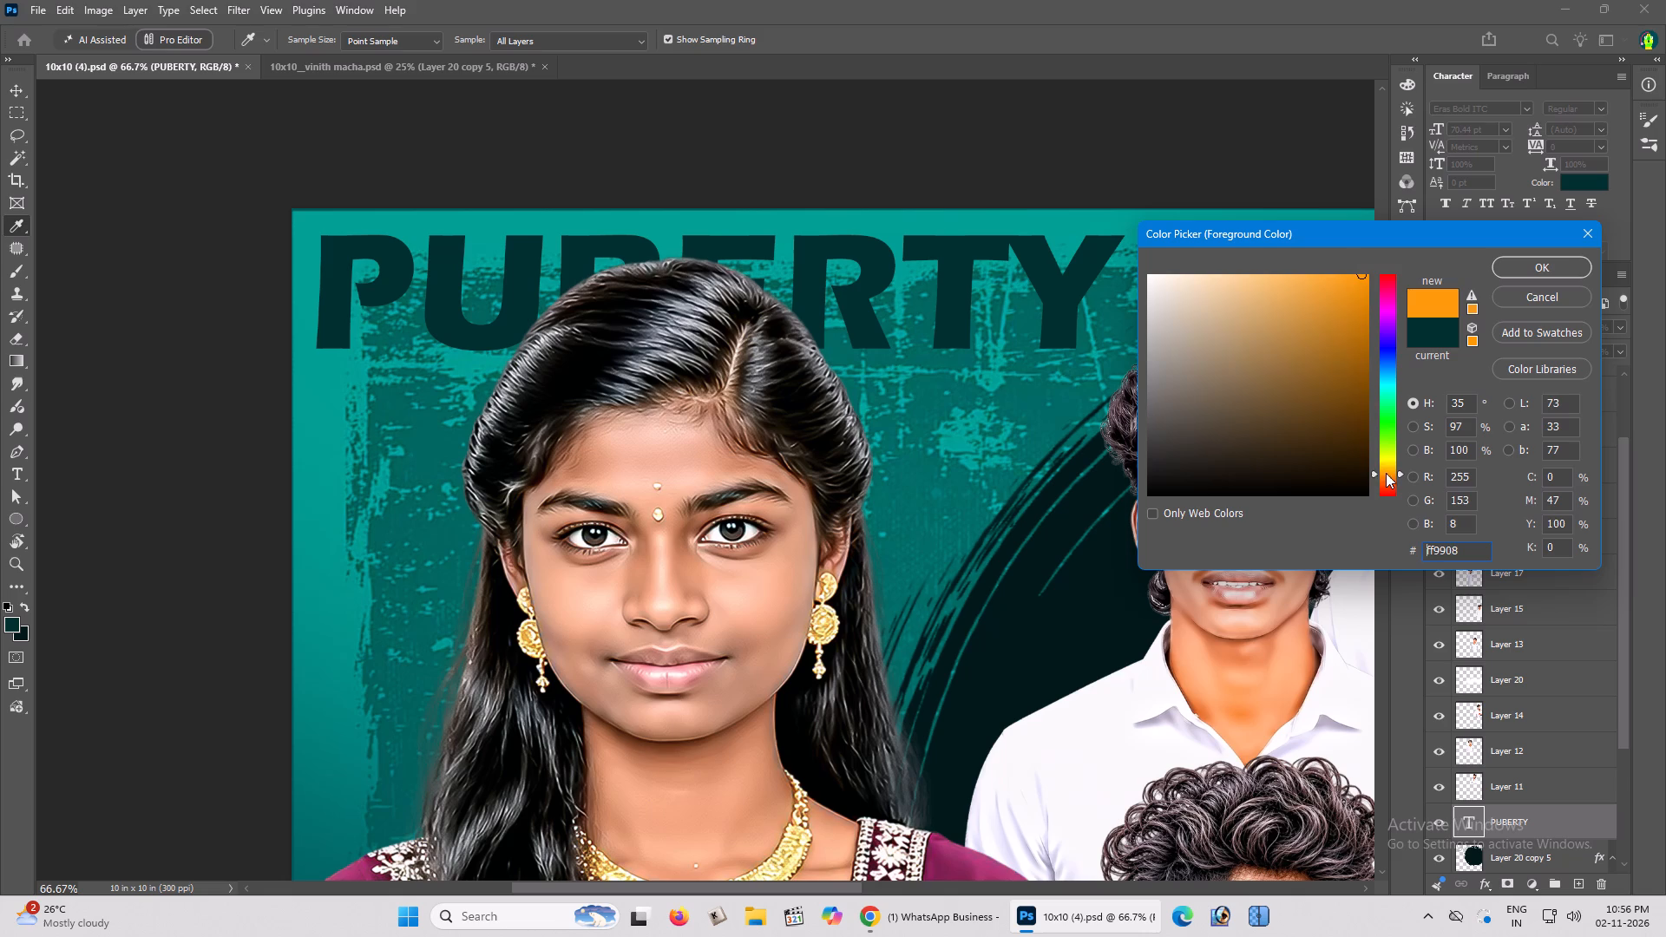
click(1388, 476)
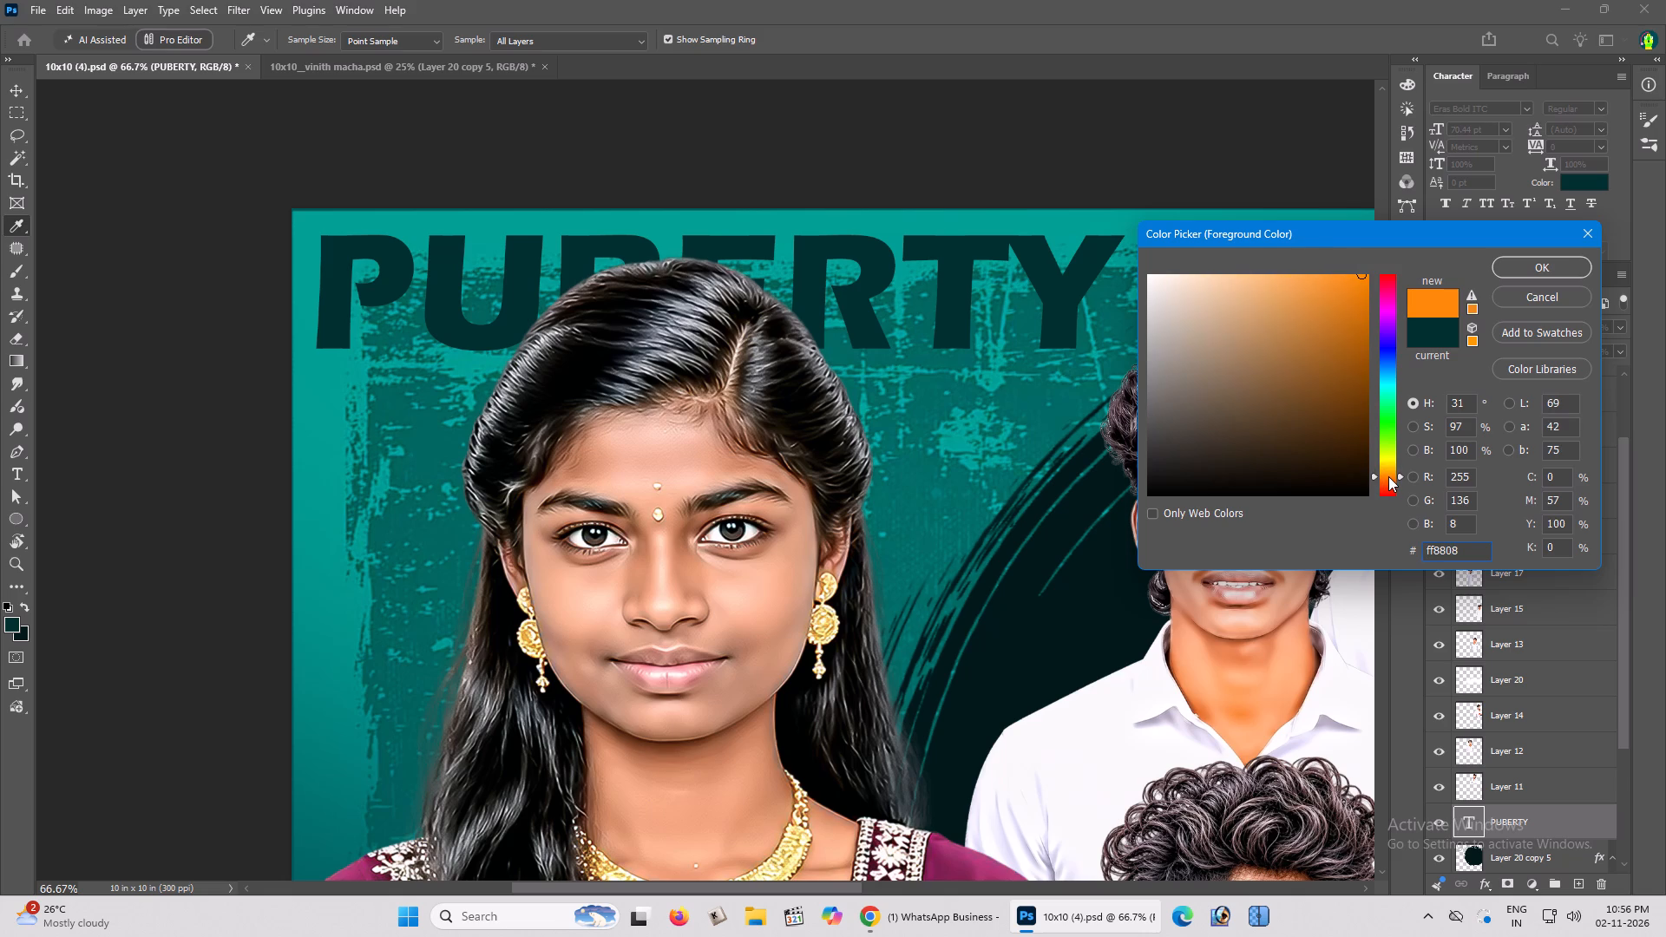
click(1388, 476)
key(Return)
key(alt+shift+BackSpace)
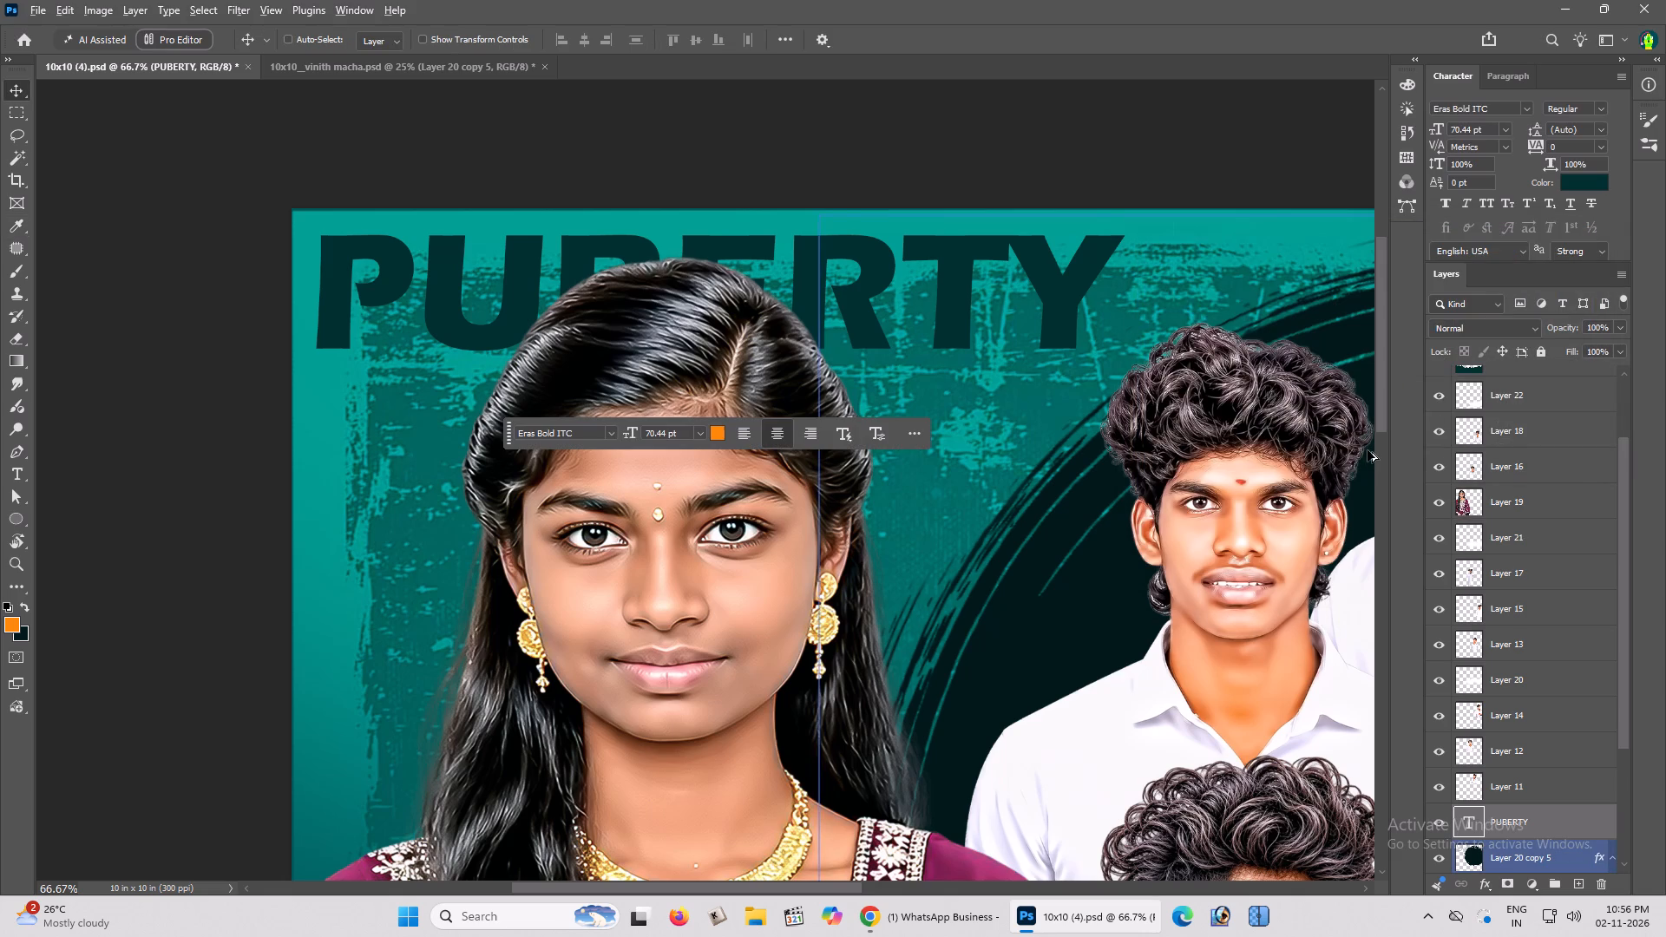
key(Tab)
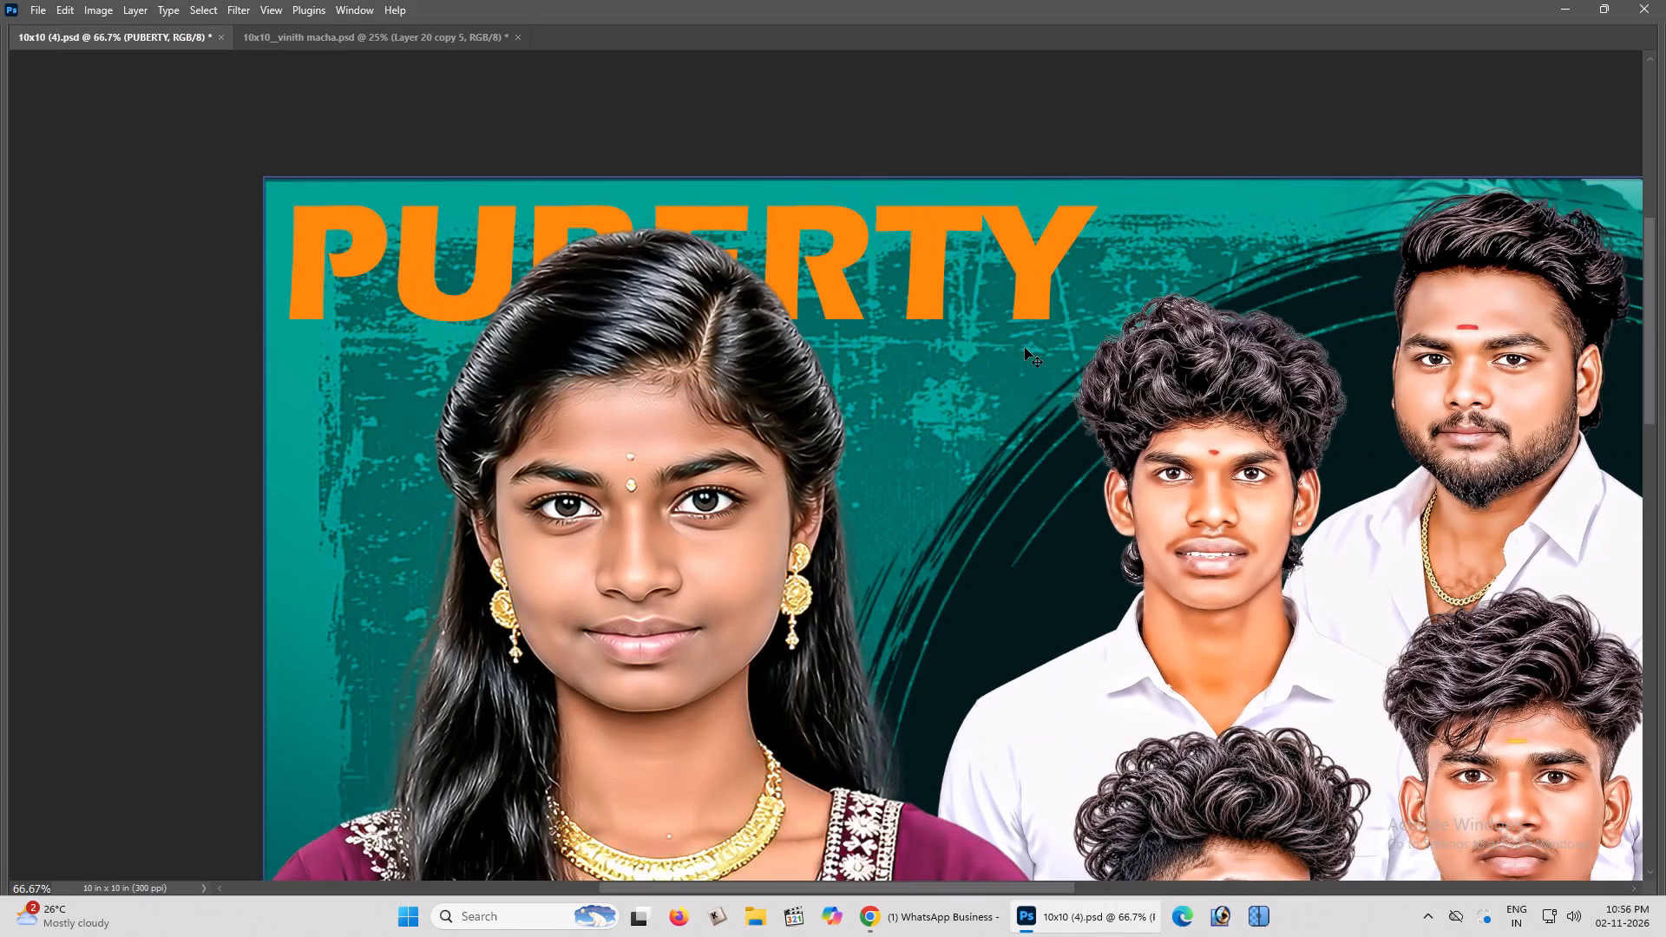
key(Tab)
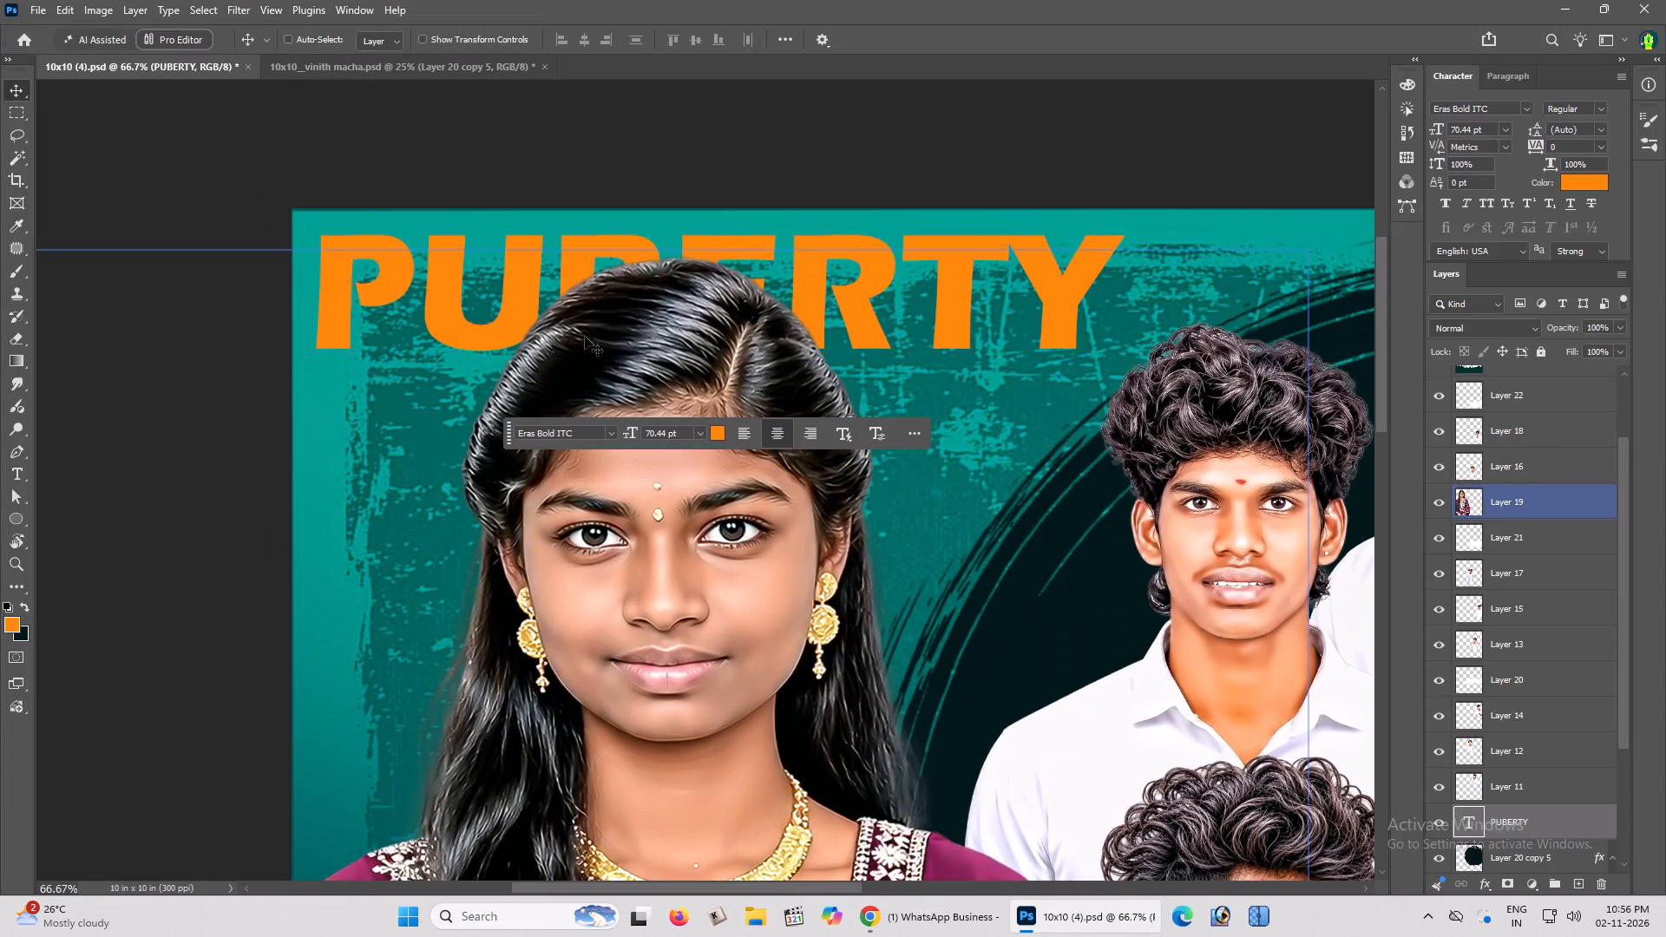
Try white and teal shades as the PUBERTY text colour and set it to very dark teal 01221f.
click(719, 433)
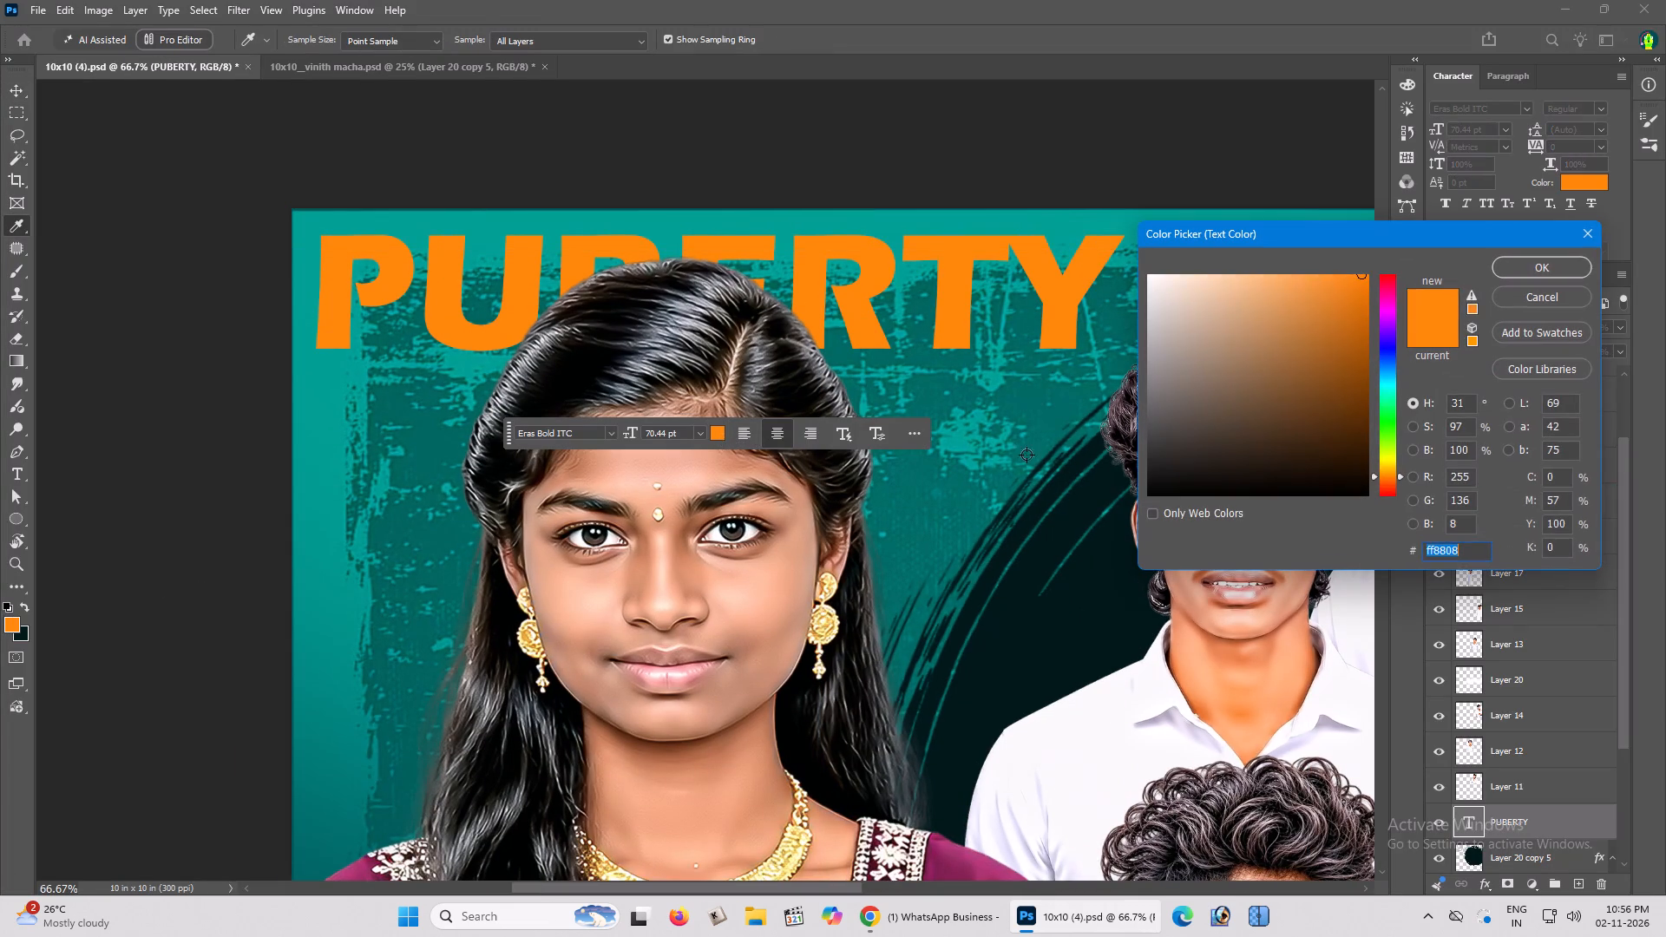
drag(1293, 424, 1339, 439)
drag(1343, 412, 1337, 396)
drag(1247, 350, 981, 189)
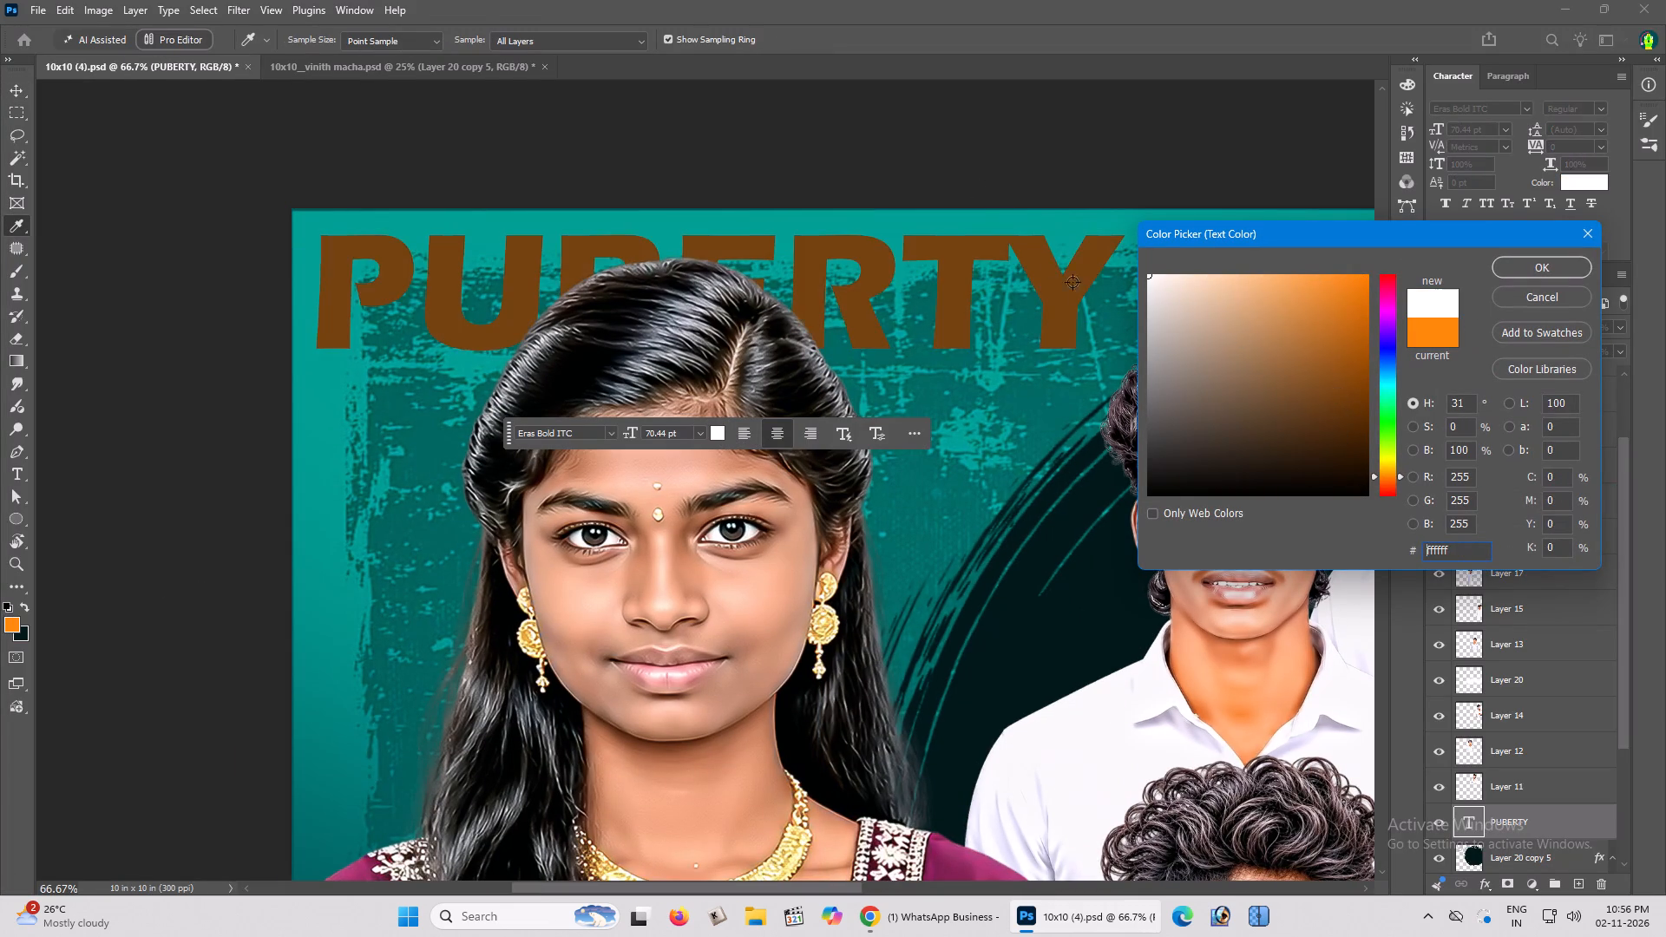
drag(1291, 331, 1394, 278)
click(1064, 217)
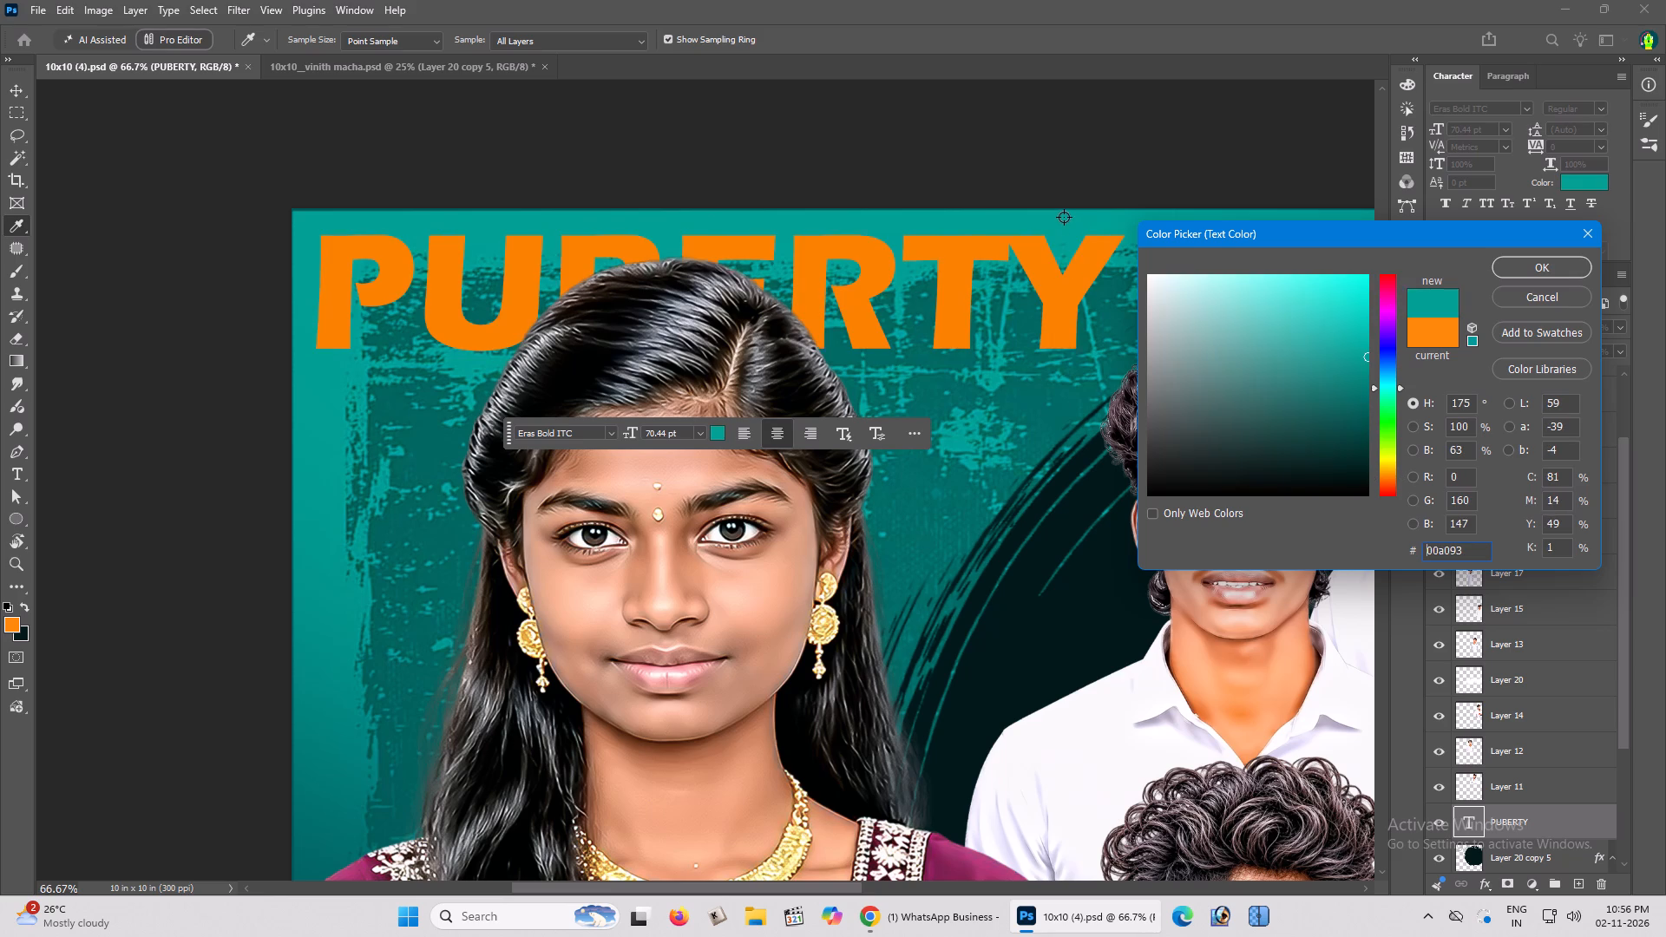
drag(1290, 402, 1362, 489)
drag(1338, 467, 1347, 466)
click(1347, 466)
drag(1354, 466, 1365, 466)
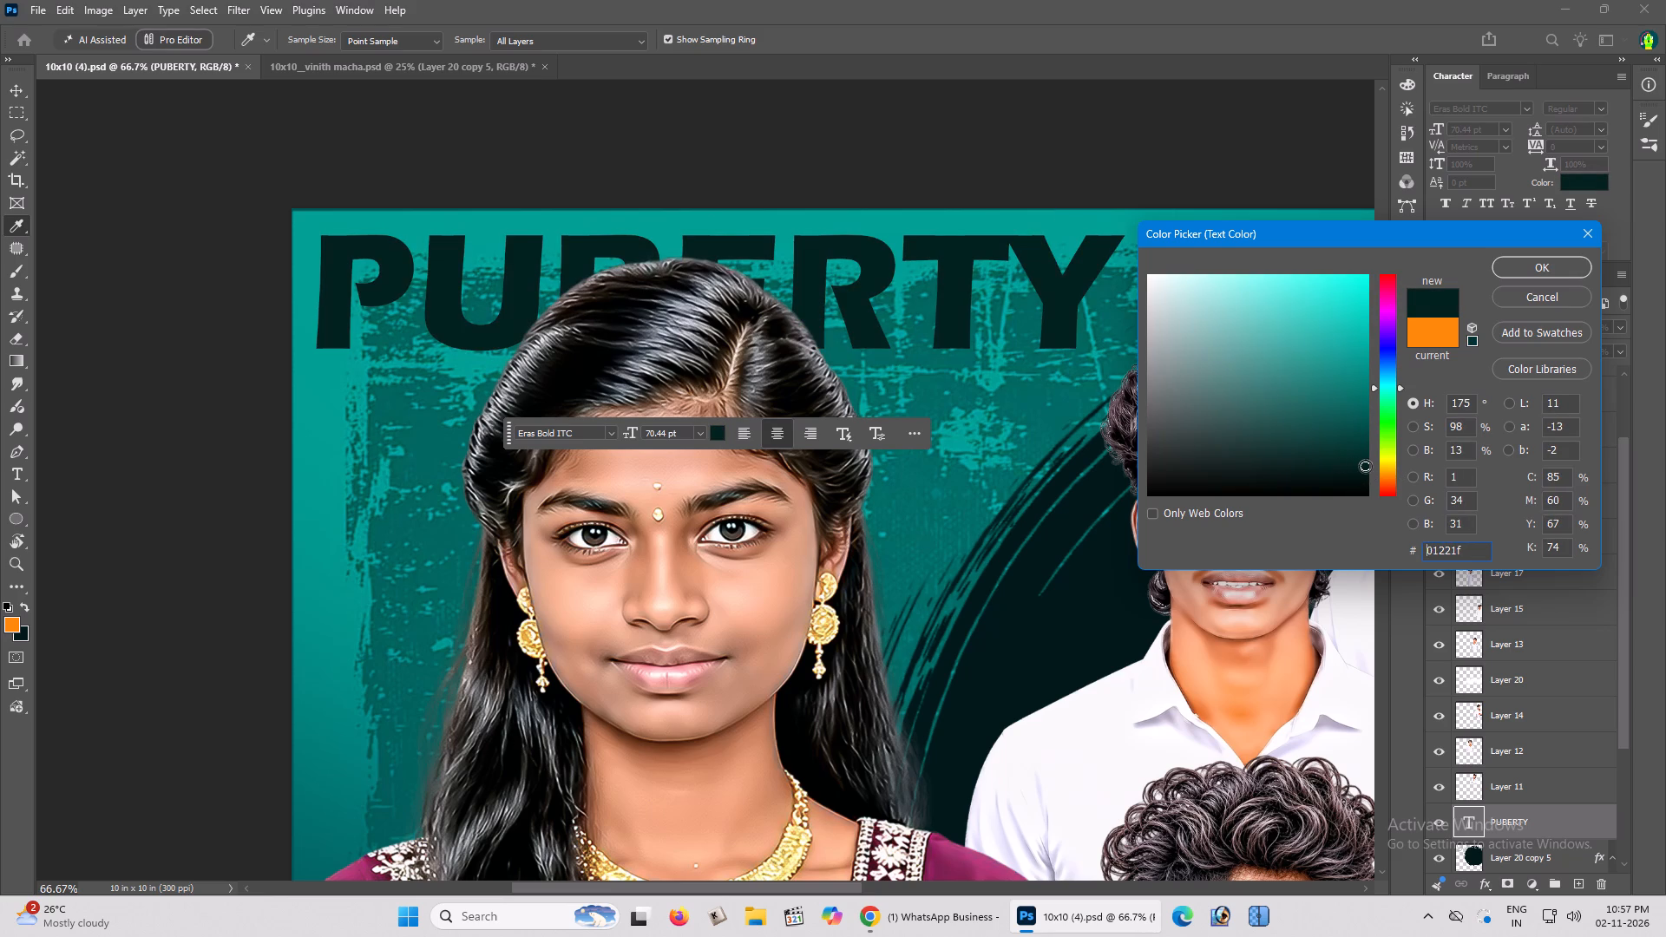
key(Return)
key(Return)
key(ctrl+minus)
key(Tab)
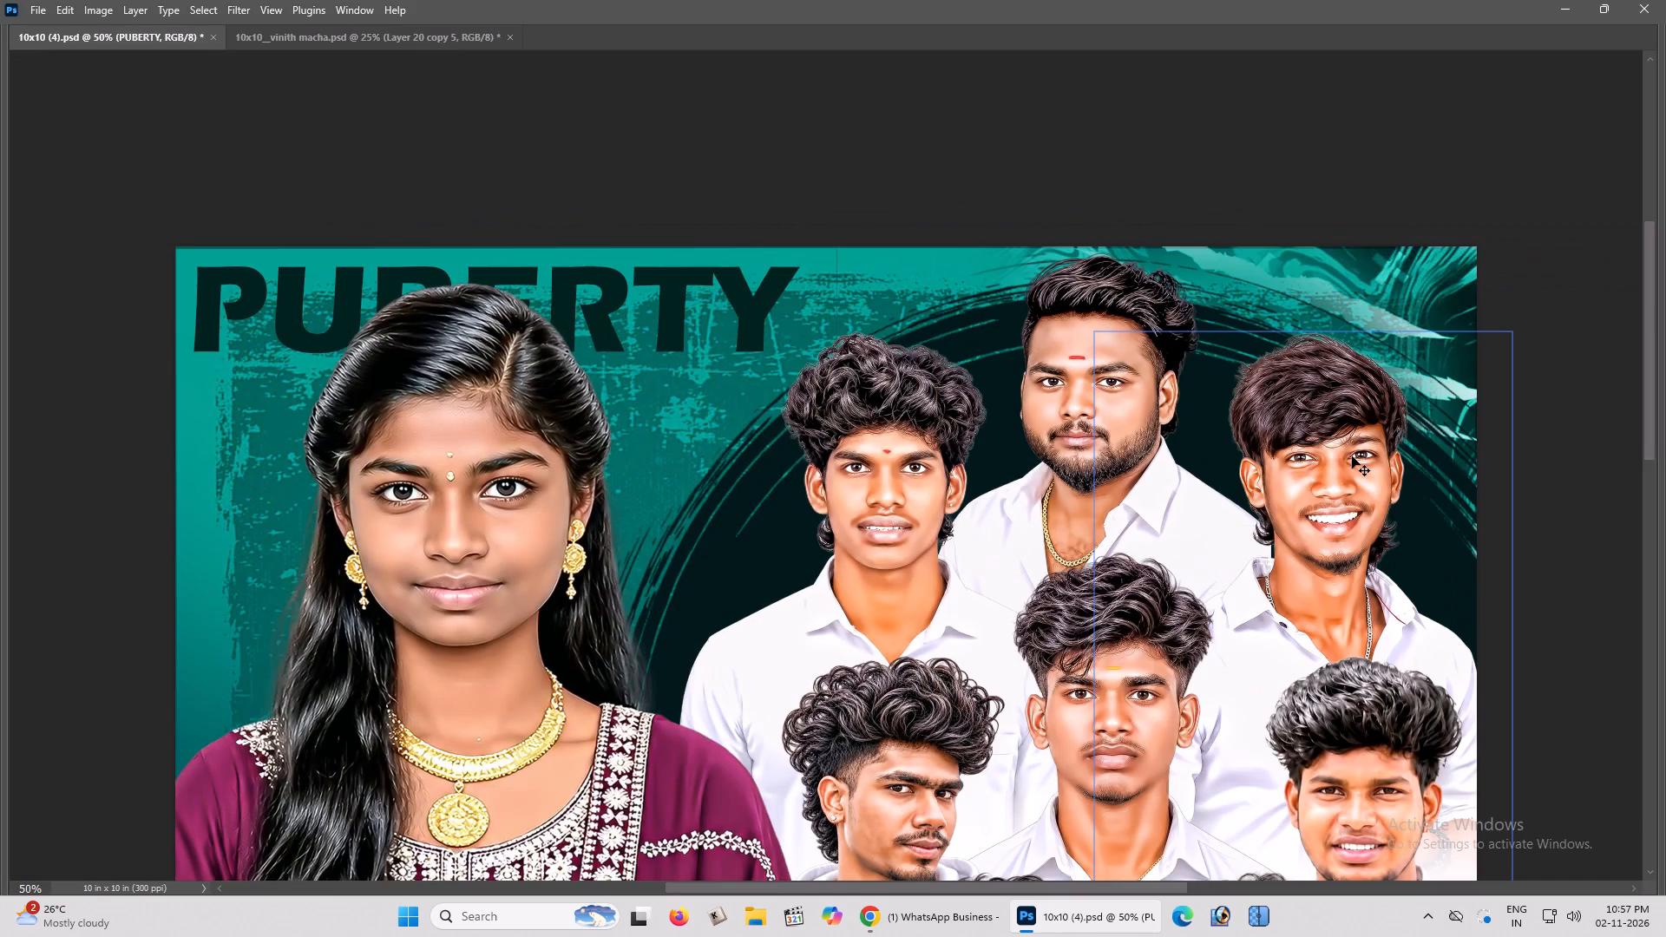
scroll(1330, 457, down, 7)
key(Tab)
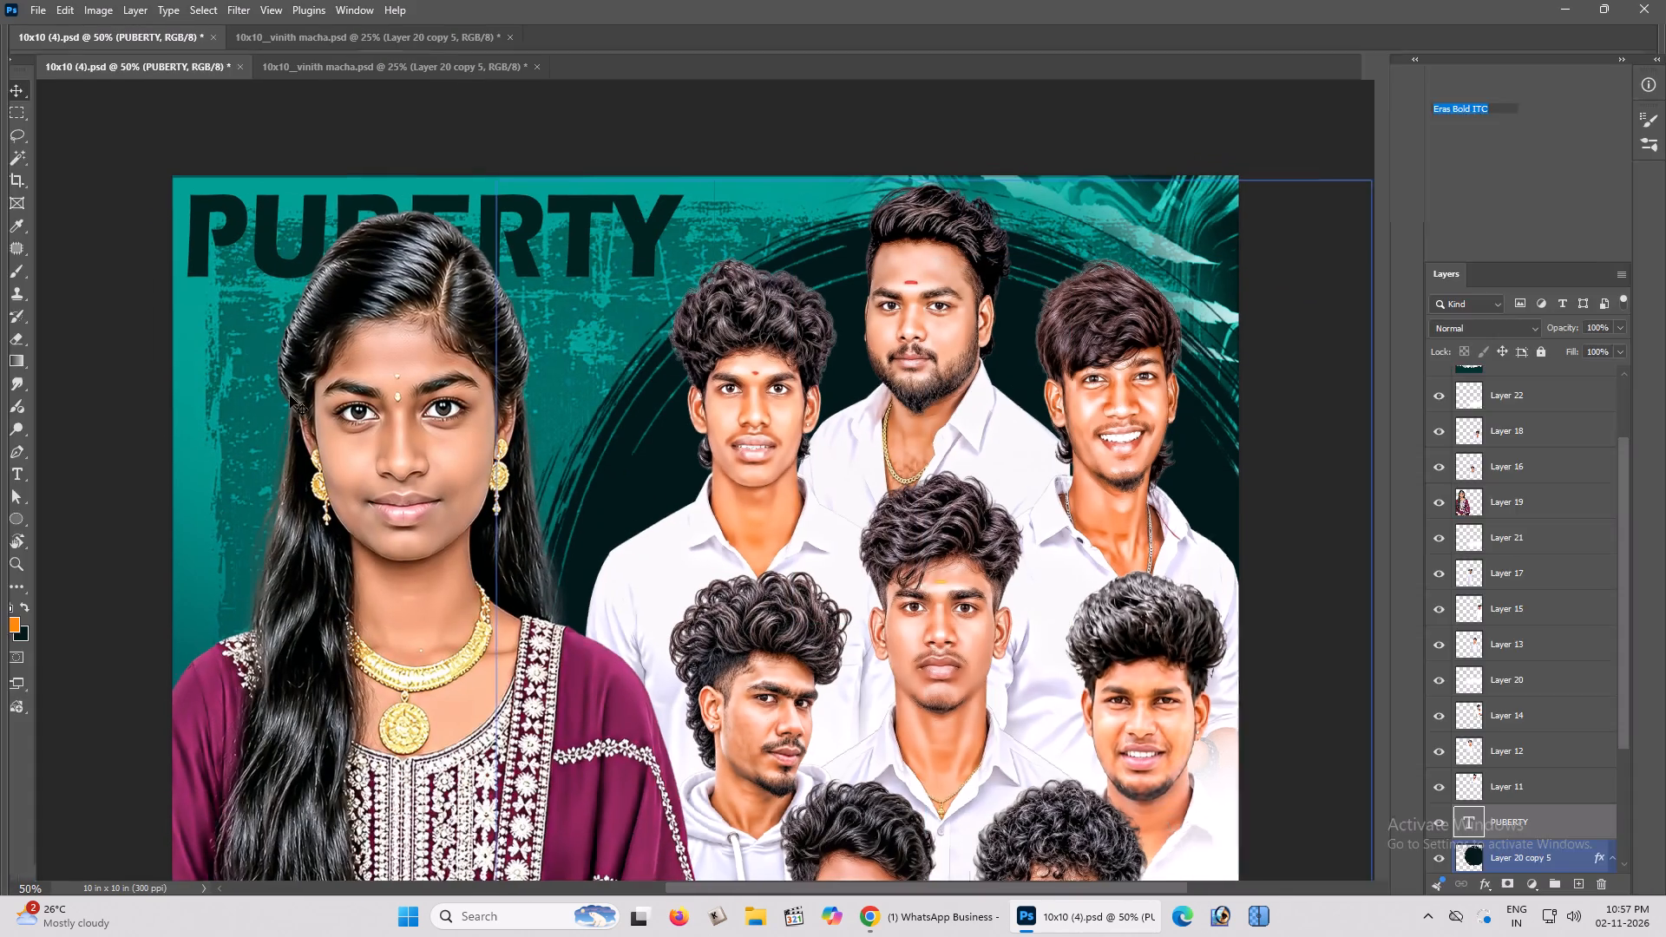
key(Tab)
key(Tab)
Pick a light peach foreground colour and recolour the PUBERTY text with it.
click(6, 627)
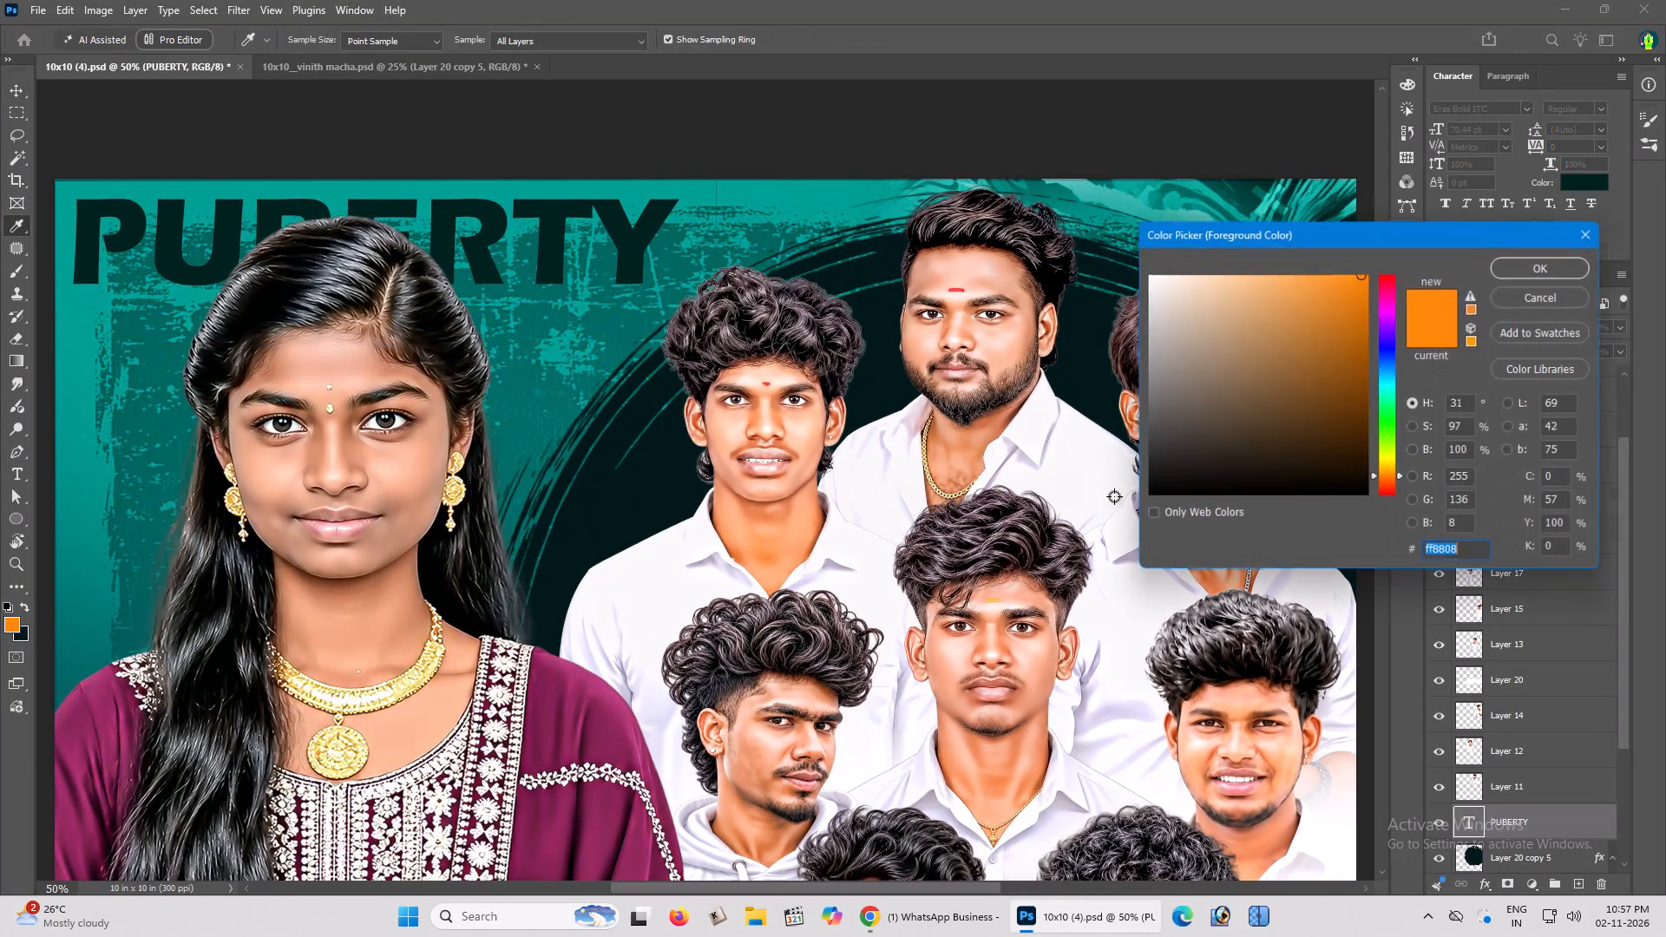
click(1391, 475)
drag(1257, 351, 1217, 270)
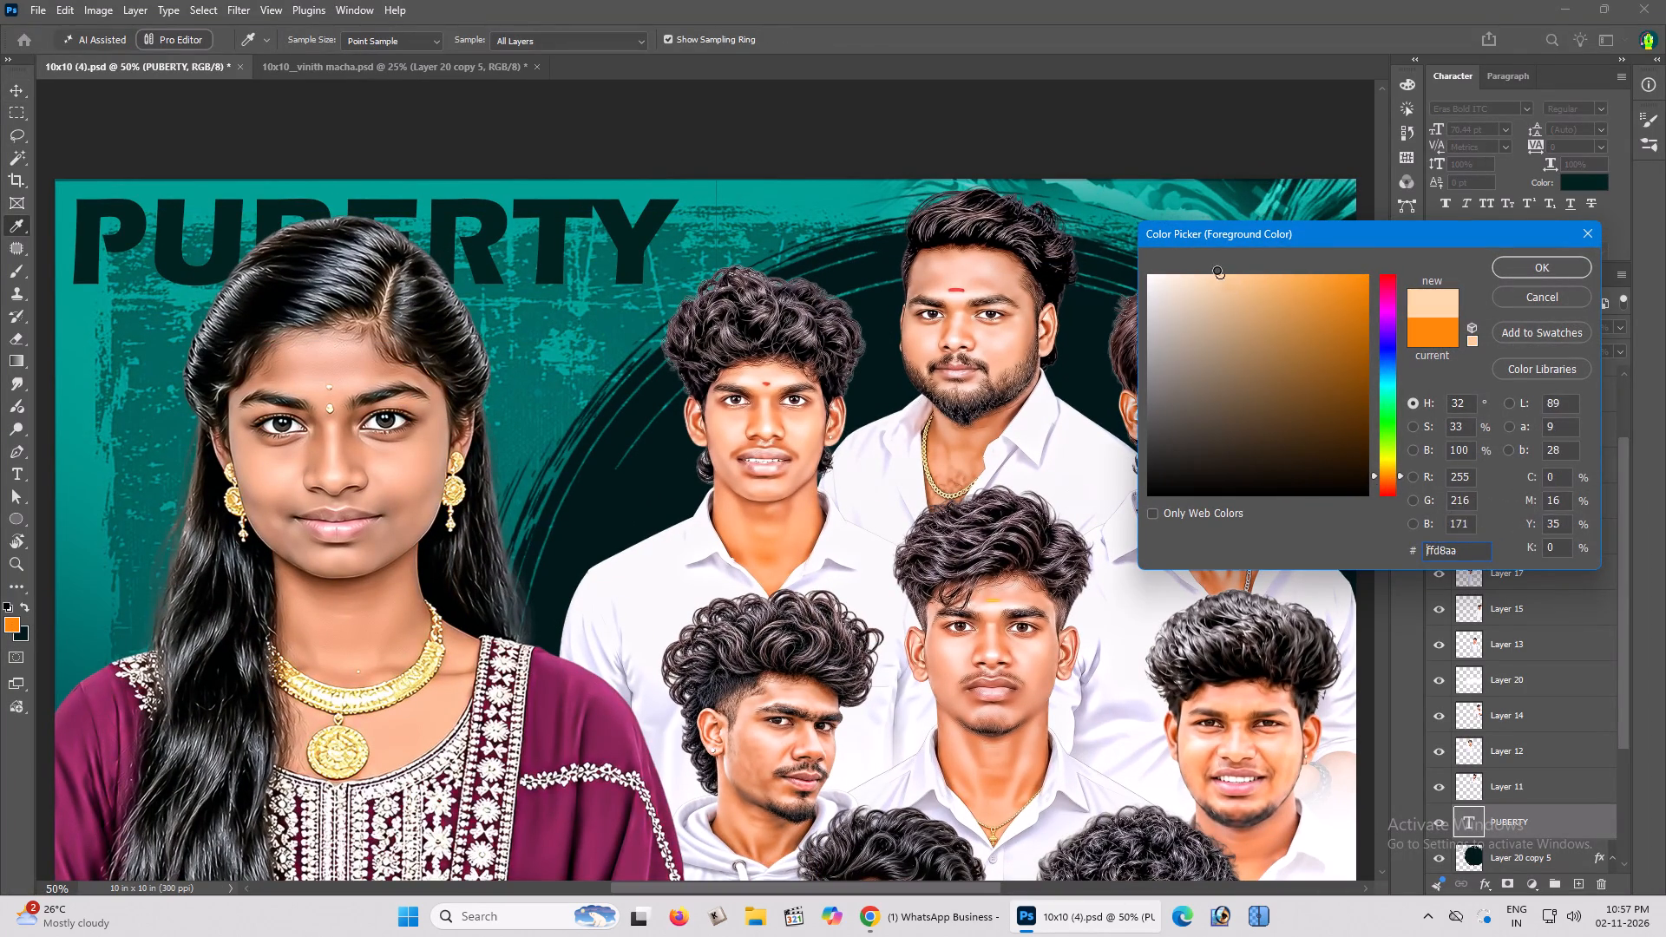
drag(1217, 270, 1207, 270)
key(Return)
key(alt+shift+BackSpace)
Examine the recoloured PUBERTY title against the woman, the men and the teal background with the interface hidden.
key(Tab)
key(space)
key(space)
key(space)
key(space)
key(space)
key(space)
key(space)
key(space)
key(space)
key(space)
double_click(823, 259)
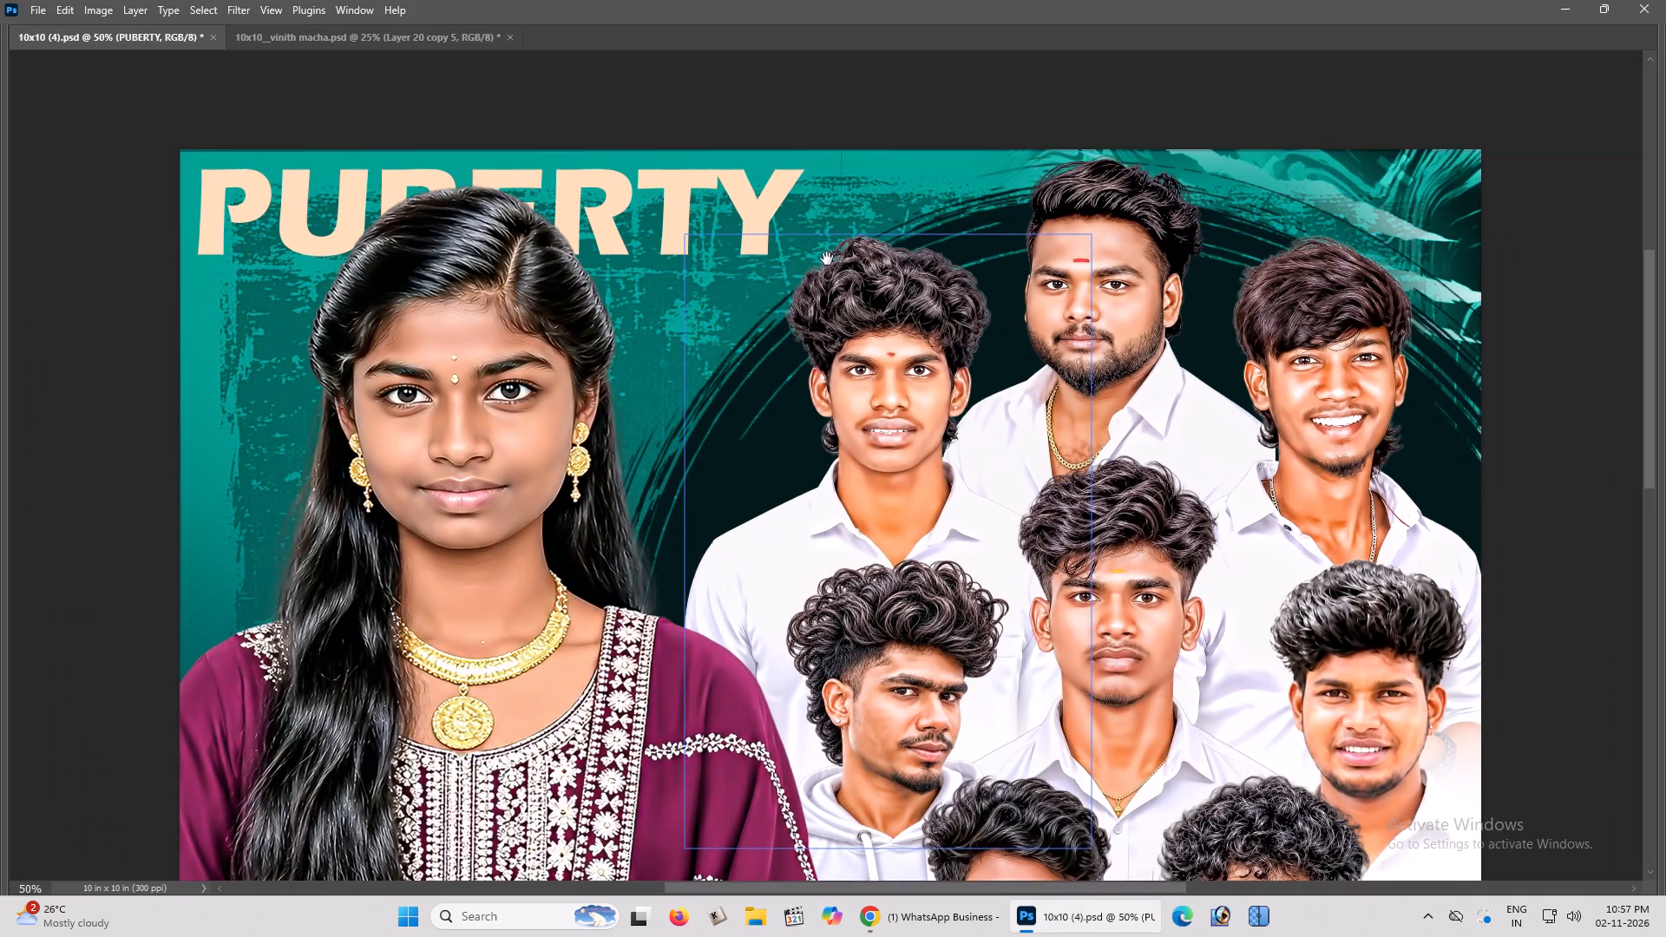
key(Tab)
key(Tab)
key(space)
key(space)
key(space)
key(space)
key(space)
key(space)
key(space)
key(space)
key(space)
key(space)
key(space)
key(space)
key(space)
key(space)
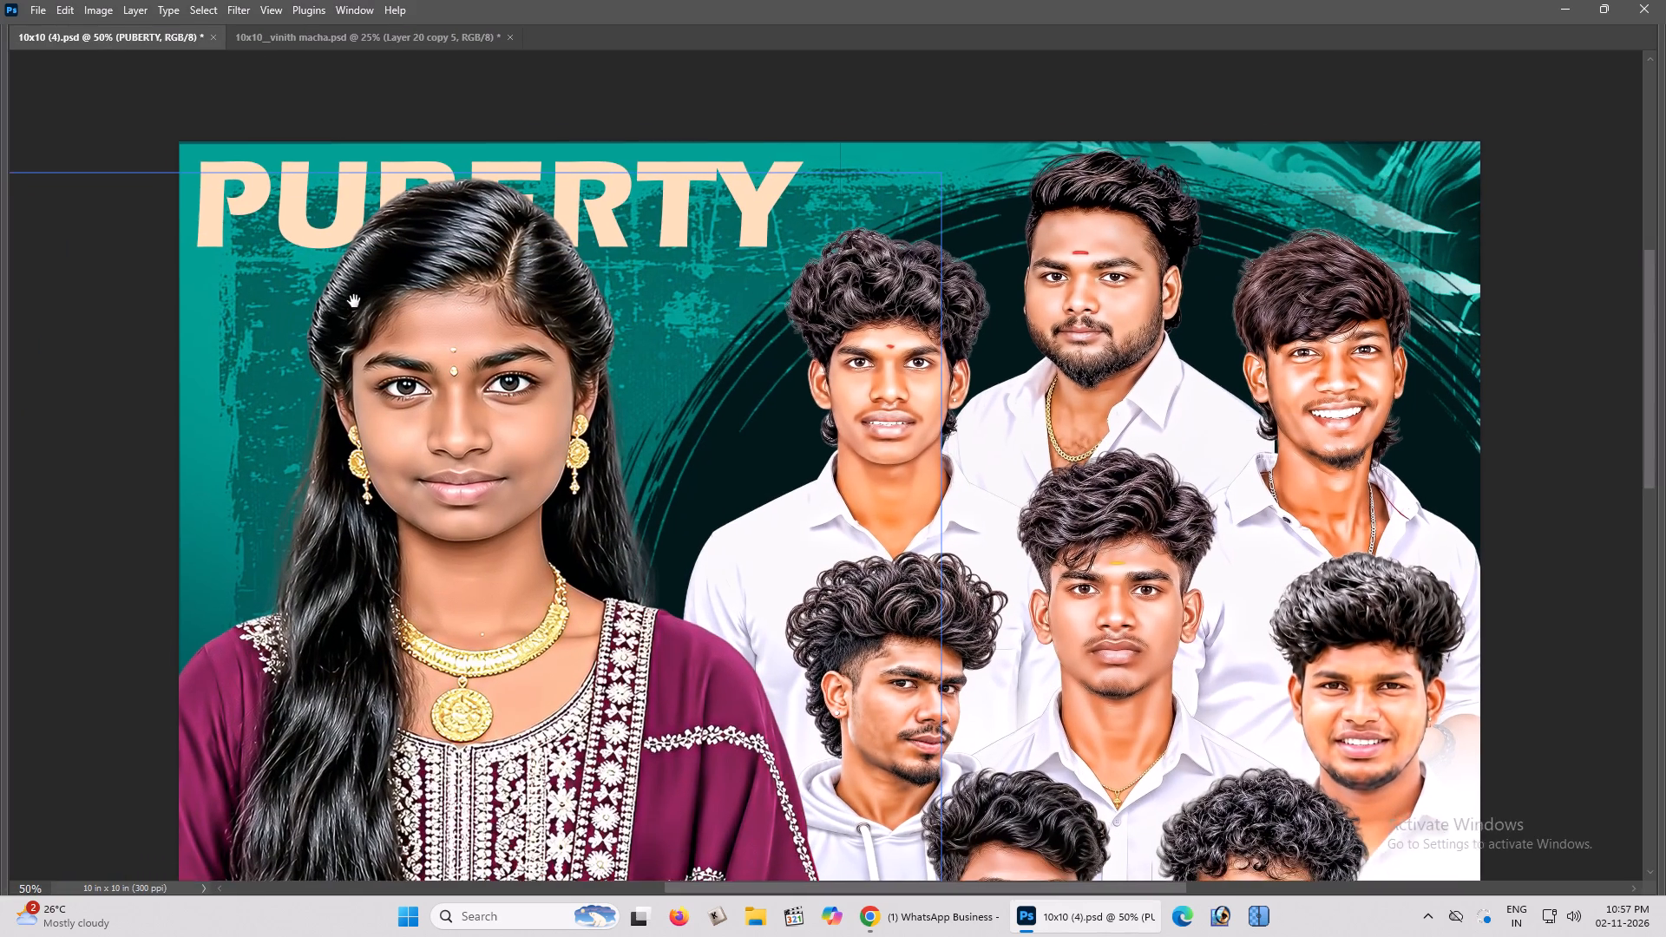
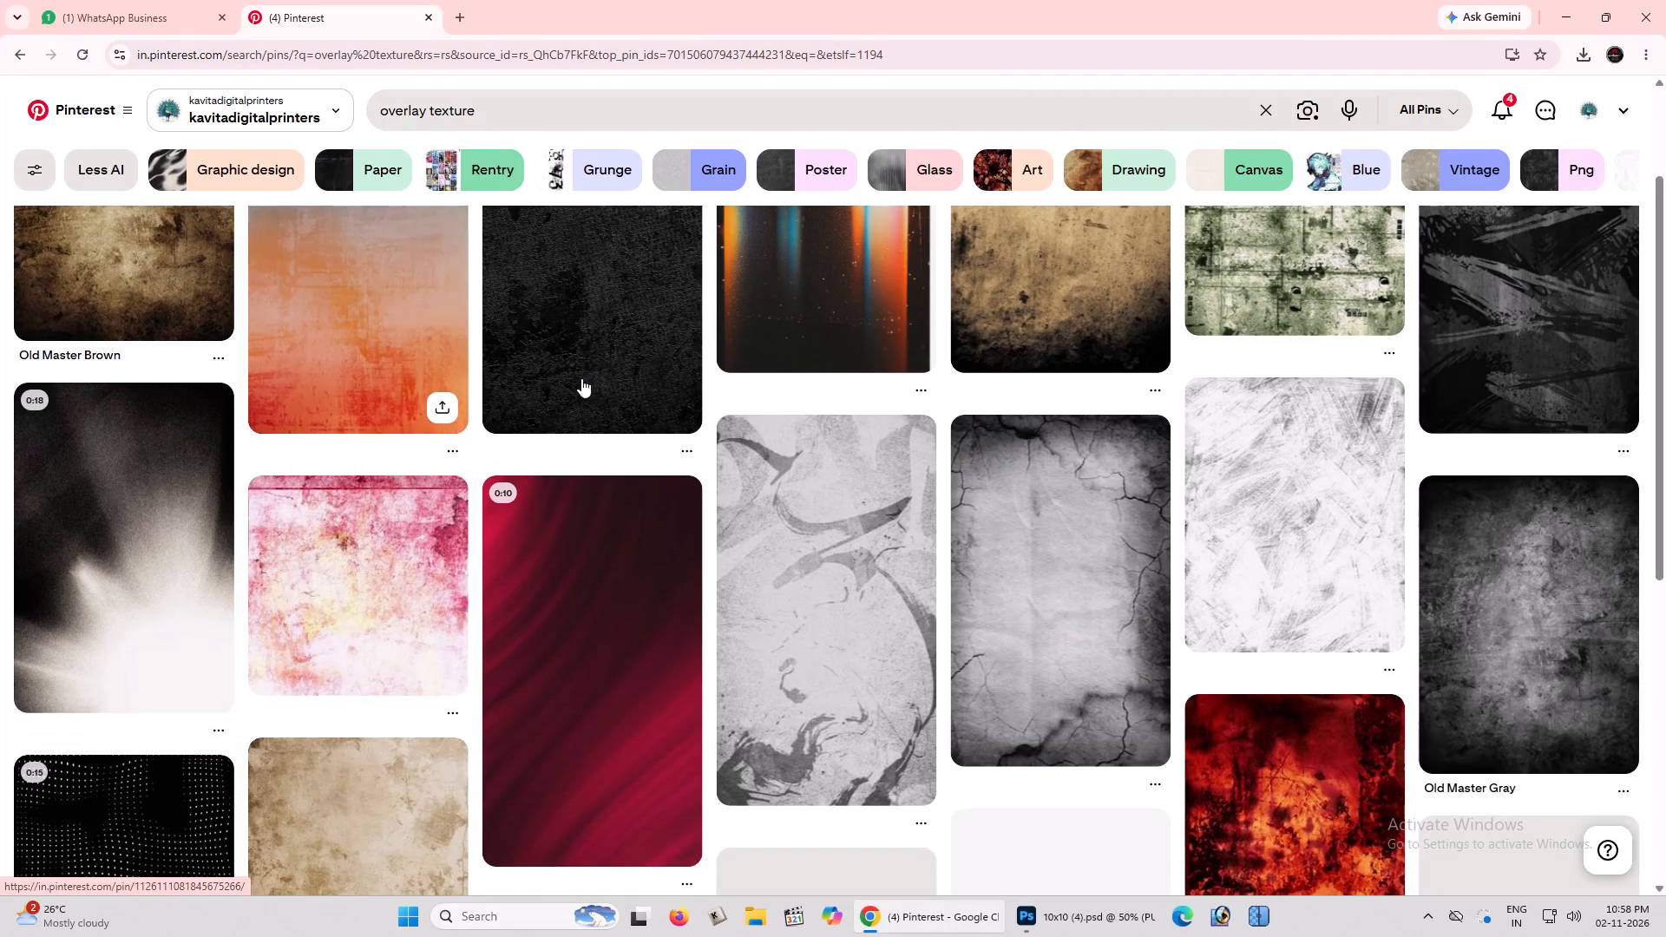
Examine the Pinterest overlay texture results for a grunge texture that could suit the PUBERTY title in the design.
scroll(582, 379, up, 2)
scroll(501, 423, up, 1)
scroll(501, 423, down, 5)
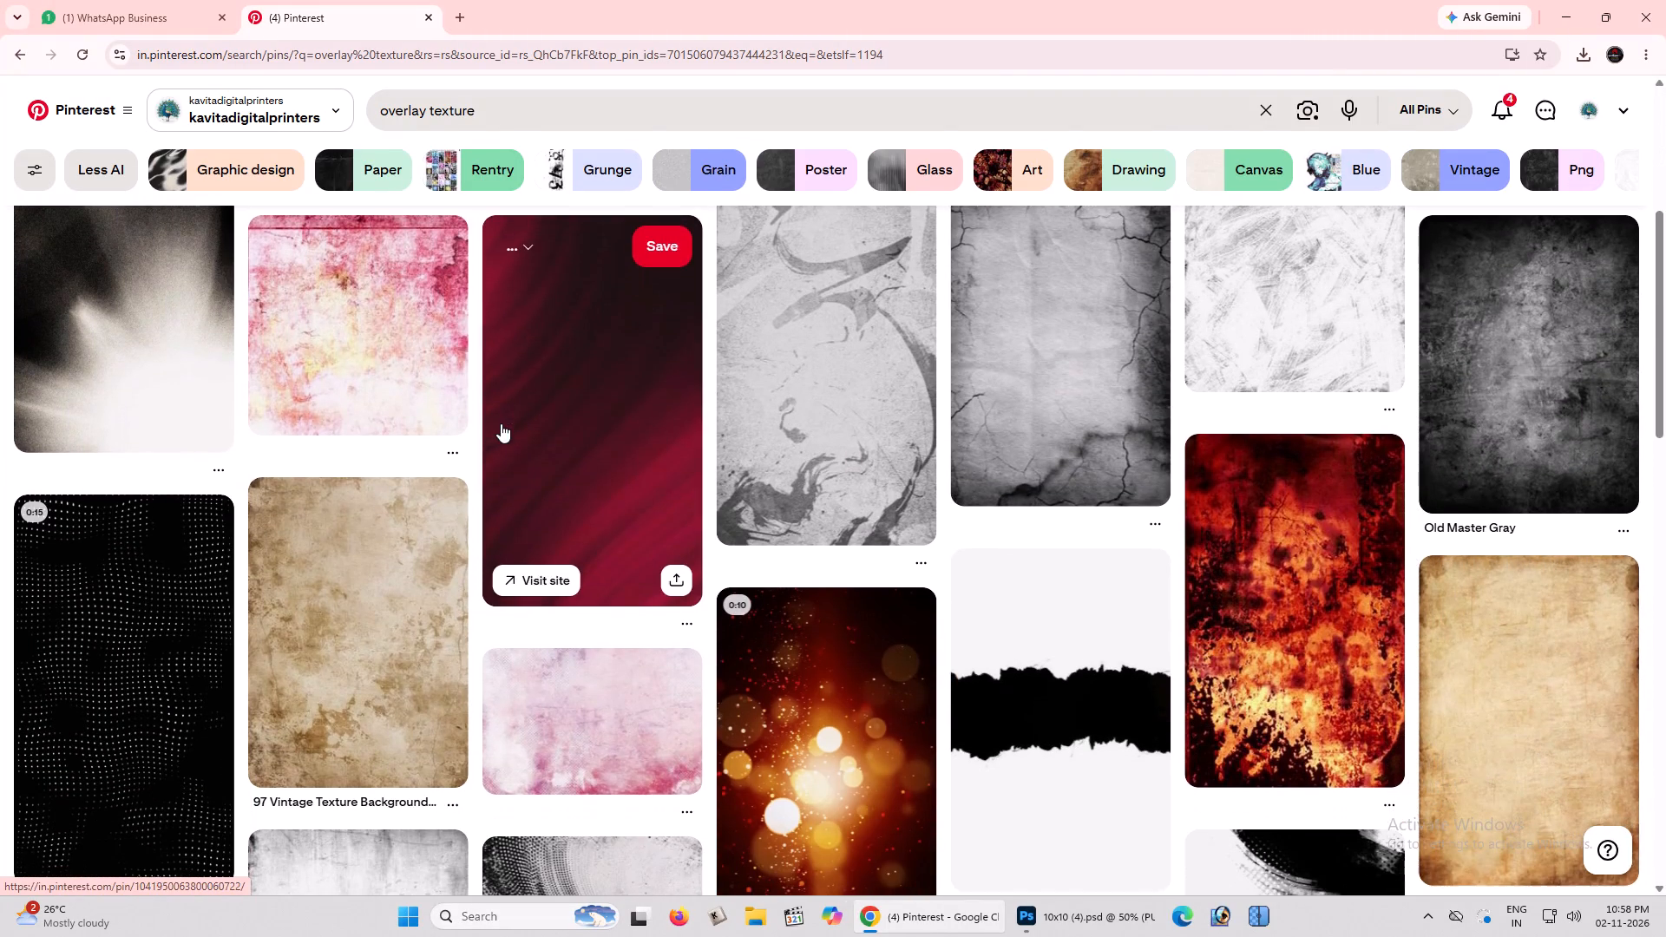
scroll(554, 525, down, 4)
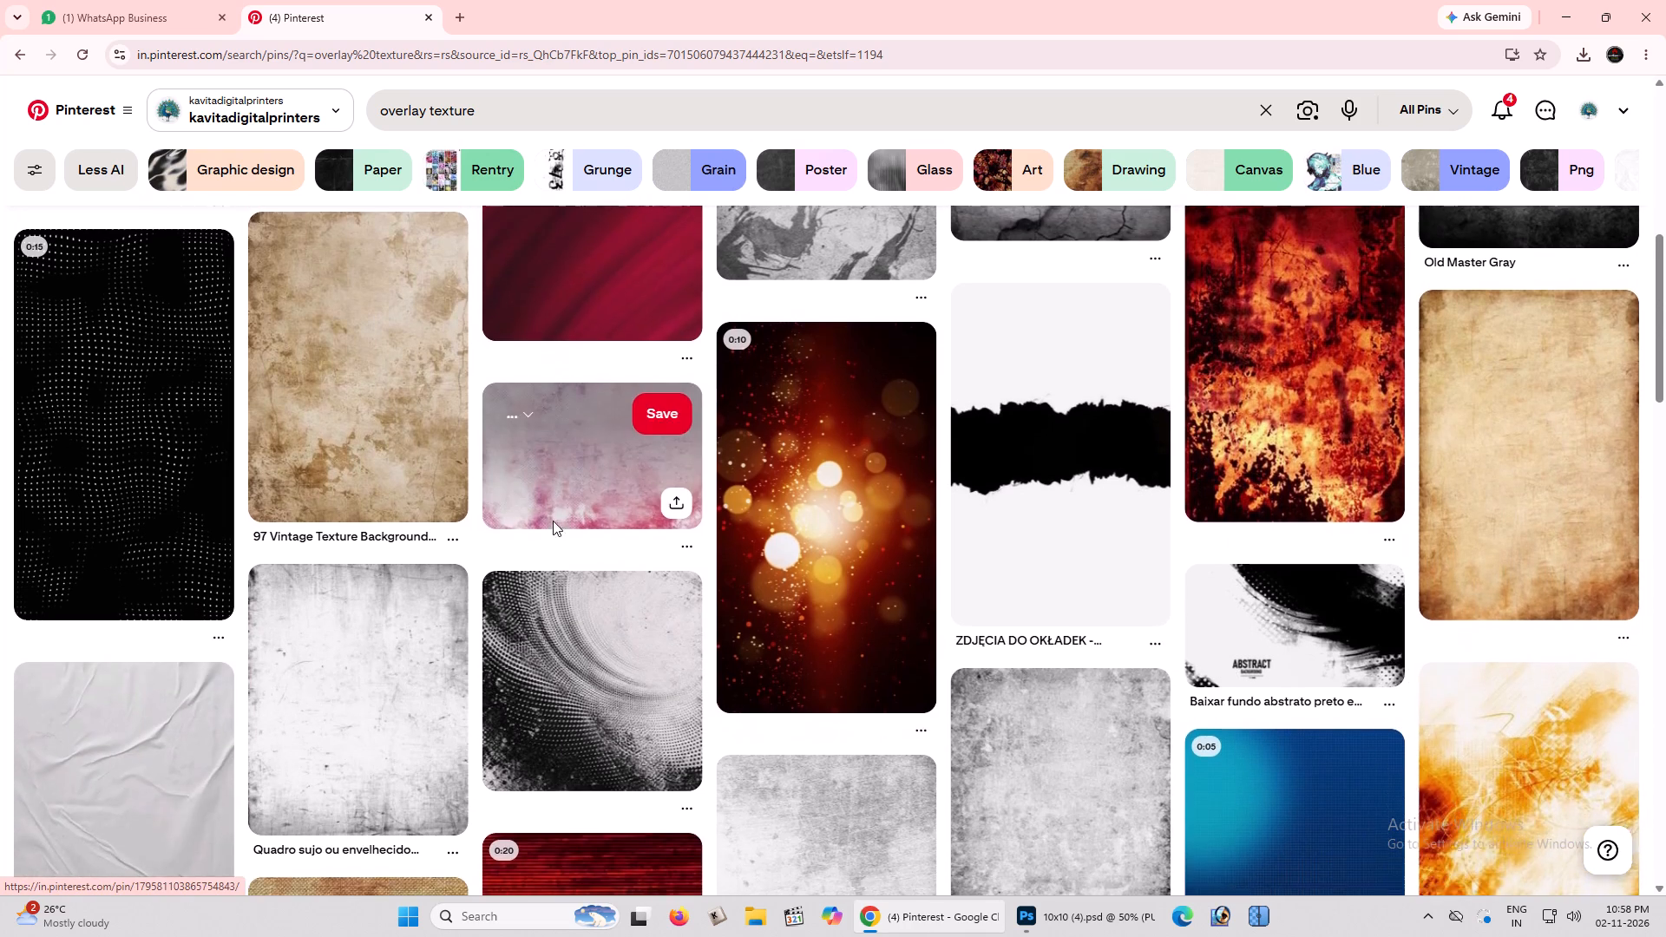
scroll(553, 521, down, 5)
key(alt+Tab)
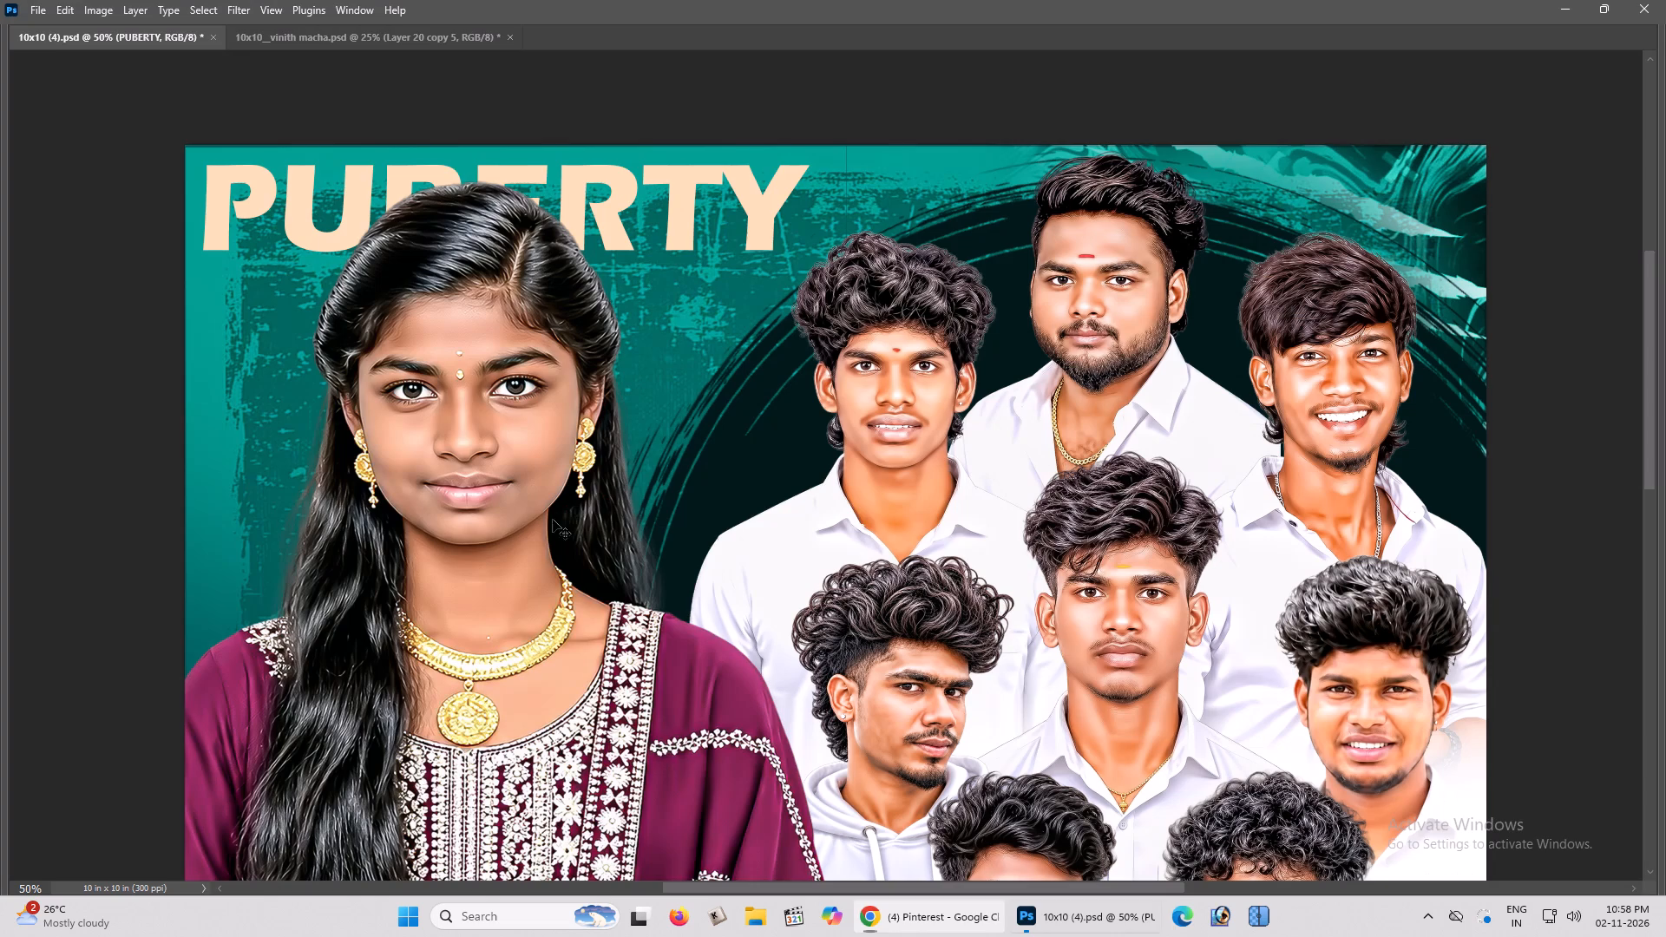
scroll(856, 507, down, 3)
key(alt+Tab)
scroll(851, 504, up, 5)
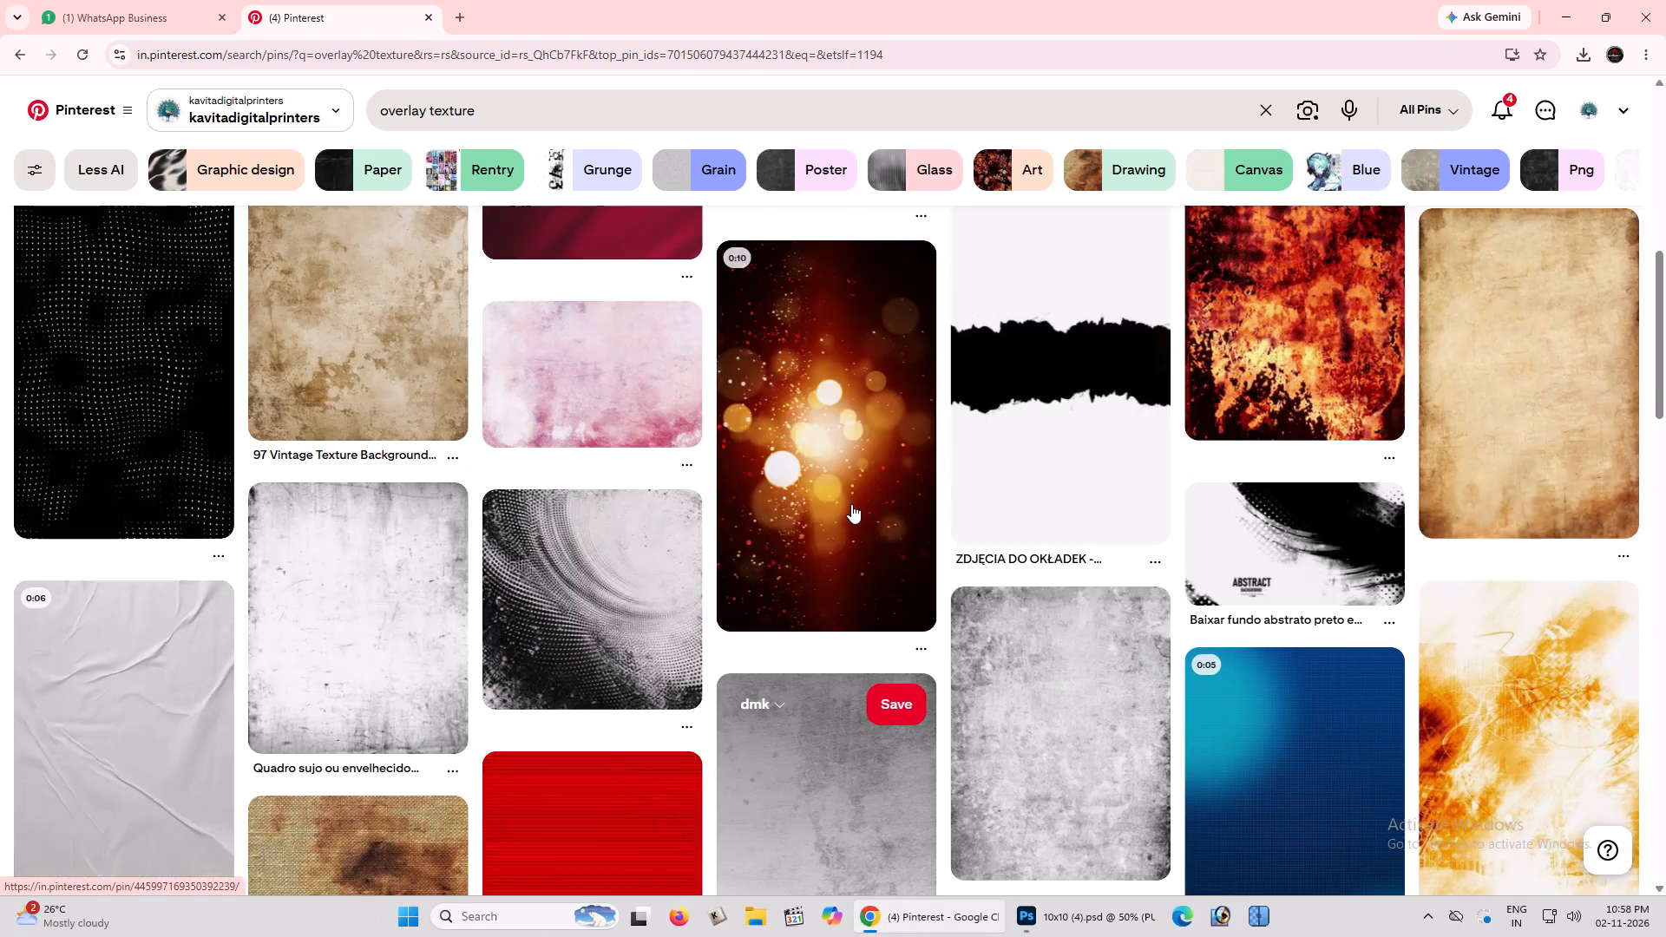
scroll(851, 504, up, 3)
scroll(851, 504, down, 7)
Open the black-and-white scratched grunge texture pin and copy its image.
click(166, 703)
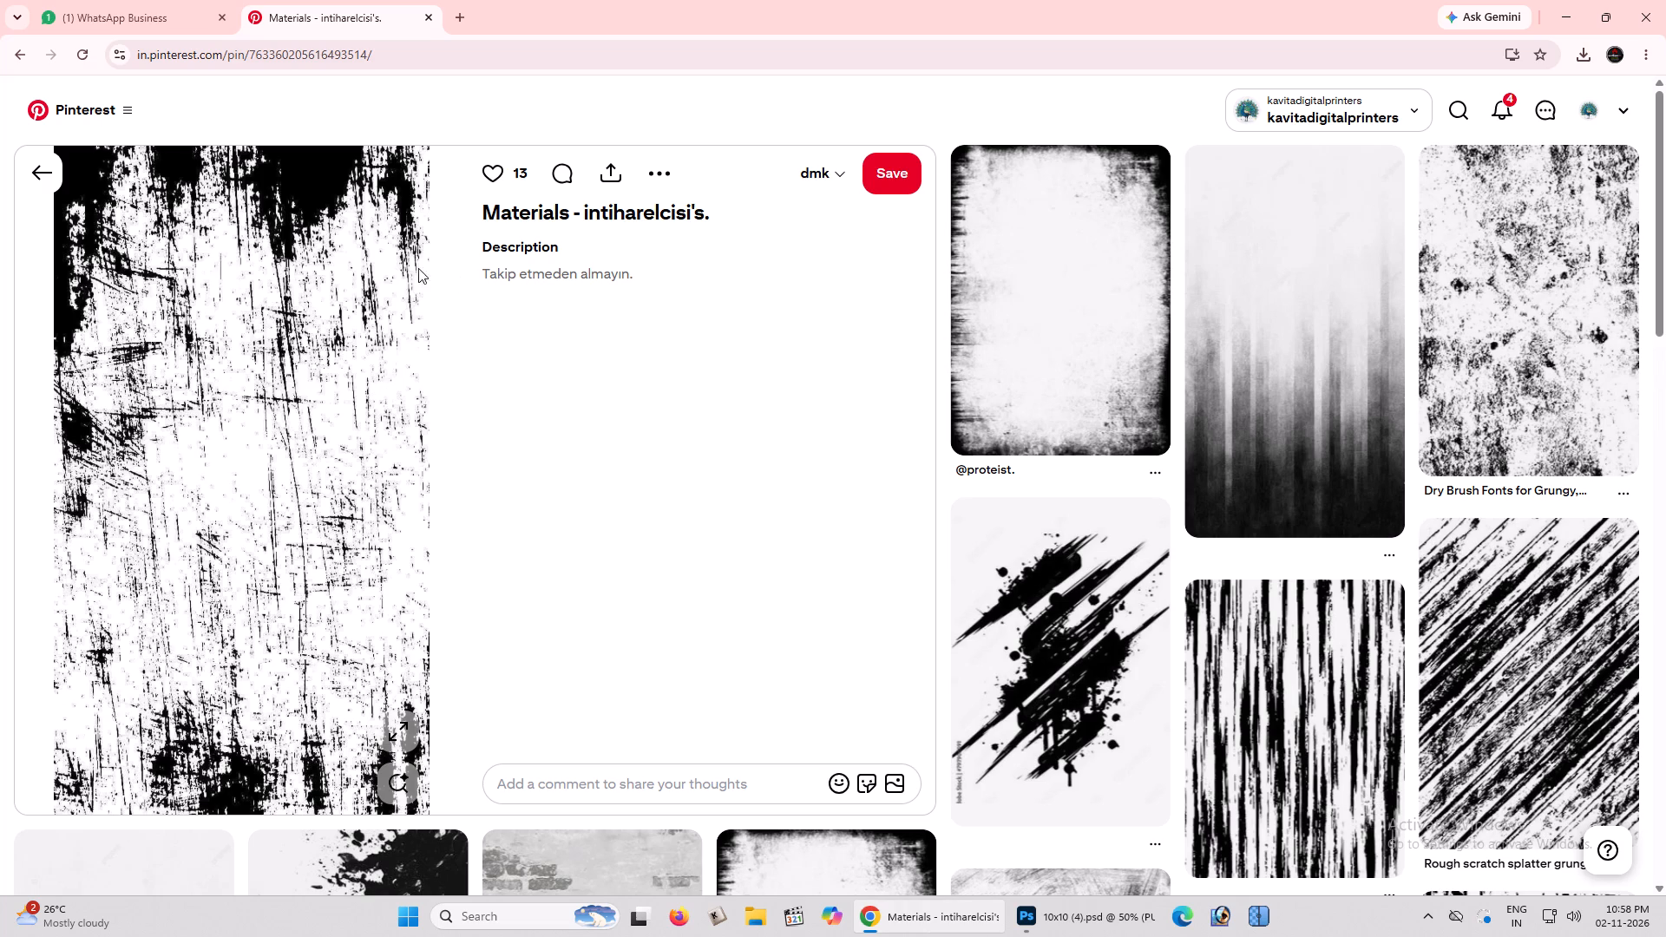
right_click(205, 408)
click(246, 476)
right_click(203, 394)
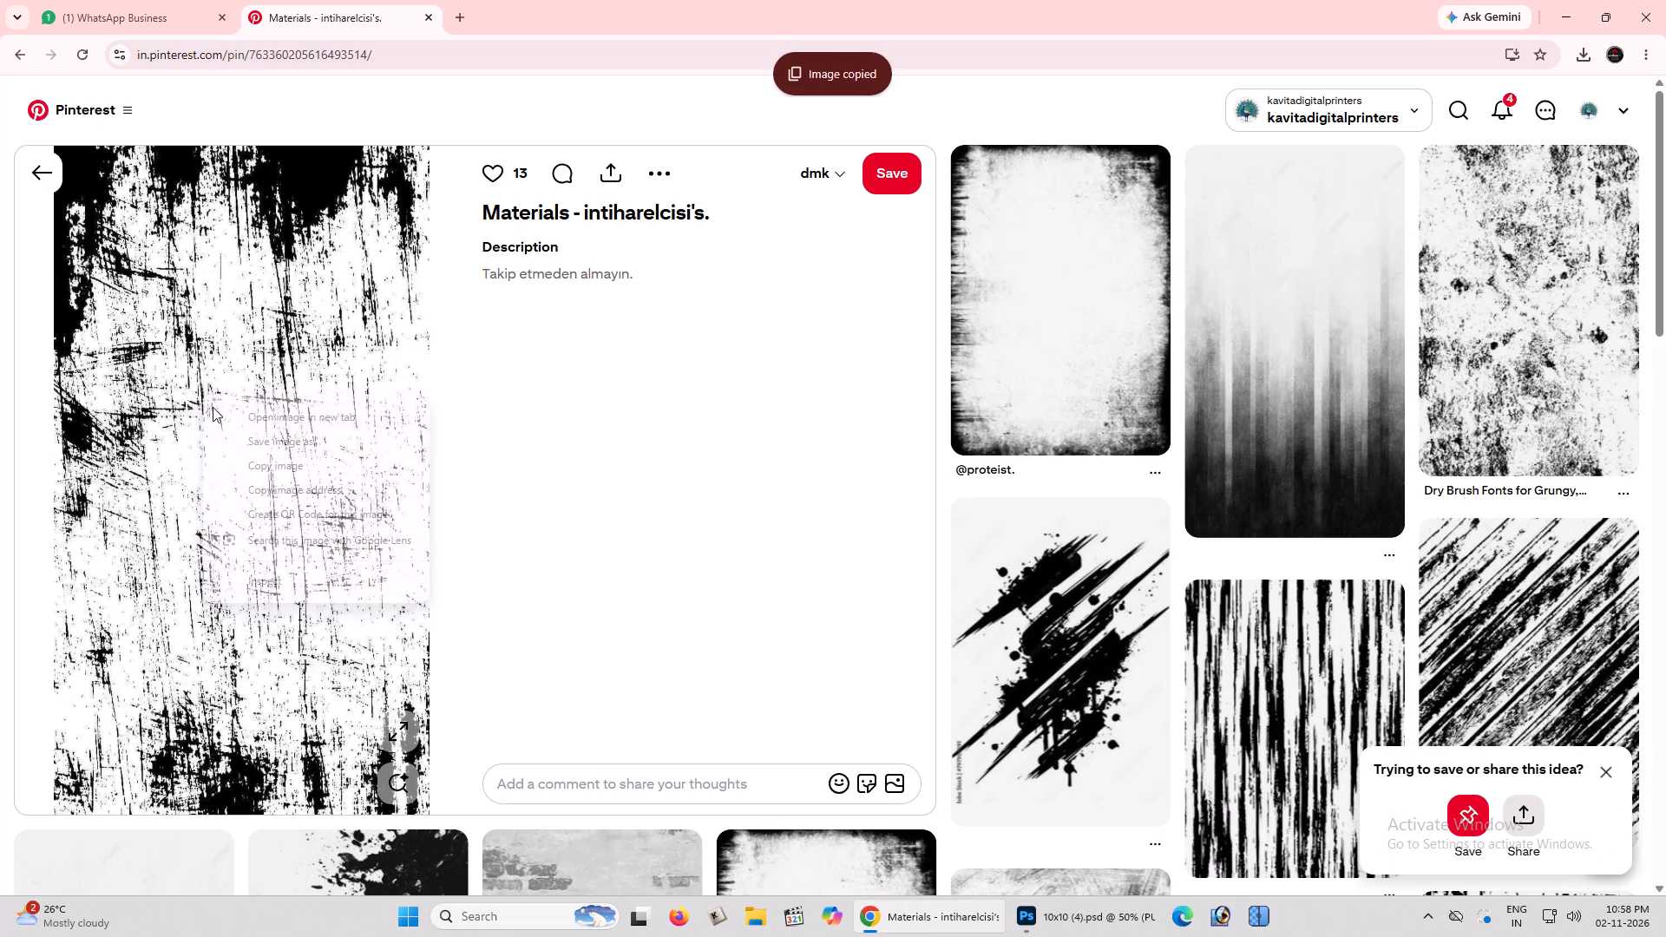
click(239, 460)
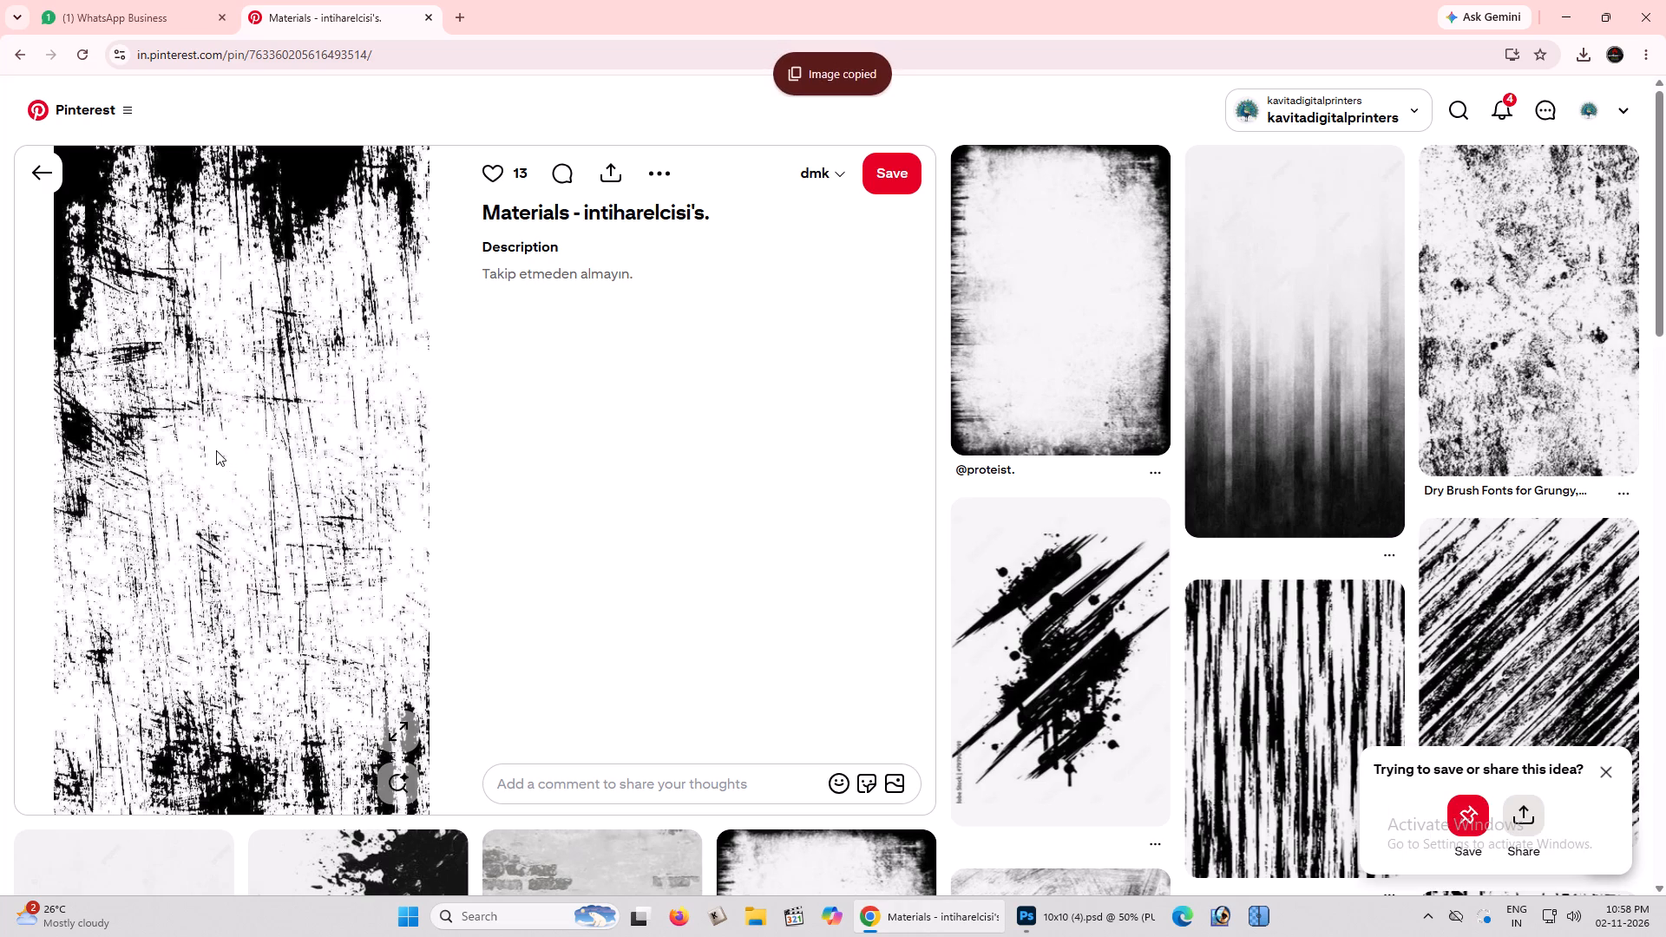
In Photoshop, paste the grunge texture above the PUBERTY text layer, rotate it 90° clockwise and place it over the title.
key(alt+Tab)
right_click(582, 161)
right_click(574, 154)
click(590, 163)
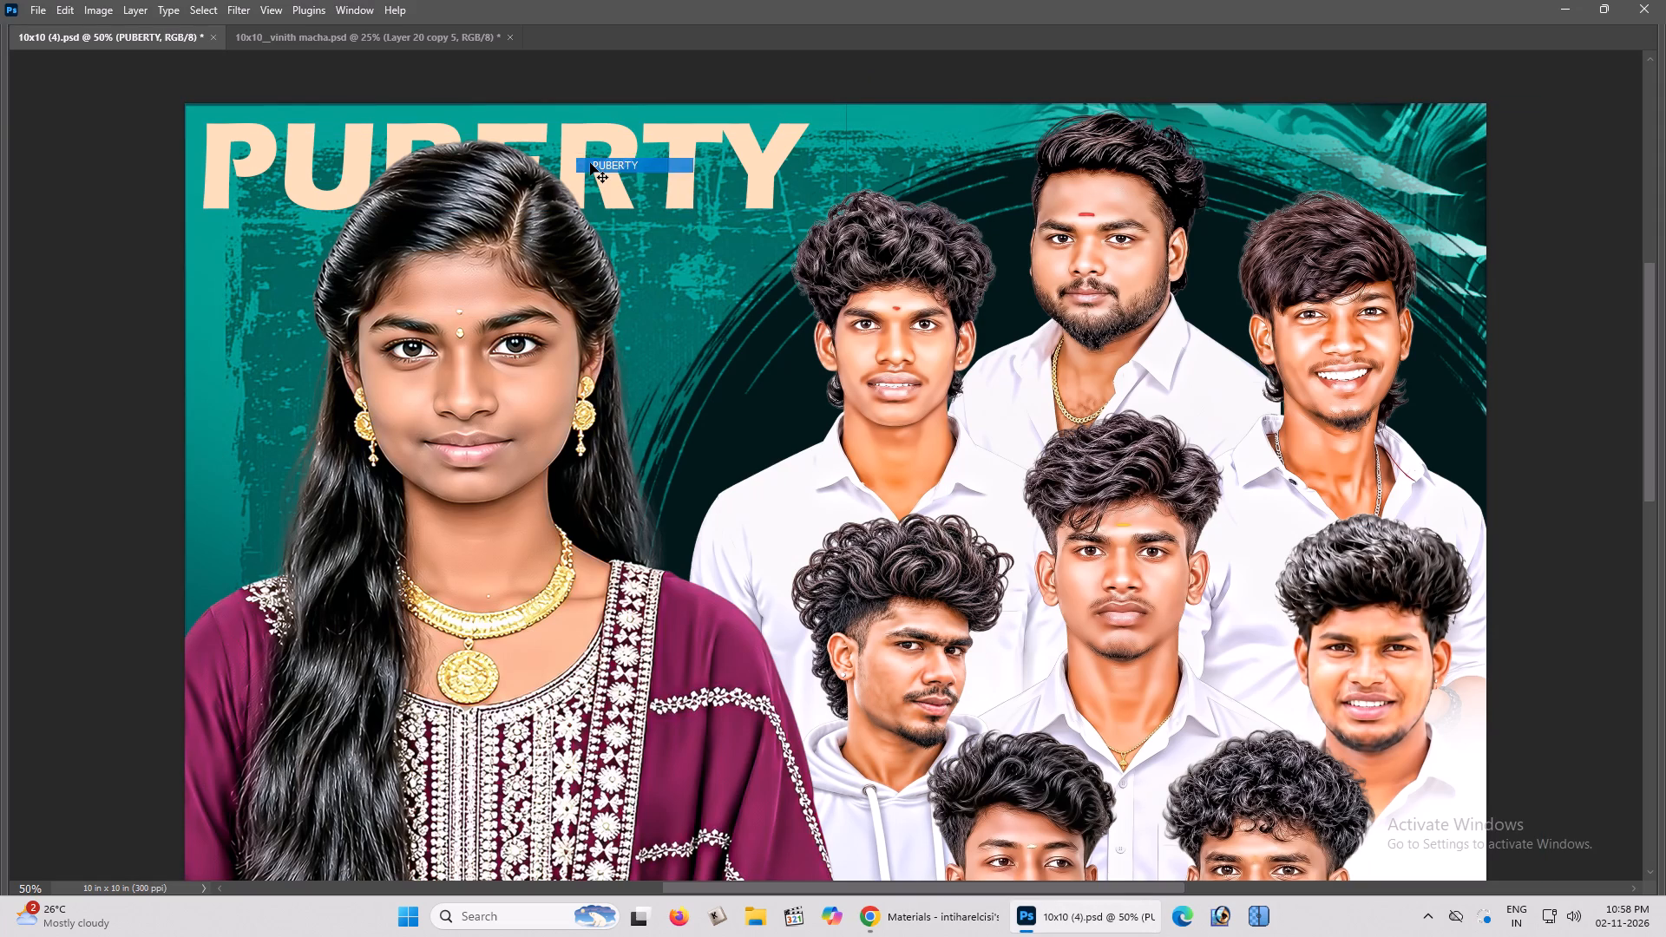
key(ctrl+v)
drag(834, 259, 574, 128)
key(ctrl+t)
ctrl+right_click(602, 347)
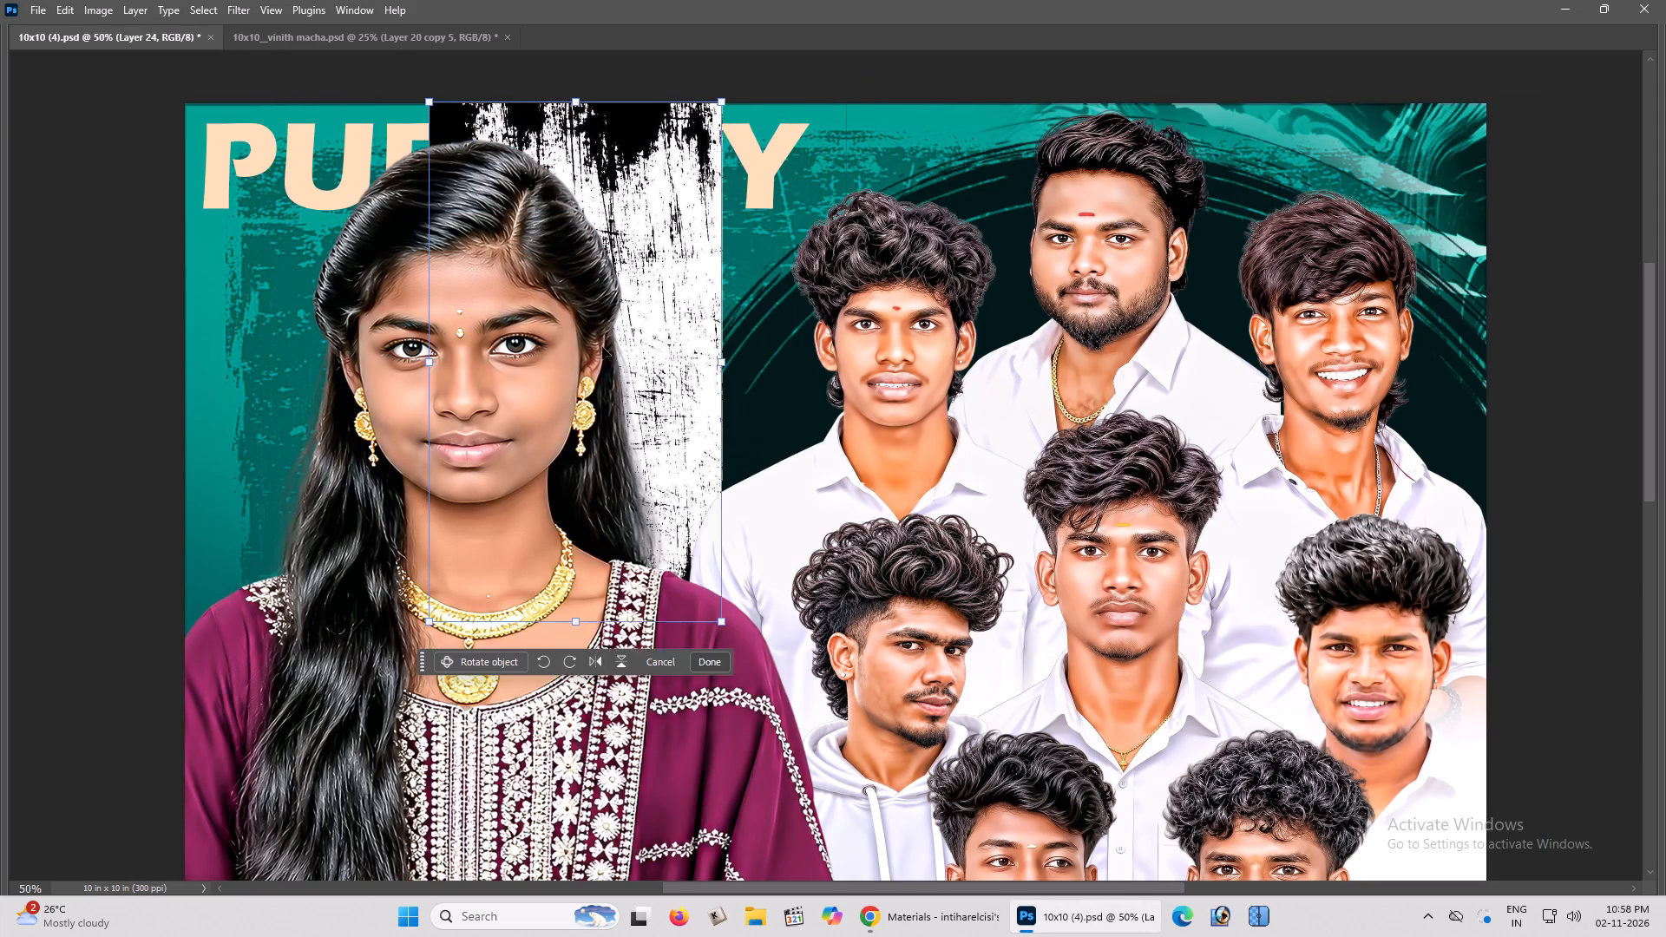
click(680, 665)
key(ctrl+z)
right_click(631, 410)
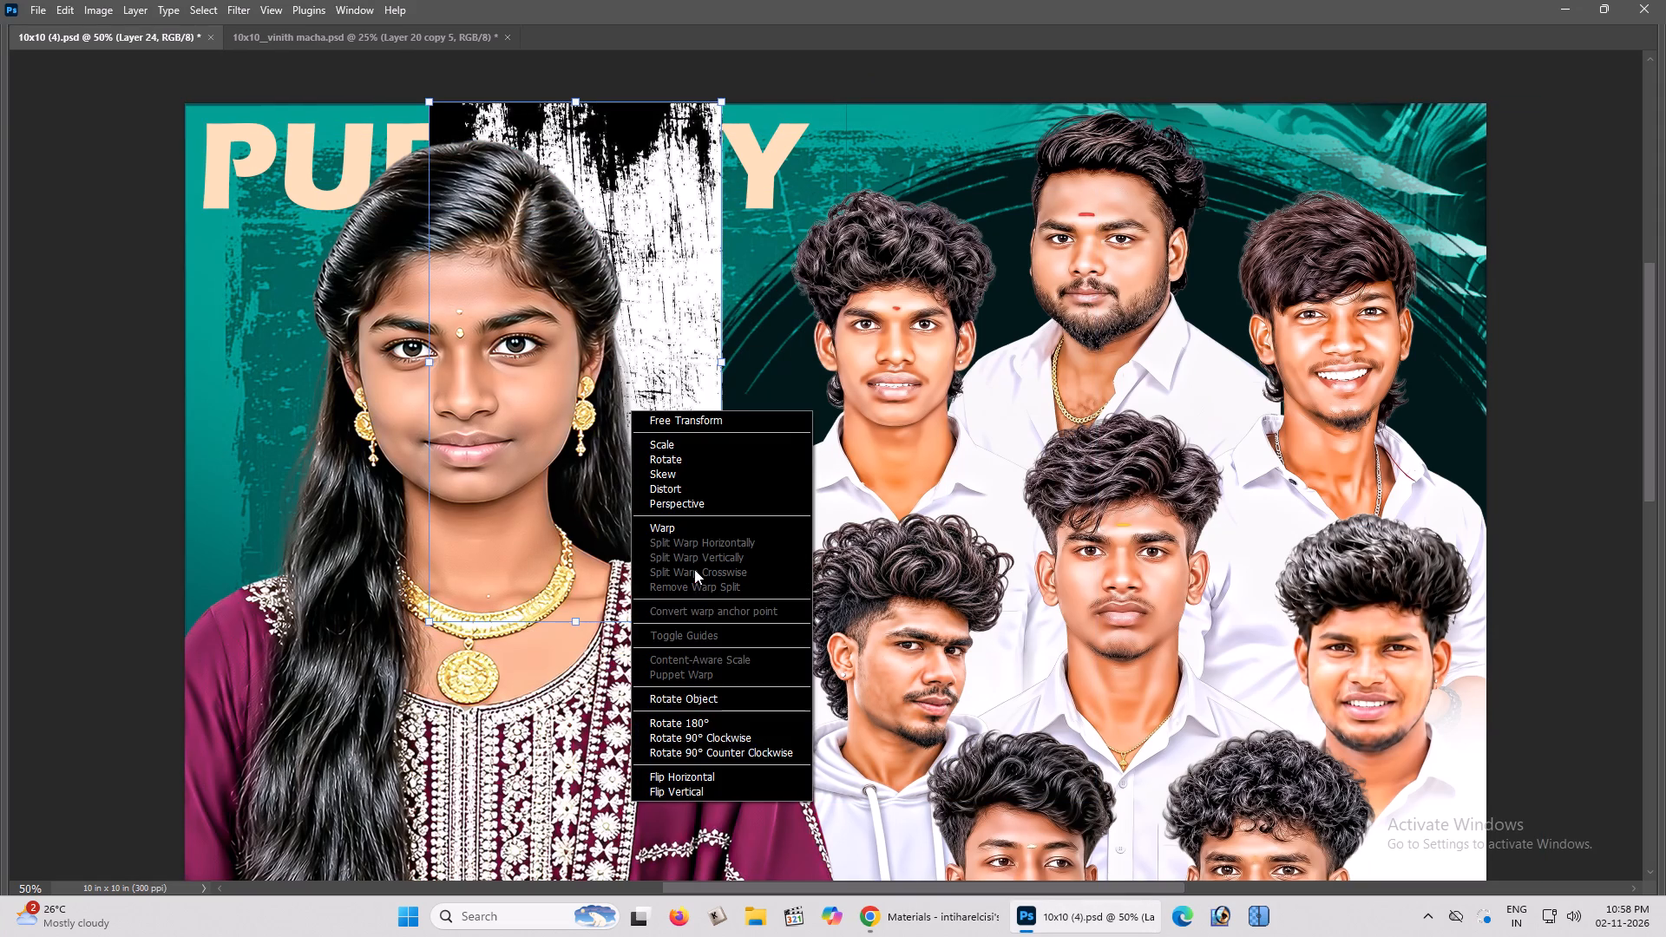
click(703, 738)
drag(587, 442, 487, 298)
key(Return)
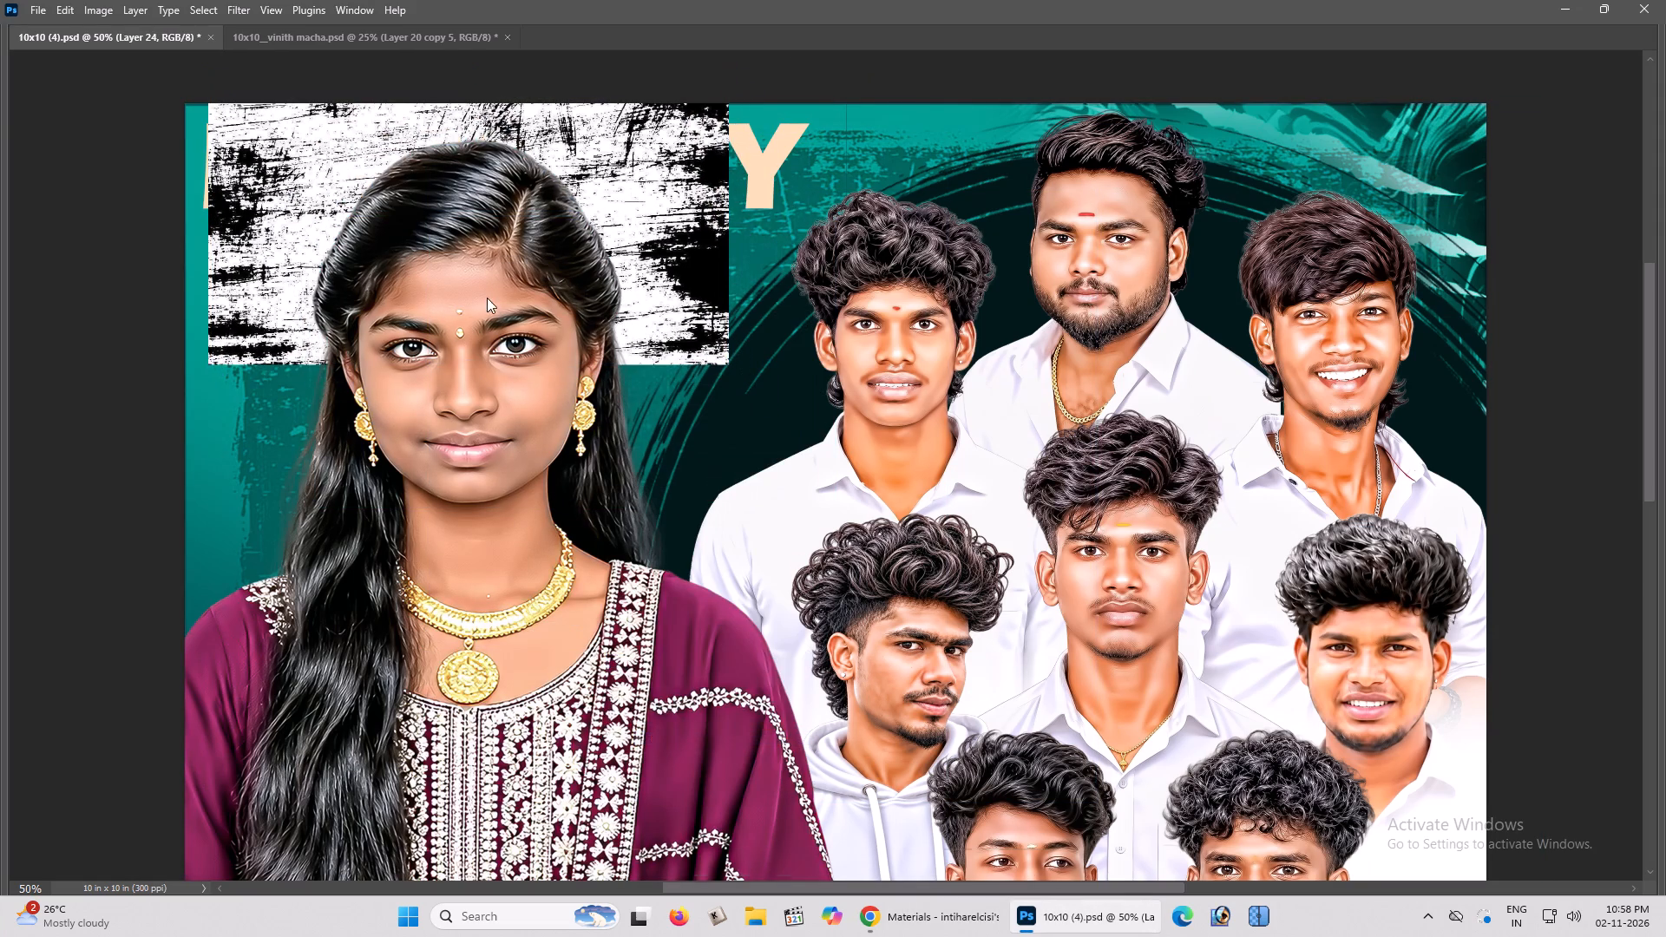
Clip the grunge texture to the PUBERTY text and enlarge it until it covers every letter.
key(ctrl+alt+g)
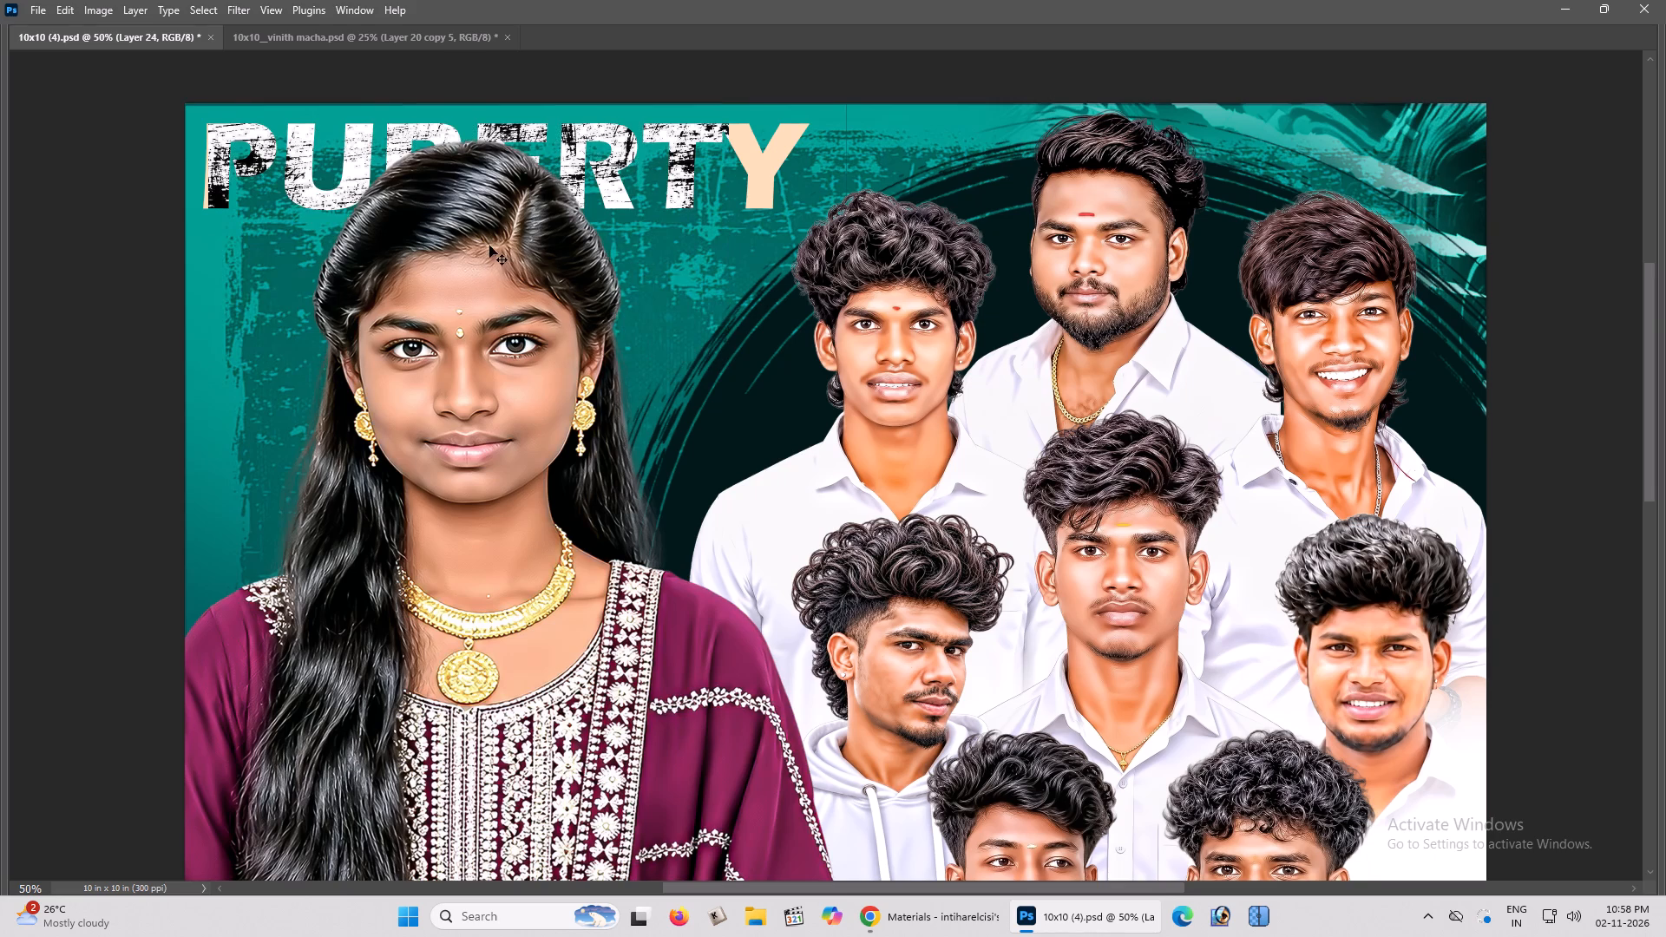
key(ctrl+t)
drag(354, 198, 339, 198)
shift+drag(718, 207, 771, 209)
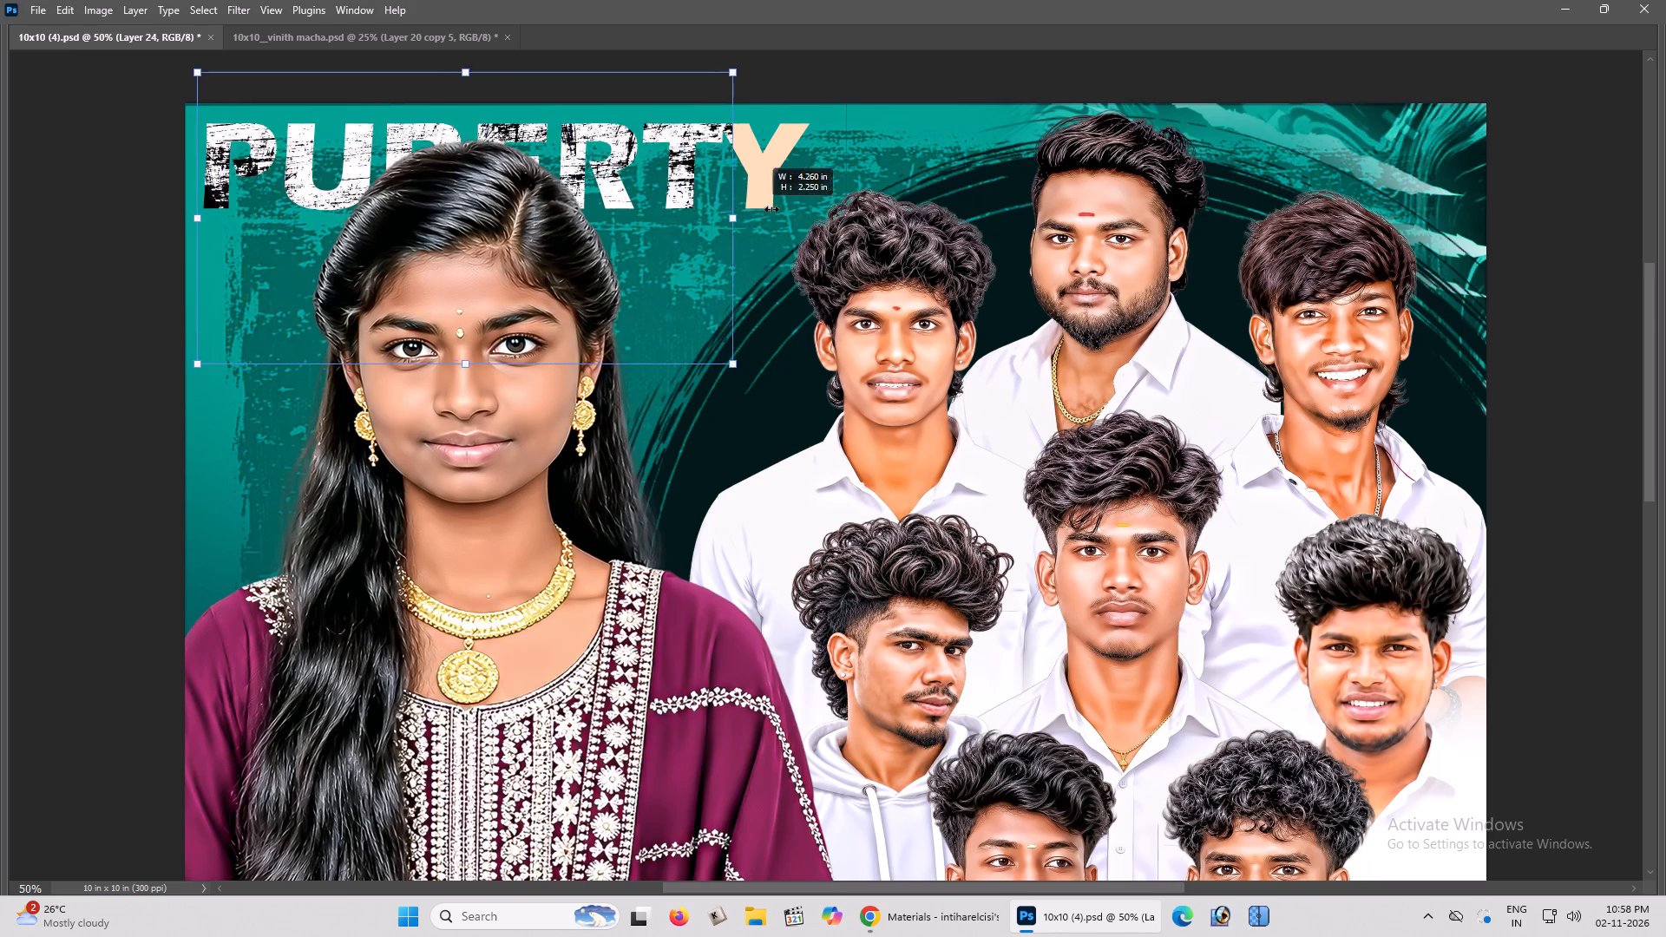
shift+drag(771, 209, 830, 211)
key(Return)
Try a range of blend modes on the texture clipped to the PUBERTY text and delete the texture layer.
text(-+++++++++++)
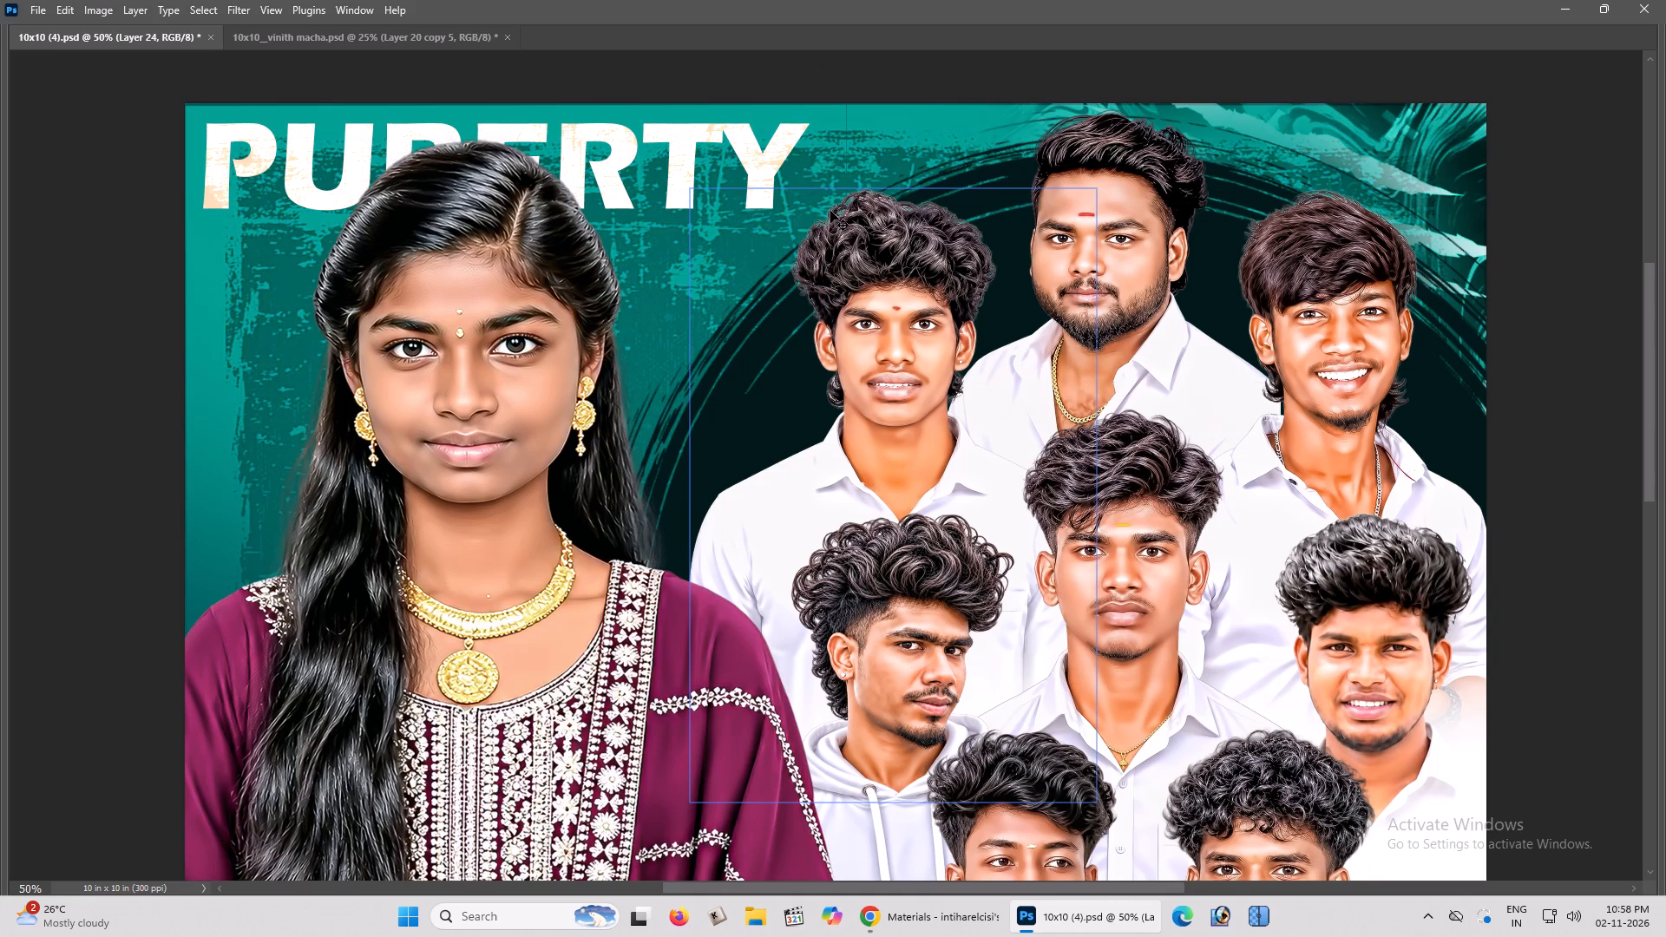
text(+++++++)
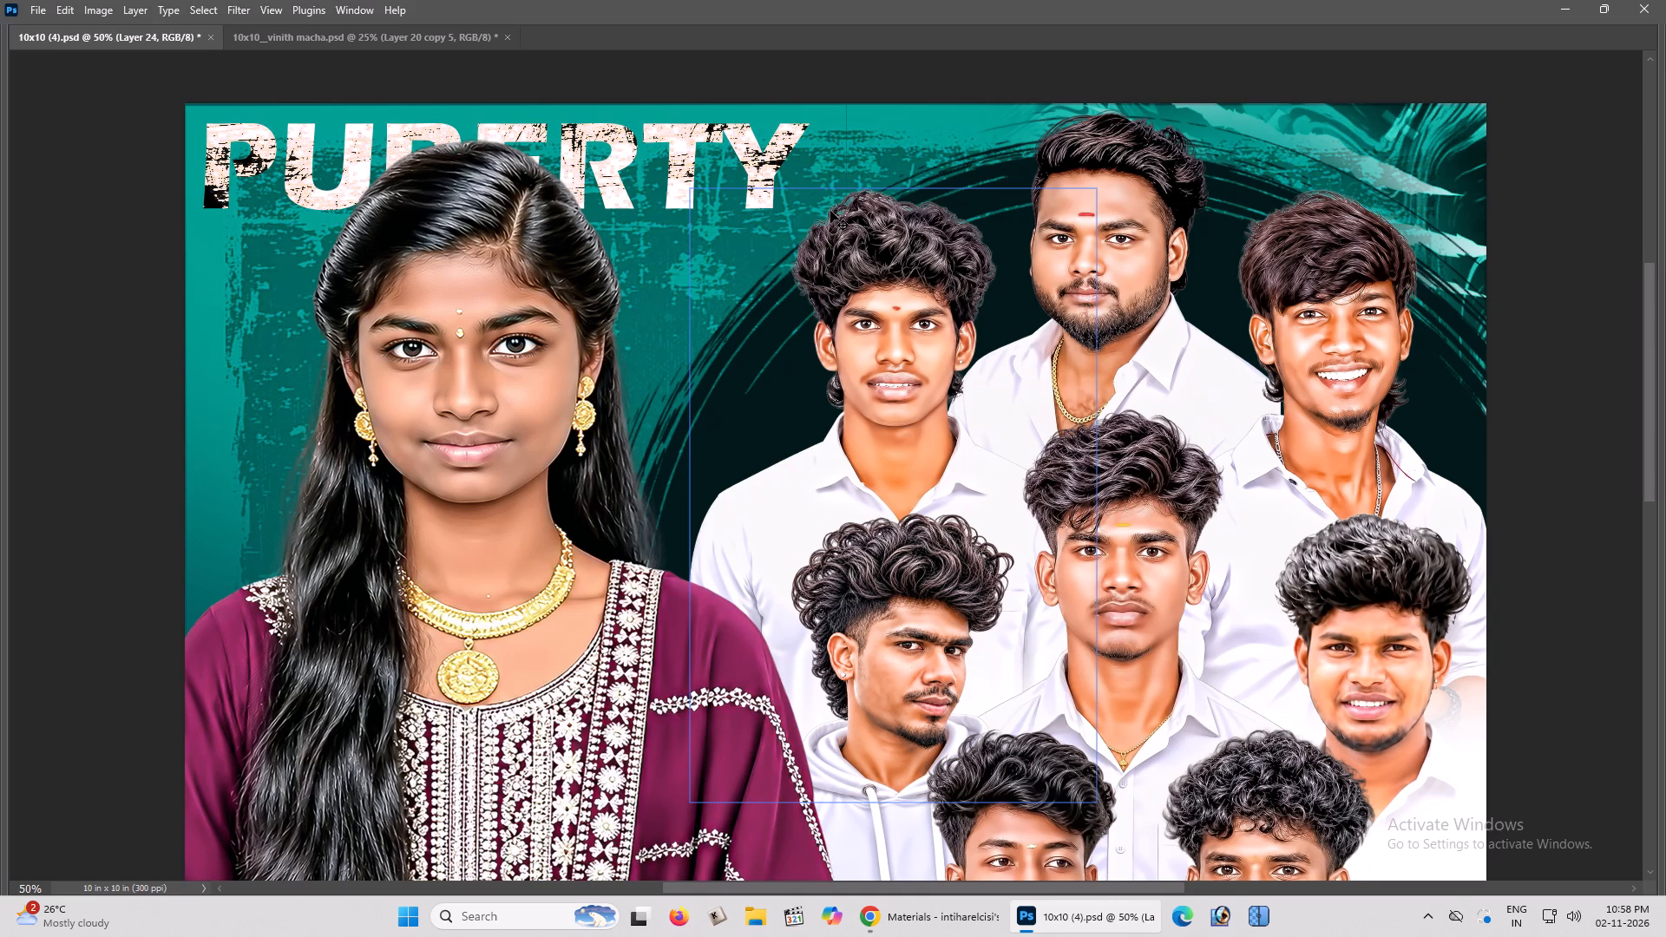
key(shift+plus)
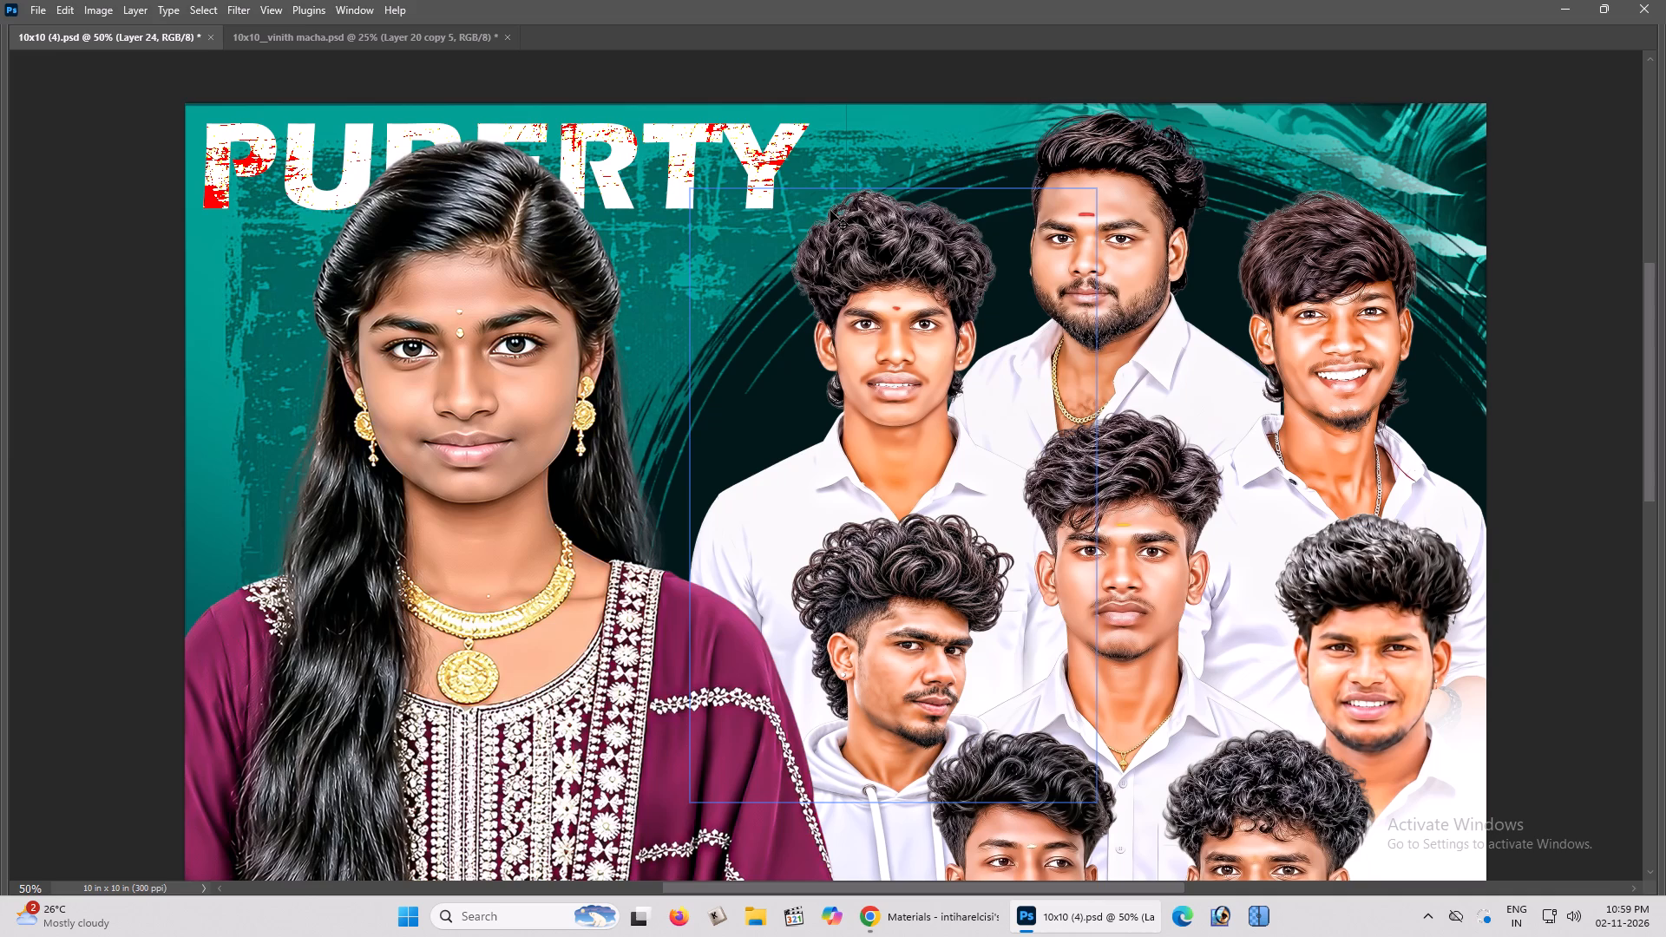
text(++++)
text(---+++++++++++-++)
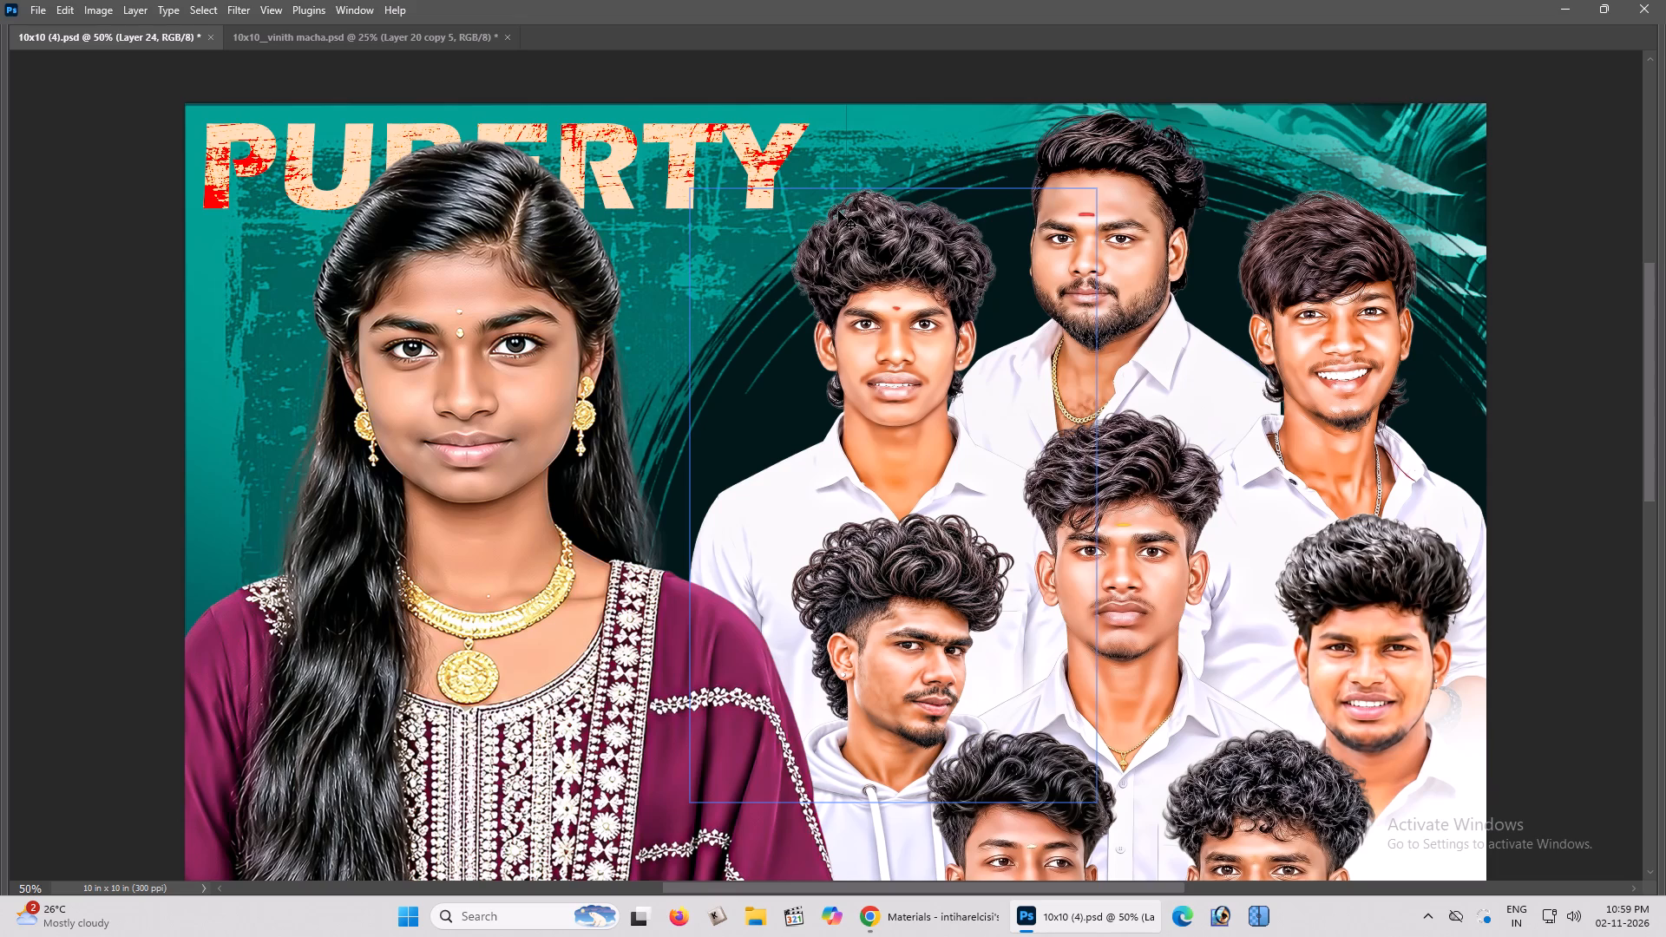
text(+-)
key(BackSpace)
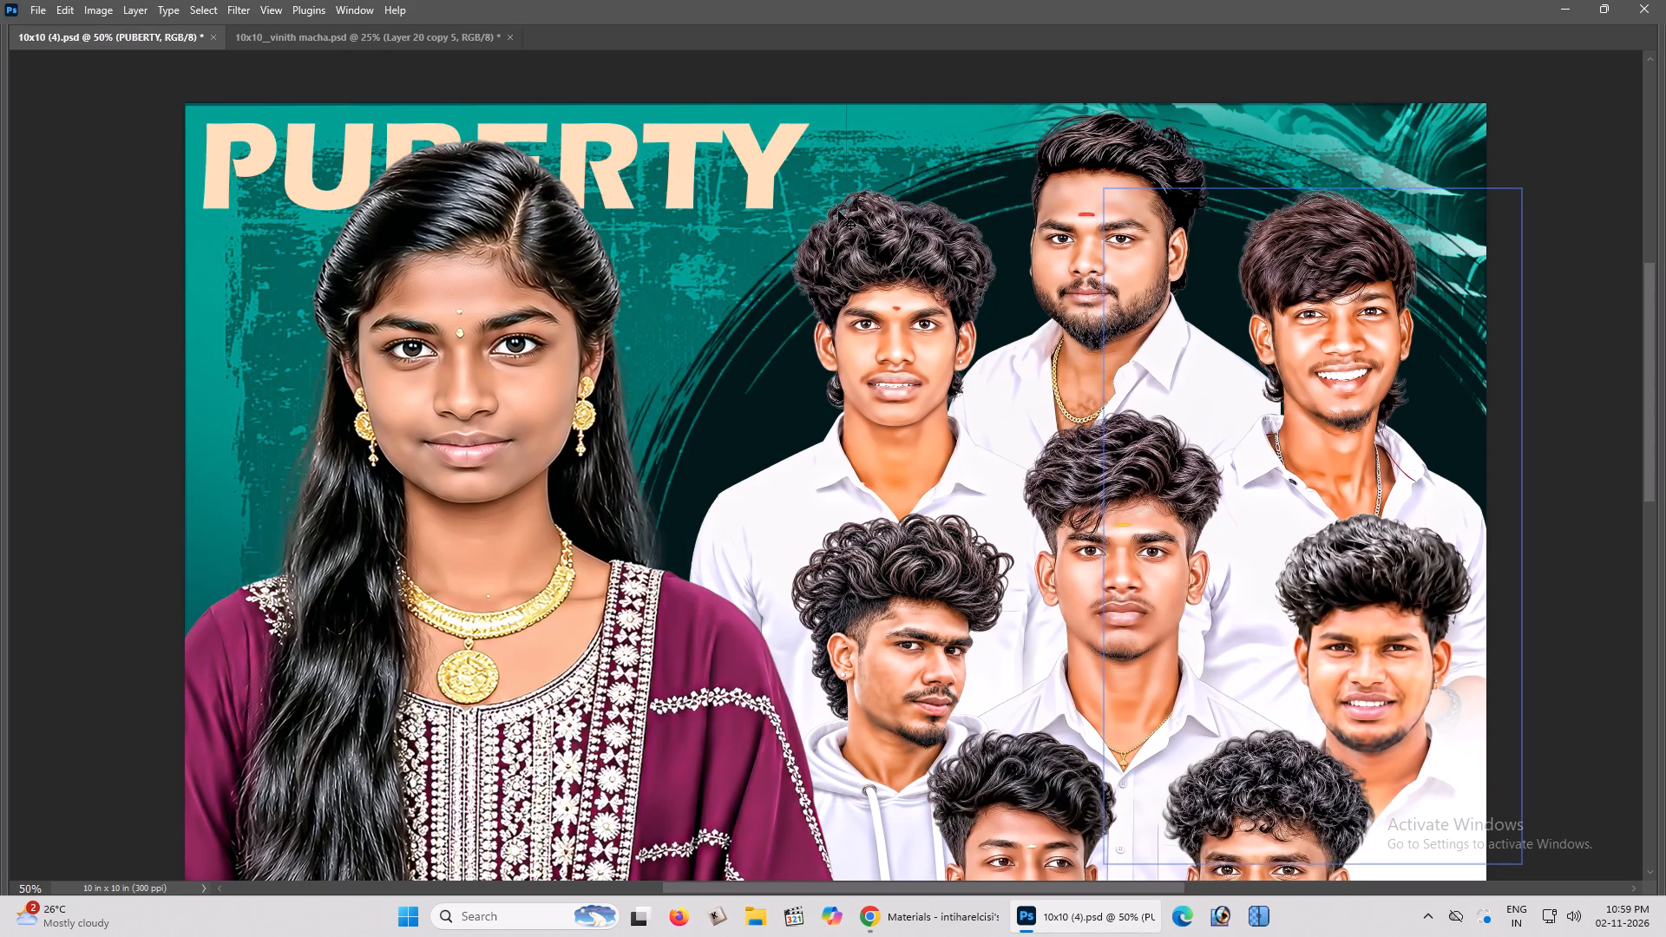
Return to Pinterest in Chrome and look further through the overlay texture results for another image for the design.
scroll(838, 211, down, 1)
key(alt+Tab)
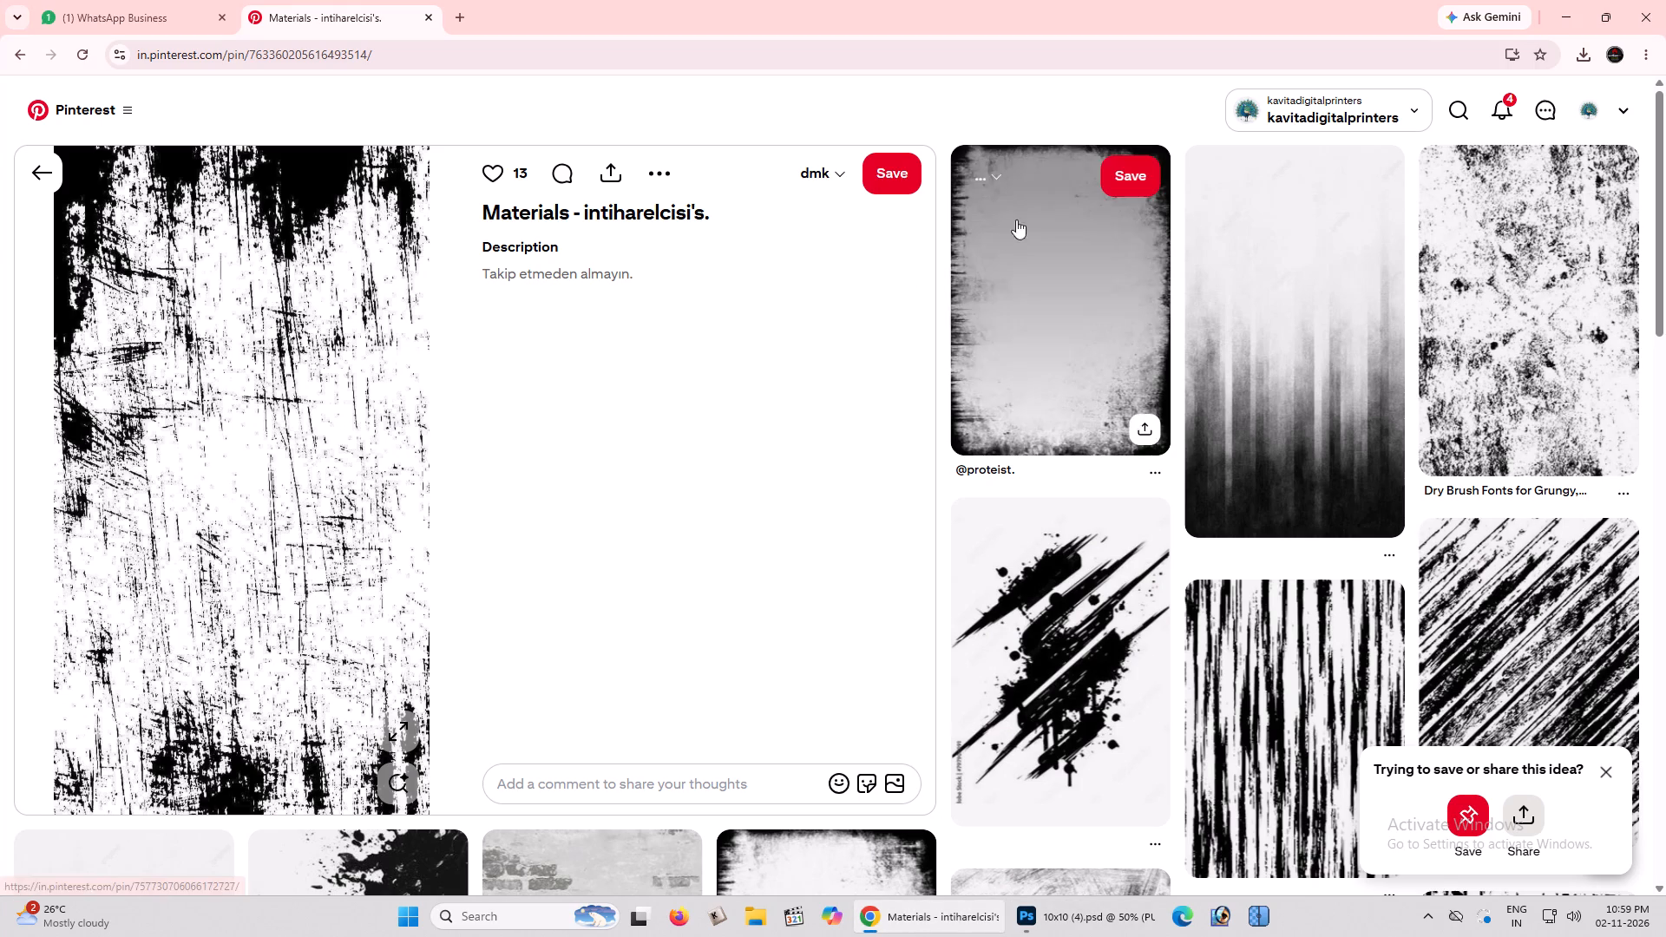
drag(1665, 275, 1662, 441)
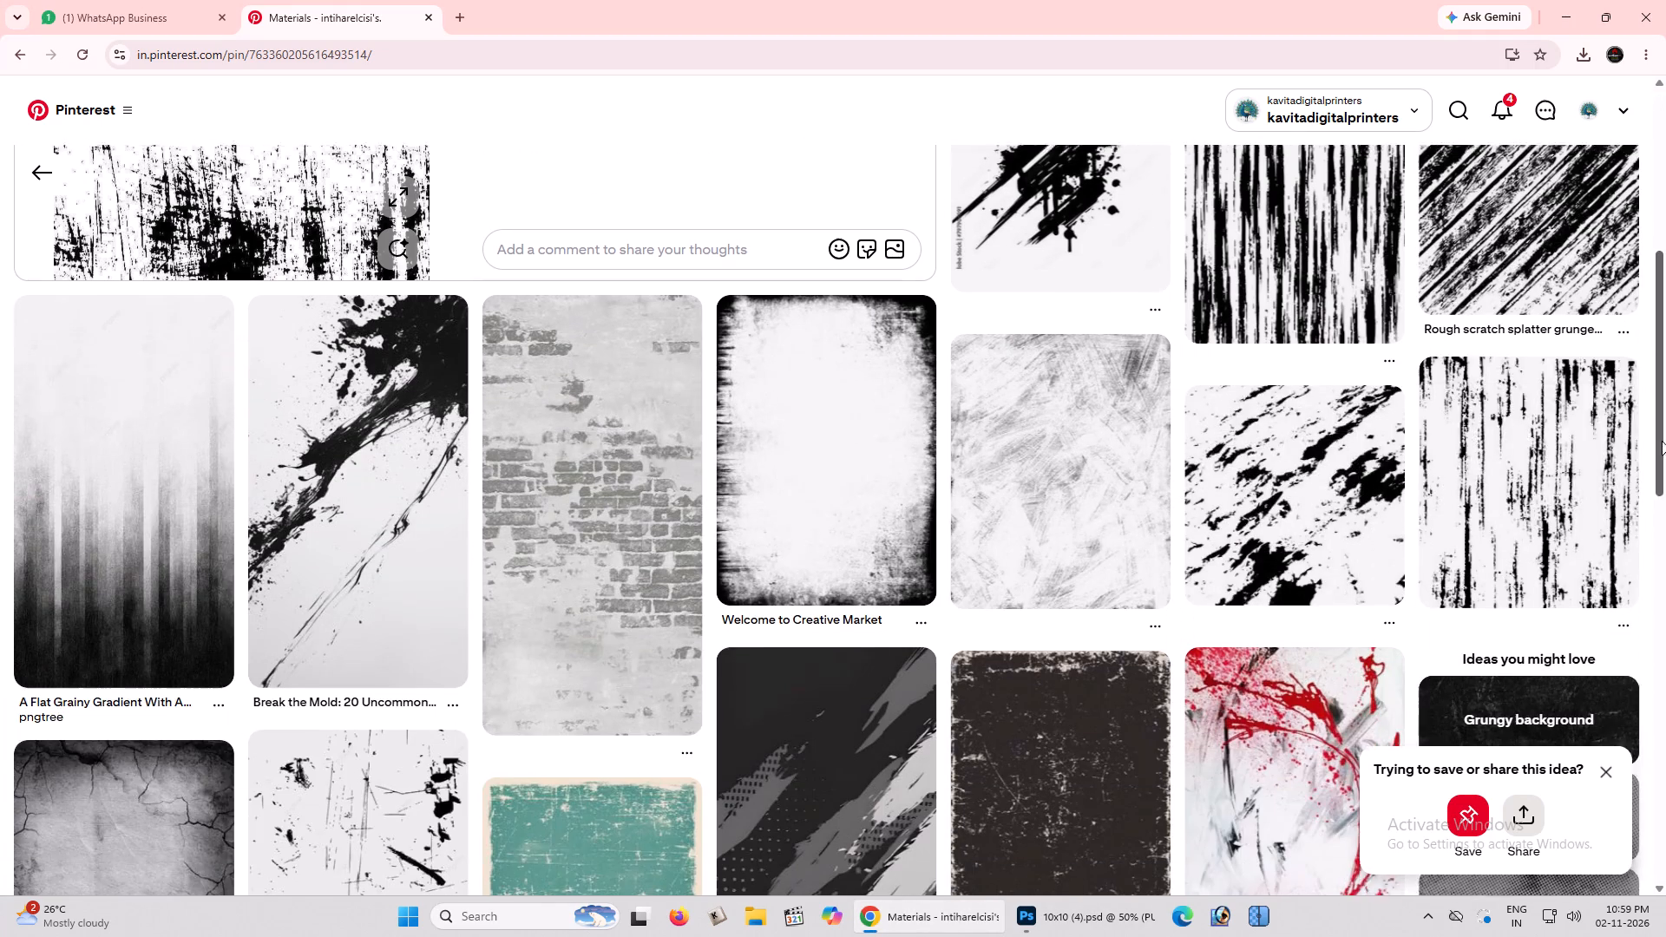
drag(1662, 441, 1658, 443)
drag(1288, 449, 1263, 444)
scroll(845, 350, up, 1)
scroll(845, 351, down, 1)
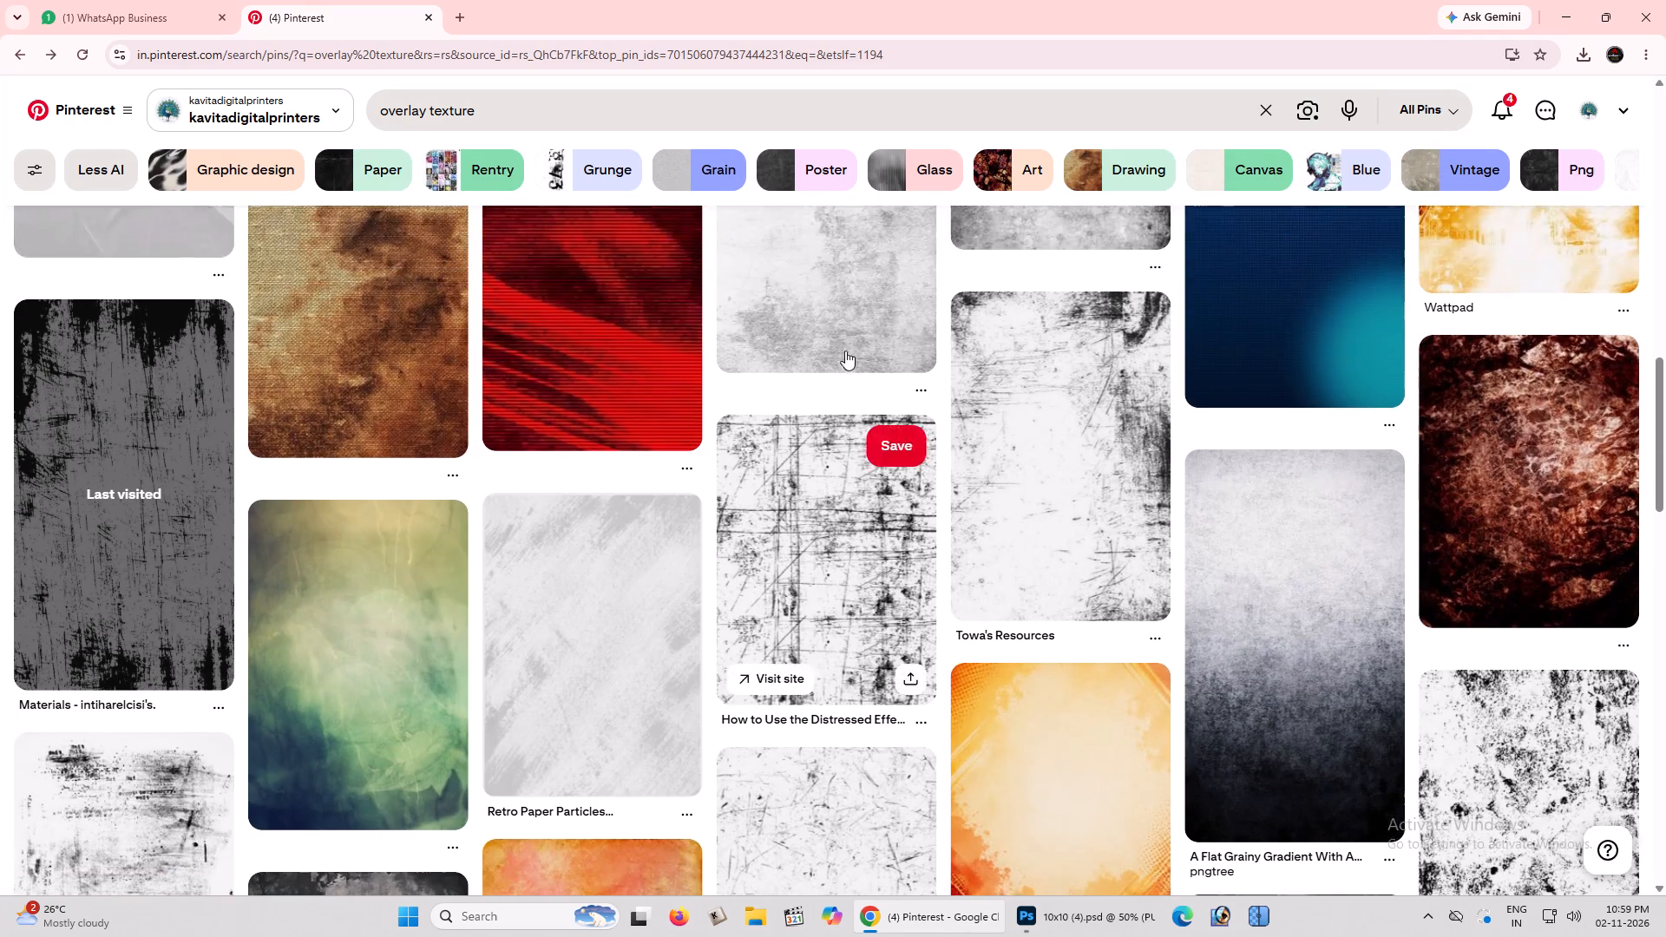
scroll(845, 351, down, 7)
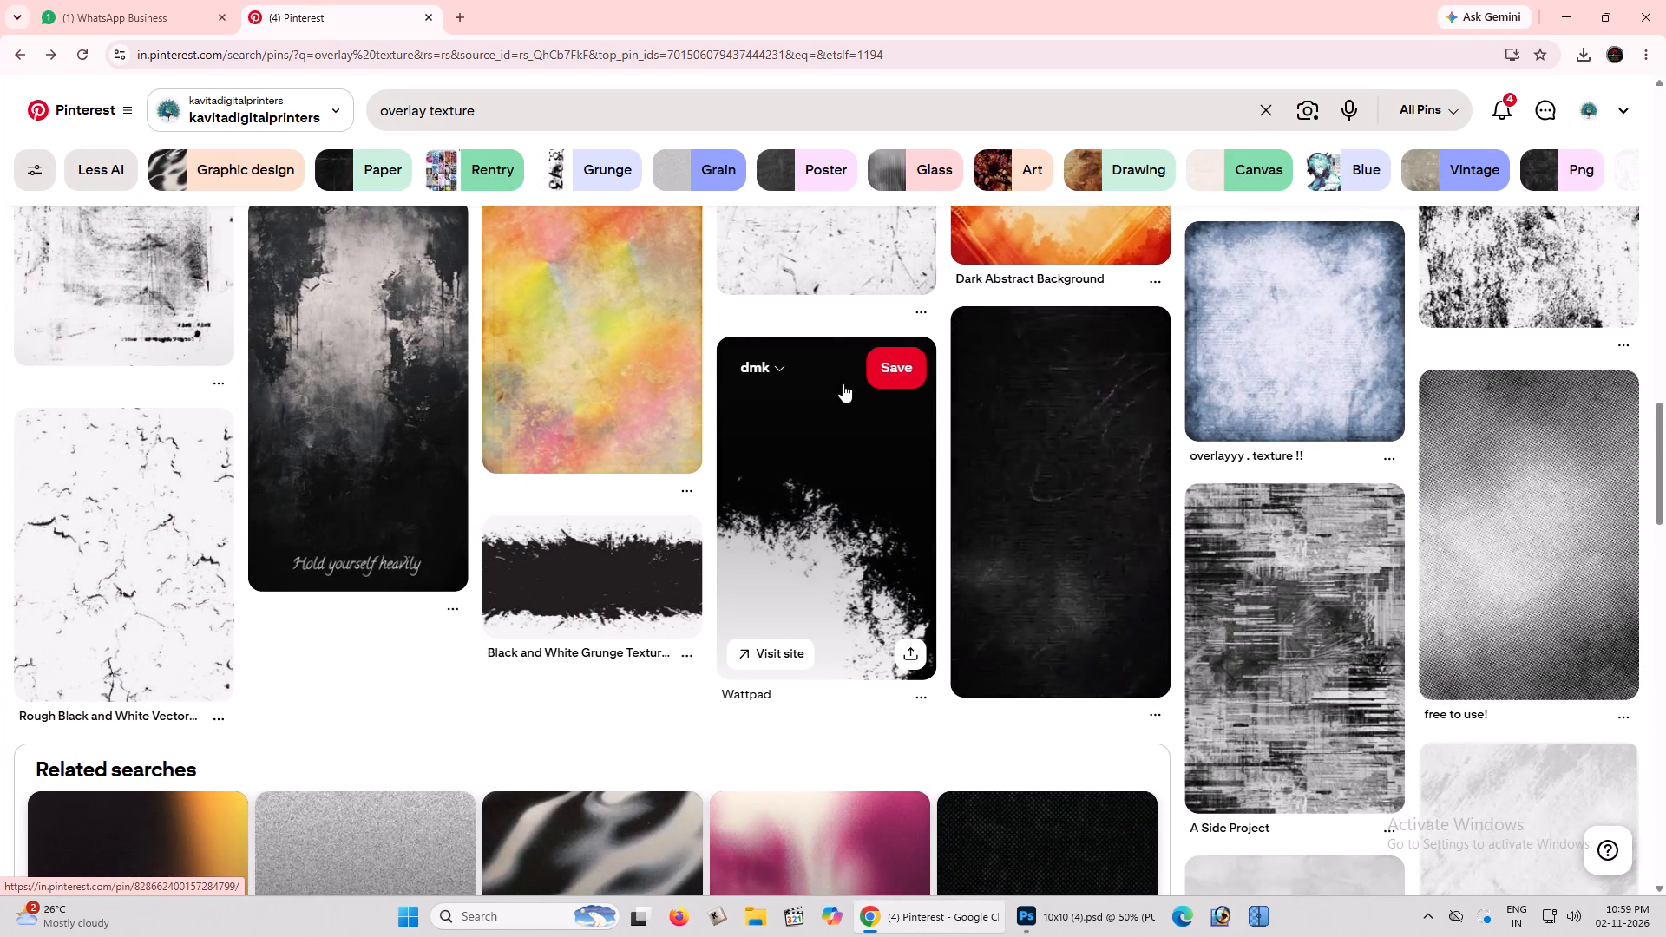
scroll(843, 383, down, 4)
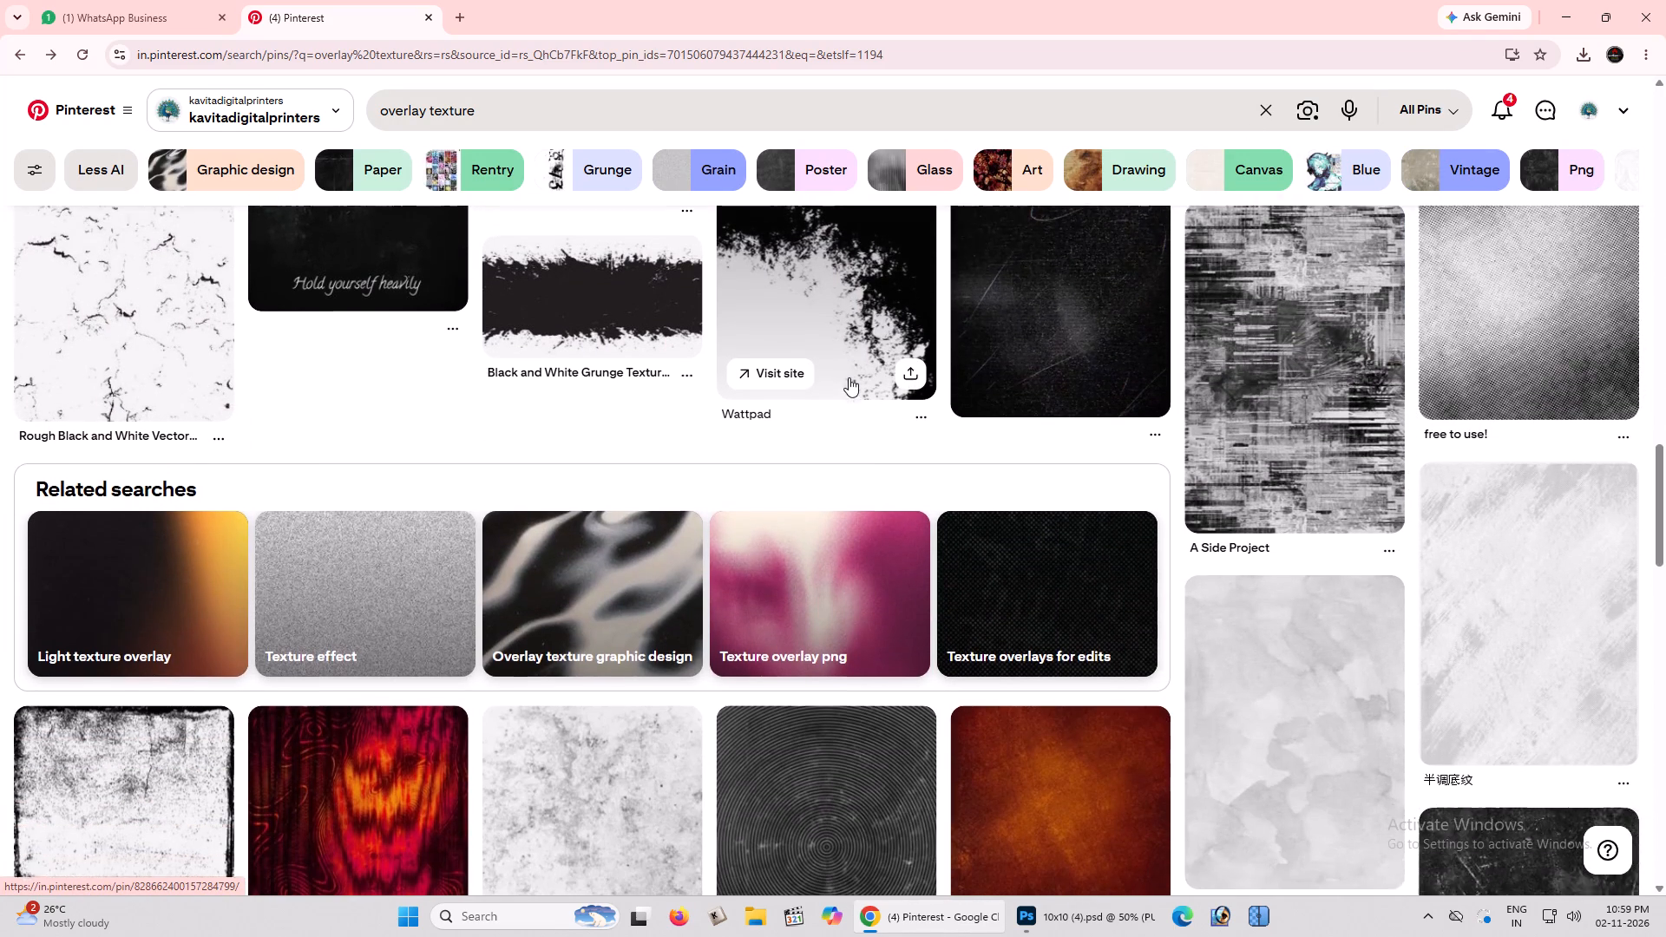
scroll(849, 377, down, 1)
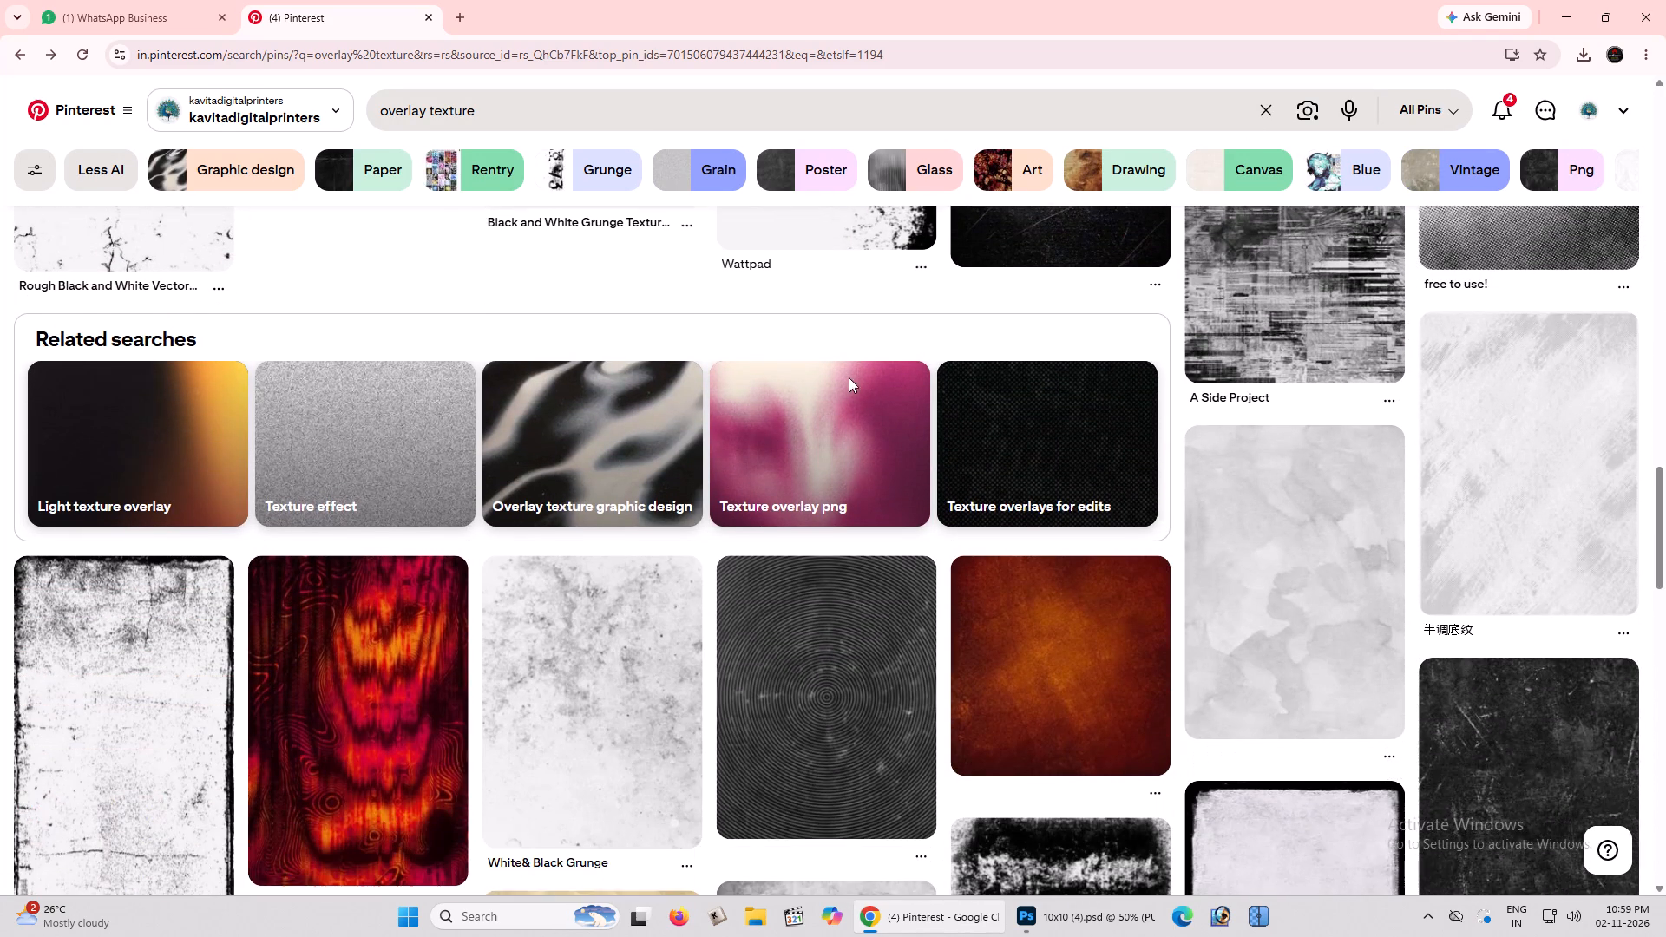
scroll(815, 423, down, 7)
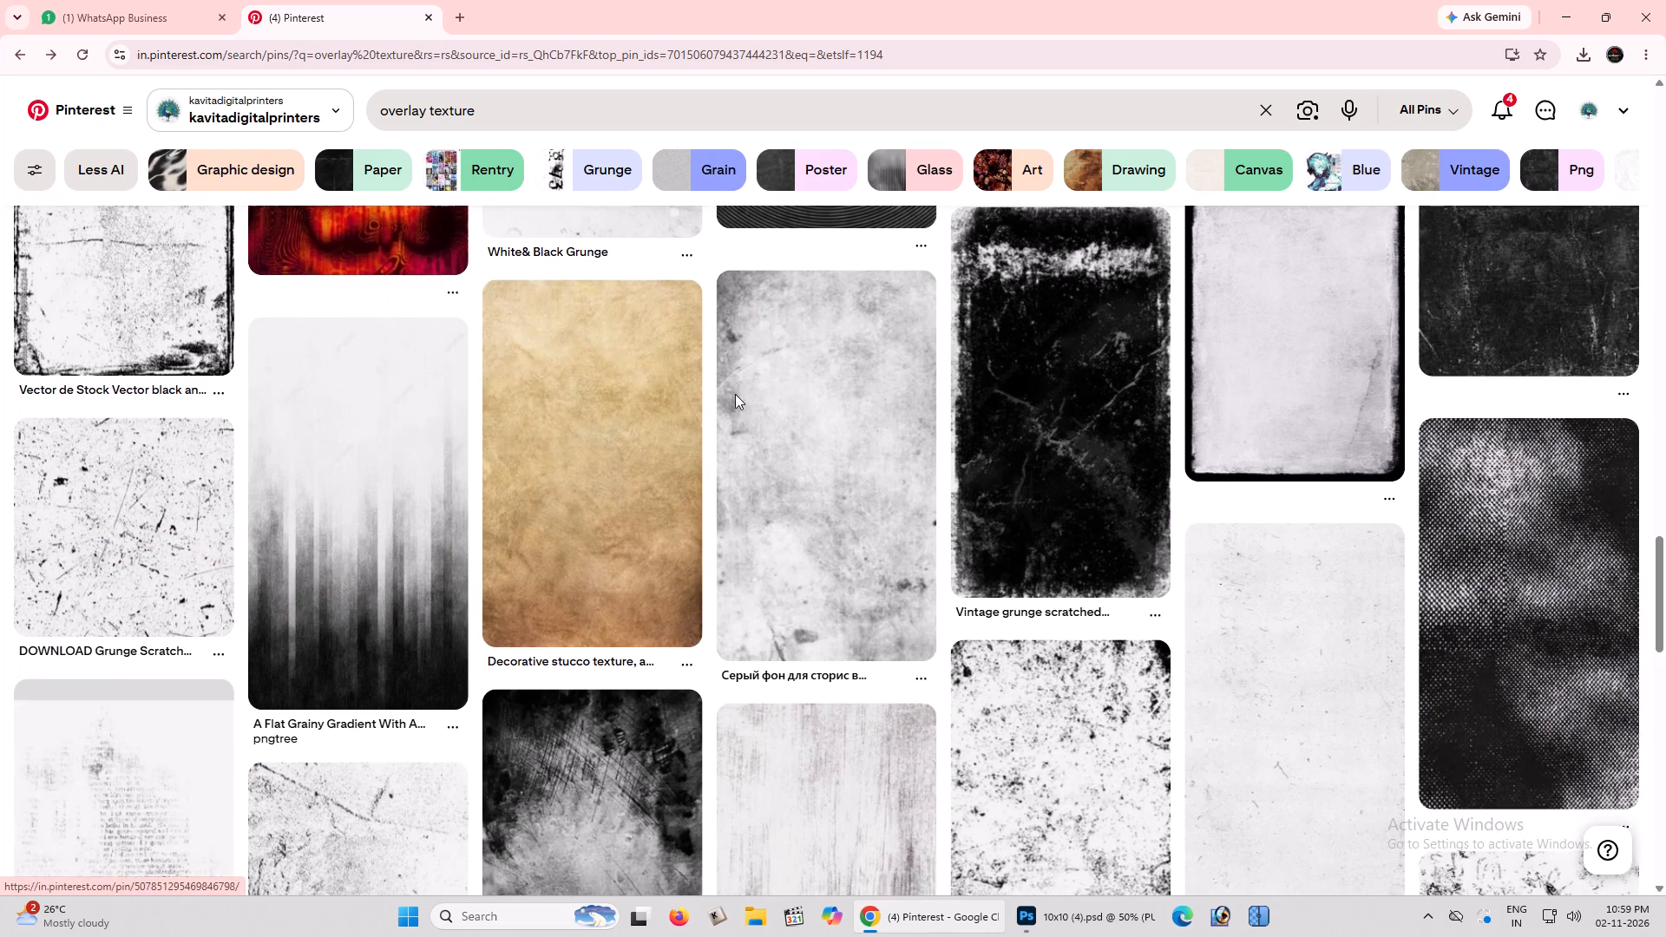
scroll(908, 356, down, 10)
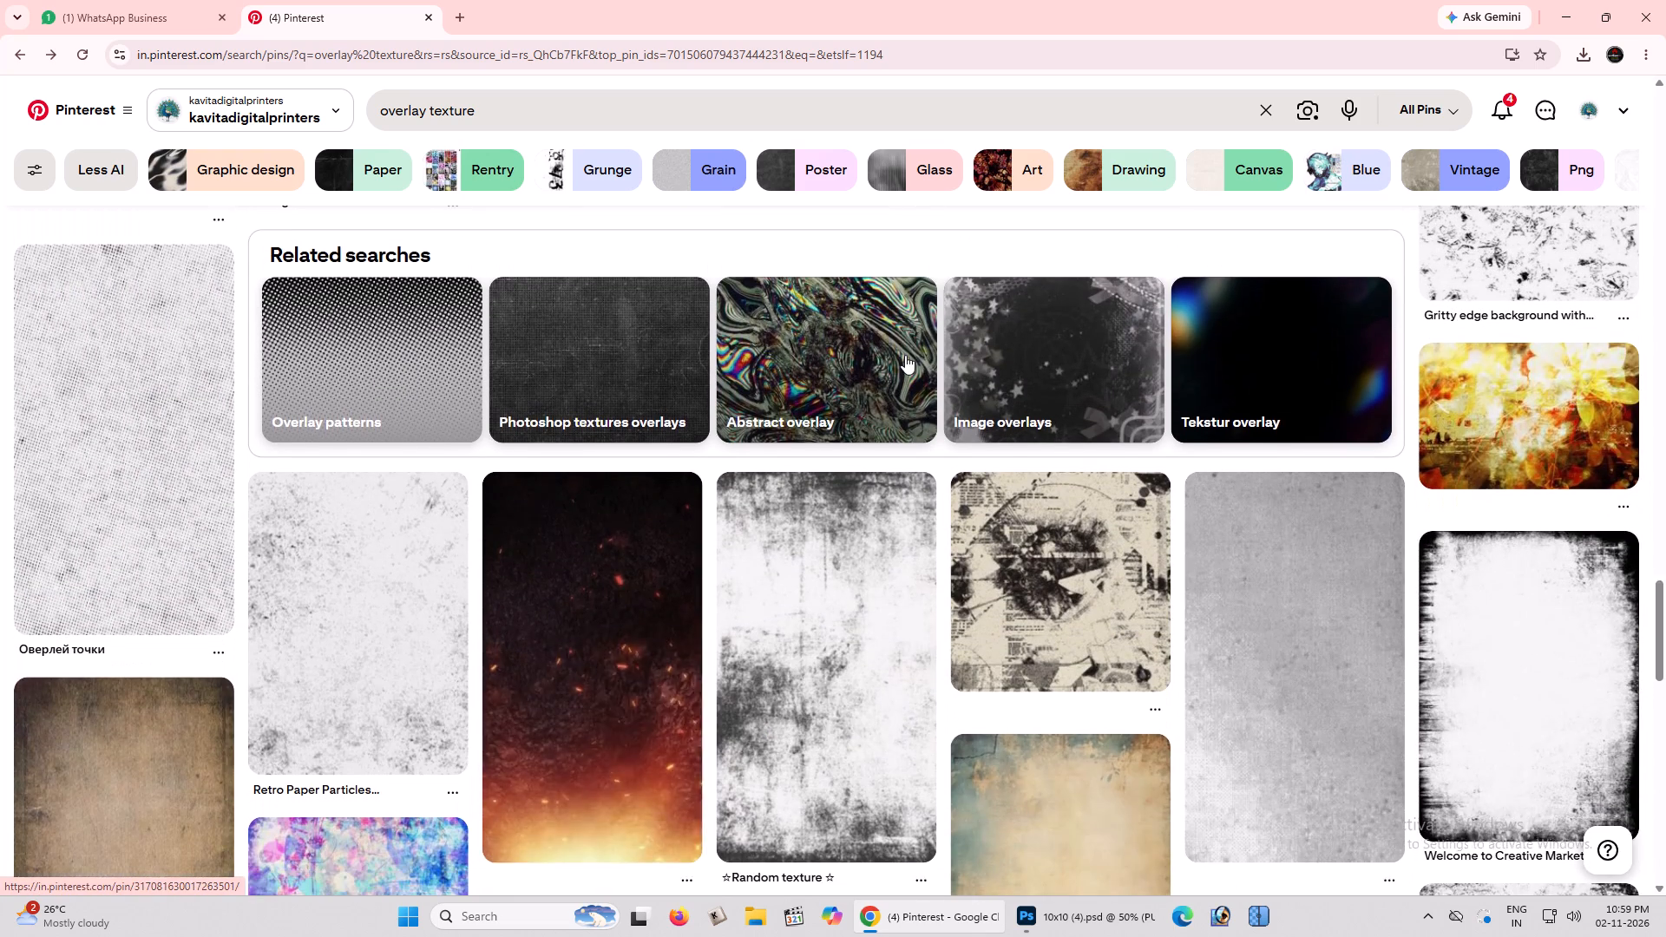
scroll(905, 355, down, 3)
scroll(771, 370, down, 1)
scroll(751, 374, up, 1)
scroll(662, 394, down, 8)
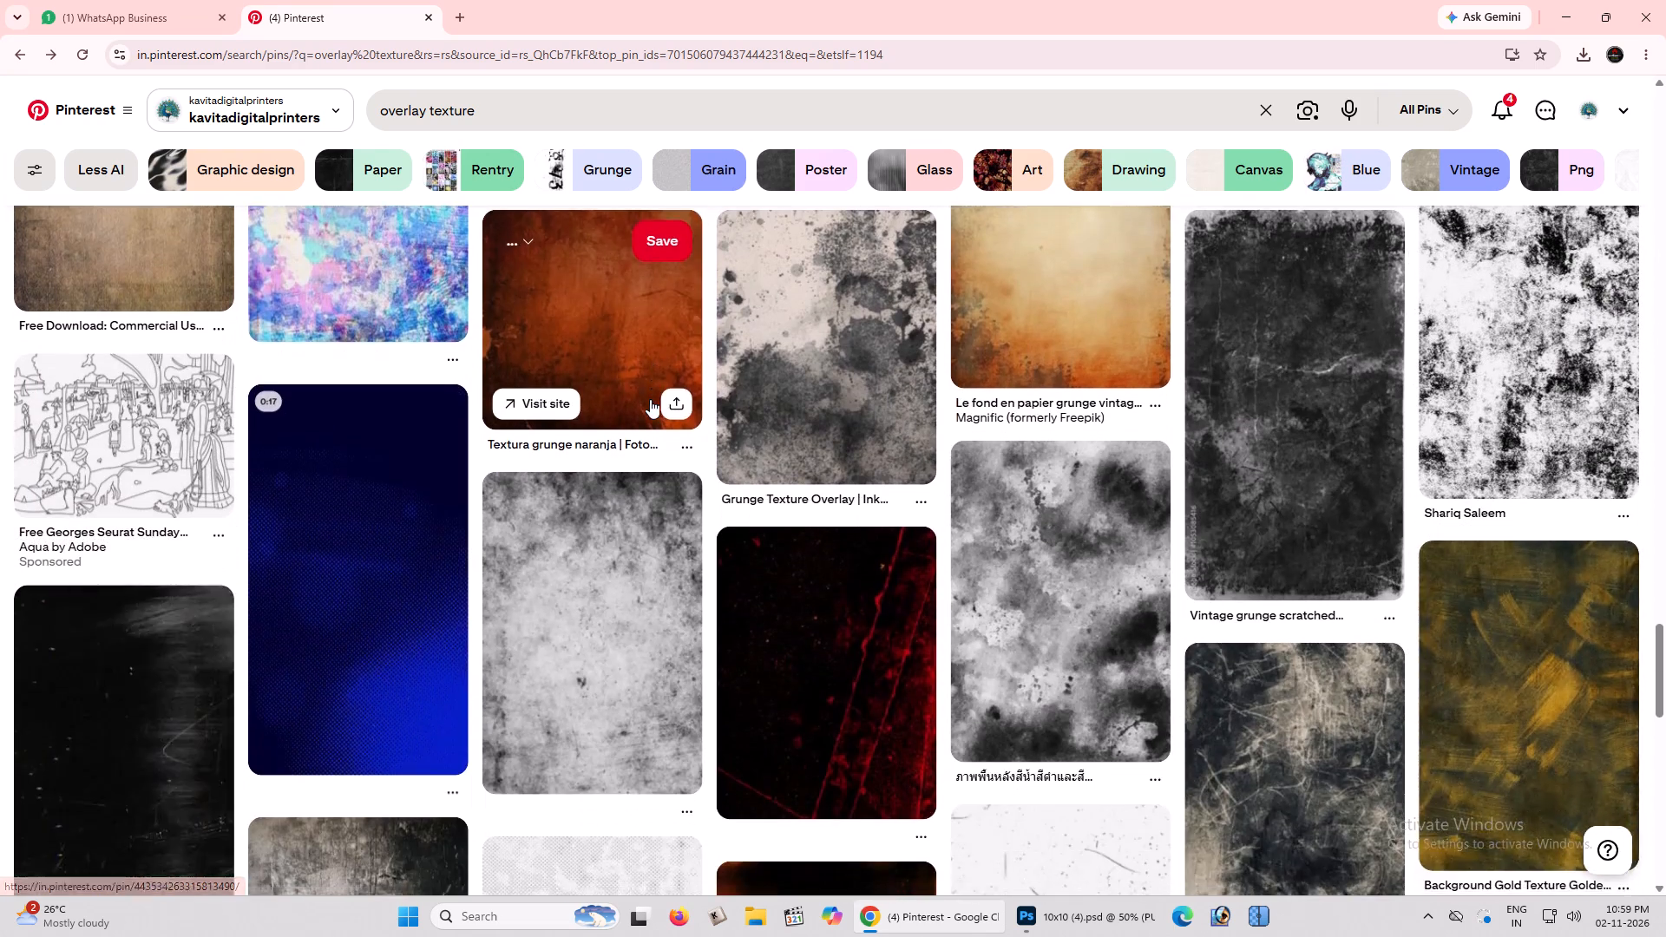
scroll(650, 399, down, 2)
scroll(650, 399, up, 7)
scroll(650, 399, down, 8)
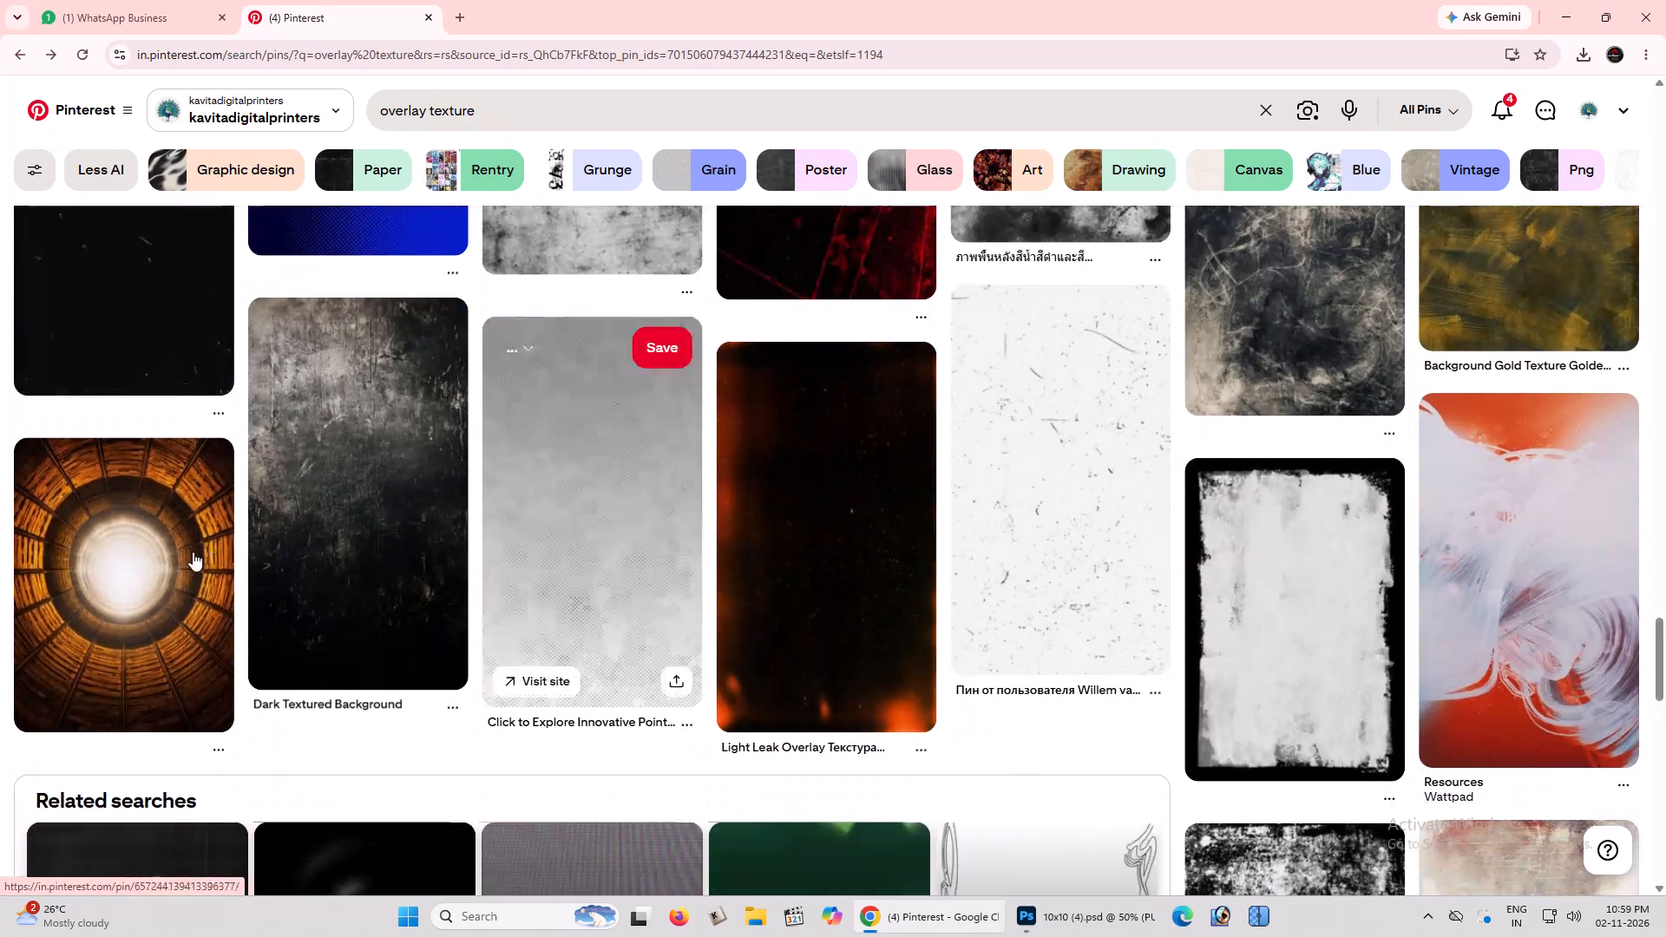
Open the pin of the orange circular tunnel with a glowing white centre and copy its image.
click(189, 552)
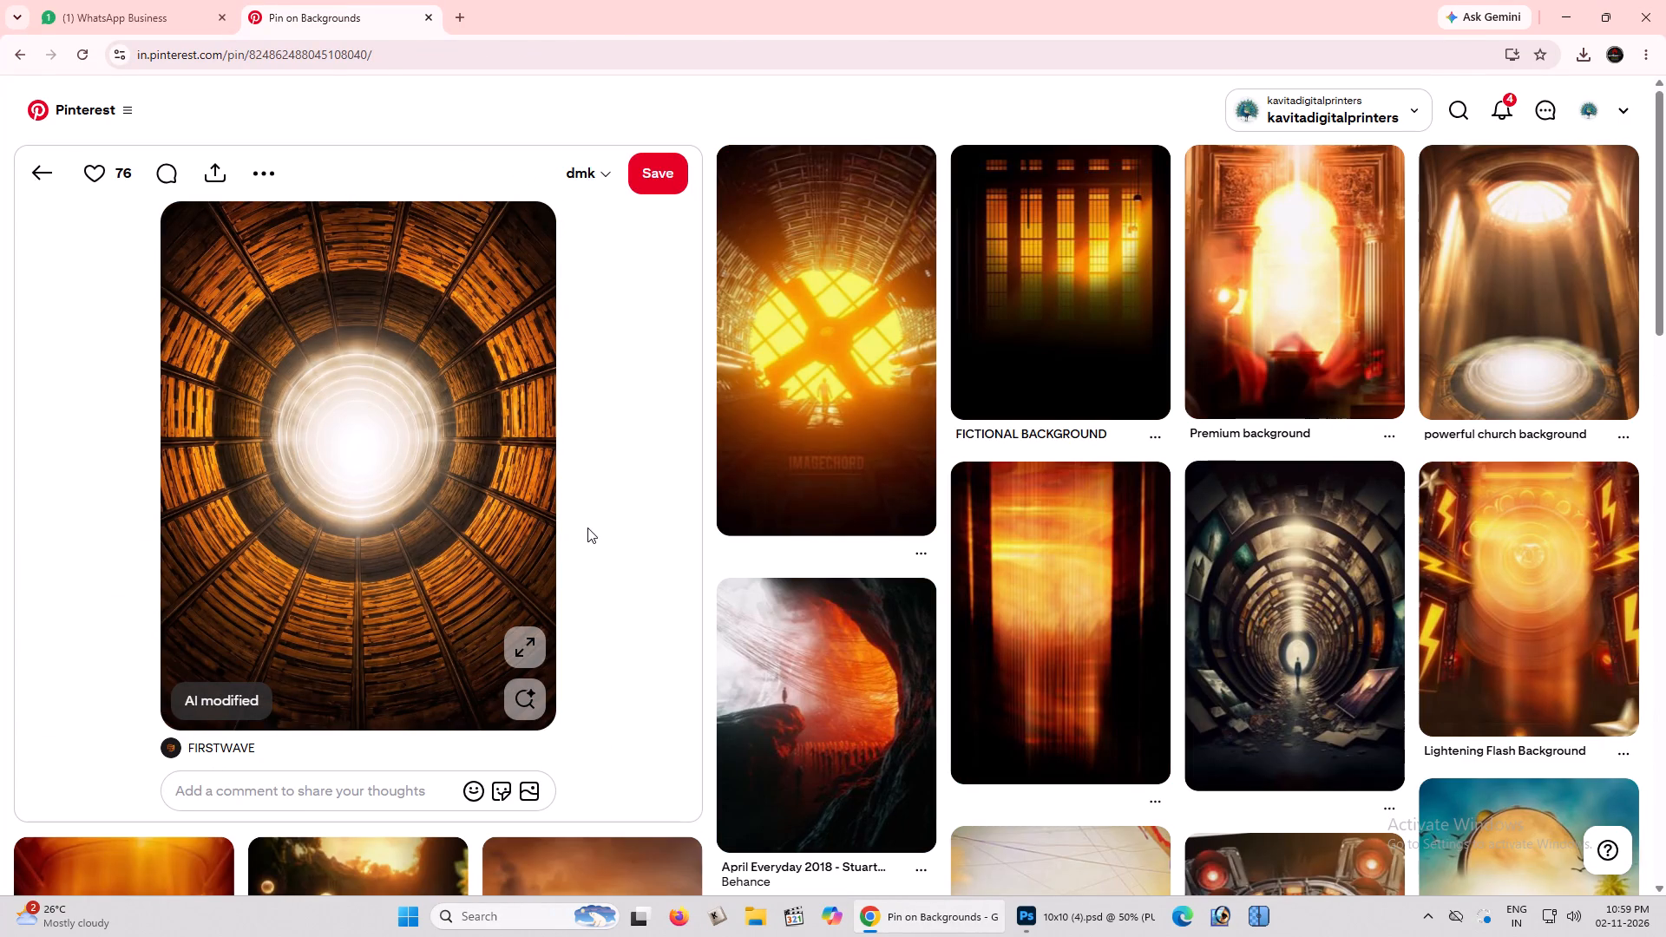
right_click(315, 498)
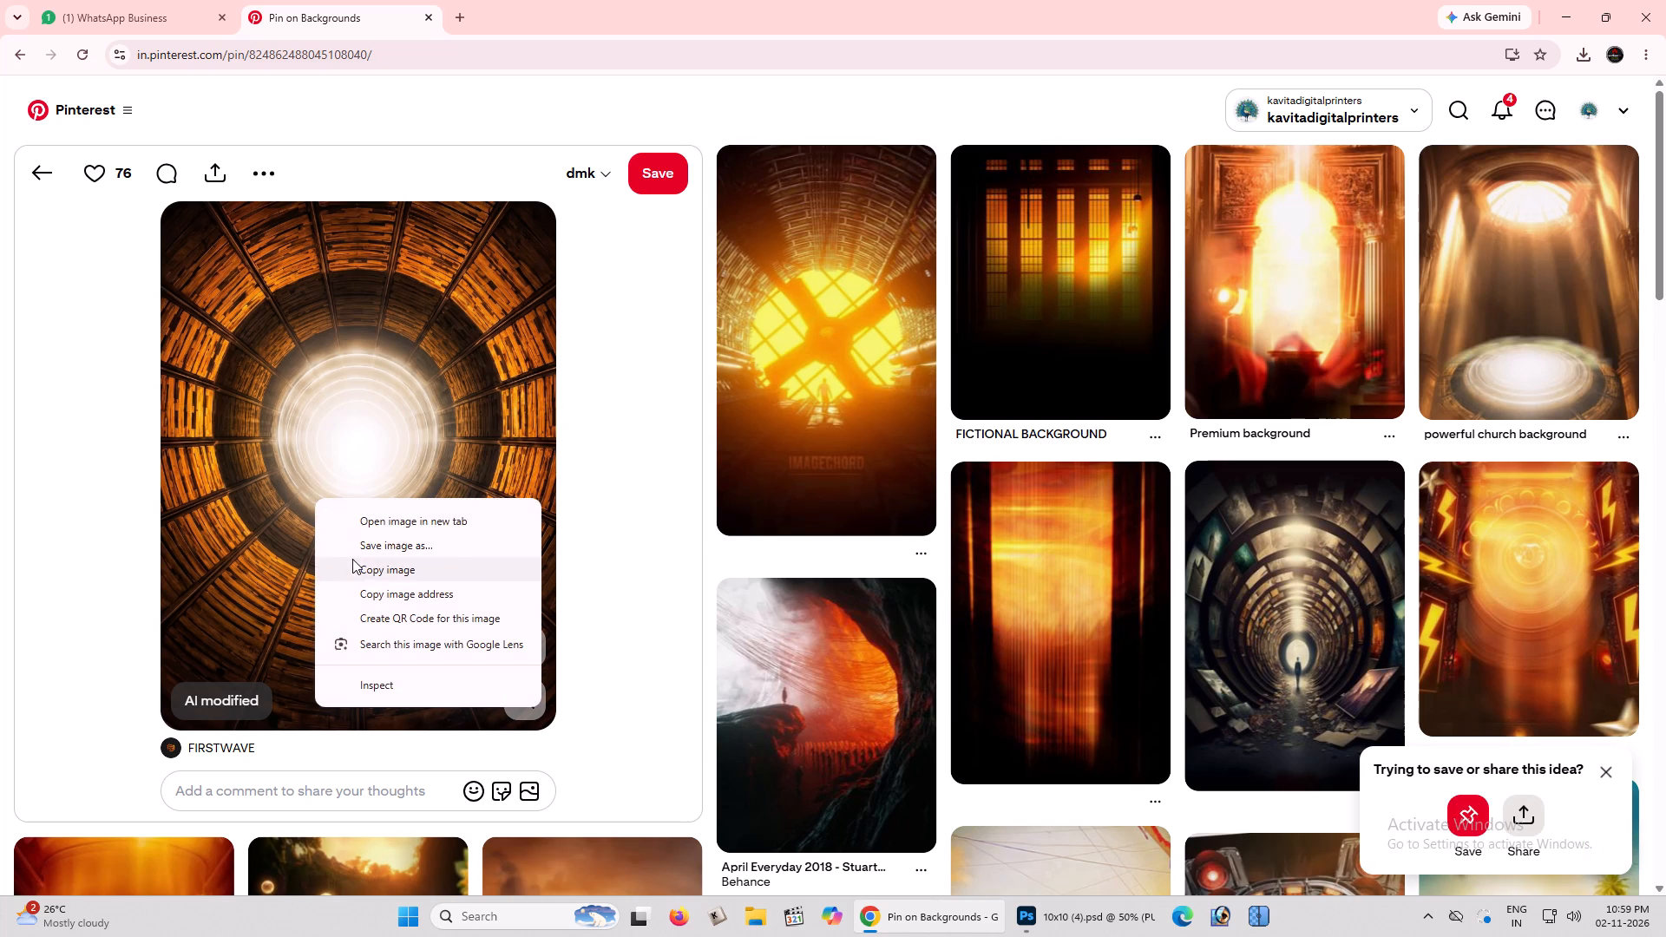
click(355, 567)
right_click(339, 508)
click(364, 582)
In Photoshop, paste the tunnel image over the woman's area and change its blend mode so it takes on the teal colours beneath.
key(alt+Tab)
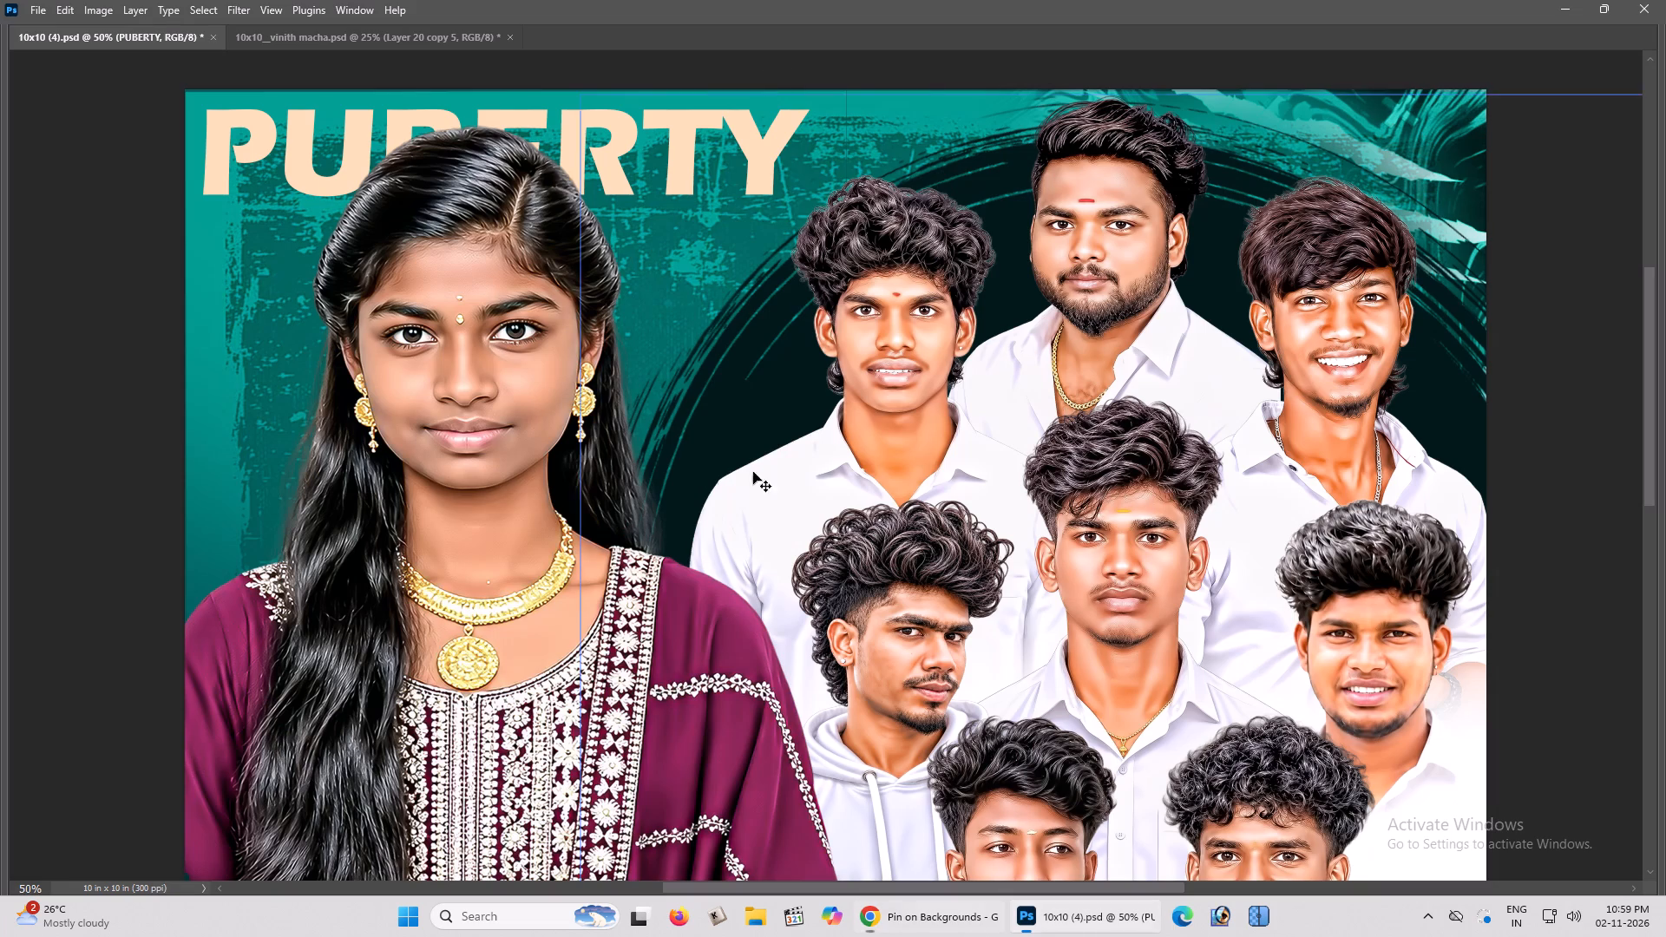
key(ctrl+v)
drag(957, 434, 643, 350)
key(shift+minus)
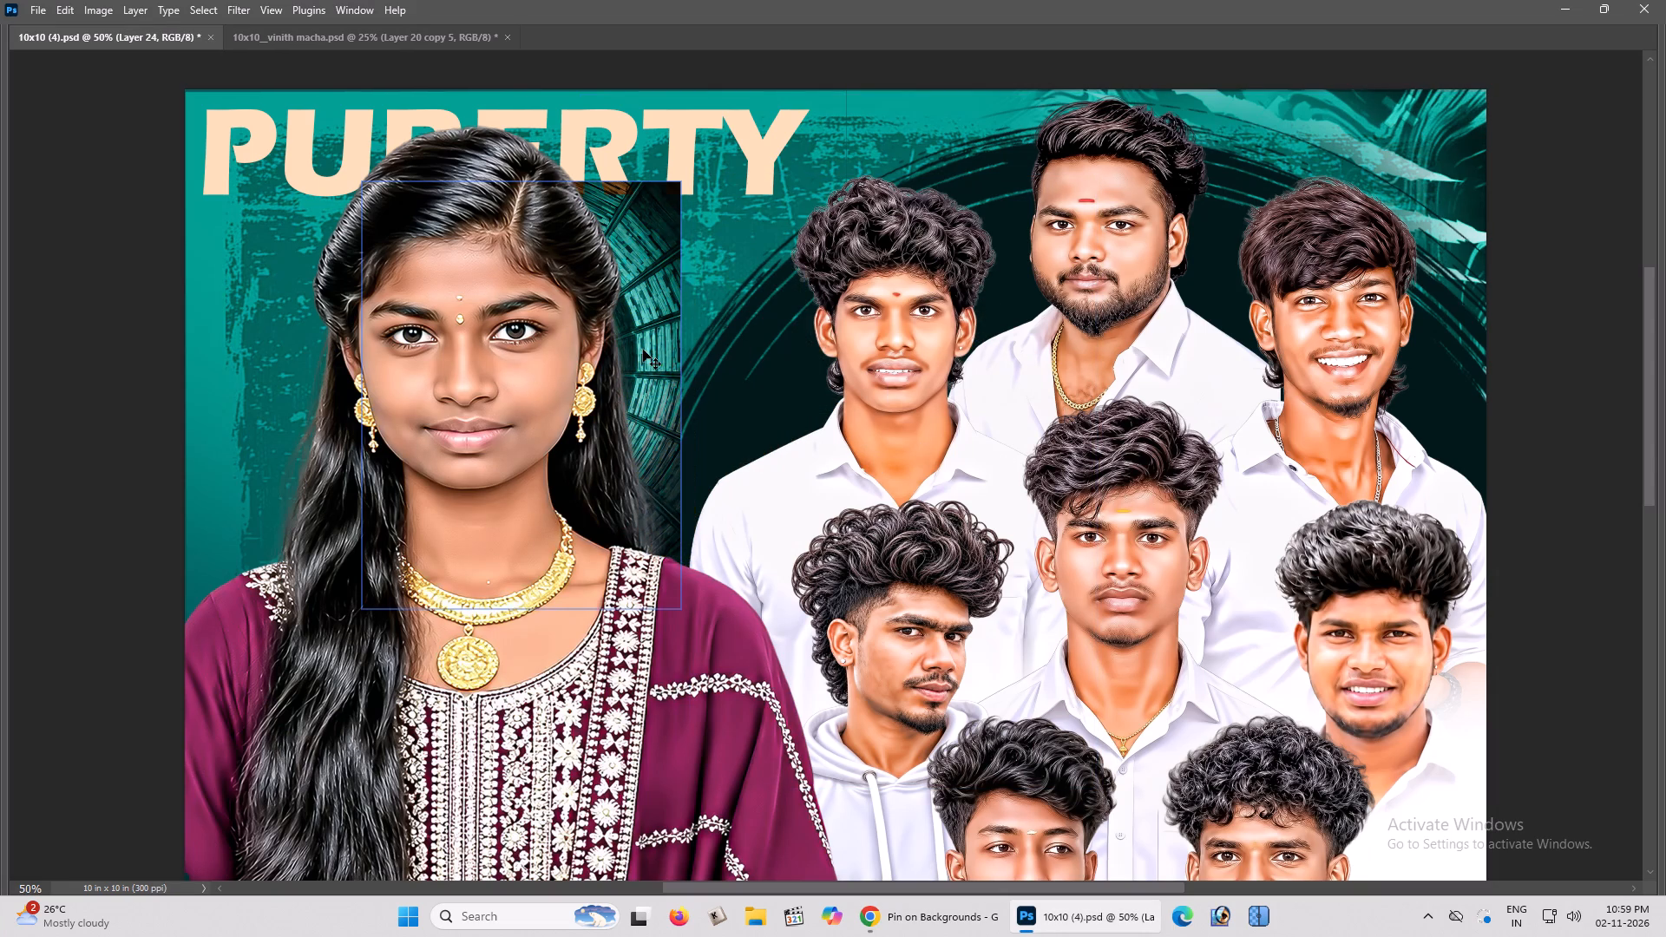
Enlarge the tunnel image and align it with the canvas's left edge so it surrounds the woman's head and shoulders.
key(ctrl+t)
alt+drag(678, 182, 900, 88)
drag(686, 333, 636, 344)
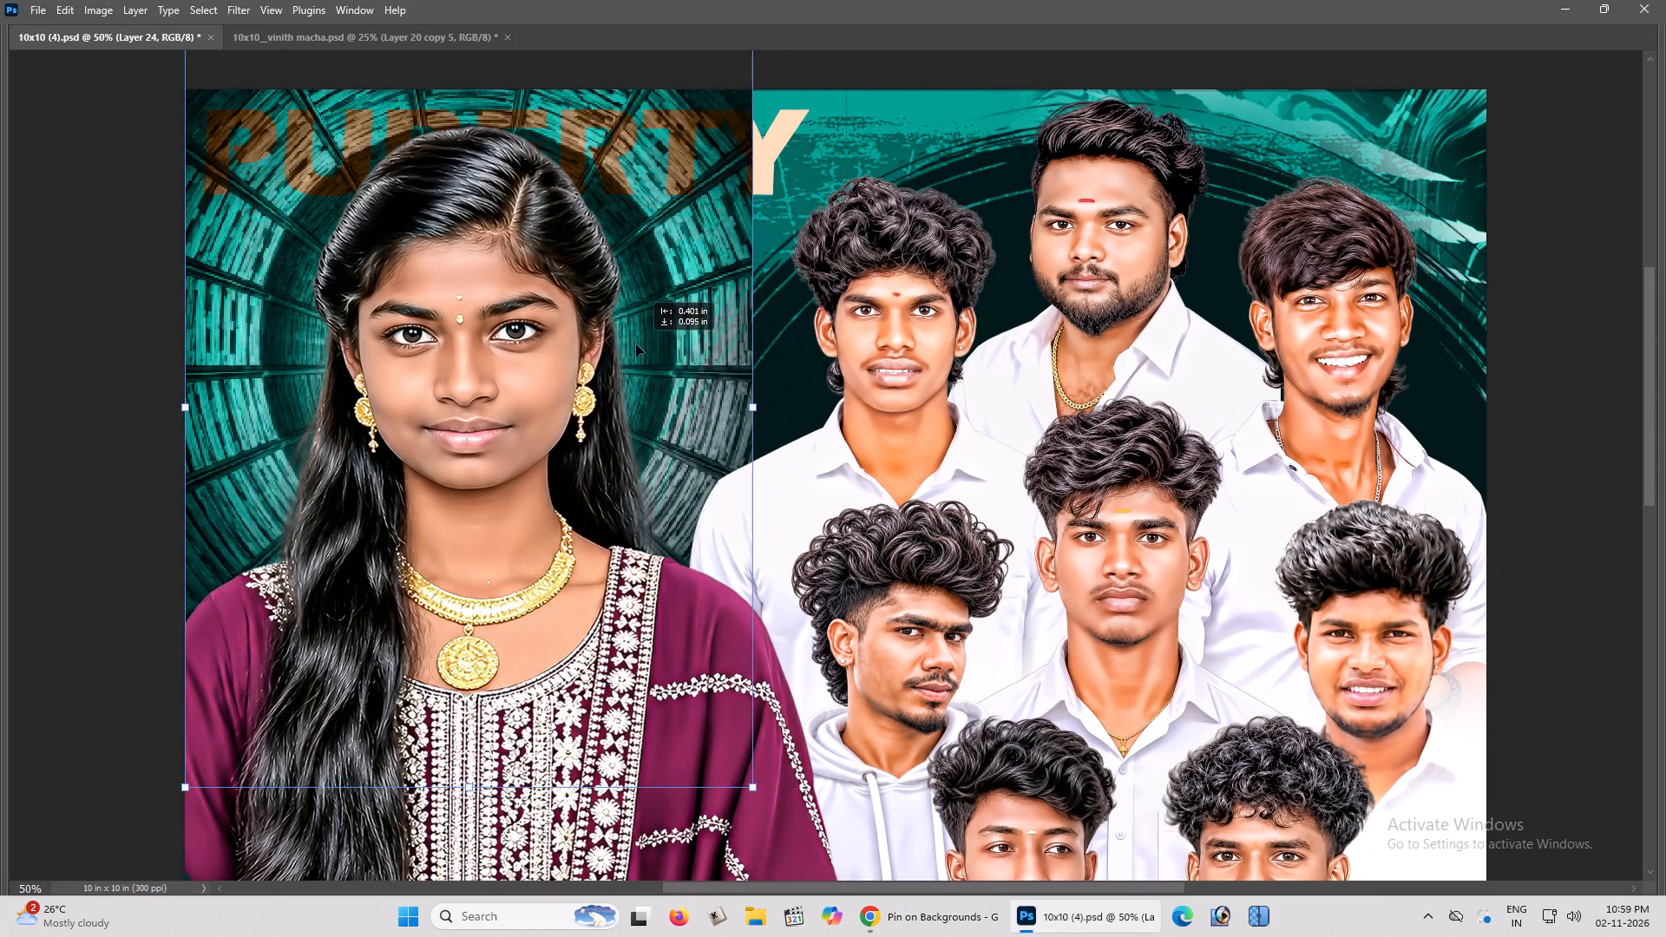
drag(636, 344, 635, 345)
key(Return)
Send the tunnel layer to the bottom of the stack and raise it two levels, keeping it beneath the PUBERTY title.
key(ctrl+shift+bracketleft)
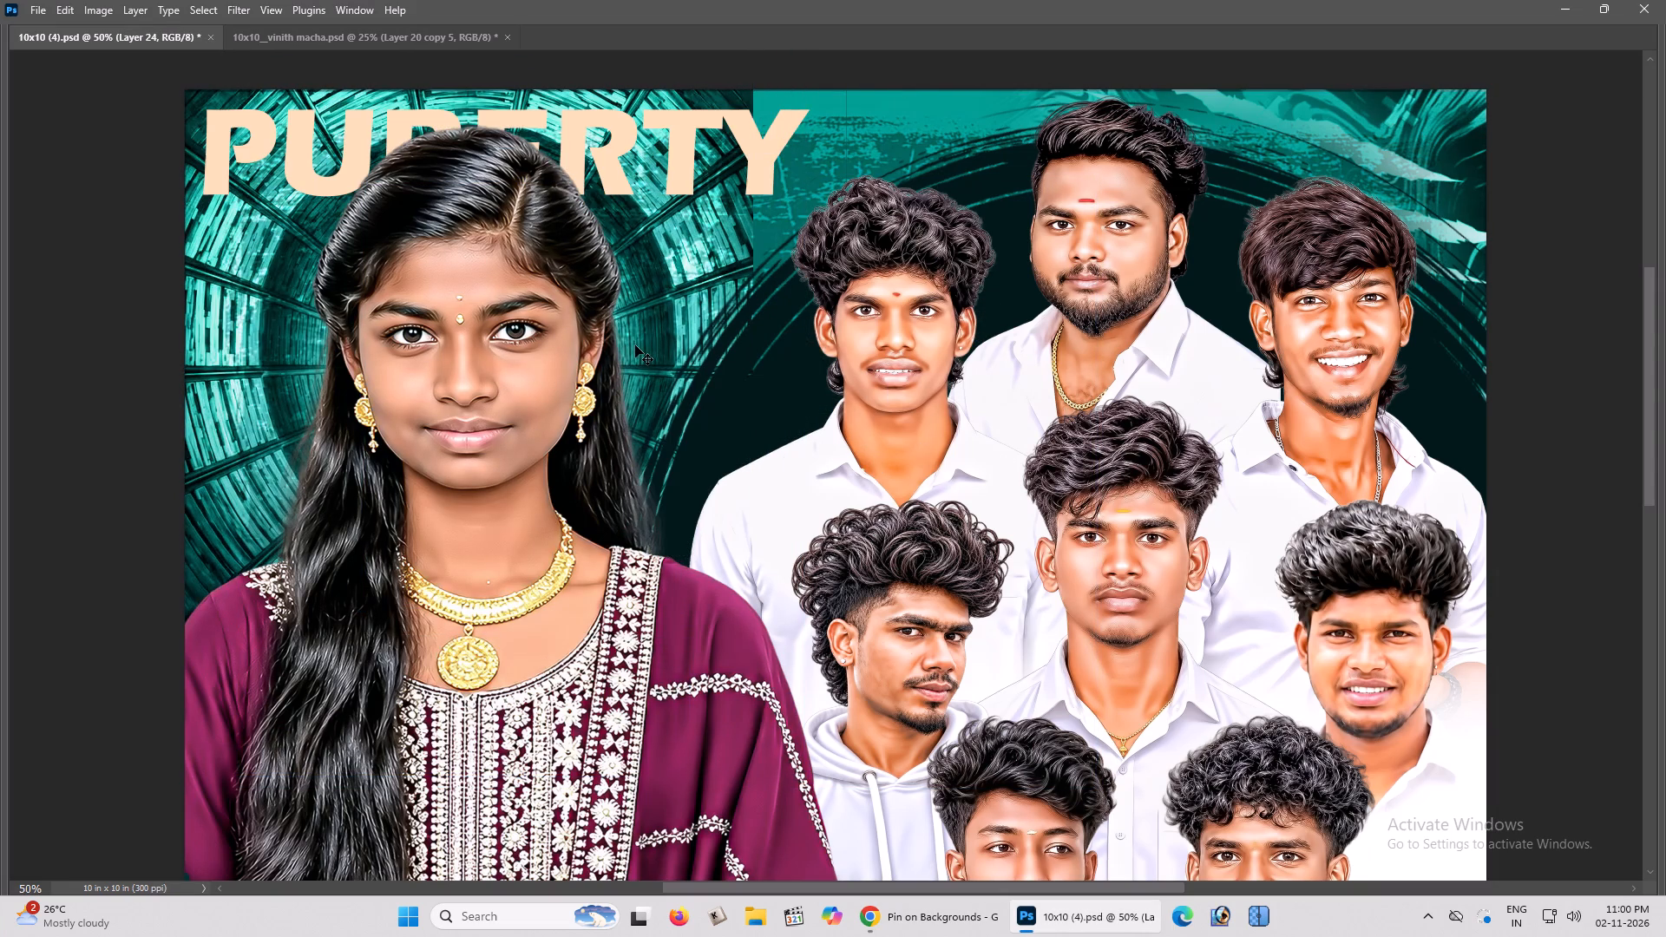
key(ctrl+bracketright)
key(ctrl+bracketright)
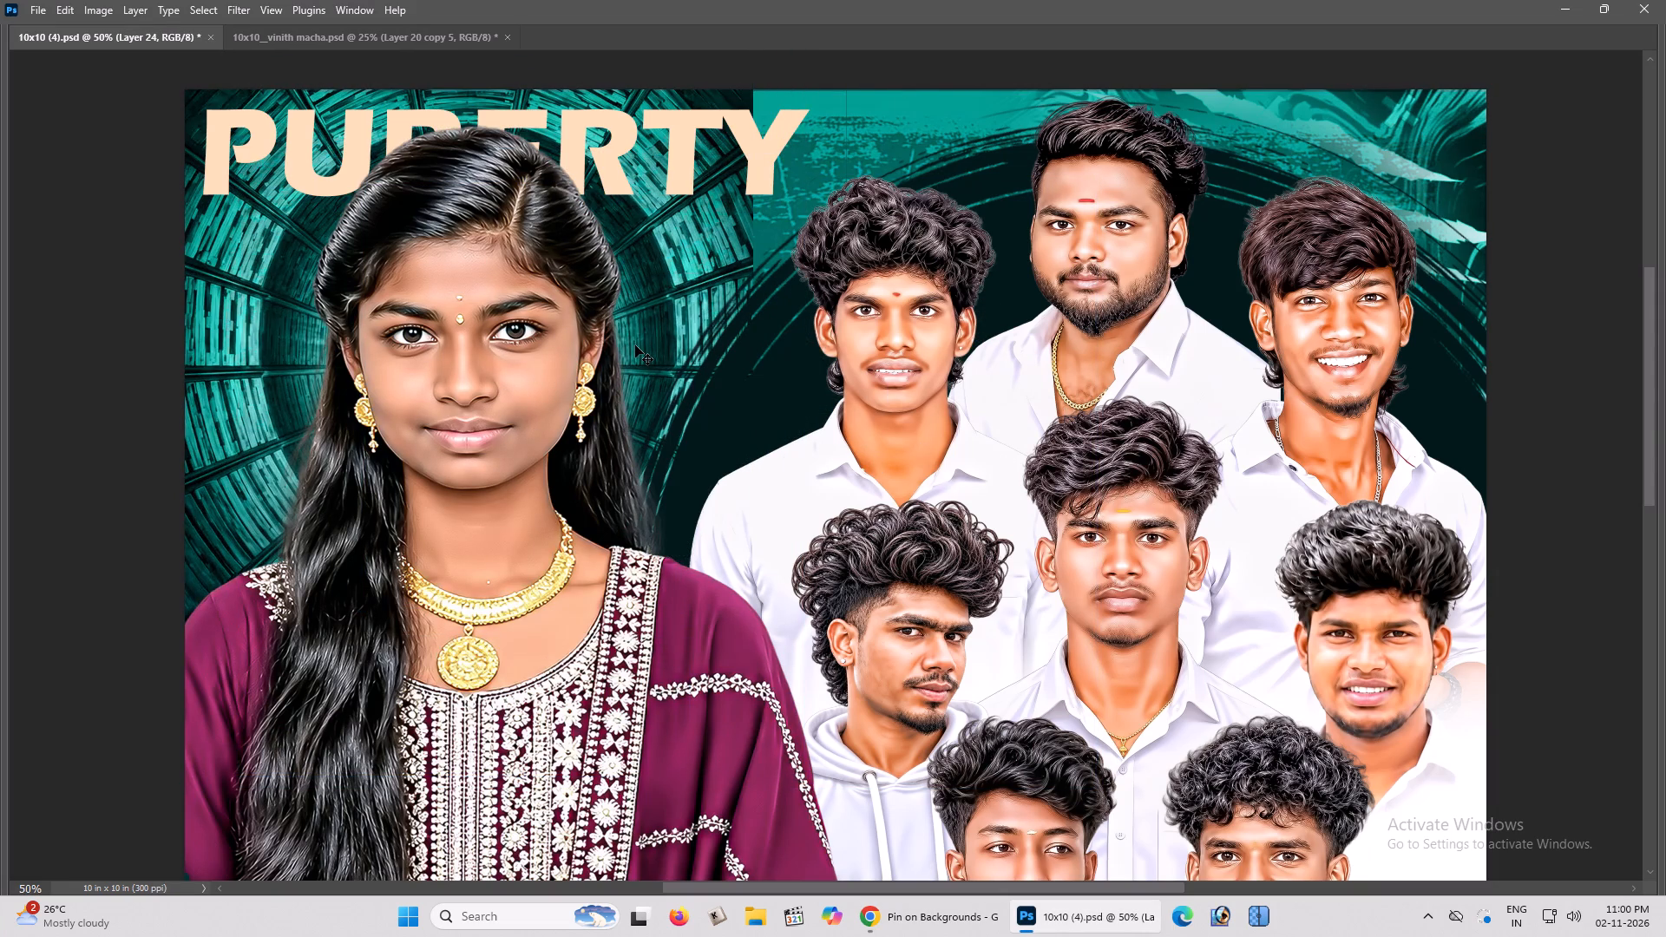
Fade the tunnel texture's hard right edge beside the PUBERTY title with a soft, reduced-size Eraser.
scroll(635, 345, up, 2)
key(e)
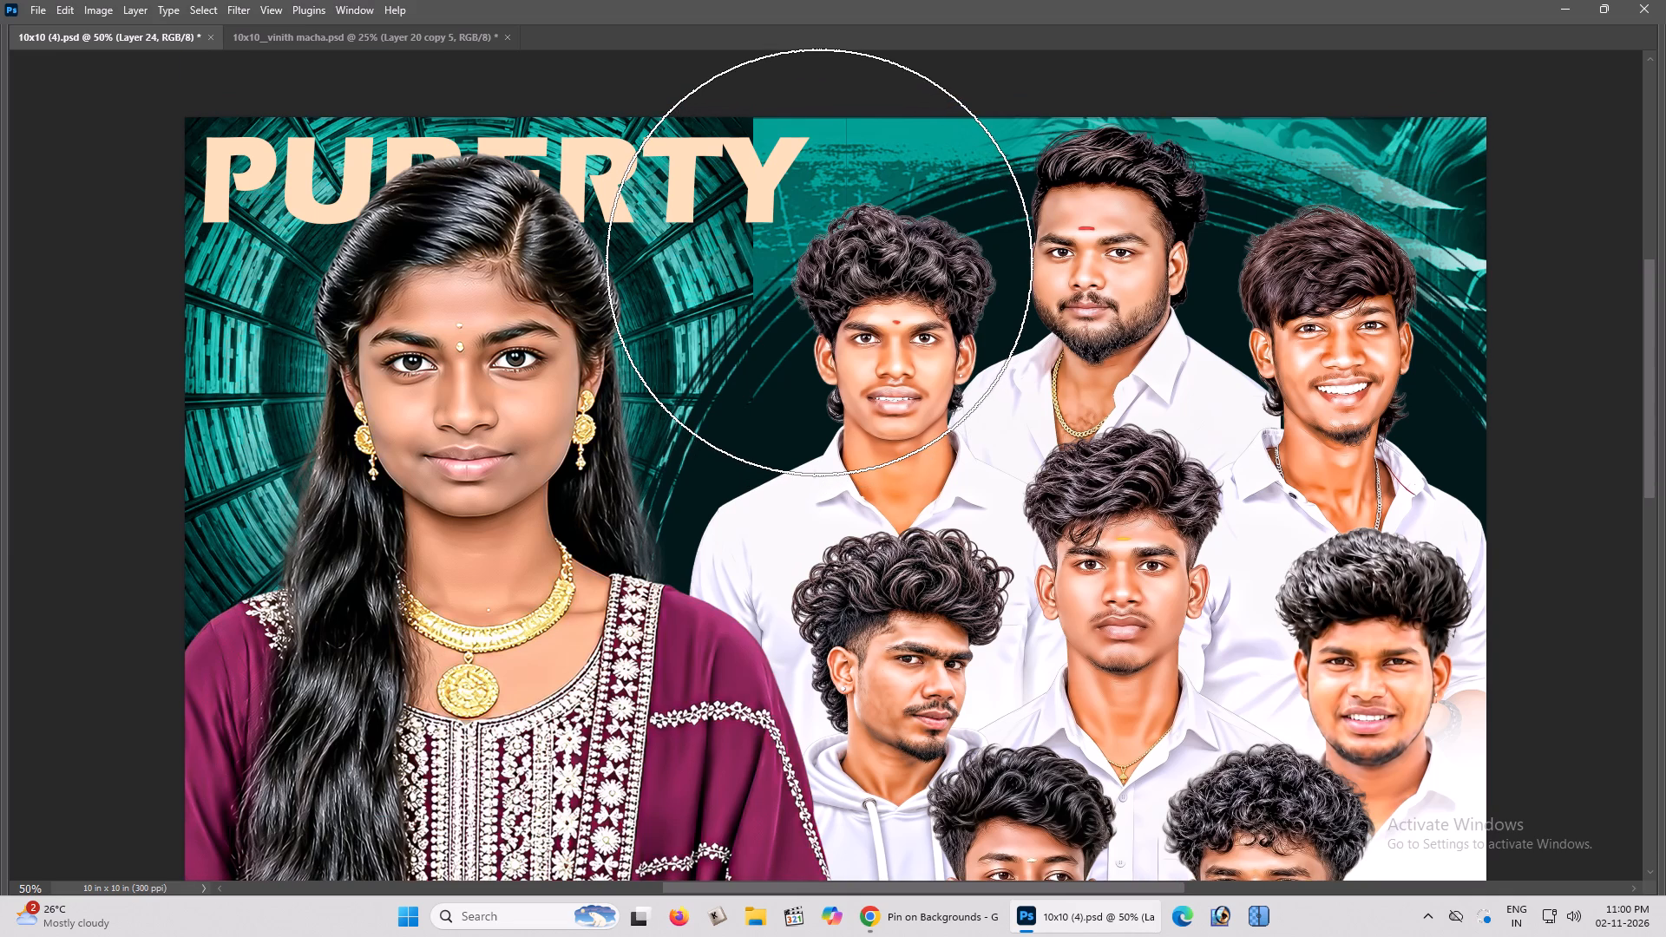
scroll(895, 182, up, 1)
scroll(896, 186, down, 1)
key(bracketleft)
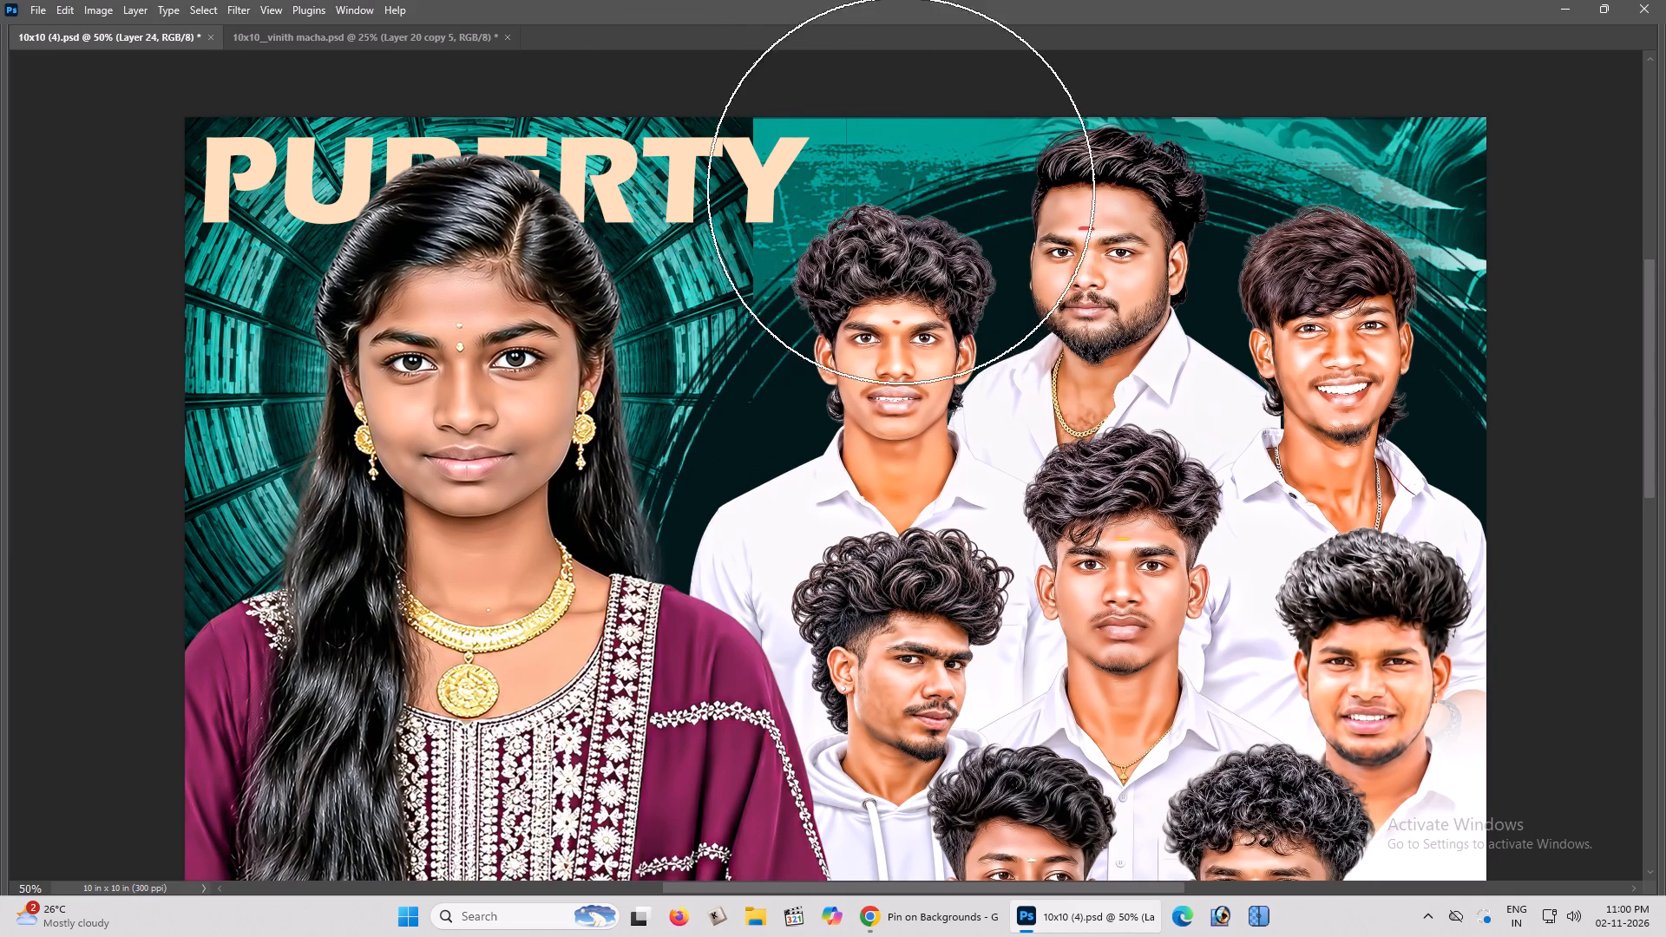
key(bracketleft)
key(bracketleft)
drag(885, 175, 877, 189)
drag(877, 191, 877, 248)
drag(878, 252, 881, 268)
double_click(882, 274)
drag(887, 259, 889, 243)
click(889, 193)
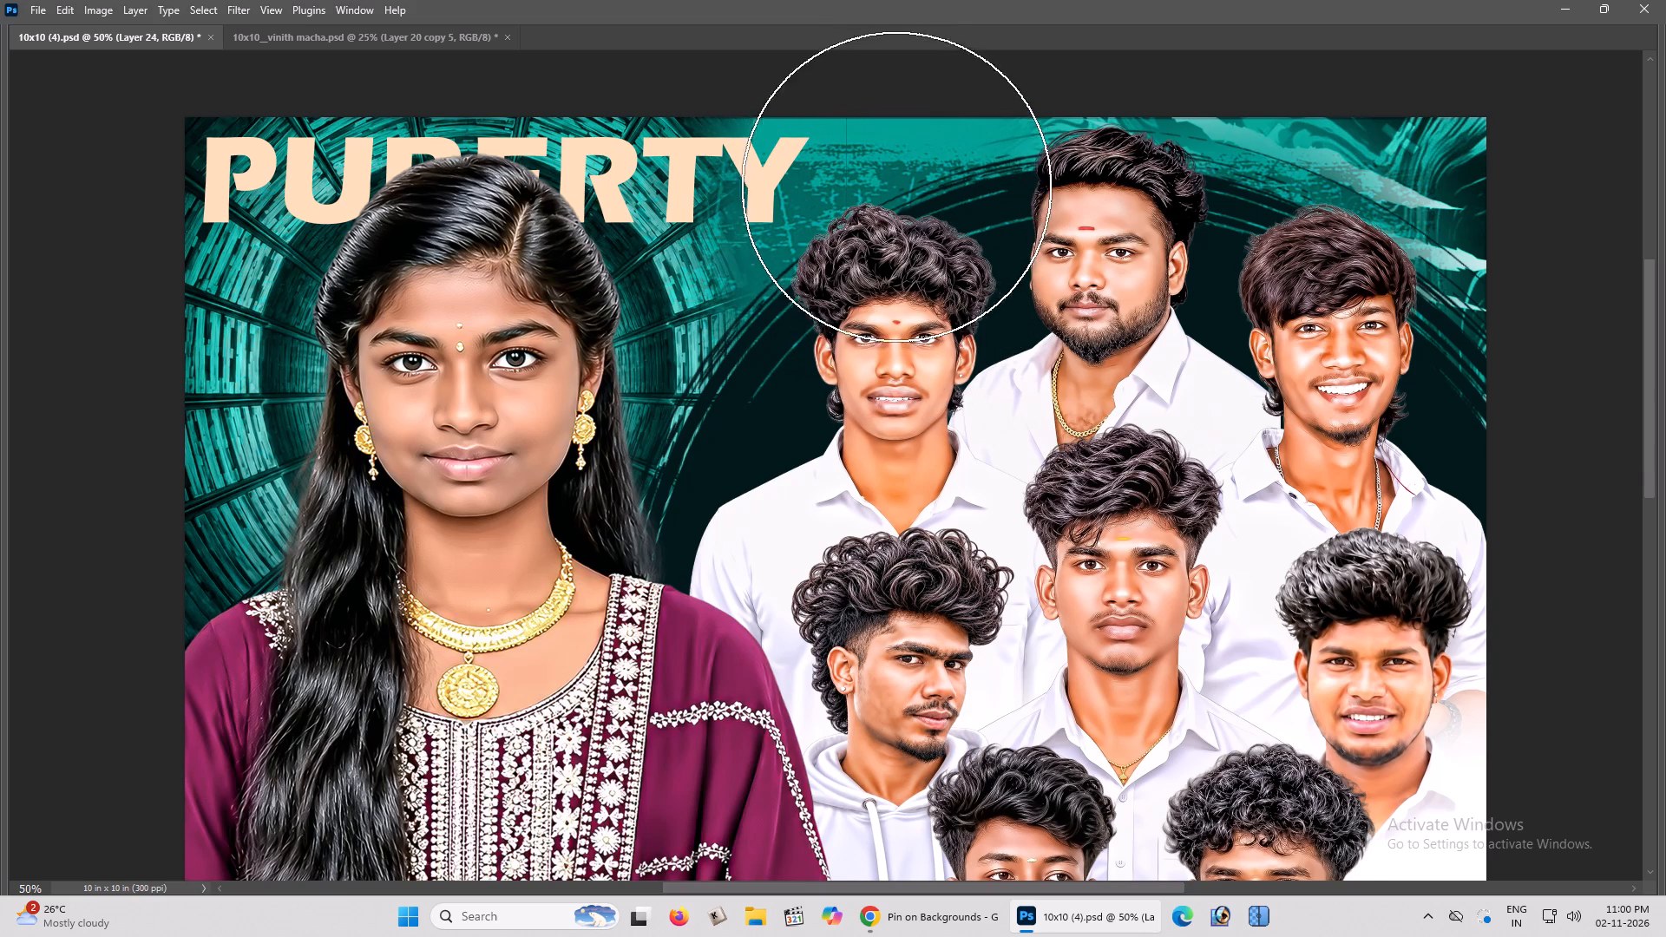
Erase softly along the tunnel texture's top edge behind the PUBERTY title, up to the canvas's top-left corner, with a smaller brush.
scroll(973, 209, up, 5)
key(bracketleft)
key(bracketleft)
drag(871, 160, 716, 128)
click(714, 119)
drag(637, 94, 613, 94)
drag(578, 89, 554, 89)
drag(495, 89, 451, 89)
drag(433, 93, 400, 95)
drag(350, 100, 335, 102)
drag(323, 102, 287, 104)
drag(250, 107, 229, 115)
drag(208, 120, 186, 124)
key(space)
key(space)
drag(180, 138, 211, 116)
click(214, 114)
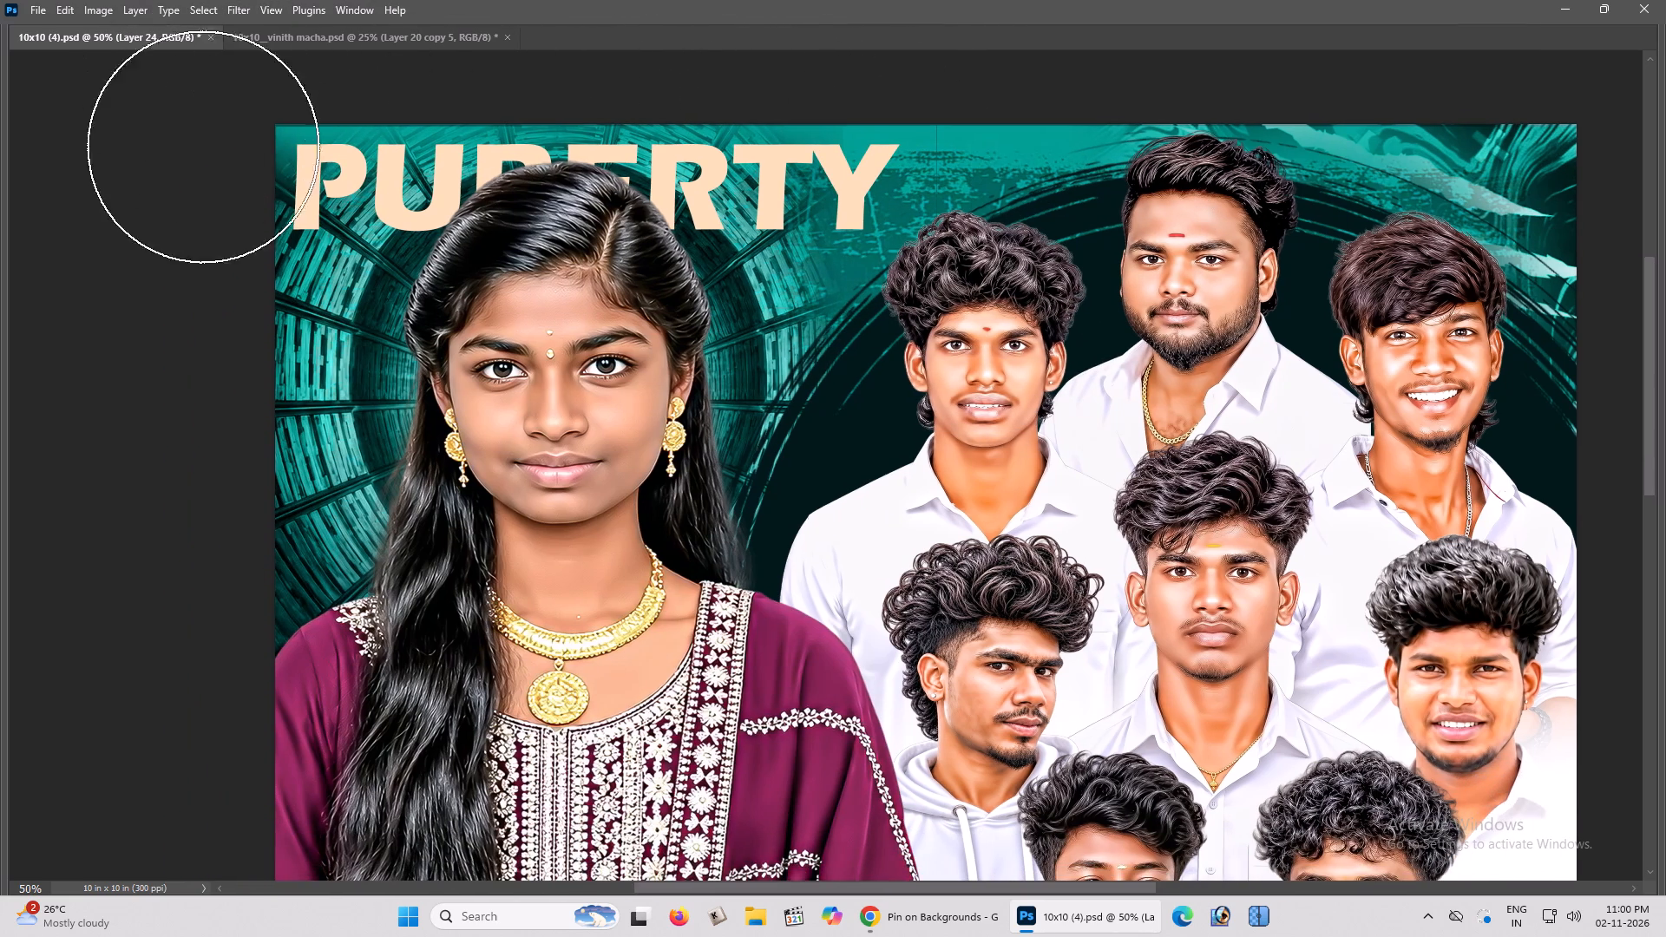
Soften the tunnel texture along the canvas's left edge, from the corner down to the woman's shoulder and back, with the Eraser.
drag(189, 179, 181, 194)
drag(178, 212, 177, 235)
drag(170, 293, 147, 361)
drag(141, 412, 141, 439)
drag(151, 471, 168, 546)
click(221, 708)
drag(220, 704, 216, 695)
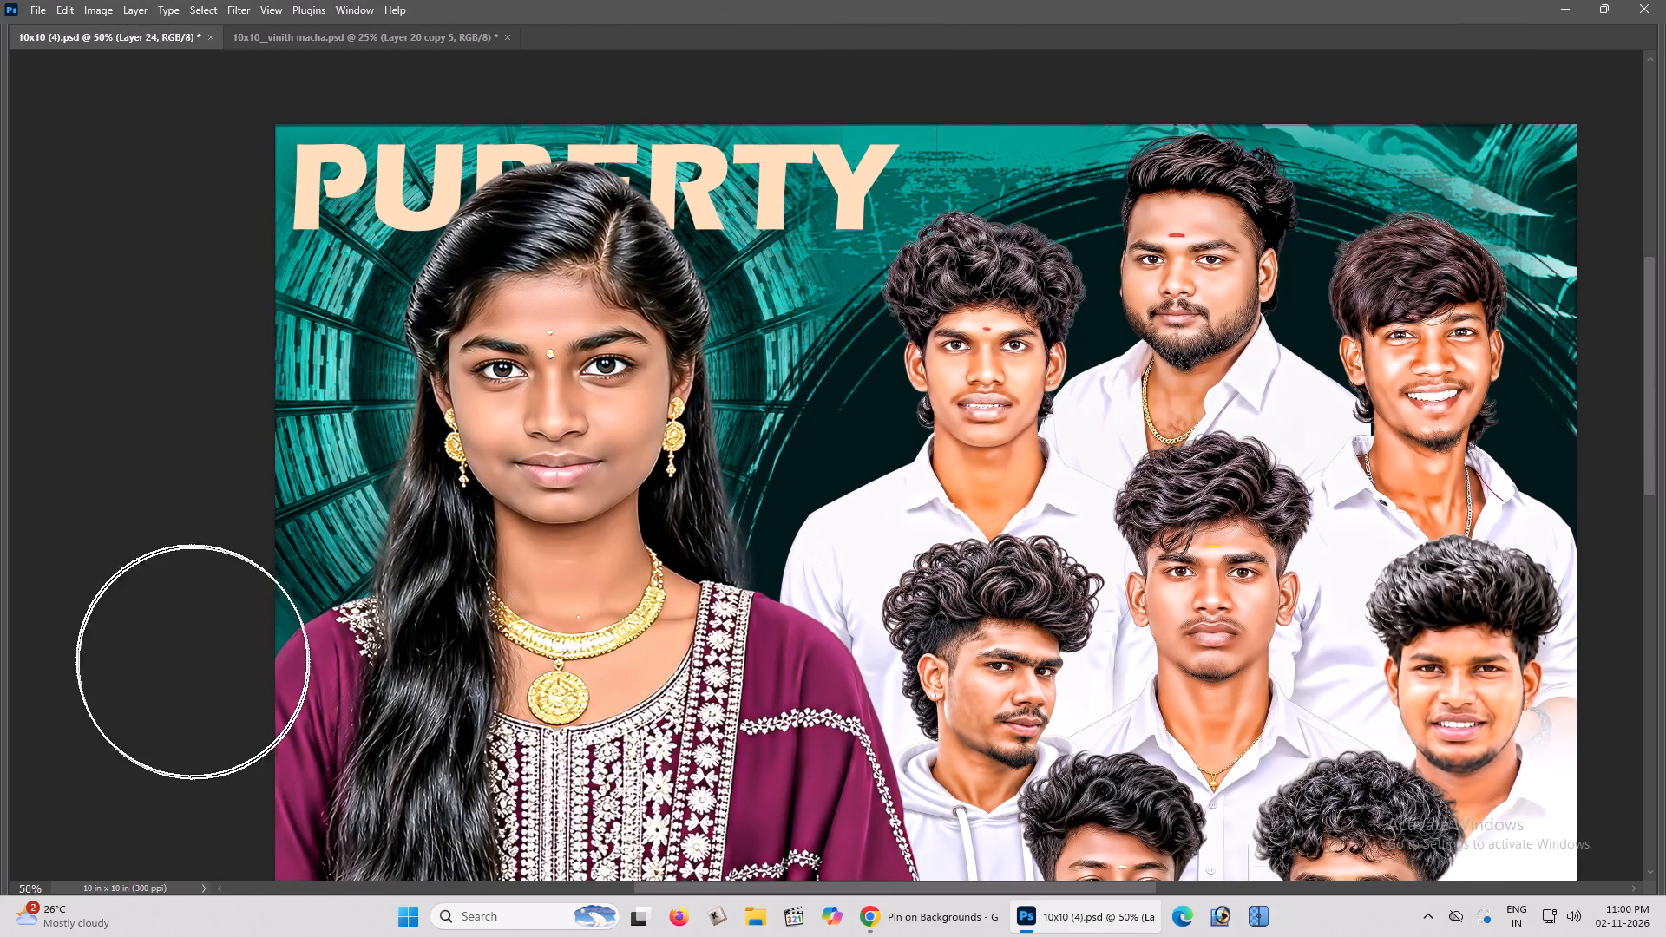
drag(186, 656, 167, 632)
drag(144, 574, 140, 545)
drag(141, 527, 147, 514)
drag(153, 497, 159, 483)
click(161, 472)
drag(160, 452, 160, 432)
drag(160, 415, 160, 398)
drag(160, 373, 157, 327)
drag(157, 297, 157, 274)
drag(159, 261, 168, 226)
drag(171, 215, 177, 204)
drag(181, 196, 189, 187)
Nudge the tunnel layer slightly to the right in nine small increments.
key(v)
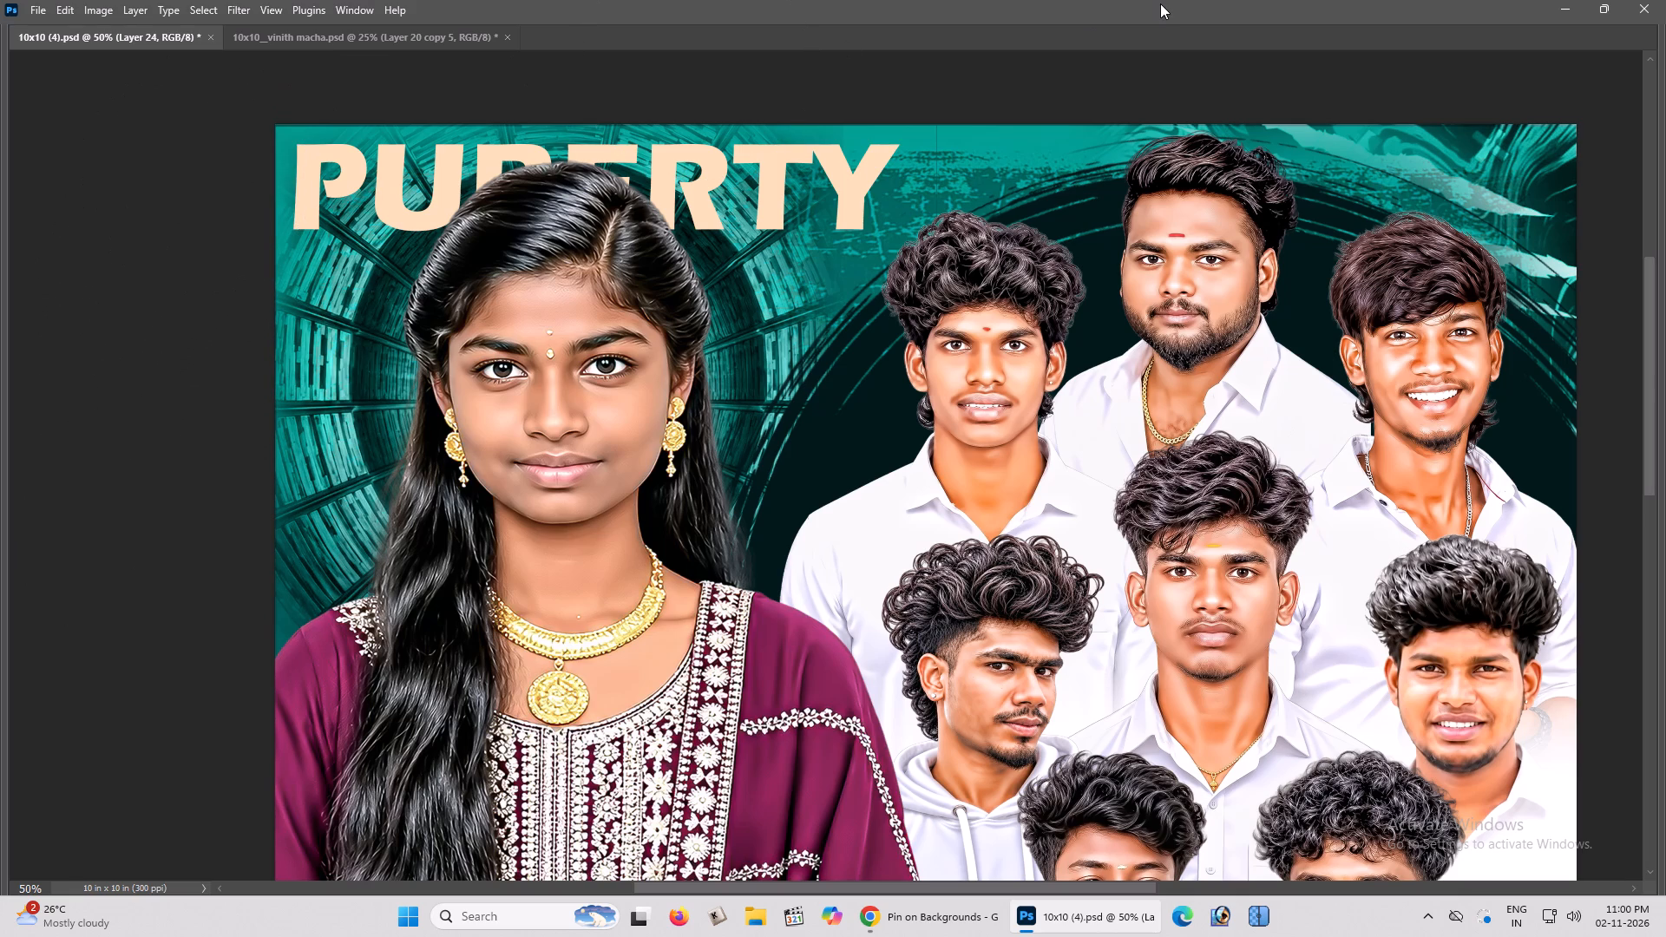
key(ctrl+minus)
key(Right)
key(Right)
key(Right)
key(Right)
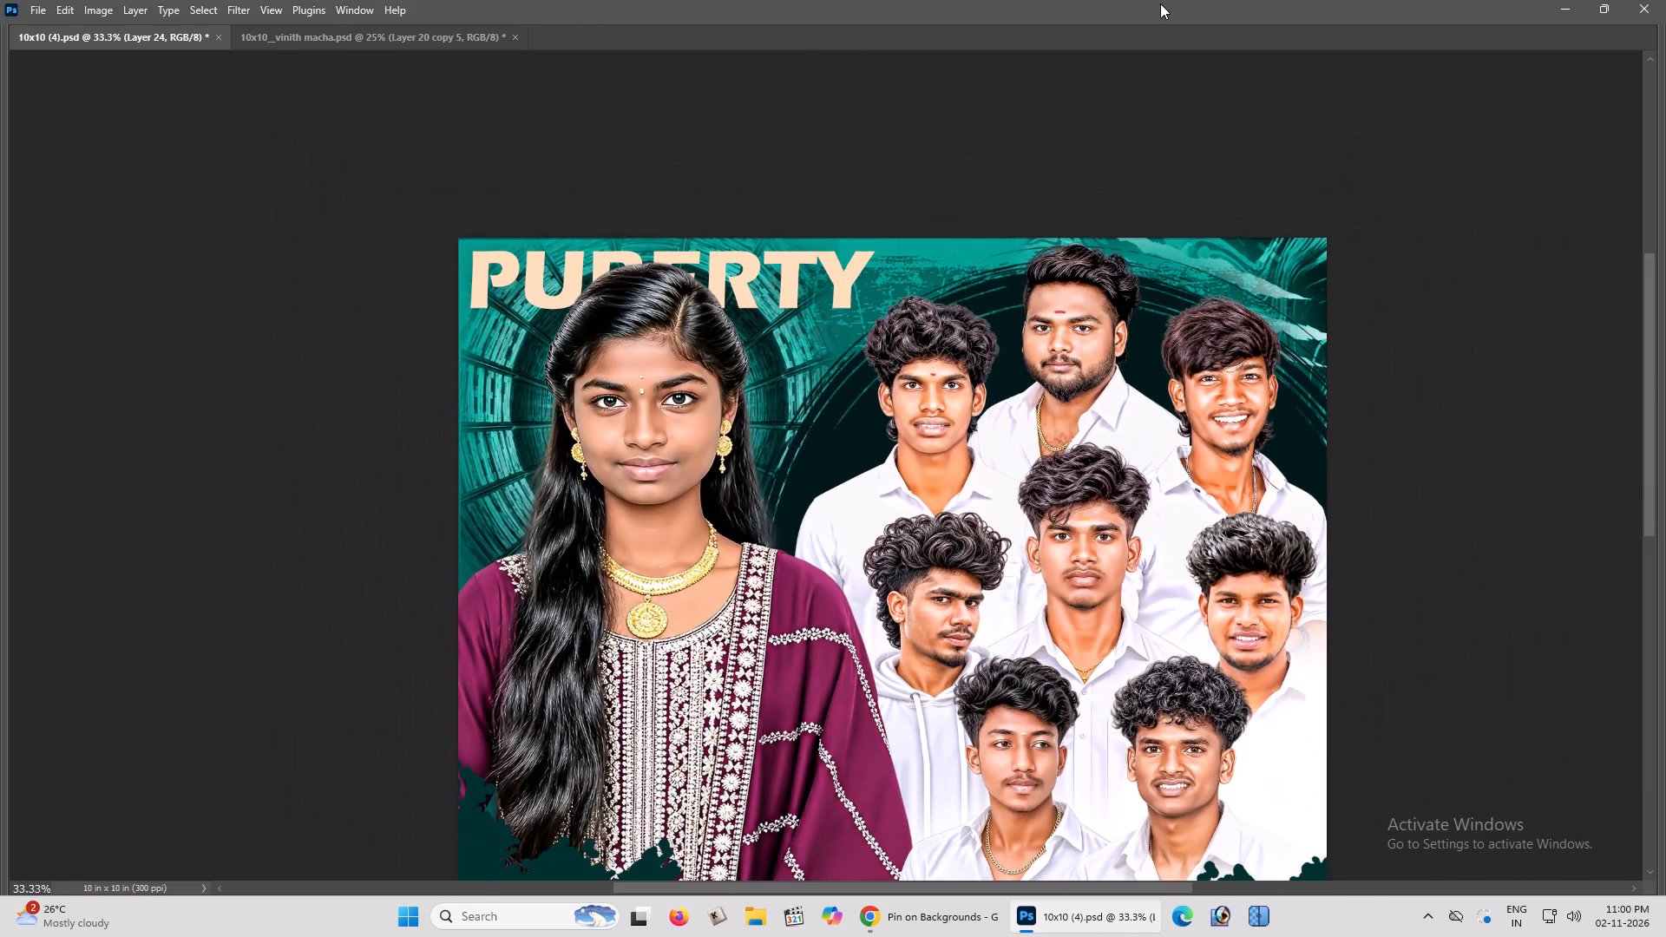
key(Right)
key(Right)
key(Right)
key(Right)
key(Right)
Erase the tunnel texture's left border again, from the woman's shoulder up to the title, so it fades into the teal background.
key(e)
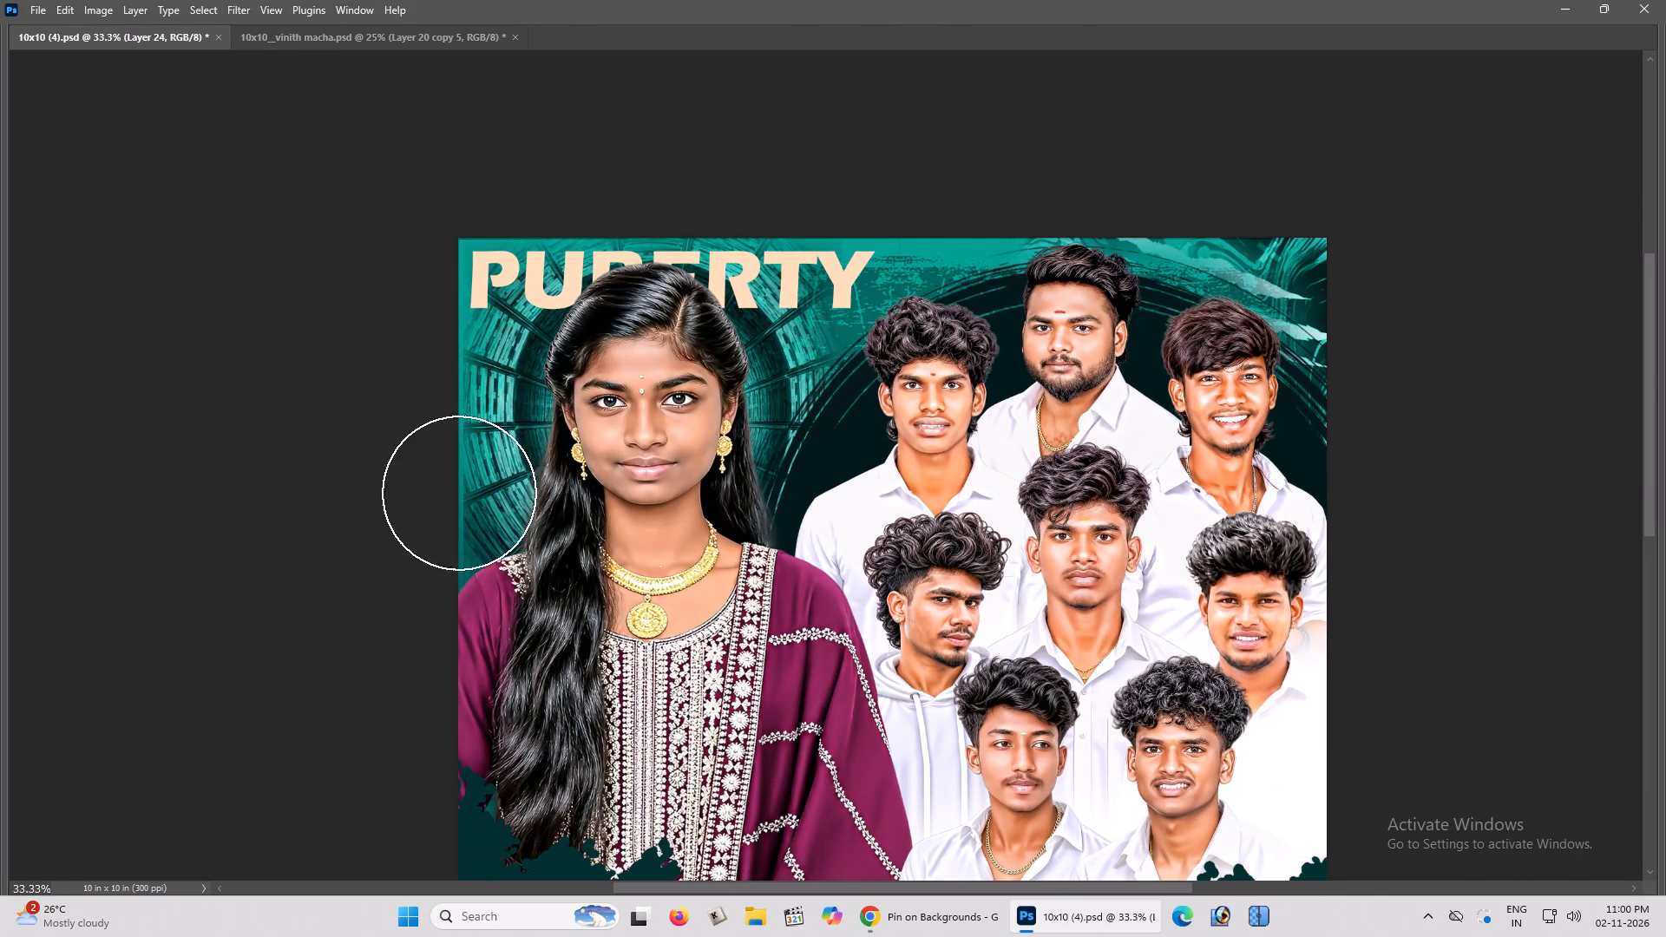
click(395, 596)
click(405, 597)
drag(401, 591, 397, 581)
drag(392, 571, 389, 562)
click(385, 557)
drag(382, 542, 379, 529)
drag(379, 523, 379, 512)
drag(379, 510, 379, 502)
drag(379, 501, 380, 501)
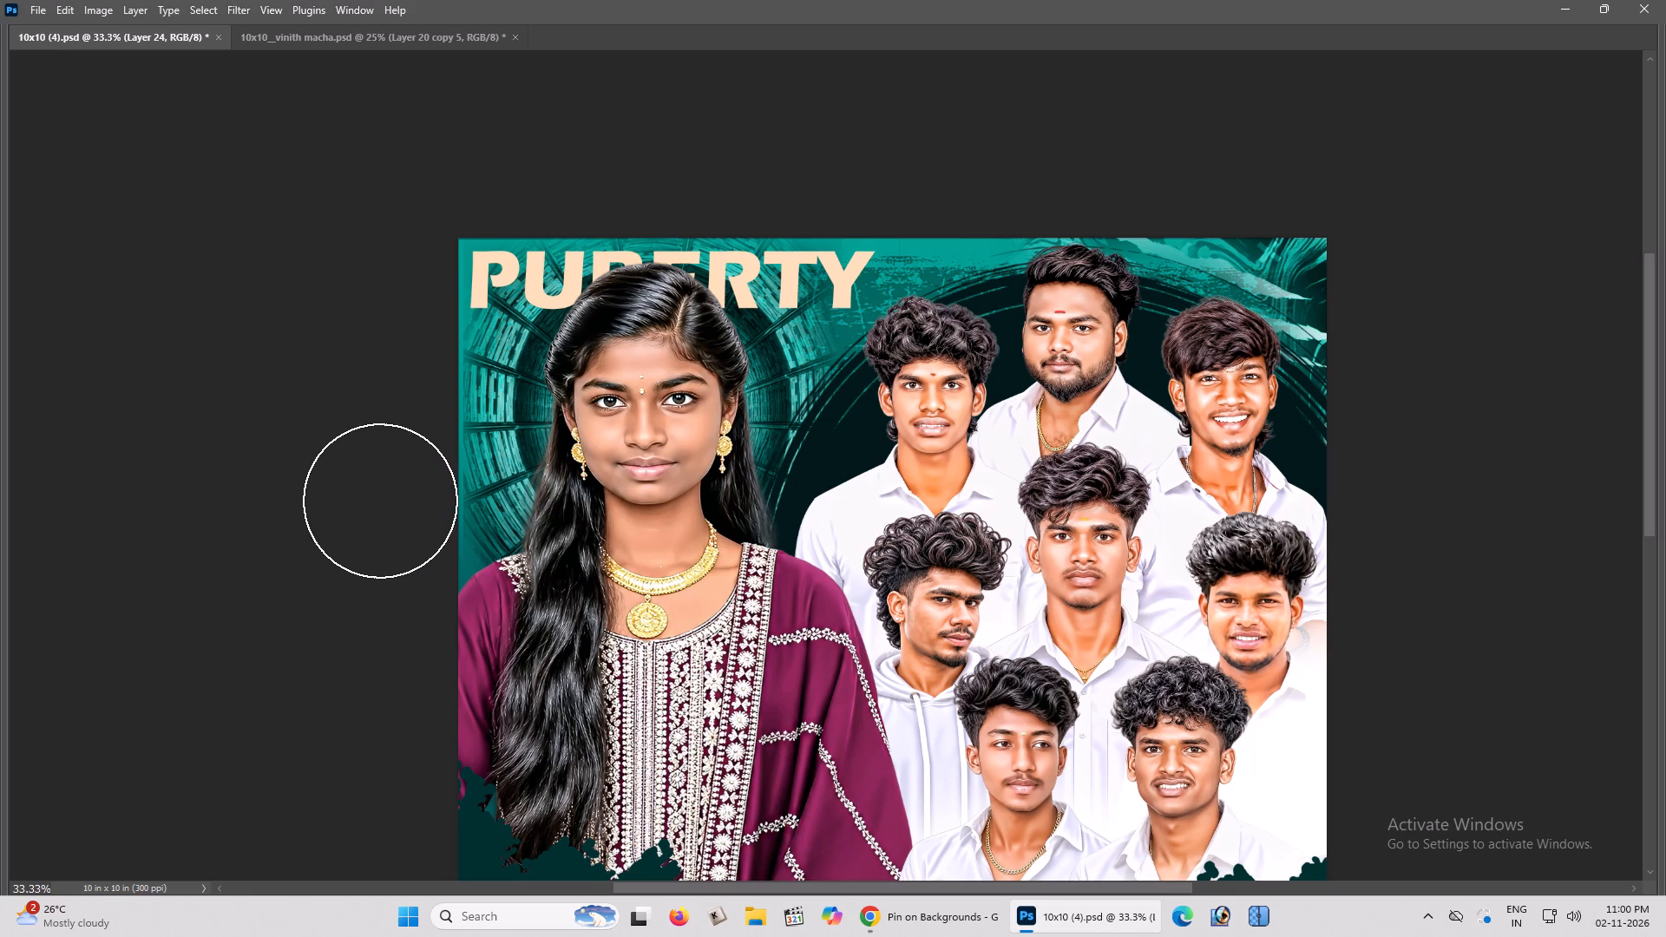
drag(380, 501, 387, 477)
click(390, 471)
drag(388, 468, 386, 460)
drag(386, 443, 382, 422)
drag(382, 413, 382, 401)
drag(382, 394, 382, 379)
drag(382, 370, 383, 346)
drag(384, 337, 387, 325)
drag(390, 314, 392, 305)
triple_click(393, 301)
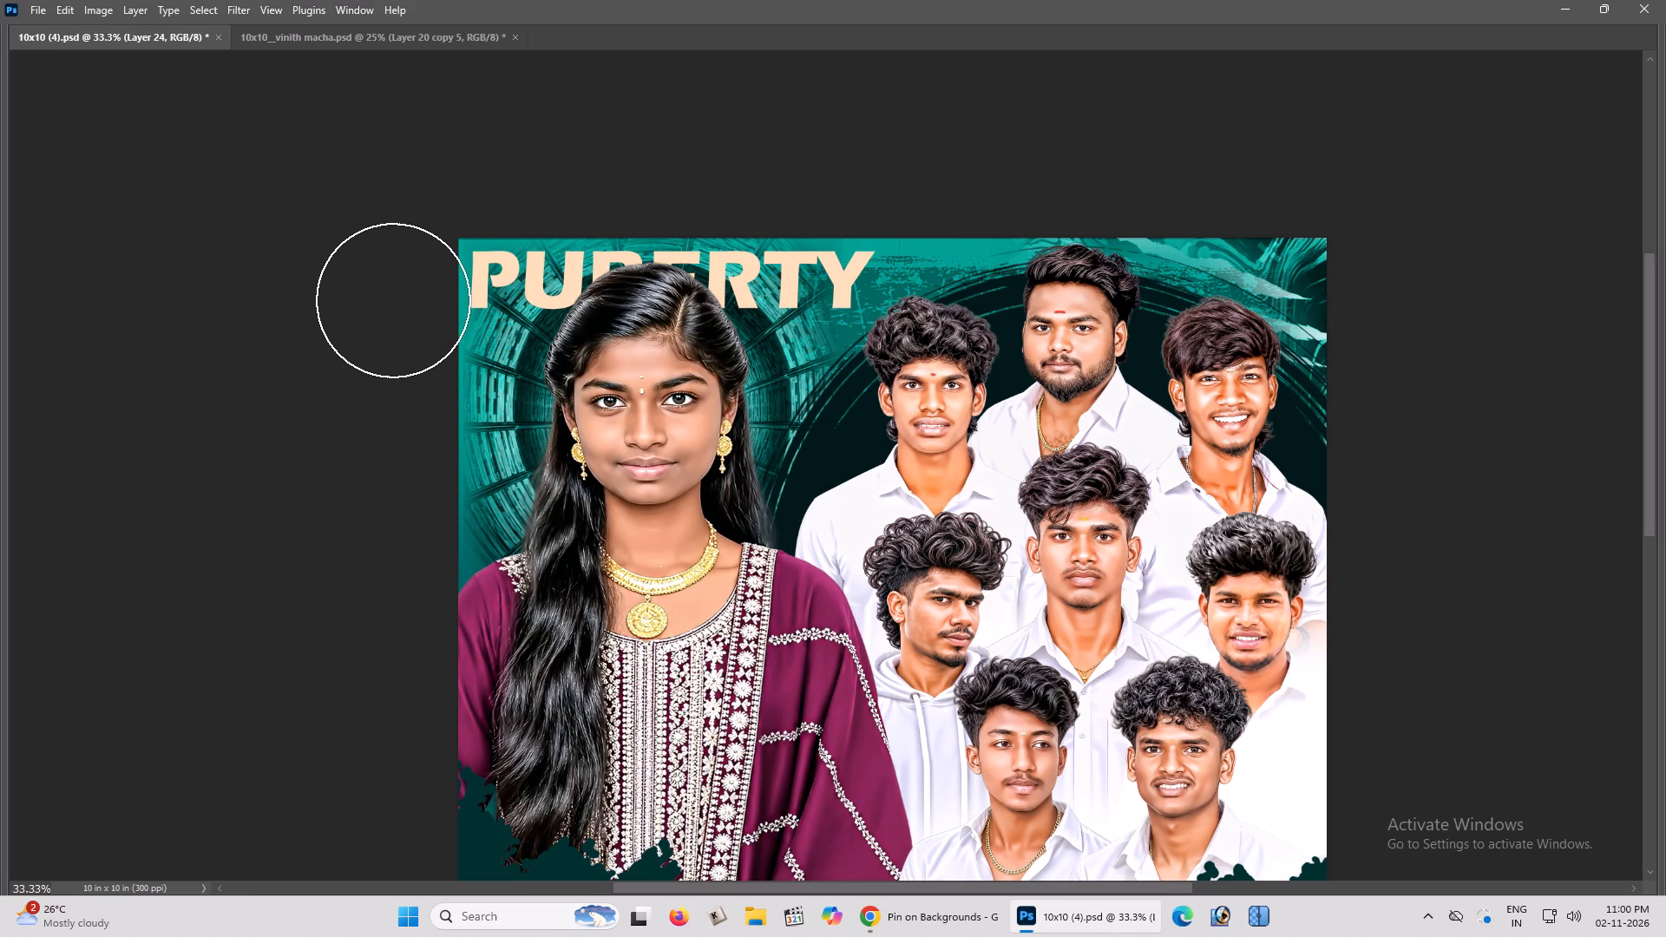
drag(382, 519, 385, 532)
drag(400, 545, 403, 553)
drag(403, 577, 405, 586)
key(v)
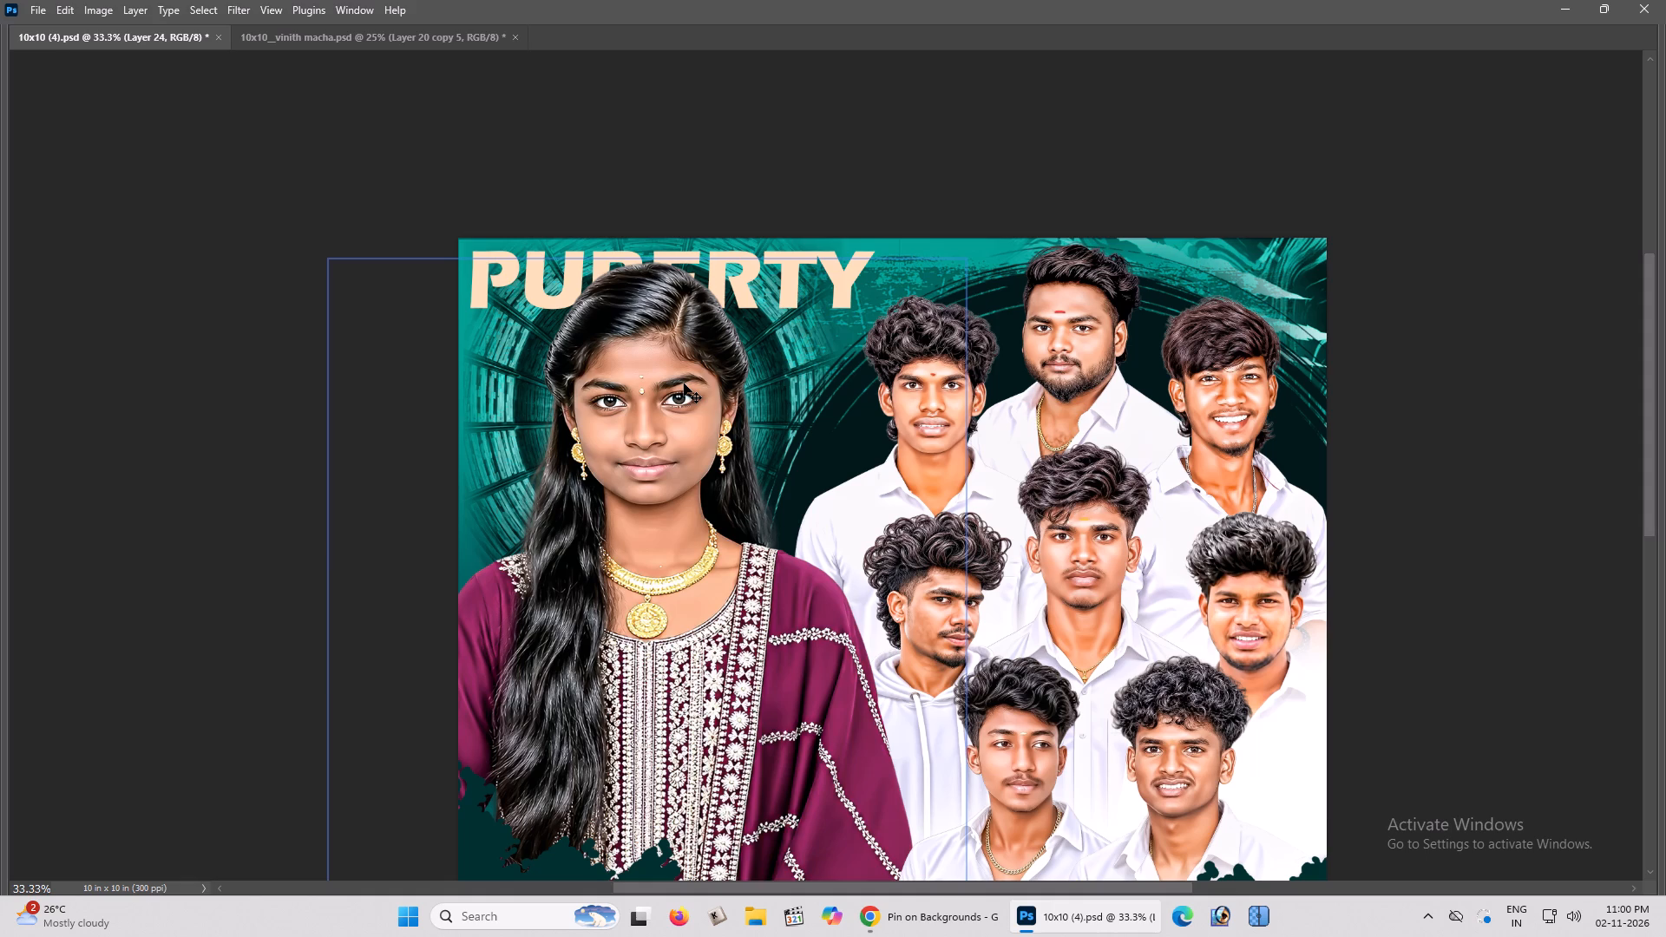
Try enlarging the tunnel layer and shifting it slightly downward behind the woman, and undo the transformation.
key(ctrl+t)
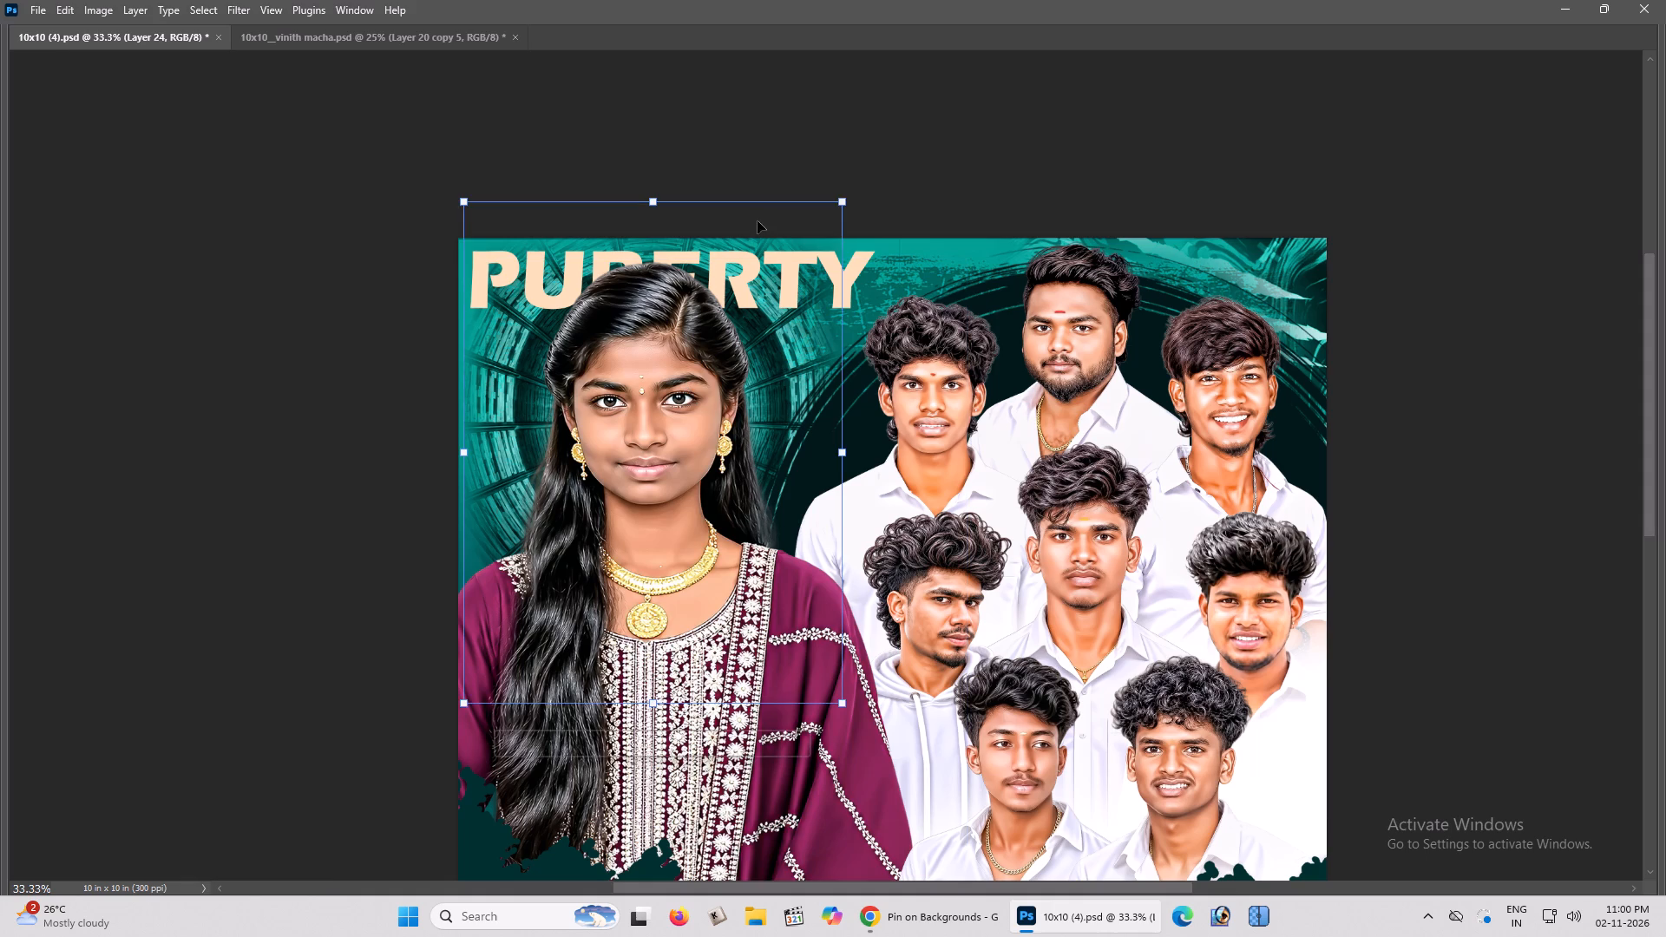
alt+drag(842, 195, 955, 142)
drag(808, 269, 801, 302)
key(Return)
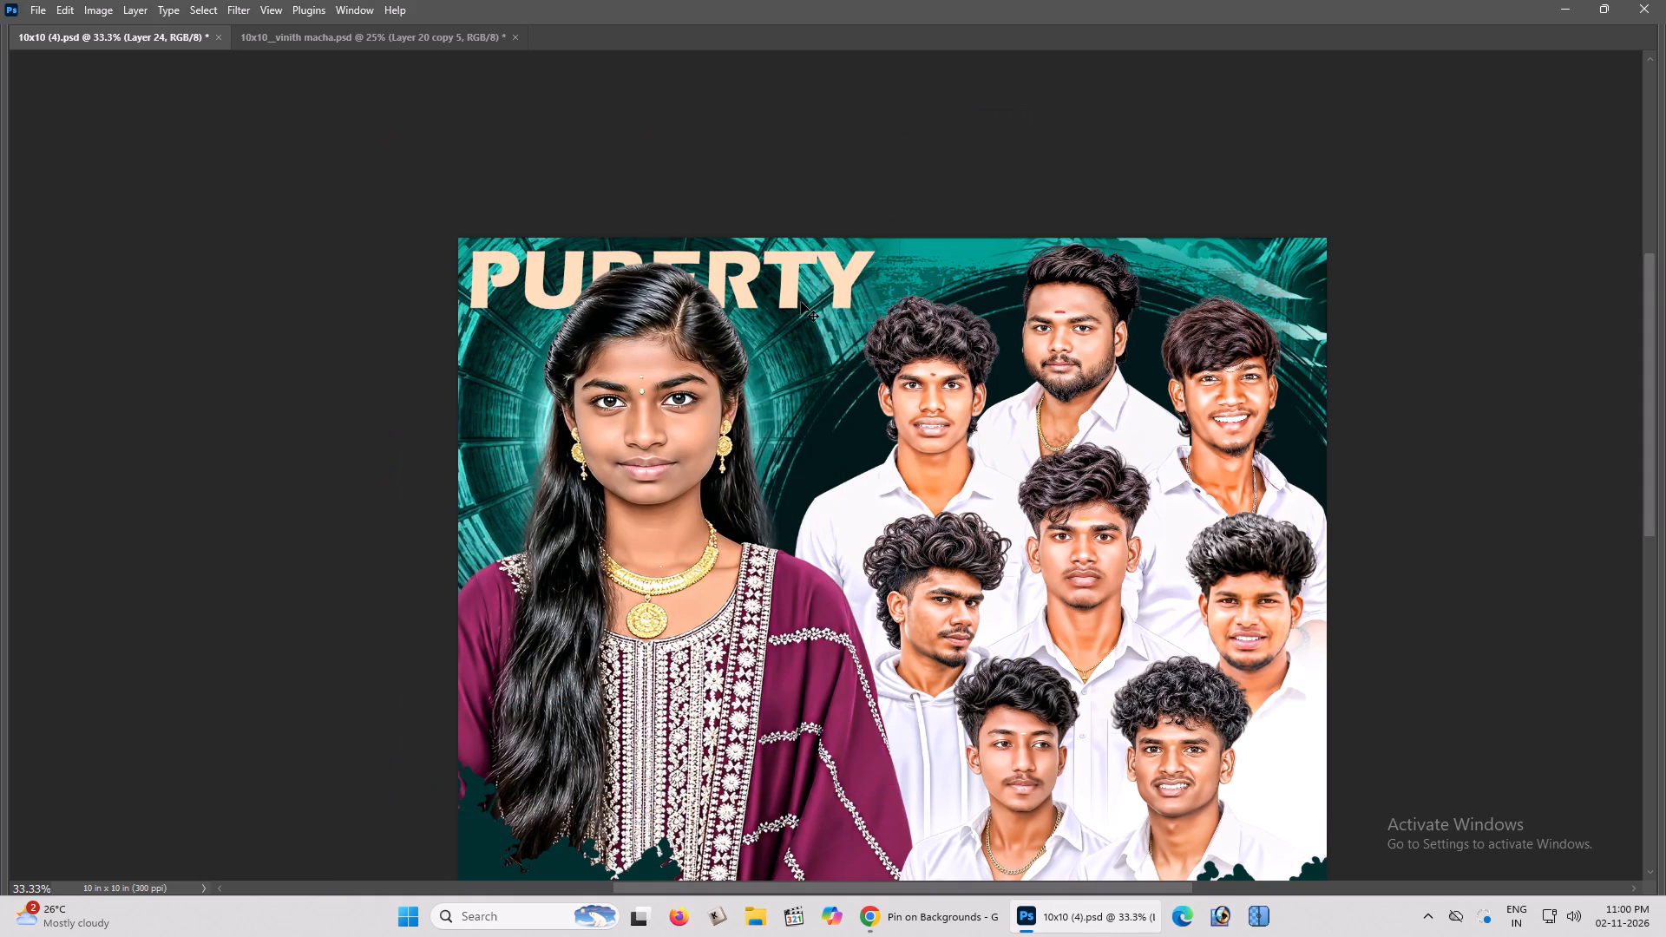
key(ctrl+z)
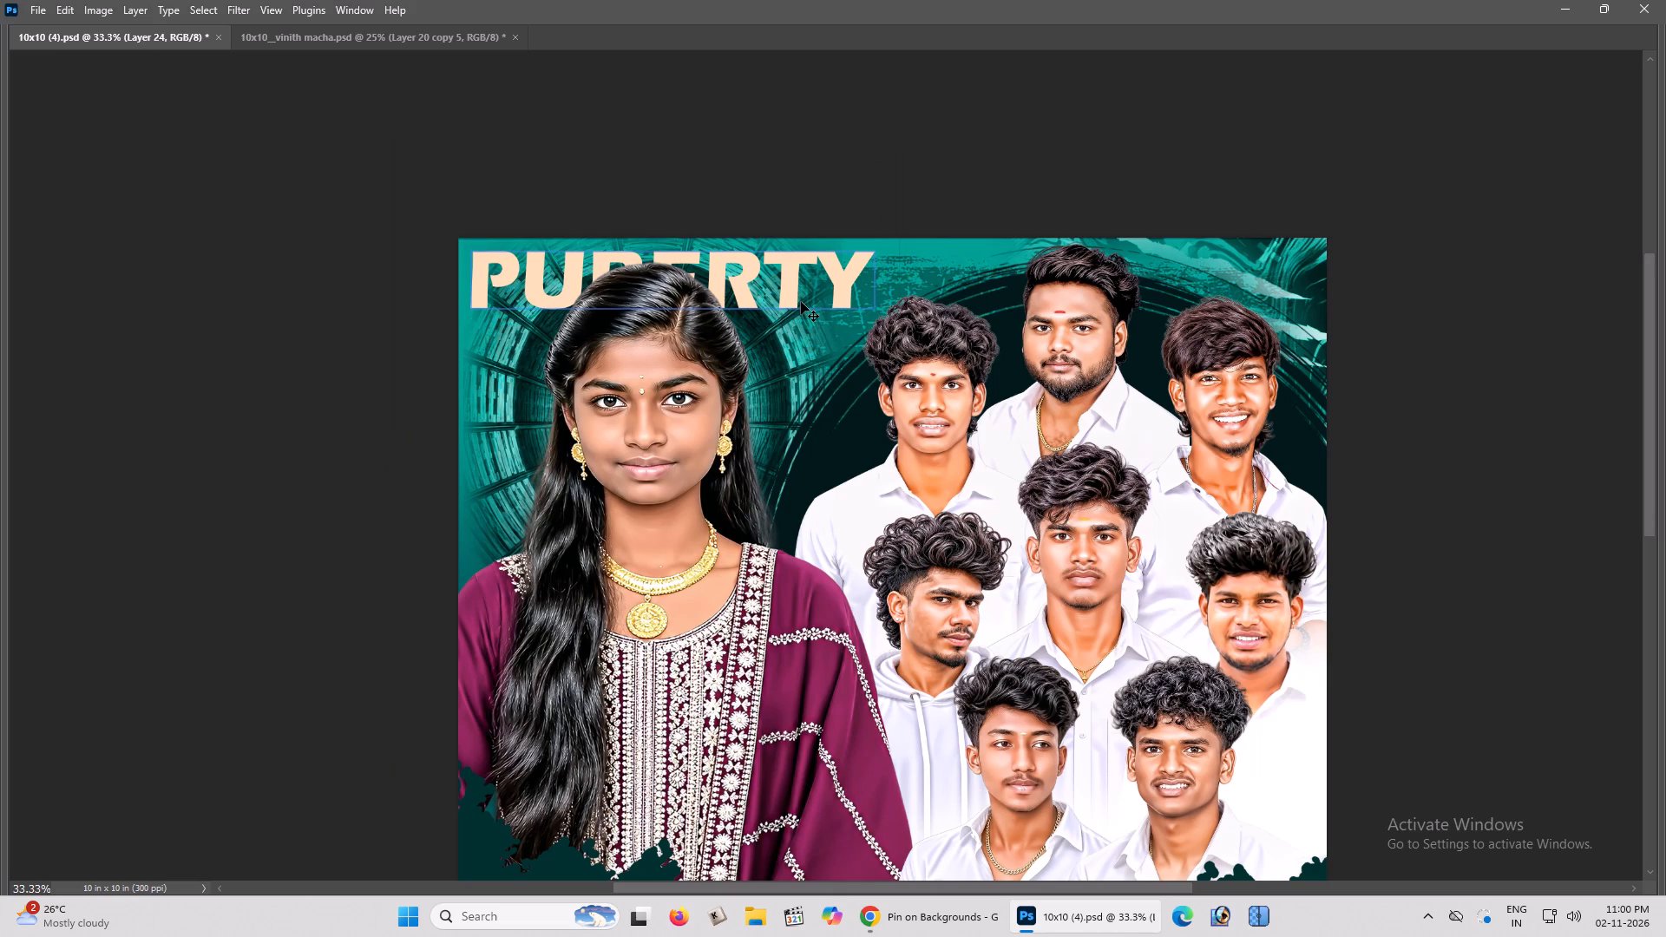
Delete the tunnel texture layer from behind the woman.
drag(757, 340, 745, 343)
key(BackSpace)
Switch to Pinterest in Chrome and look through the related background pins for a replacement texture.
scroll(774, 381, down, 4)
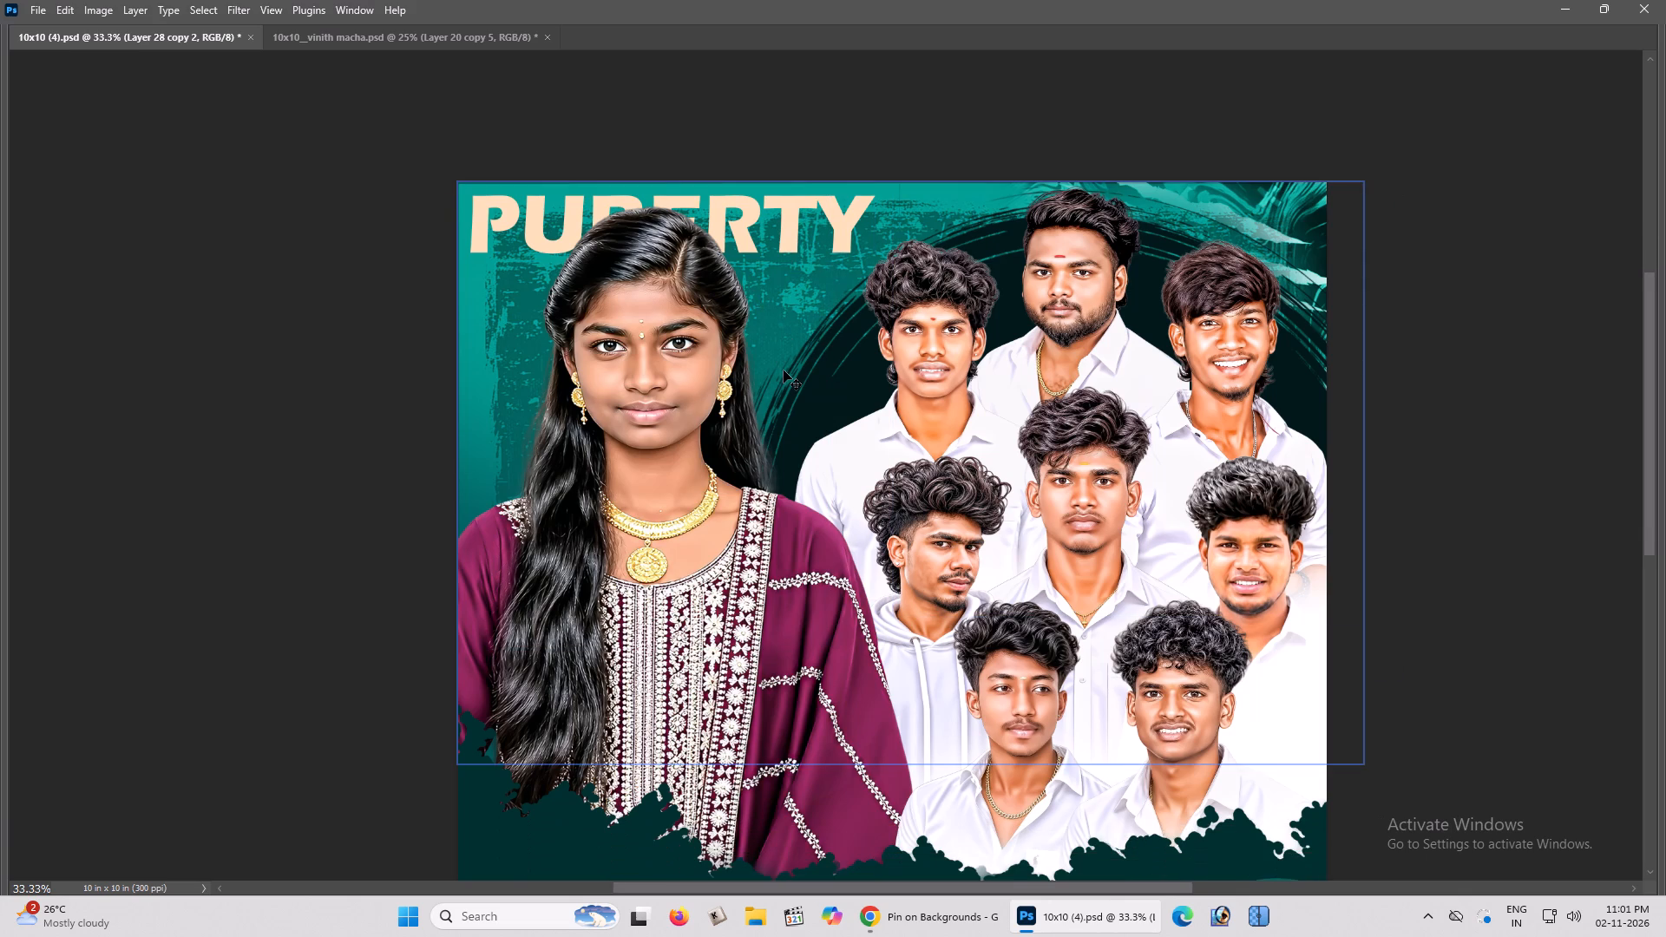
scroll(784, 370, down, 1)
key(alt+Tab)
scroll(794, 352, down, 4)
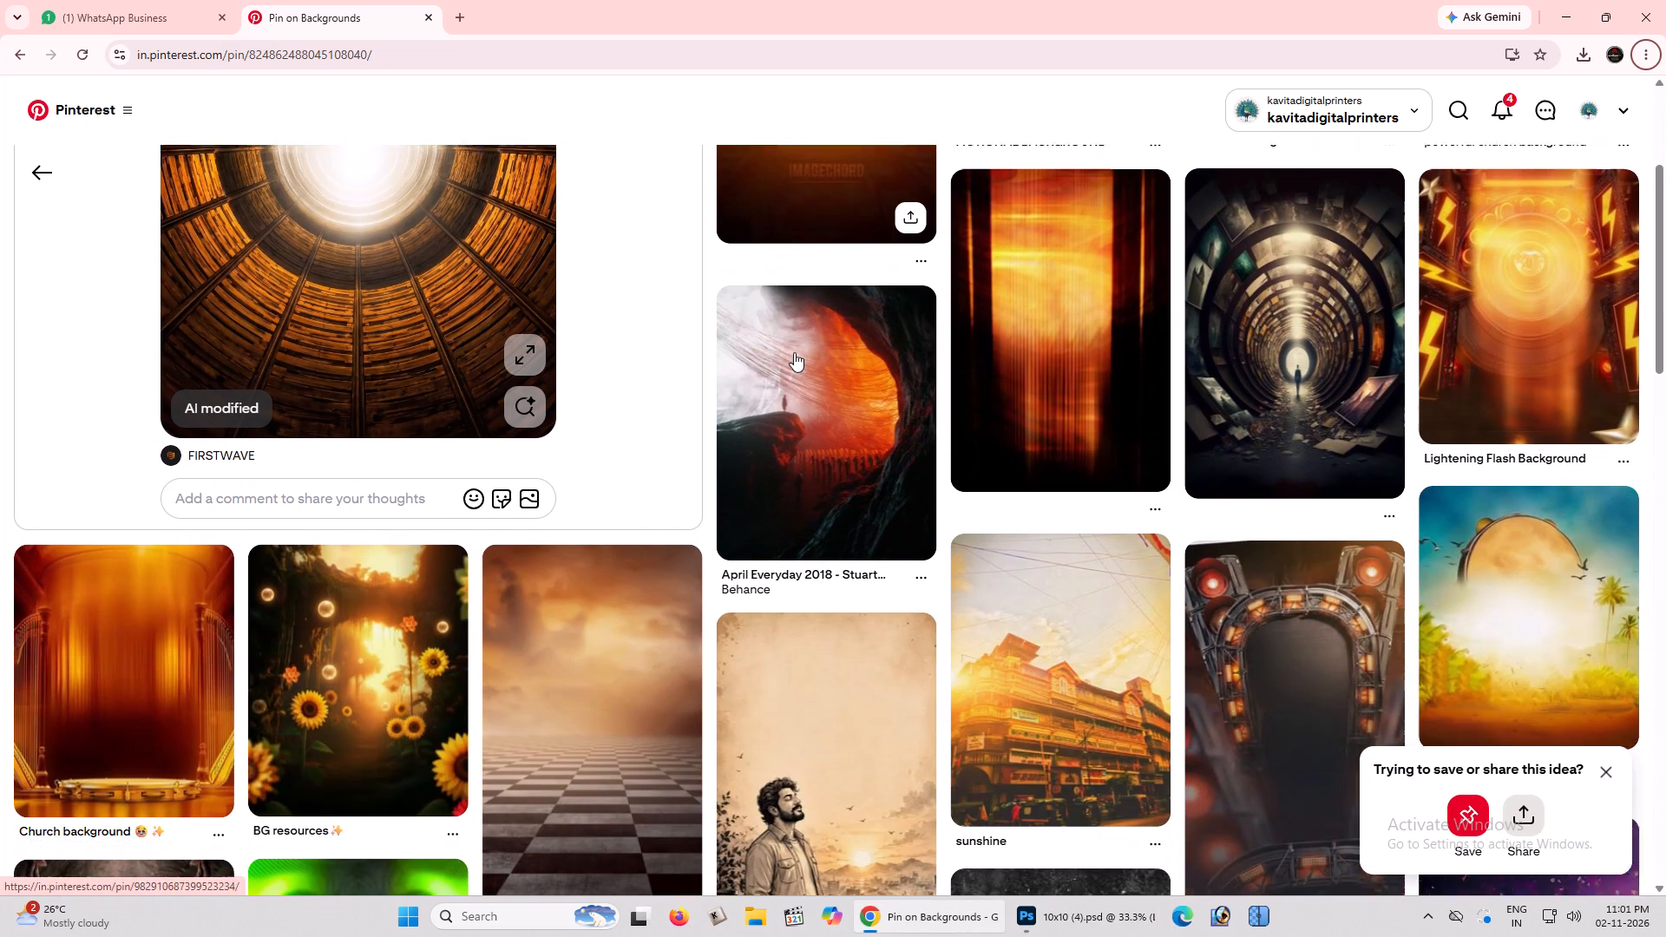
scroll(794, 352, down, 5)
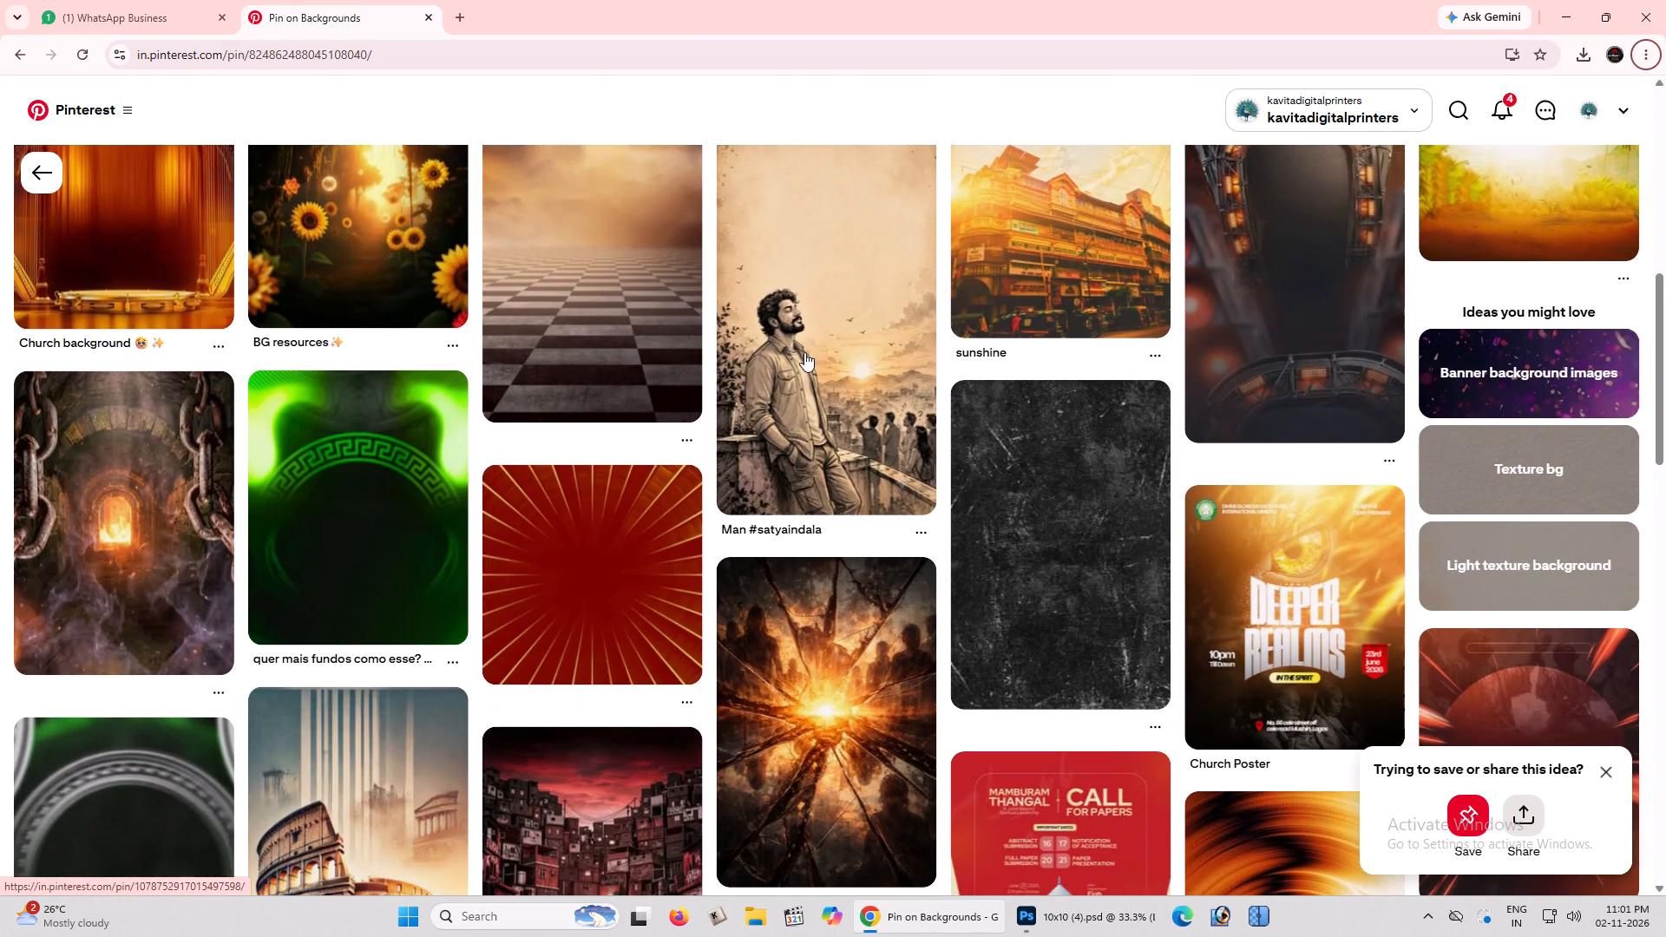
scroll(695, 423, down, 4)
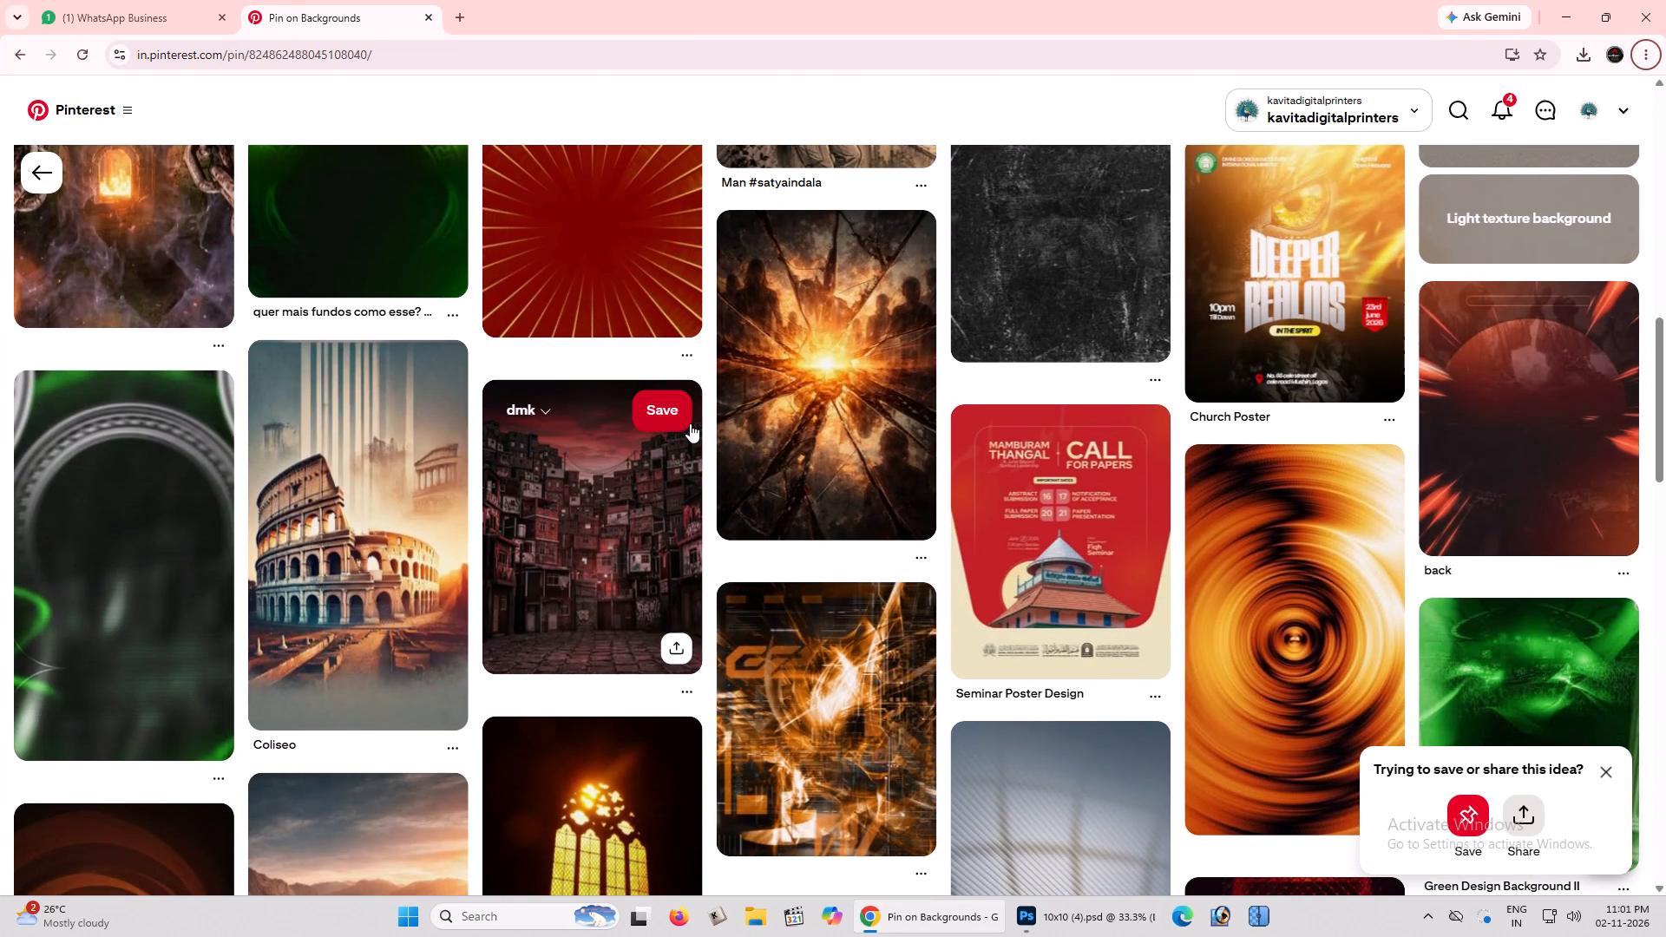
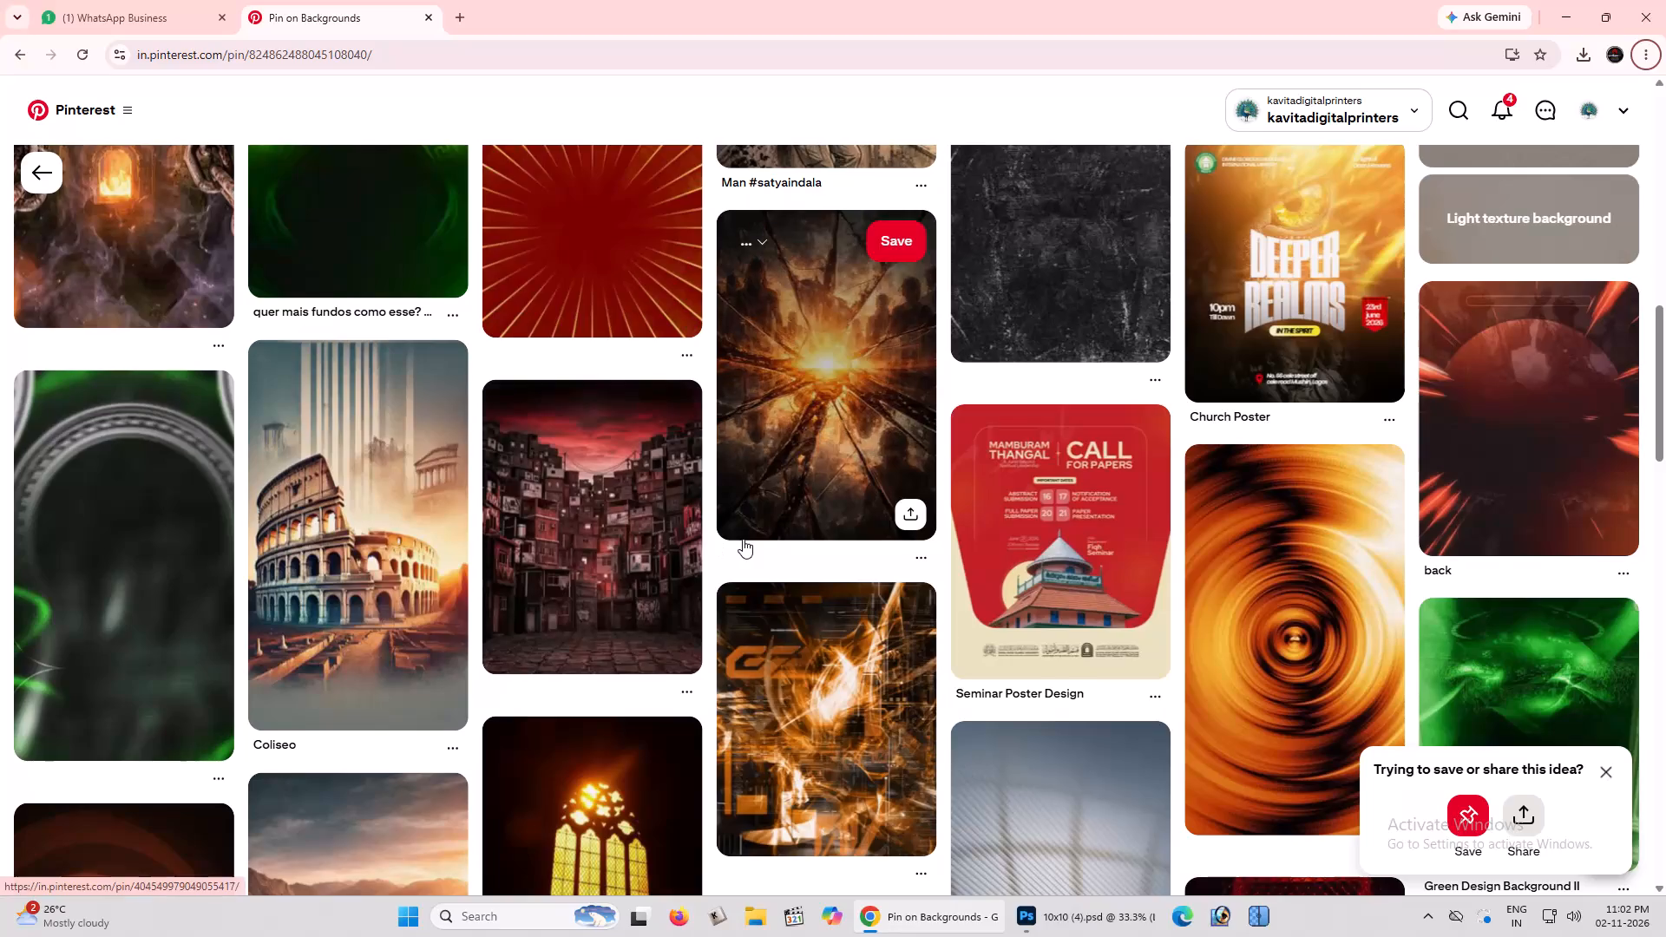
Find the round wooden plate with a woven golden rim among the related pins and copy its image.
scroll(743, 539, down, 2)
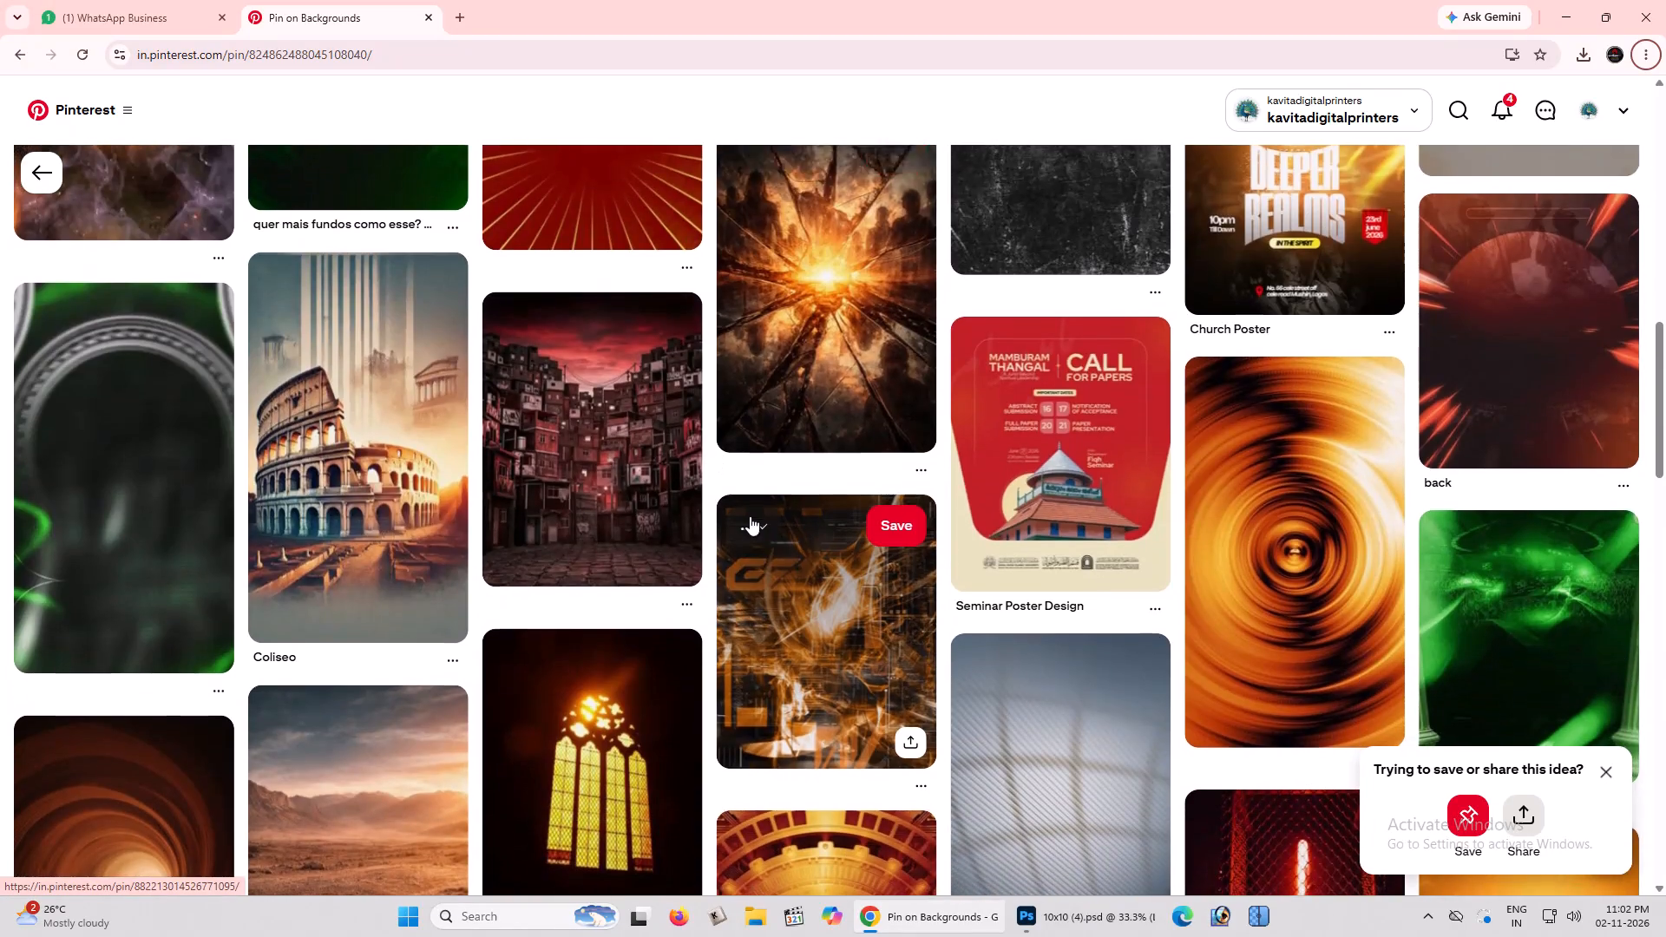
scroll(750, 516, down, 8)
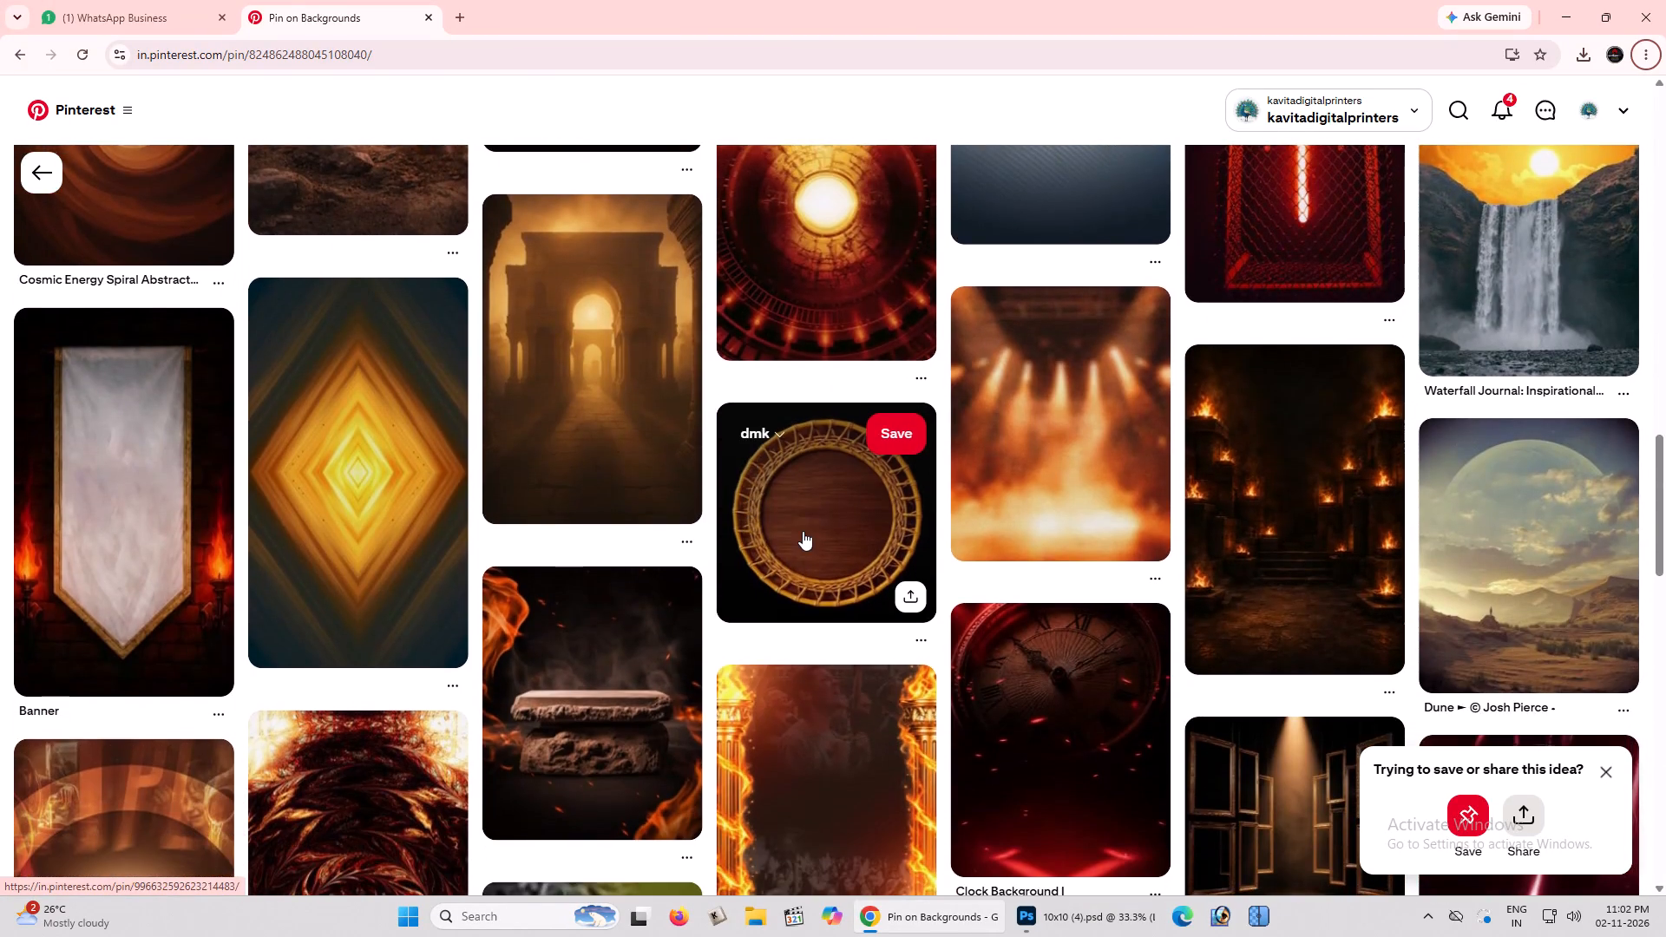
click(803, 531)
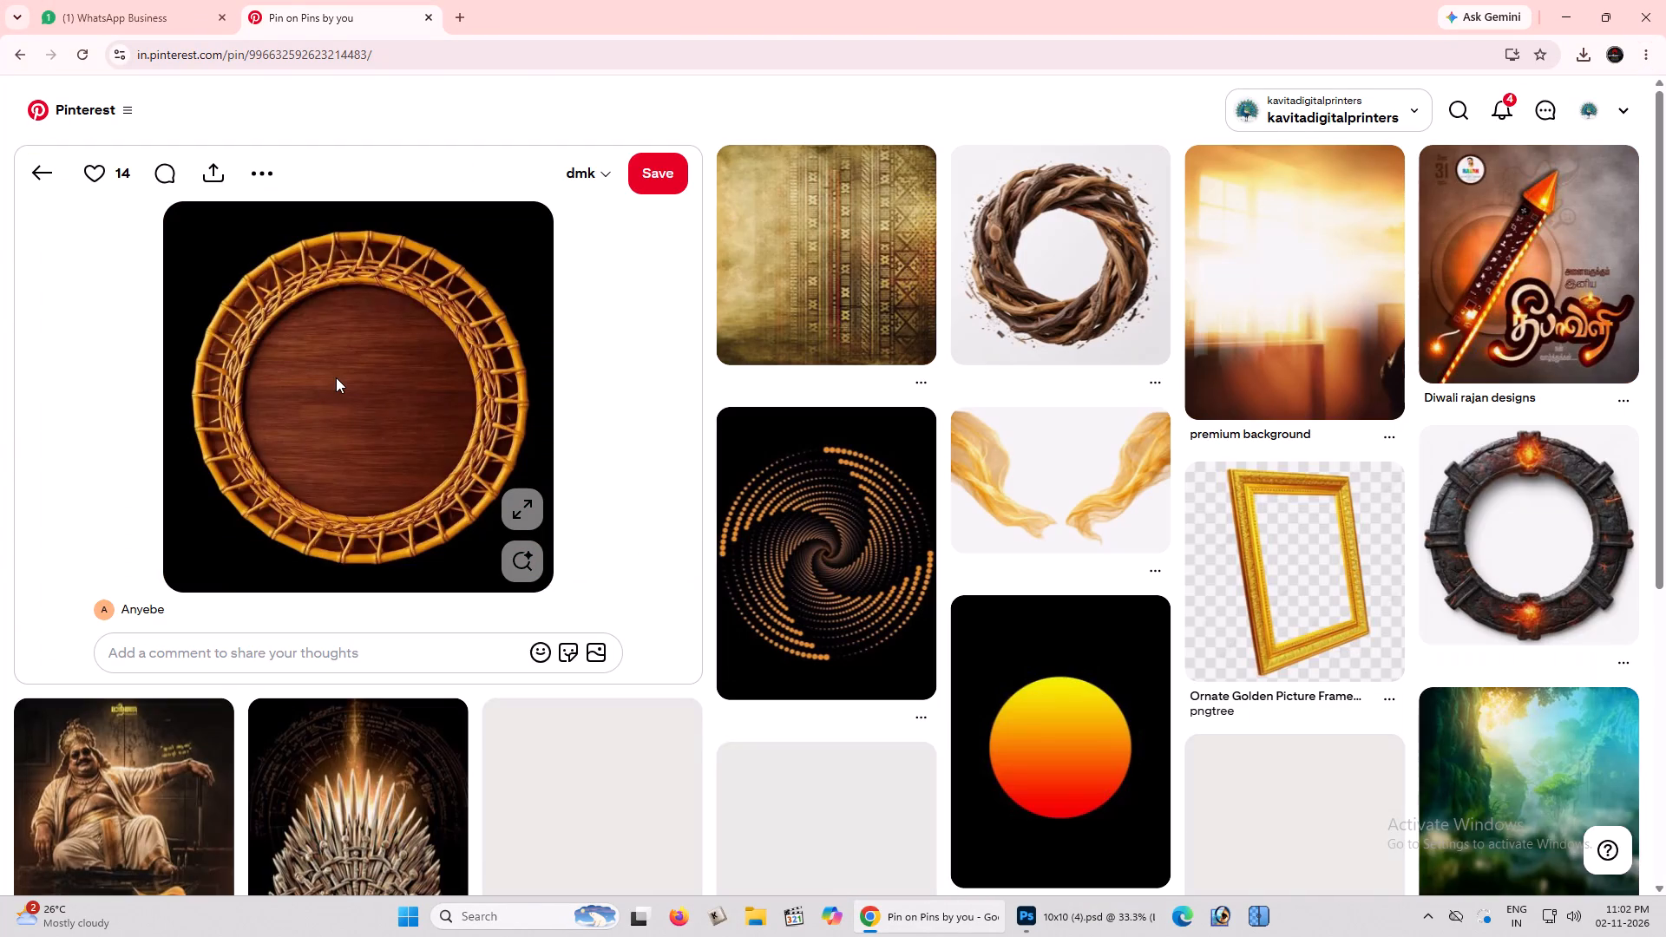
right_click(336, 377)
click(408, 447)
right_click(374, 380)
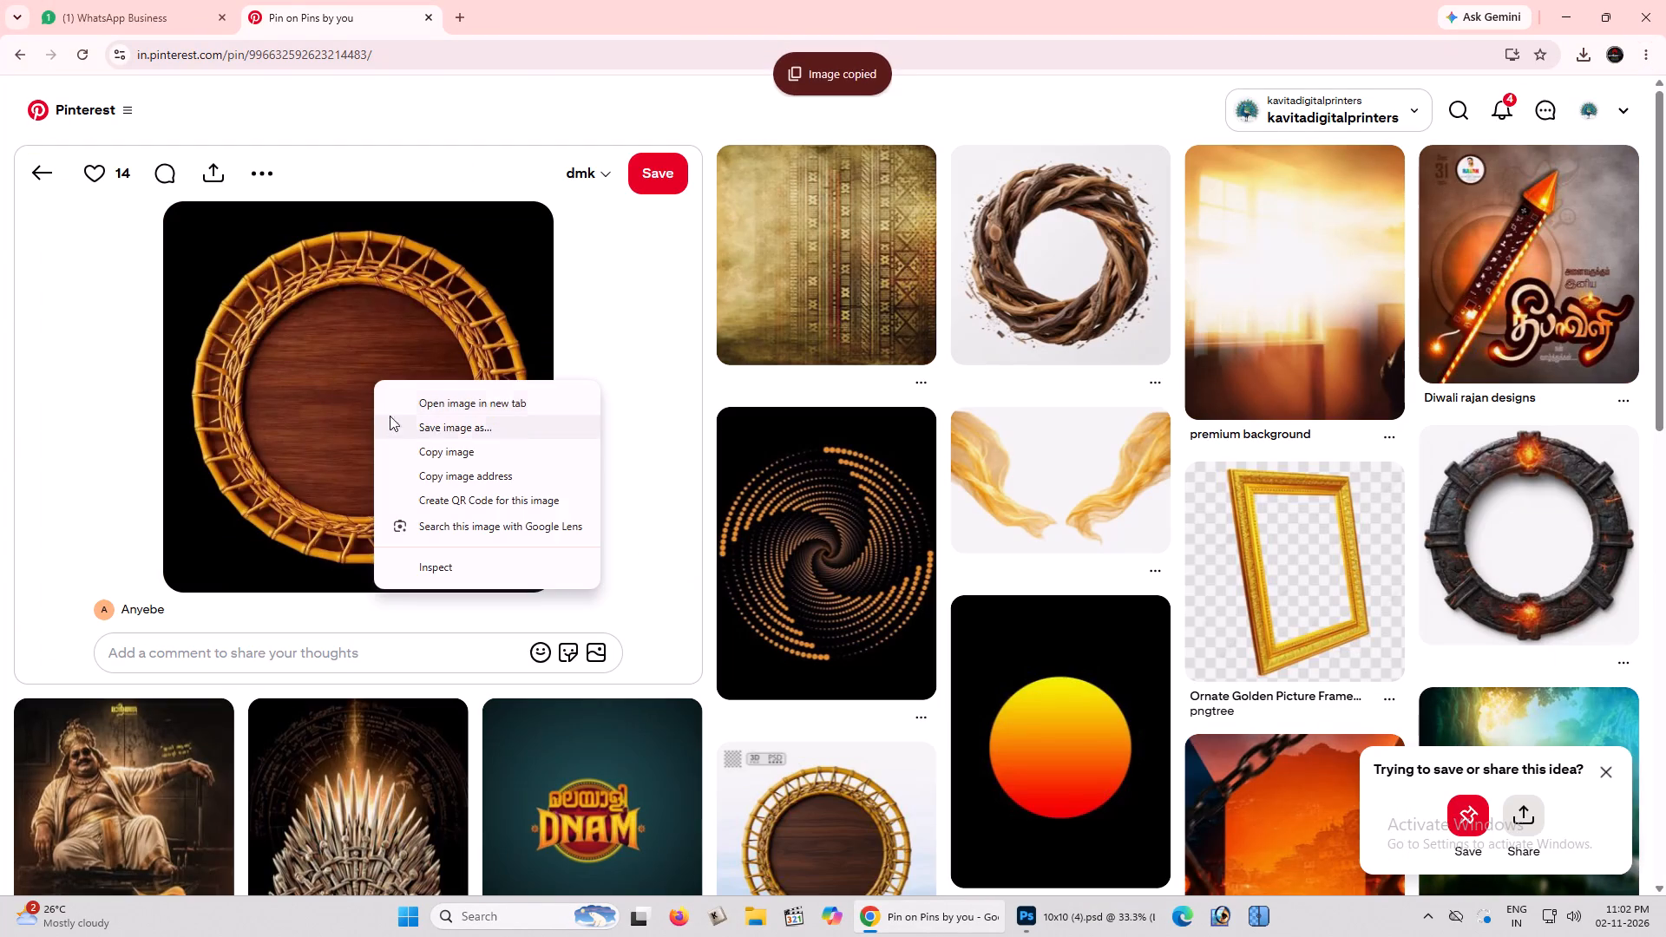
drag(396, 450, 384, 445)
right_click(375, 397)
click(422, 477)
right_click(382, 424)
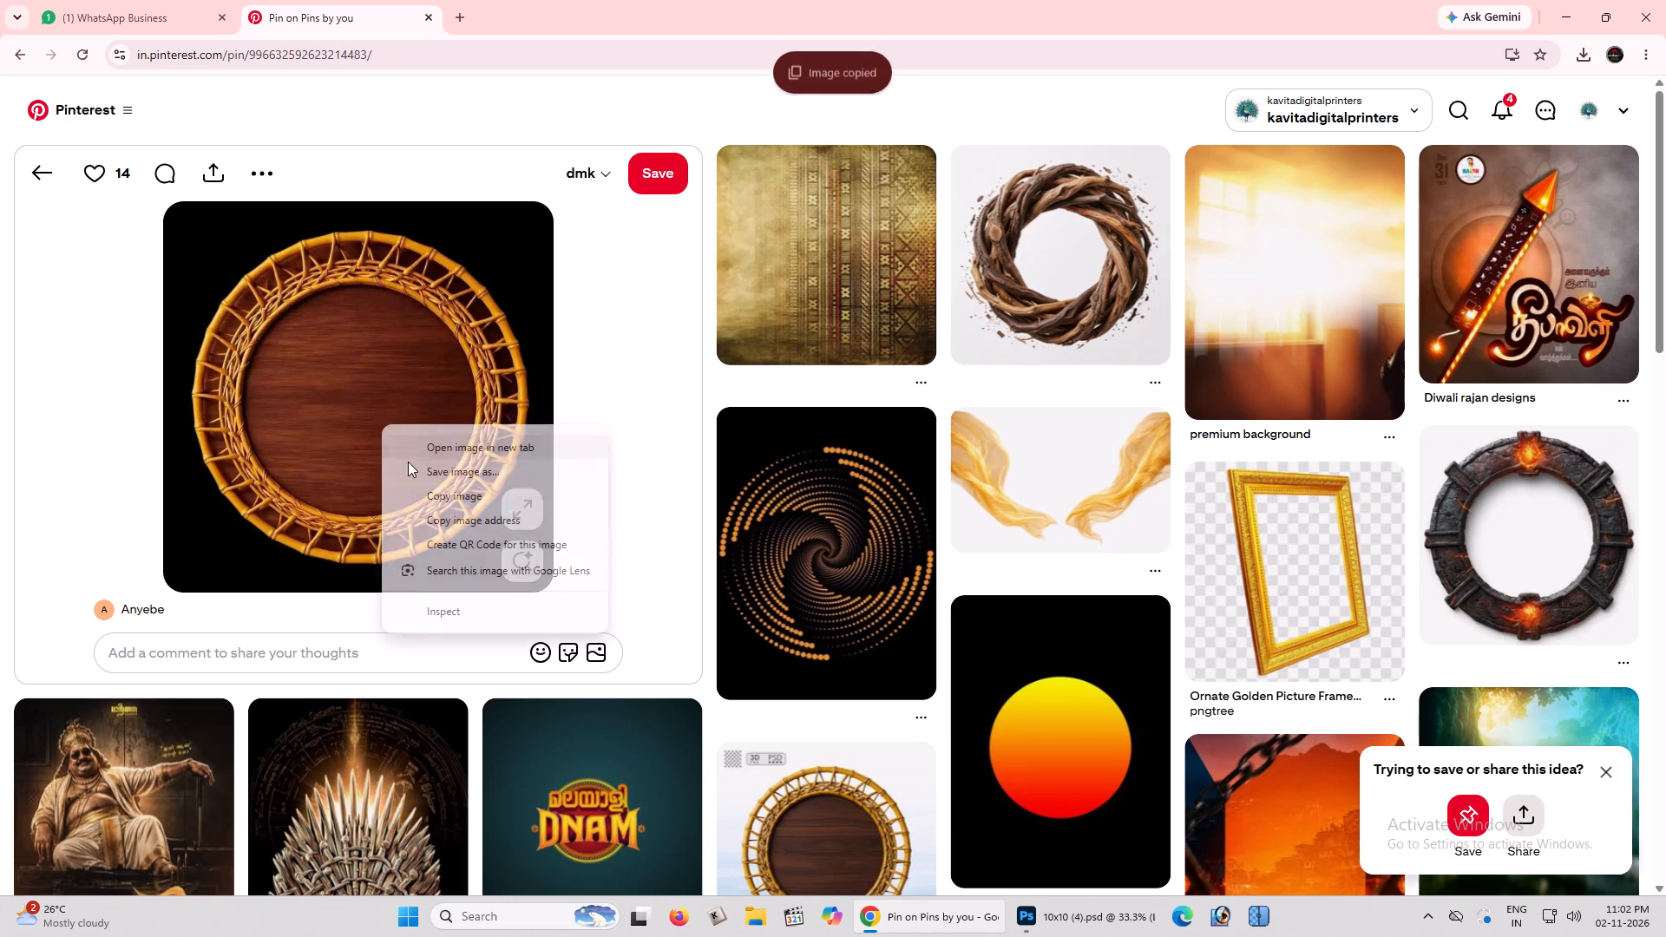
click(427, 495)
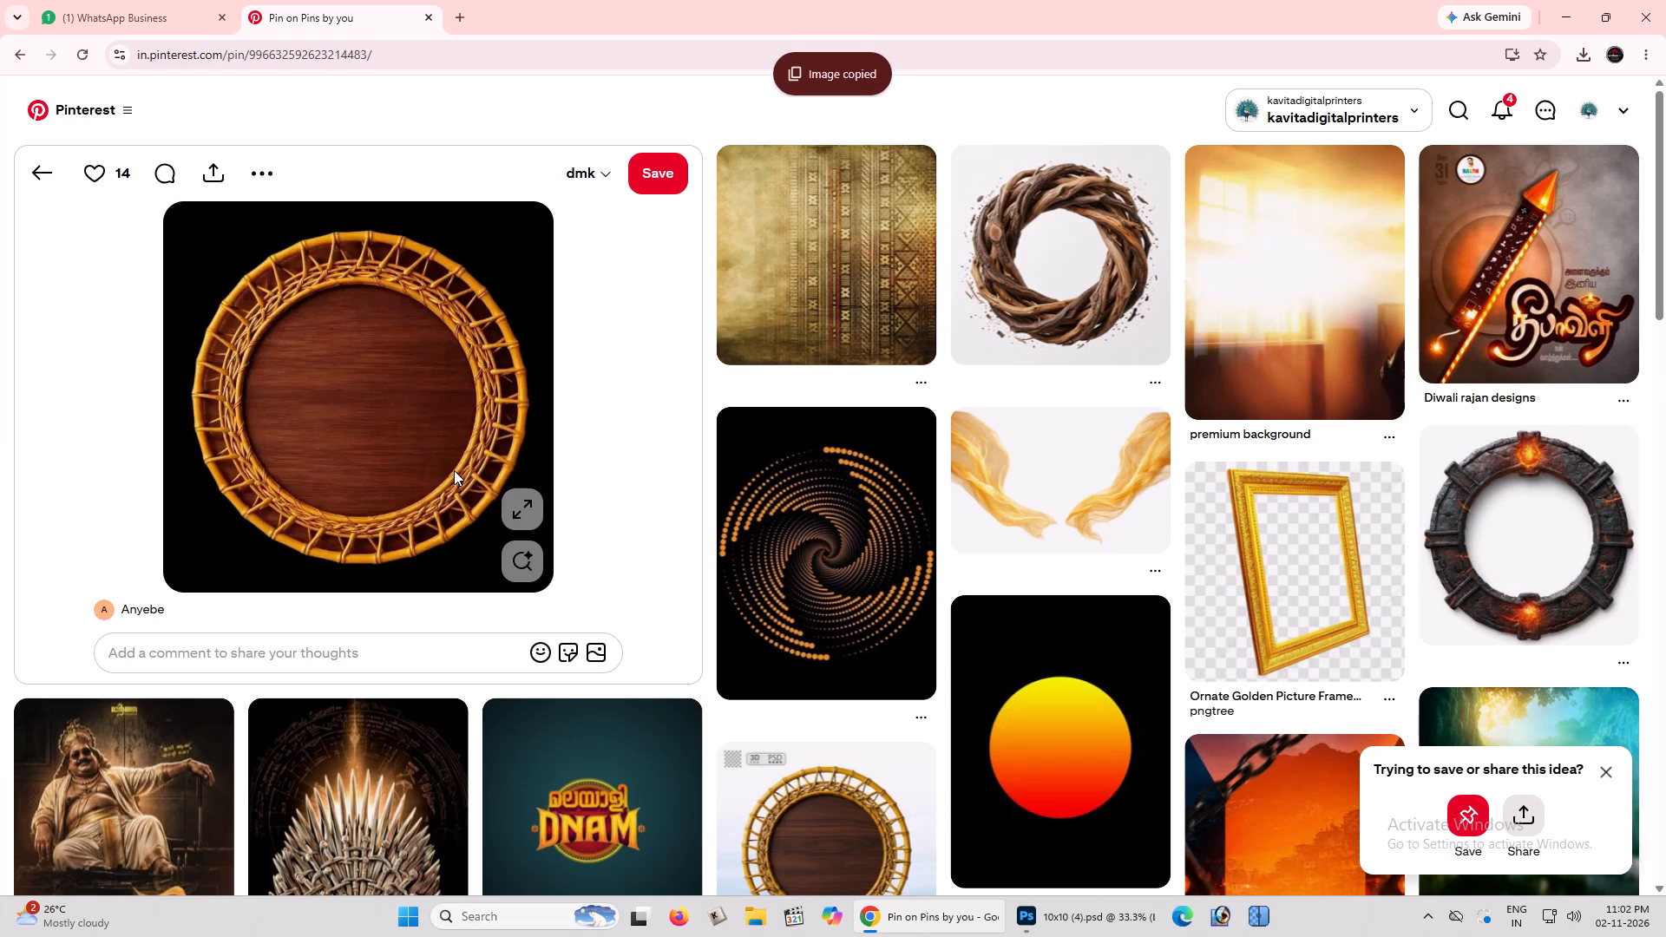
Switch to Photoshop, paste the copied plate image into 10x10 (4).psd and bring its layer to the front.
key(alt+Tab)
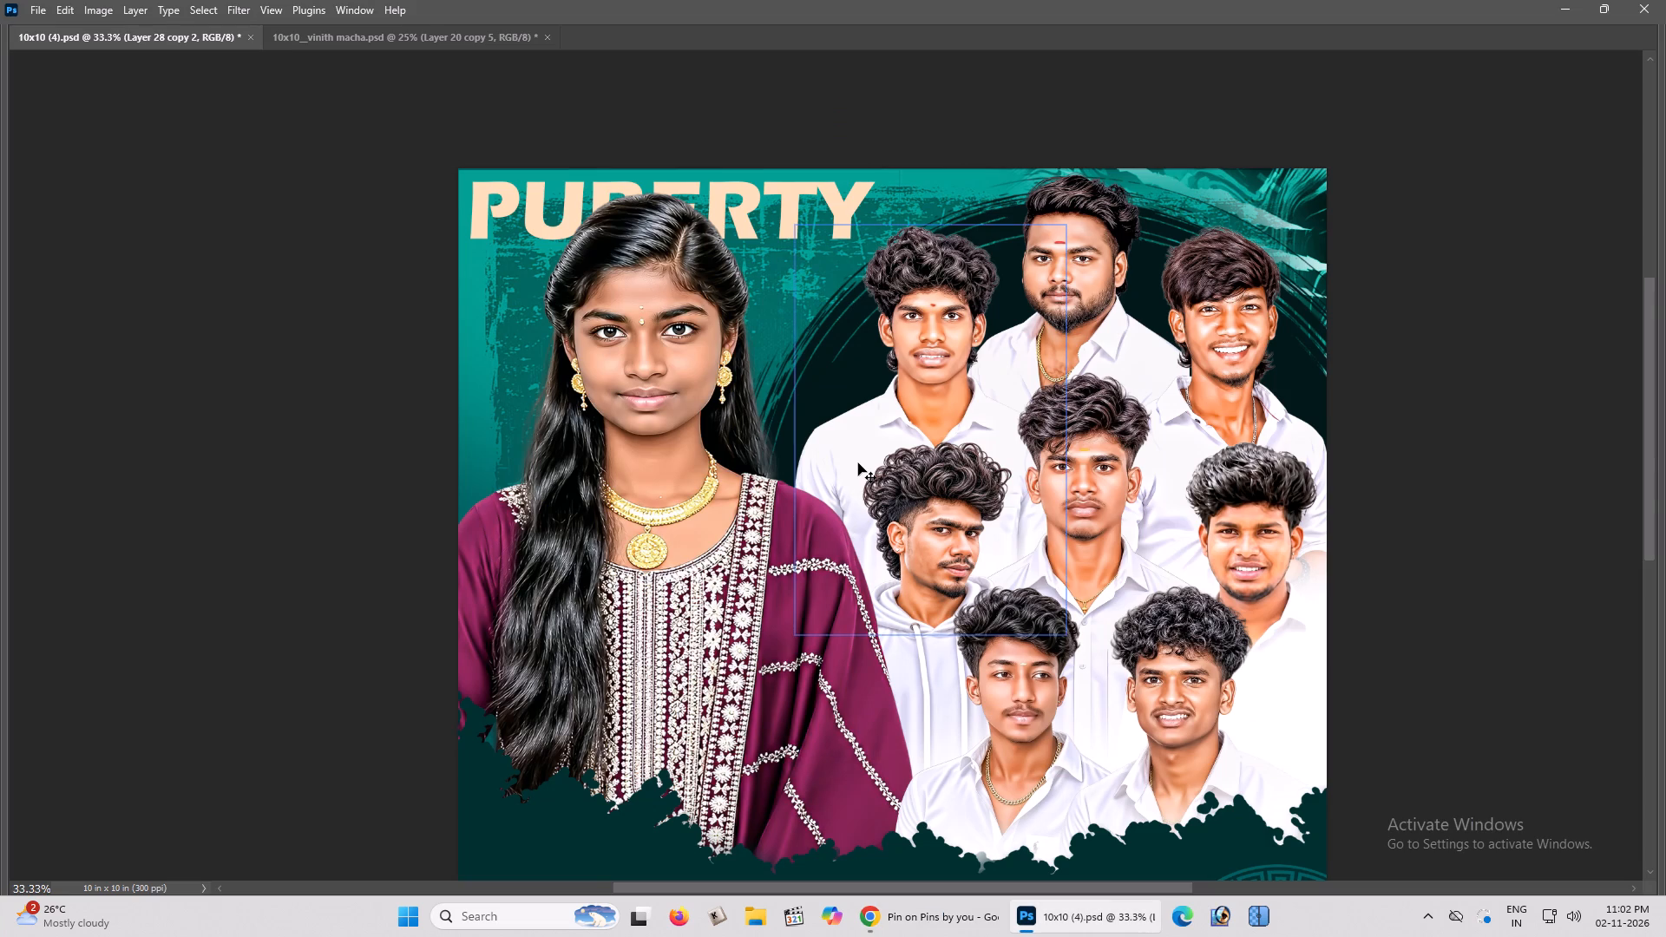
key(ctrl+v)
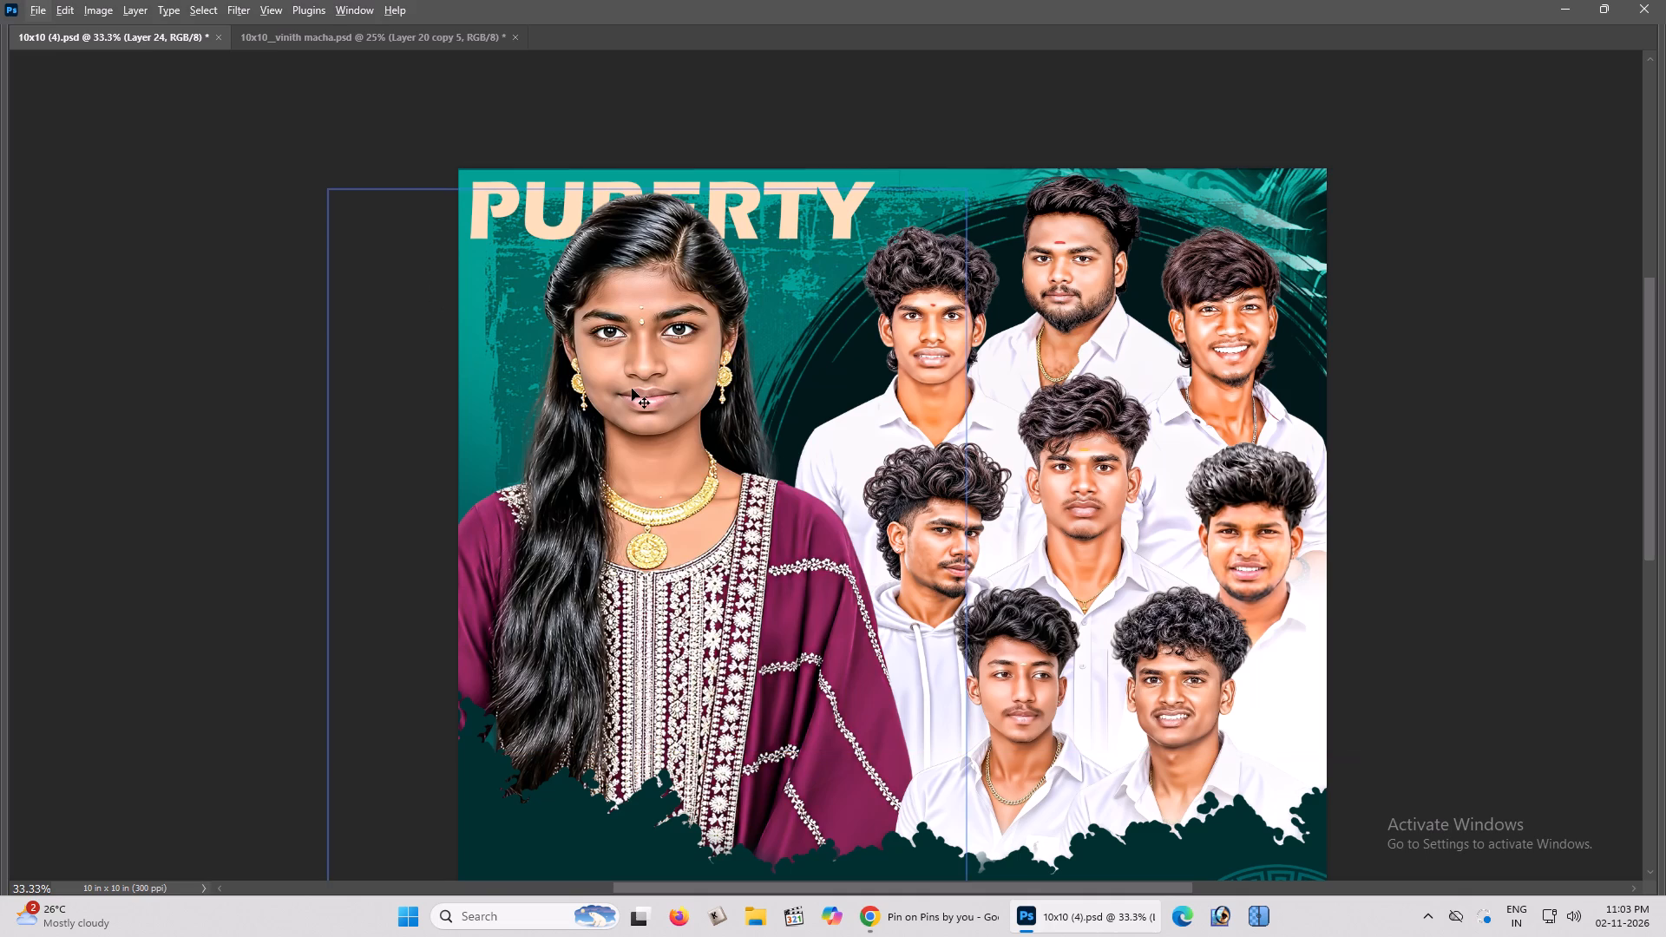
key(ctrl+v)
drag(844, 423, 869, 334)
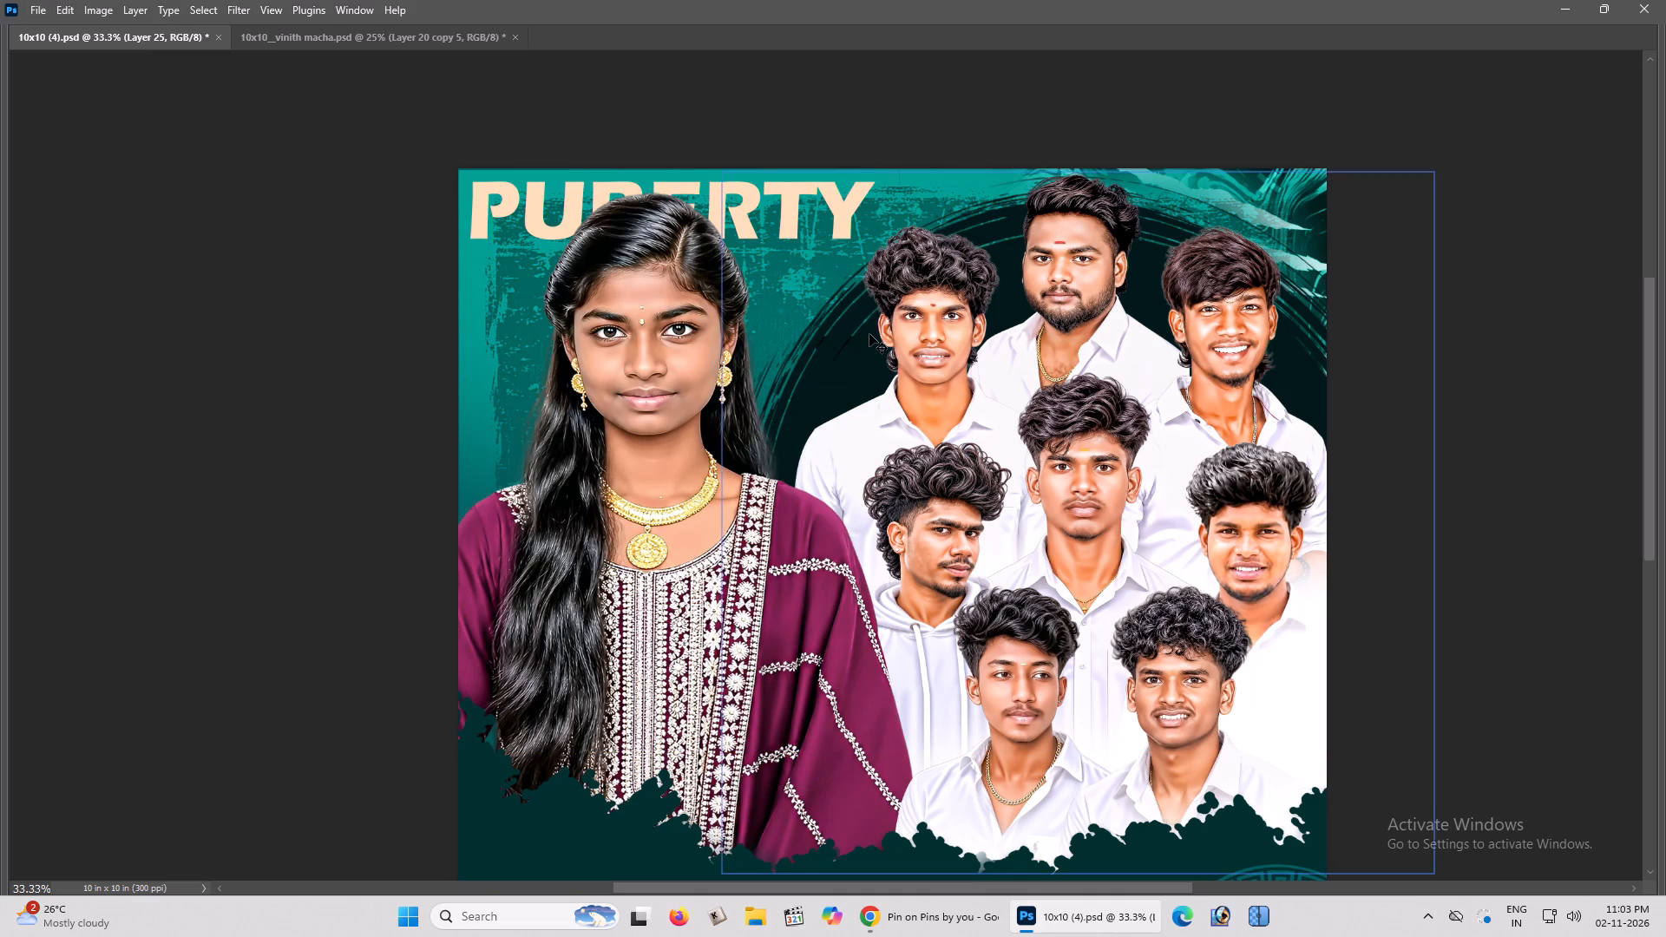
key(ctrl+z)
key(ctrl+shift+bracketright)
Select the black background around the round wooden plate and cut it away.
key(z)
drag(902, 468, 971, 484)
key(space)
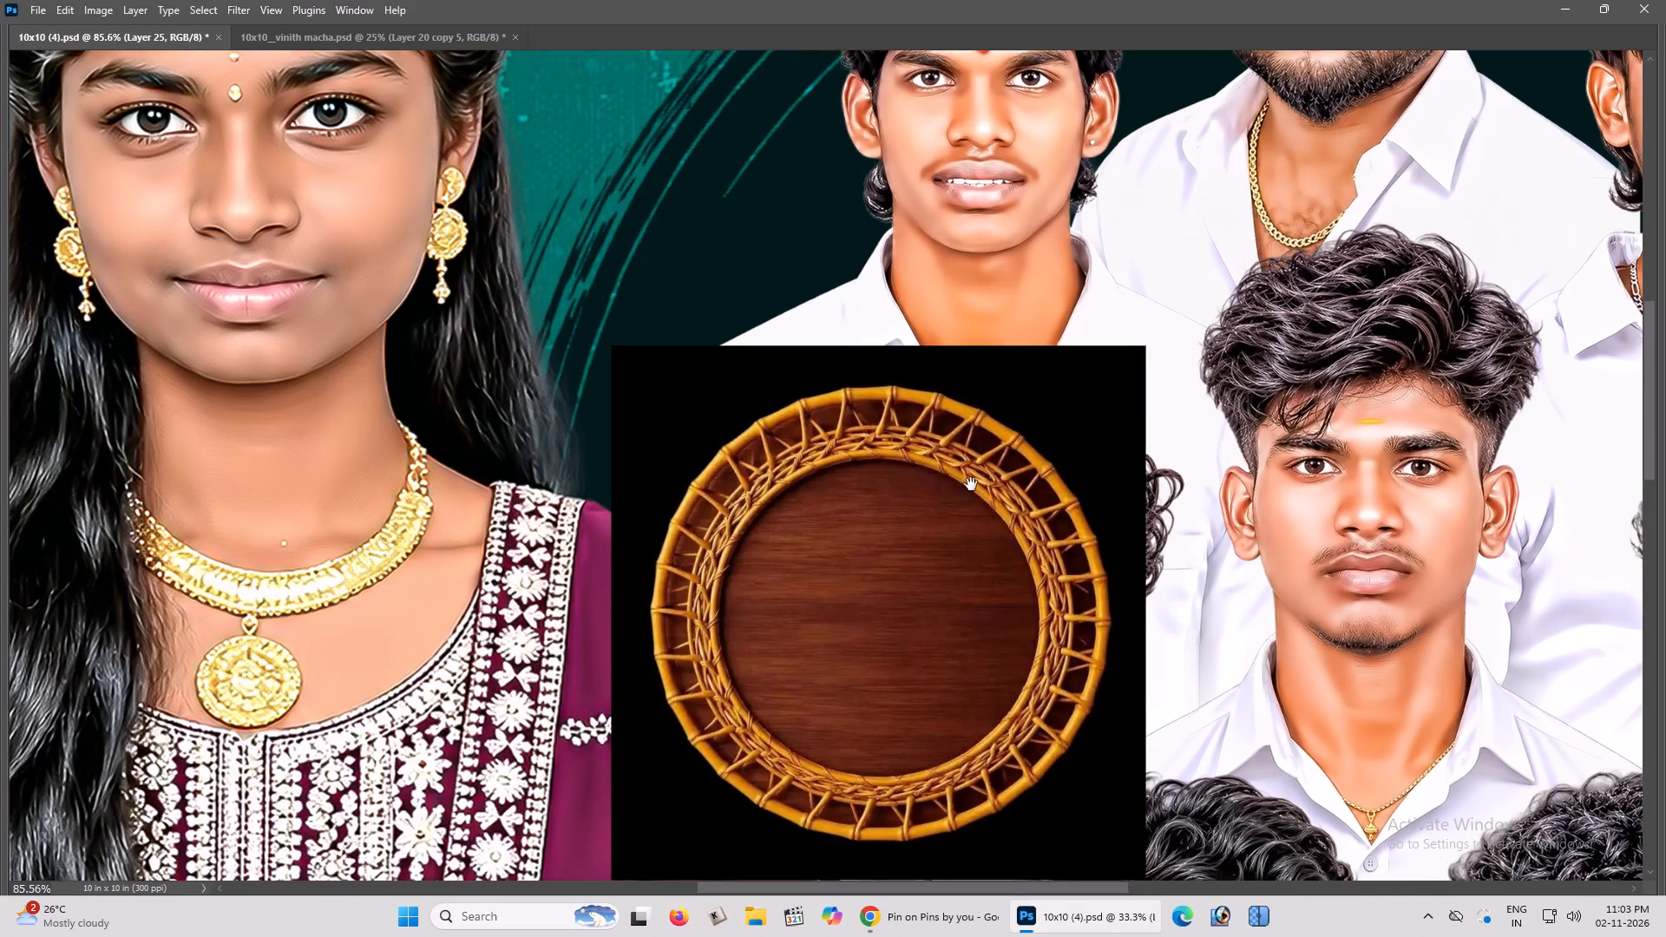
drag(967, 482, 942, 458)
click(942, 458)
key(w)
click(666, 363)
key(ctrl+x)
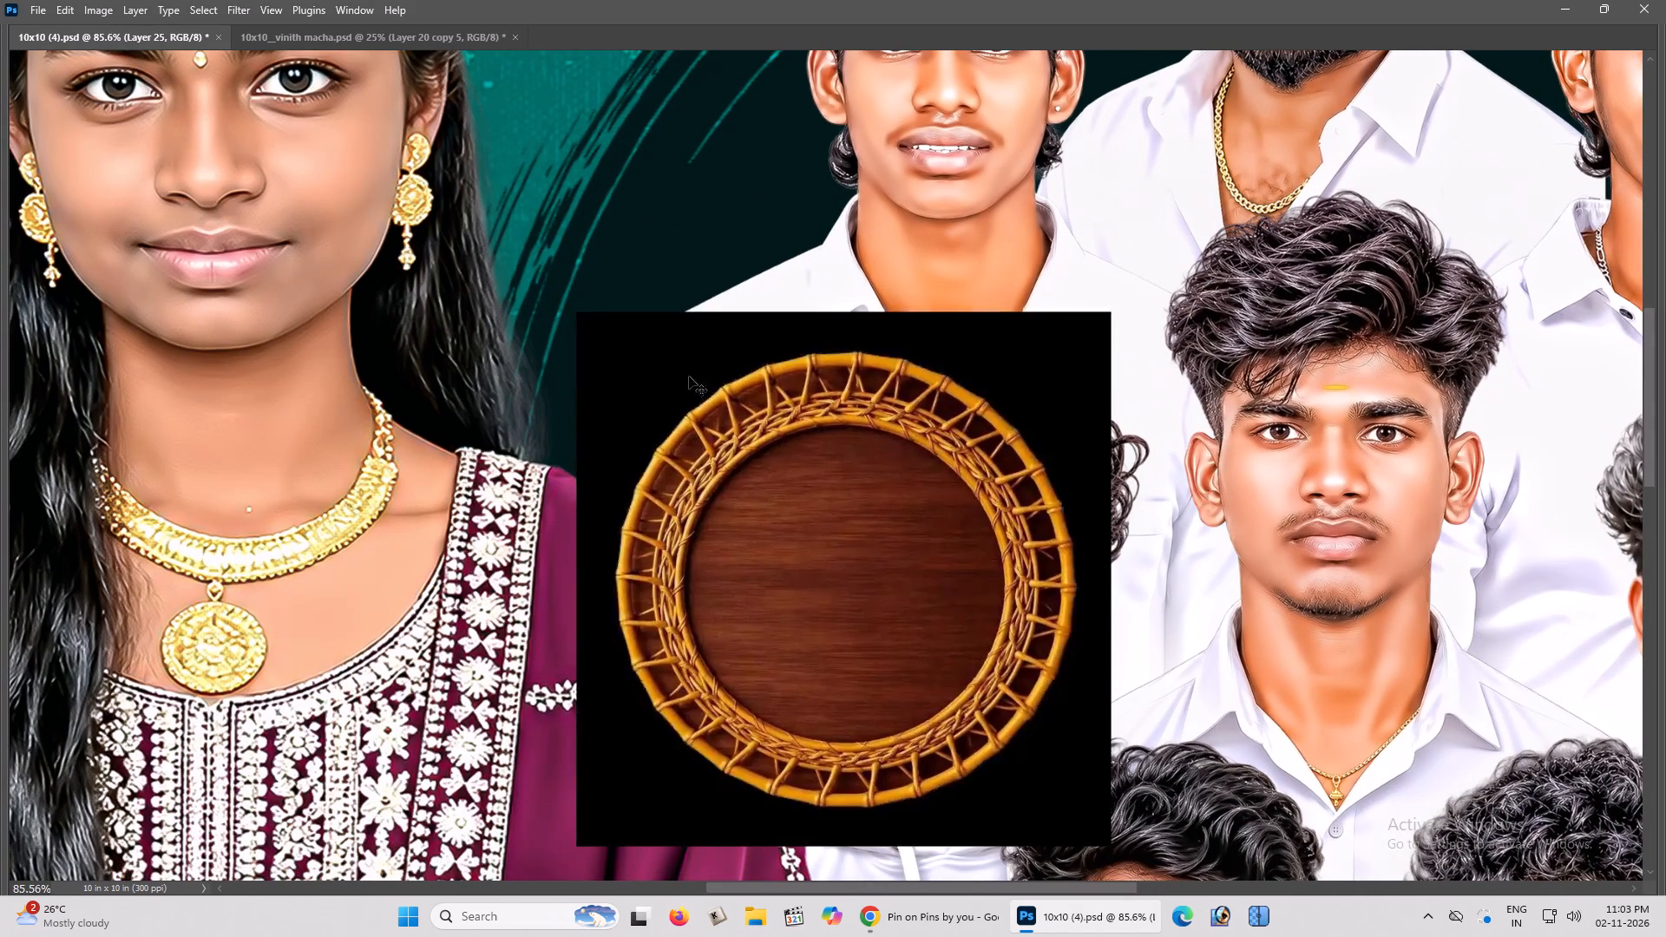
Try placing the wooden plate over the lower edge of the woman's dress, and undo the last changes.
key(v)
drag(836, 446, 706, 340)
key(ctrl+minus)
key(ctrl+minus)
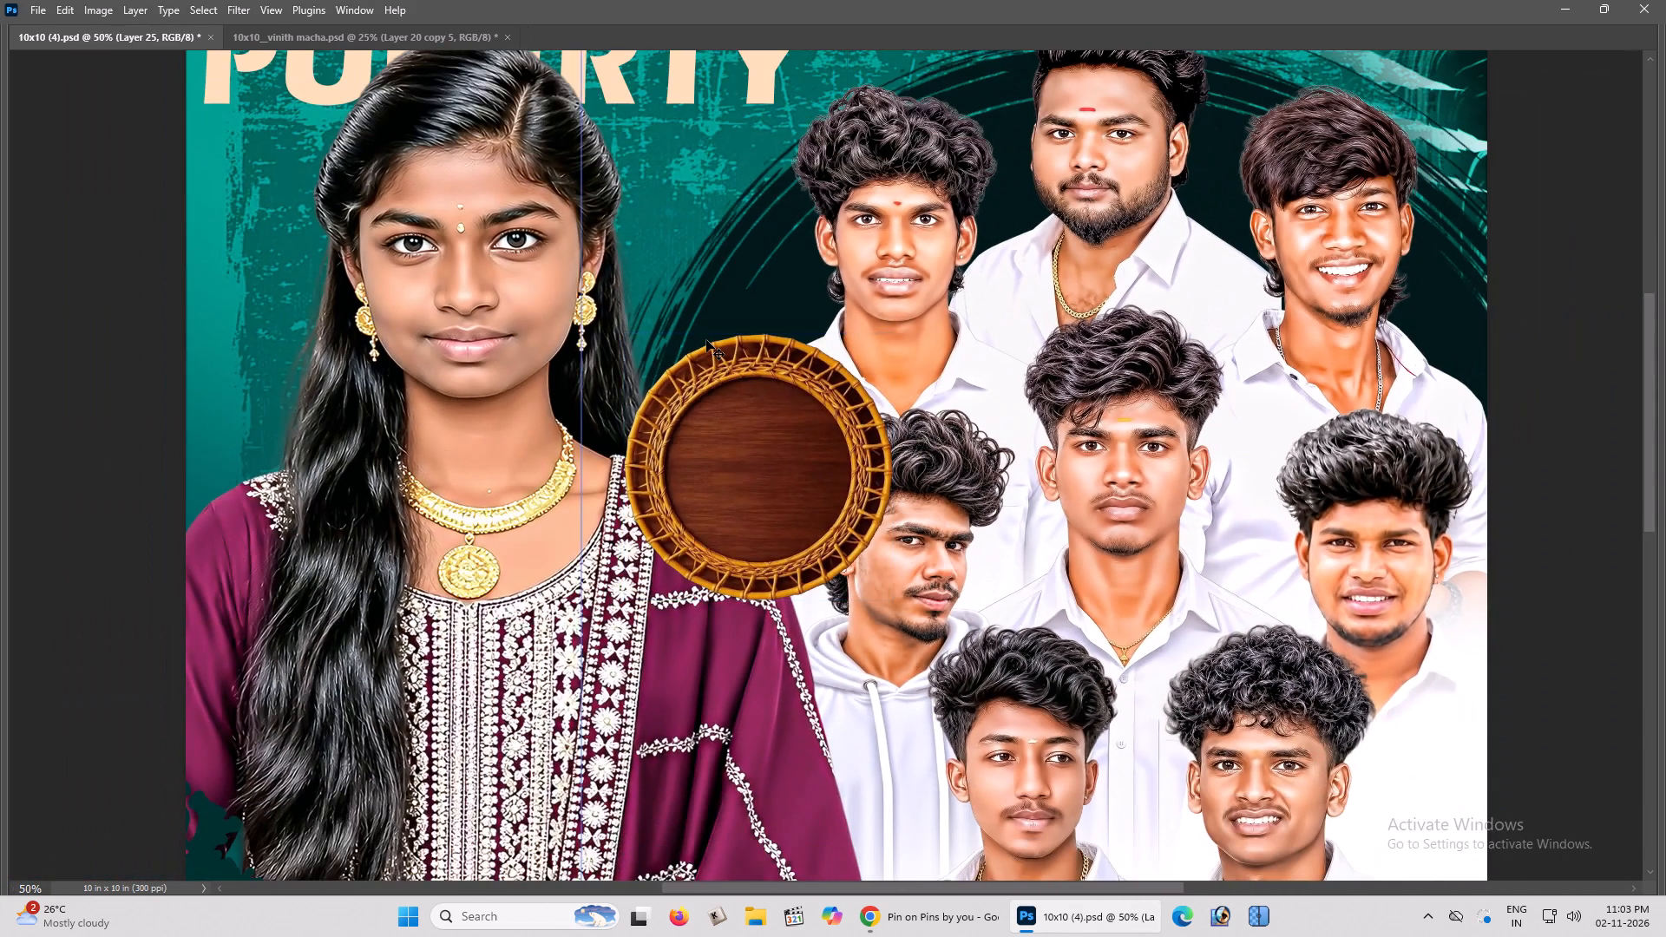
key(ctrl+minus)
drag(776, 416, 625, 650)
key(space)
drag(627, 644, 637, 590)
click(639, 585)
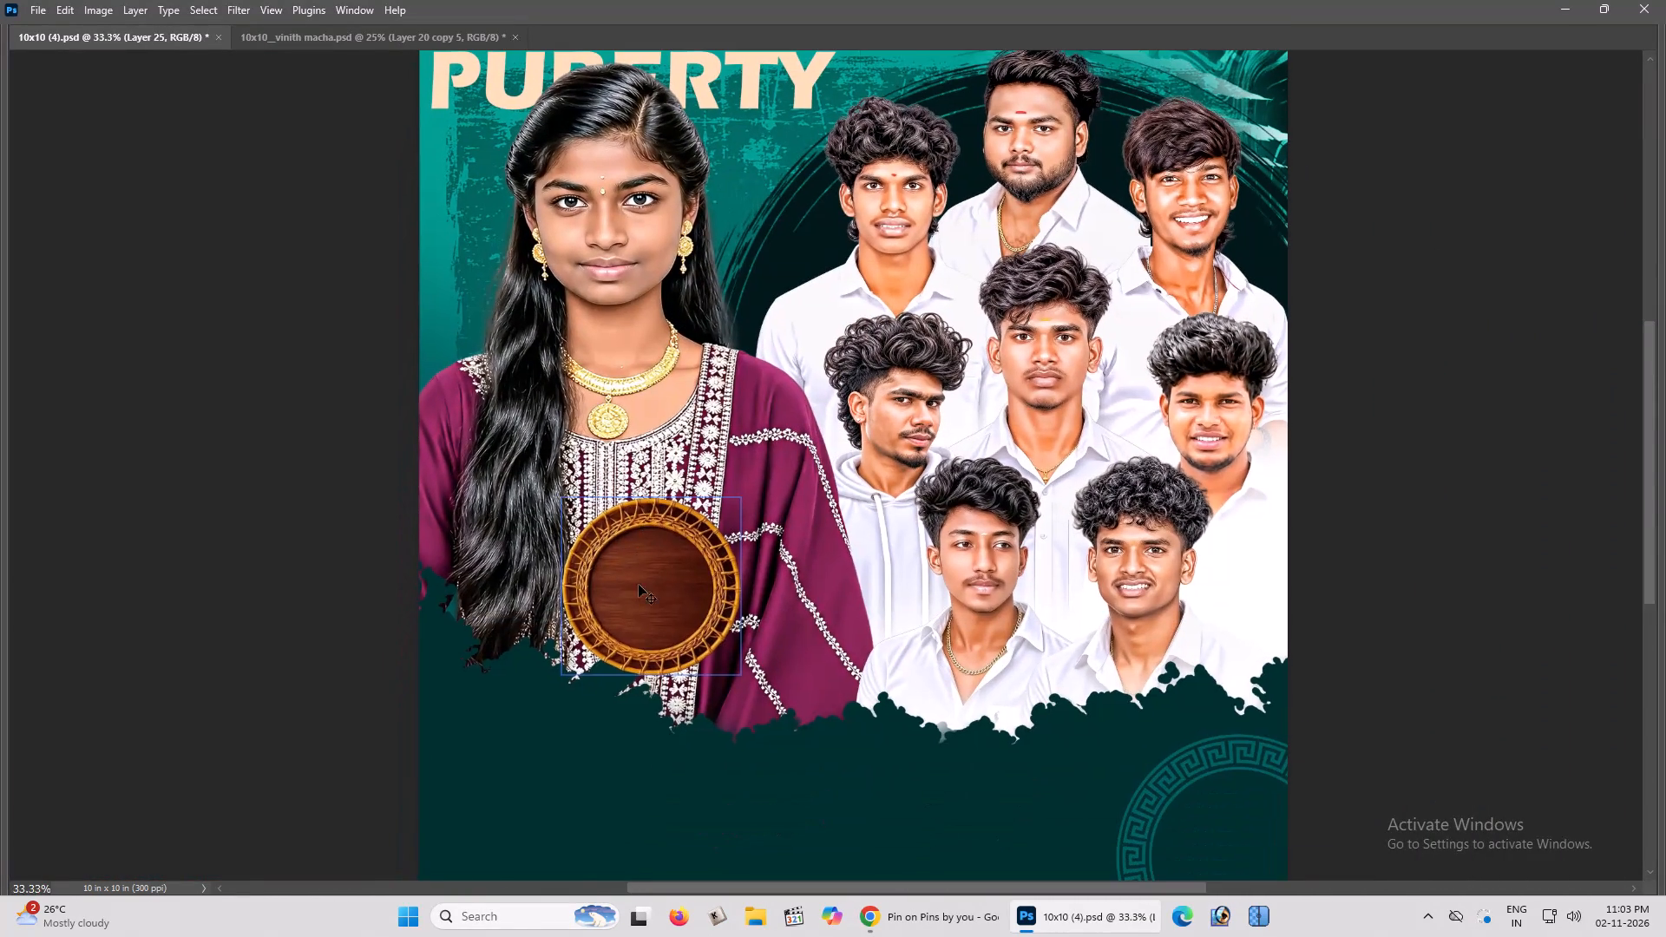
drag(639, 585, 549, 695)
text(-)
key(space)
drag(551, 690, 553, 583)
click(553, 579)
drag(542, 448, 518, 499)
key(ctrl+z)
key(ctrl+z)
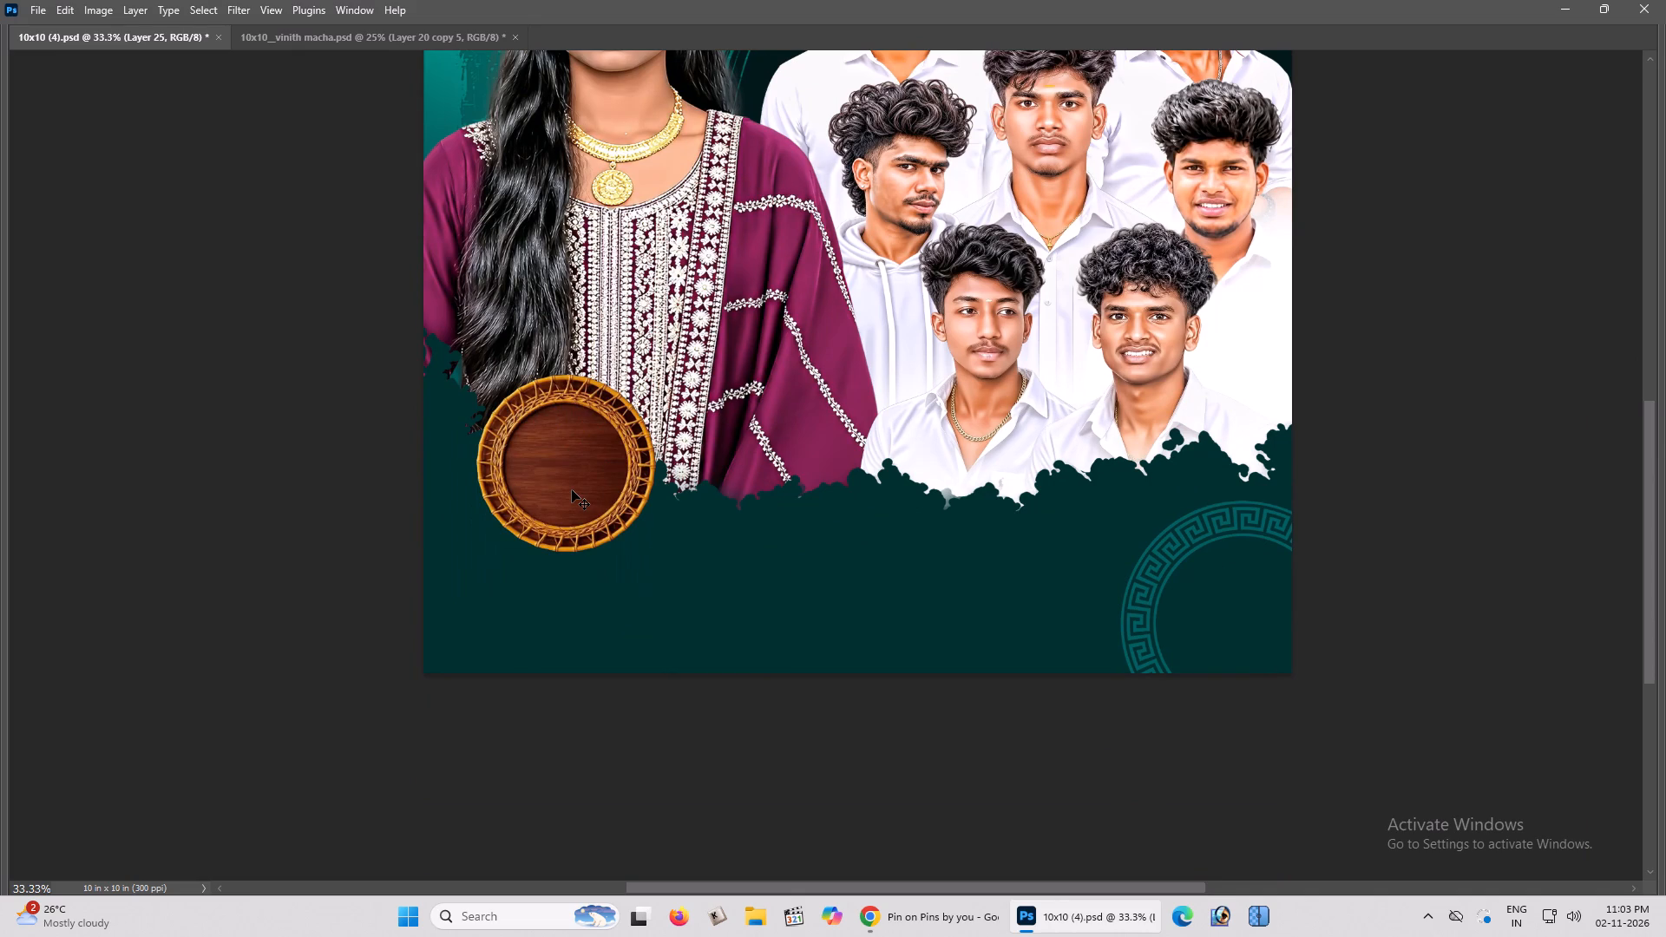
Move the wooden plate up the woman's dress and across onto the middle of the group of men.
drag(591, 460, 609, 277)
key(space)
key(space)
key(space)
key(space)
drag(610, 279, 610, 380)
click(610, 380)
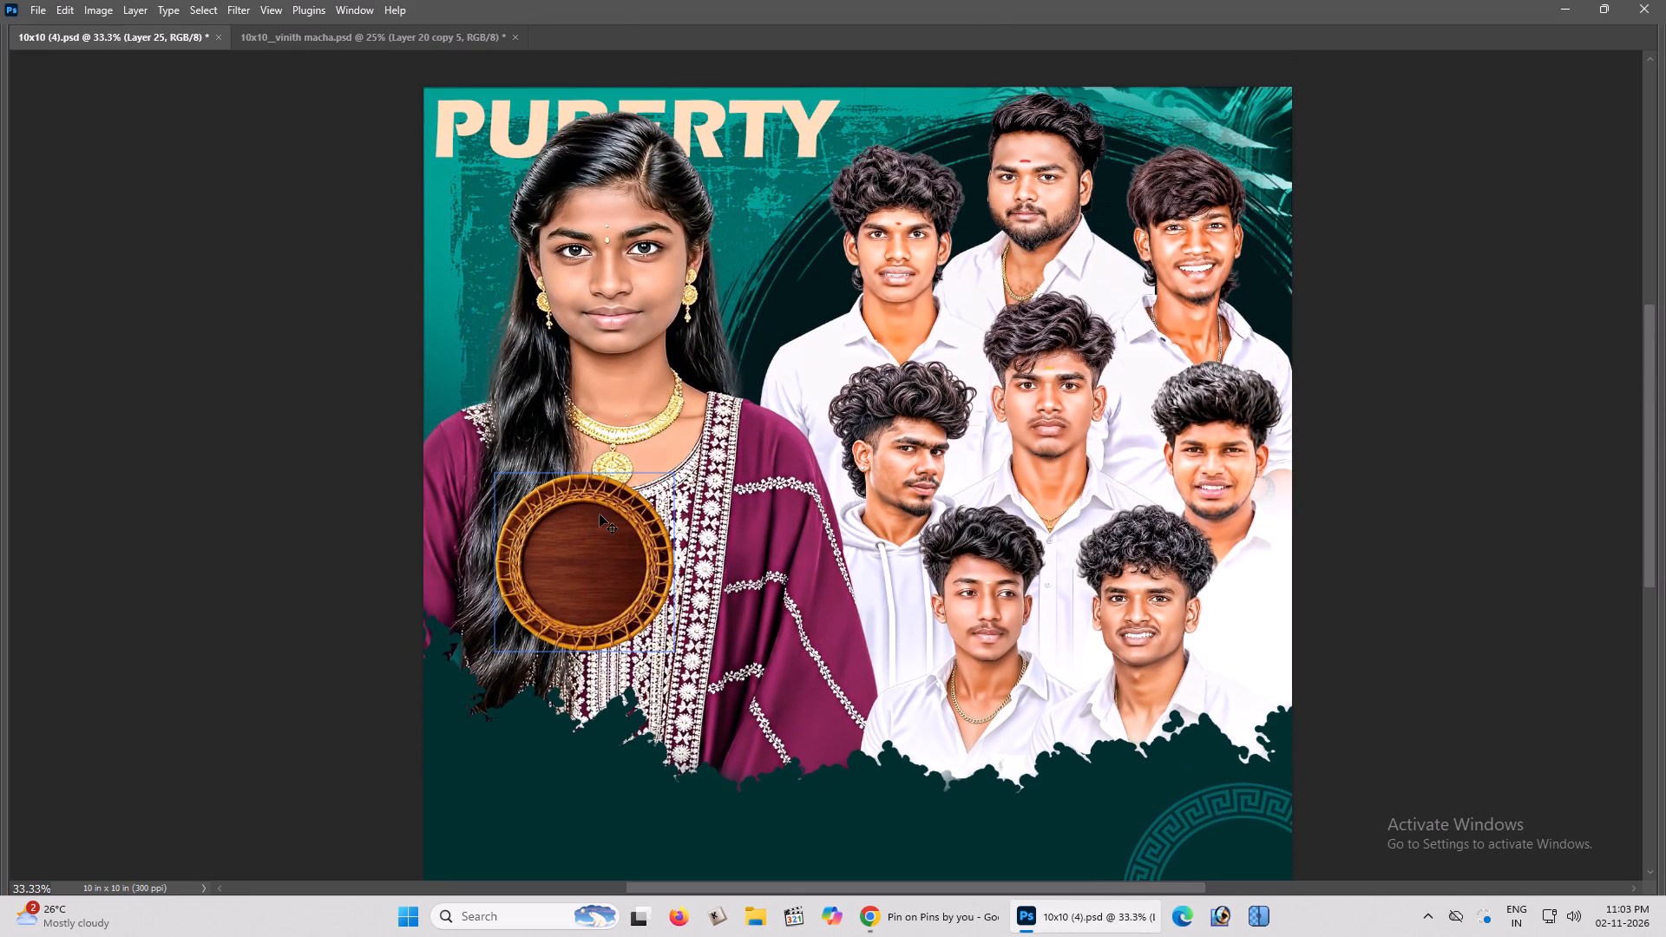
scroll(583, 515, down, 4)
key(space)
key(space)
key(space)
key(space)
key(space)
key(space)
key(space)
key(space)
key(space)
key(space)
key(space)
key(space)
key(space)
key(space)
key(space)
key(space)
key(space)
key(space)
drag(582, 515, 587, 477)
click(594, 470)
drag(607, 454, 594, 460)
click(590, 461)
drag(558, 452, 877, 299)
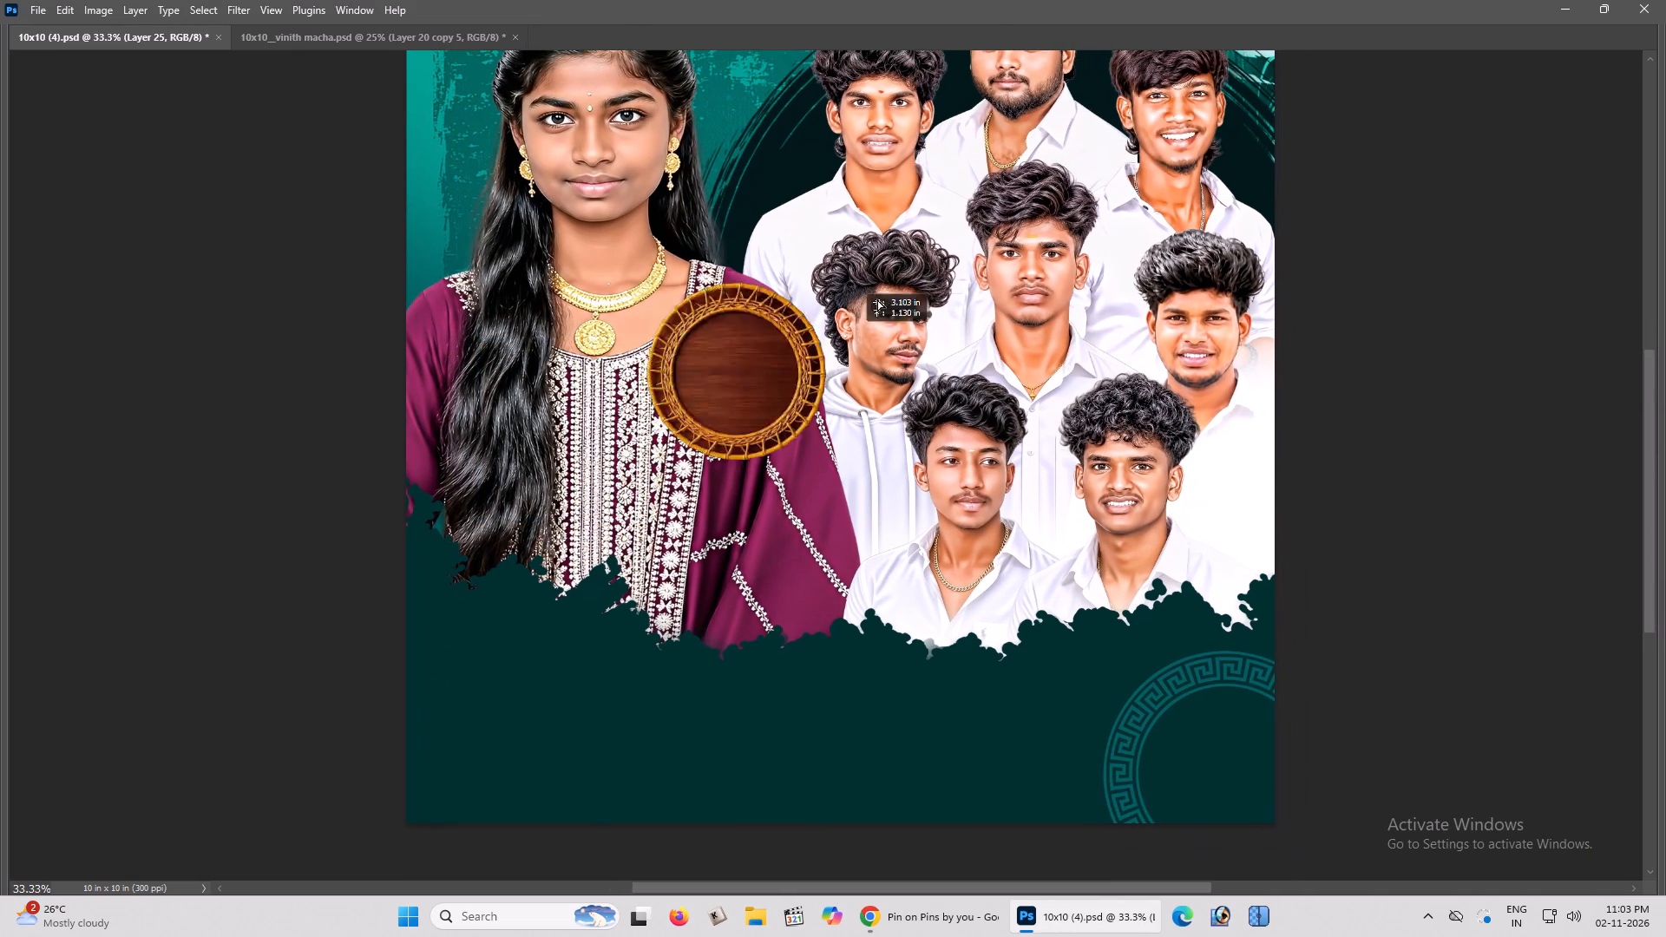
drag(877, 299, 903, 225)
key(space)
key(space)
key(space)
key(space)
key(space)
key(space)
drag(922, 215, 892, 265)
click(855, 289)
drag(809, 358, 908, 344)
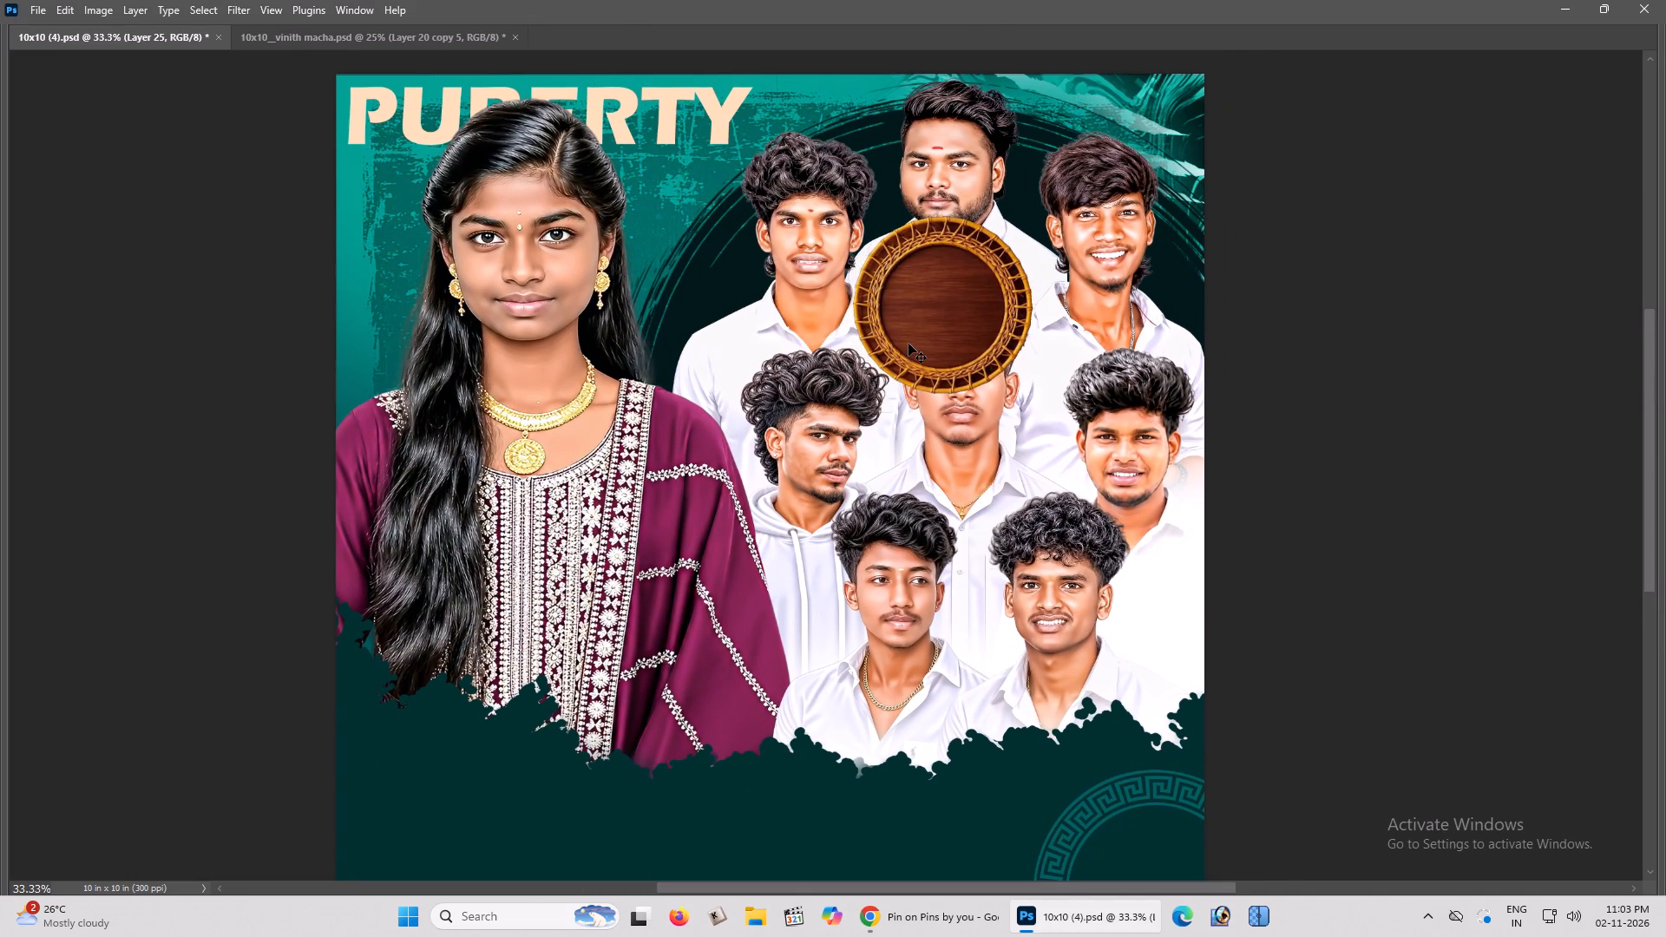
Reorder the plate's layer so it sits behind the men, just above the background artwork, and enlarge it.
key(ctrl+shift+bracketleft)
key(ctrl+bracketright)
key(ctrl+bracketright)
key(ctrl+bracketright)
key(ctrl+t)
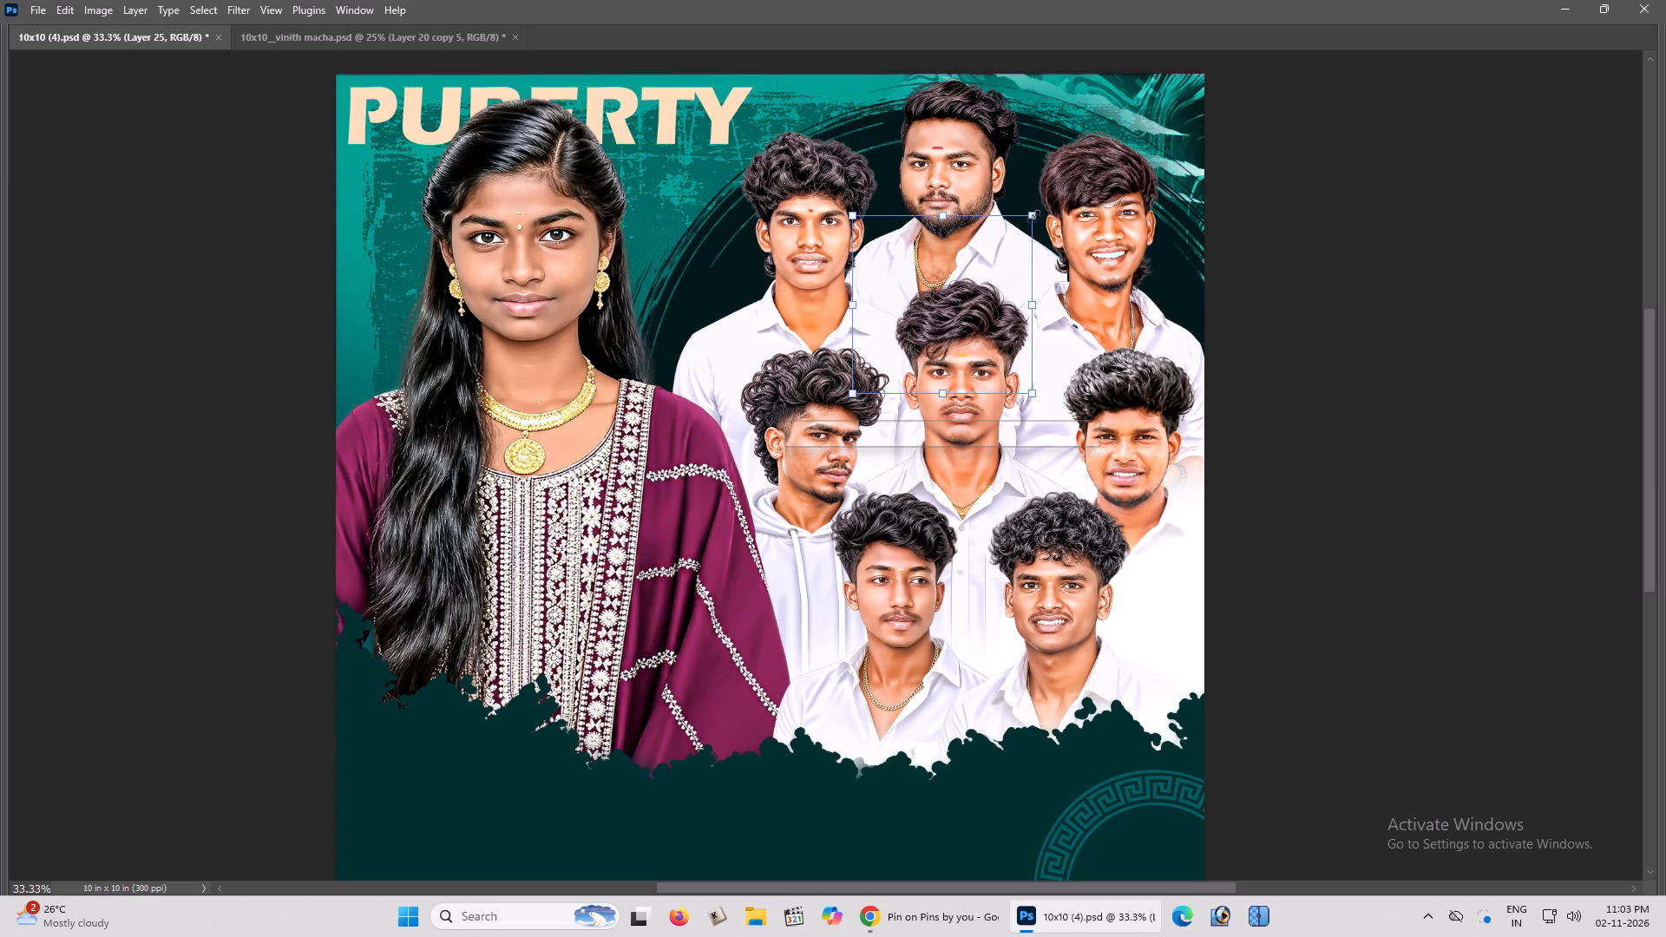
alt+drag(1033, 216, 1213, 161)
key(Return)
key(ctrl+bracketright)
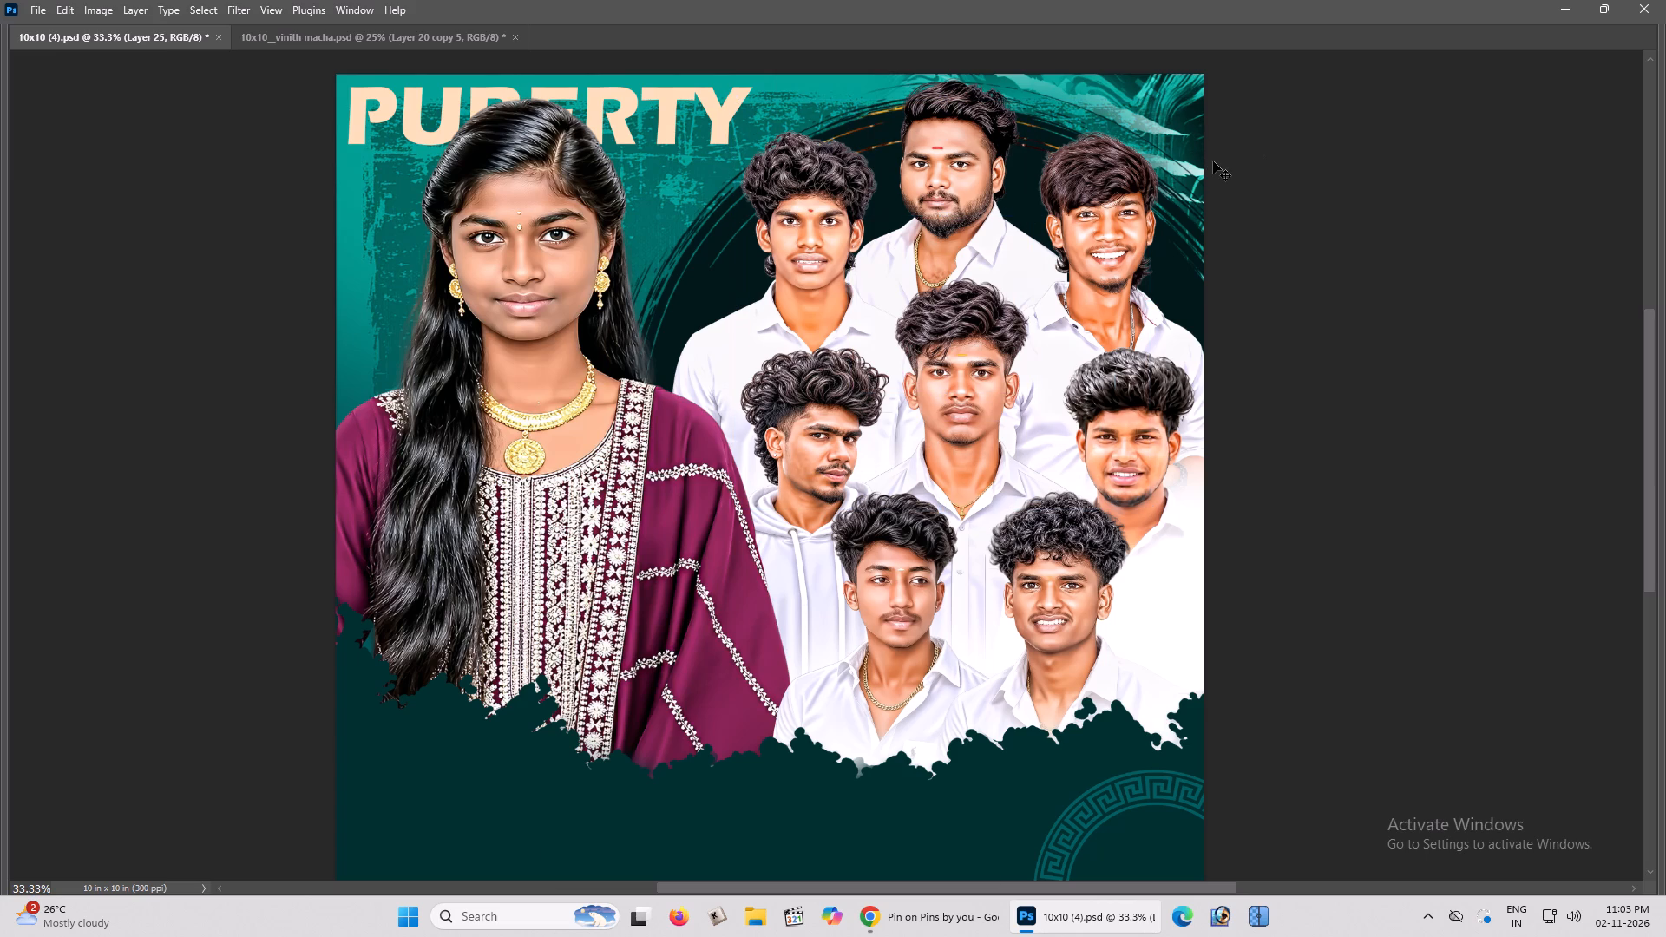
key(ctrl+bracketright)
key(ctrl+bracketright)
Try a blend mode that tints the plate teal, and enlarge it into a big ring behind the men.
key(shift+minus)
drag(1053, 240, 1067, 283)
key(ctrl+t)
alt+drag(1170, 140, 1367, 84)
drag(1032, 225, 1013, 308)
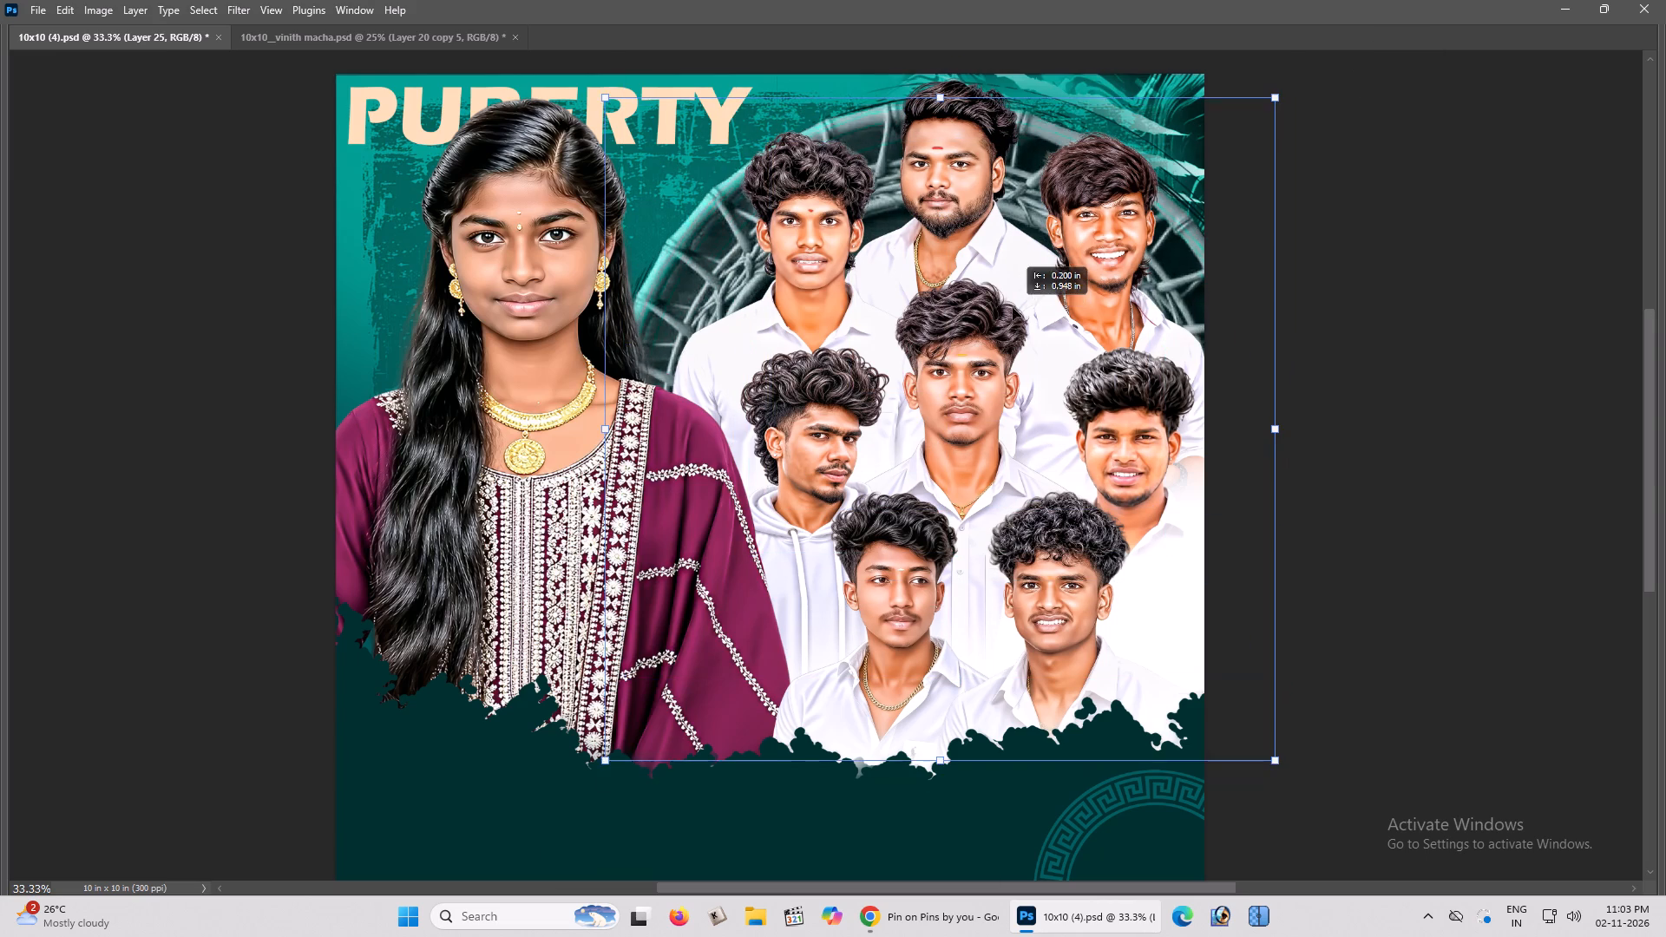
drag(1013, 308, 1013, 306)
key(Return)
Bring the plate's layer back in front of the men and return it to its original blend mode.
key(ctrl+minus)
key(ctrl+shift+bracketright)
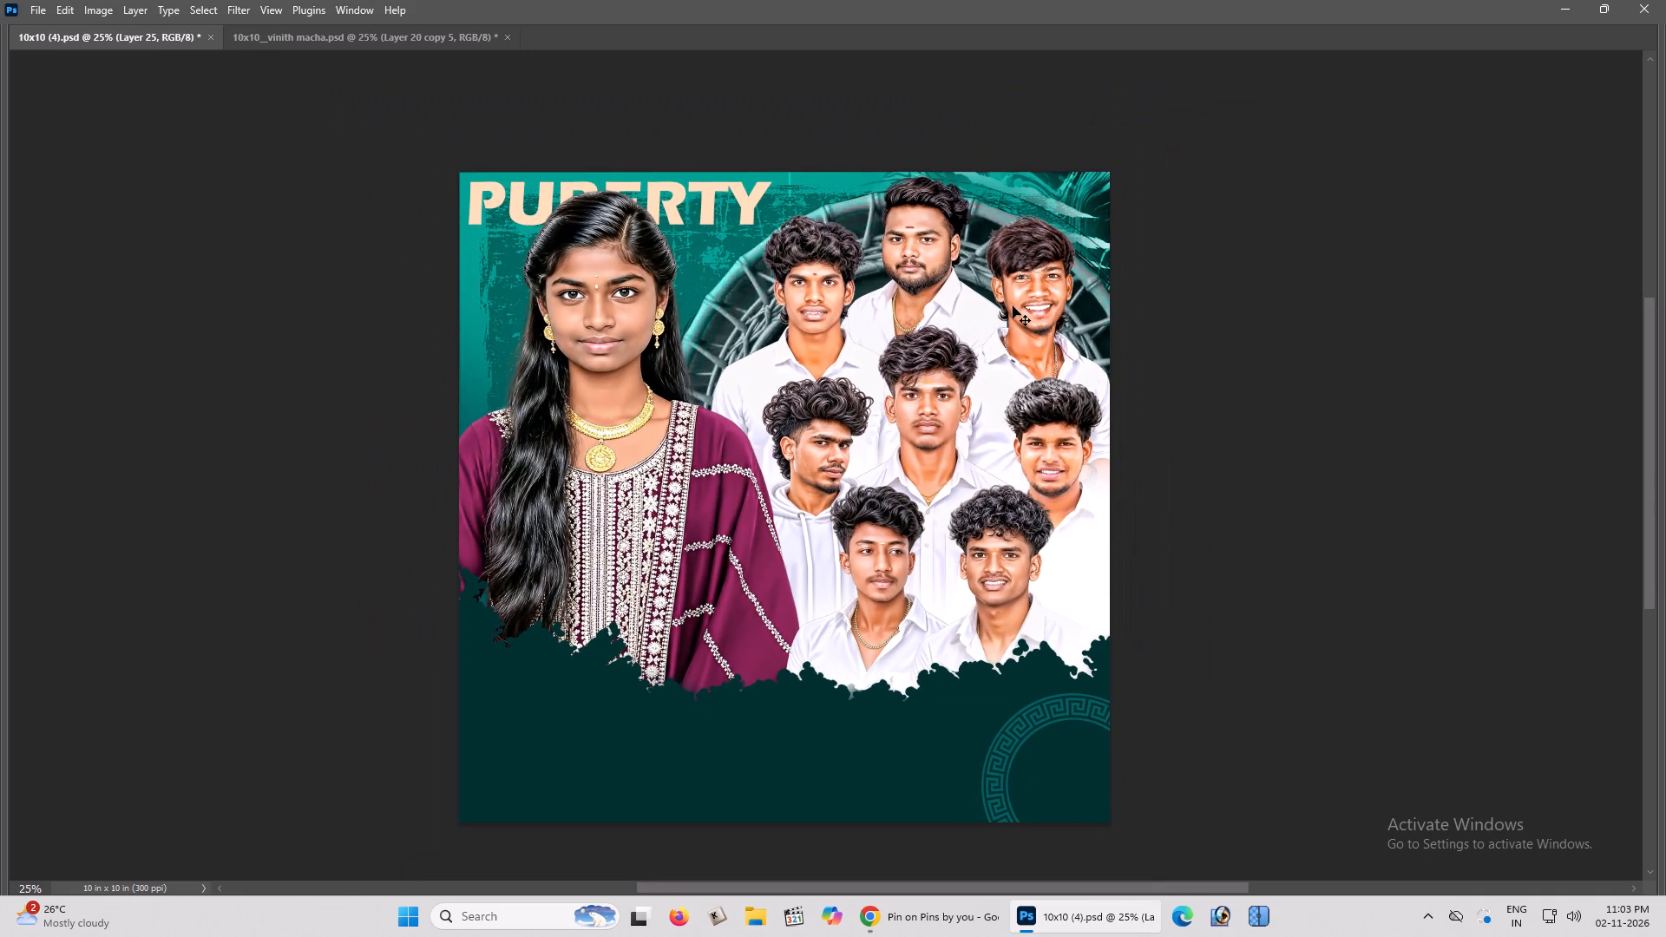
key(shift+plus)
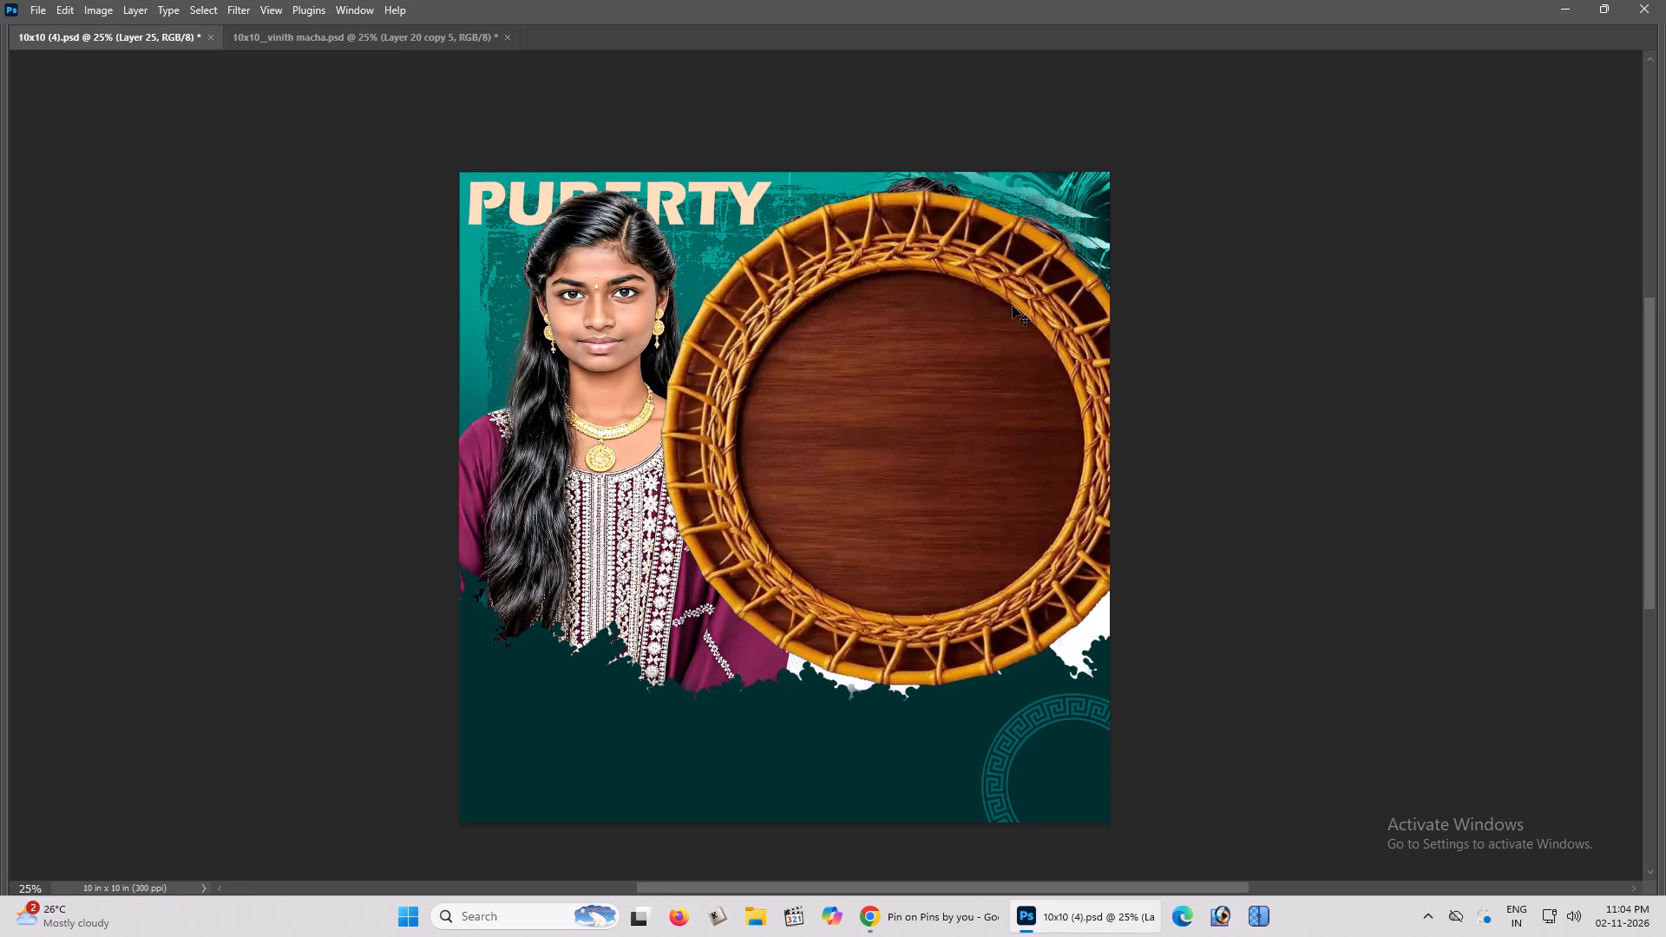
Shrink the wooden plate and move it onto the dark teal area below the woman's dress.
key(ctrl+t)
alt+drag(1165, 188, 1079, 296)
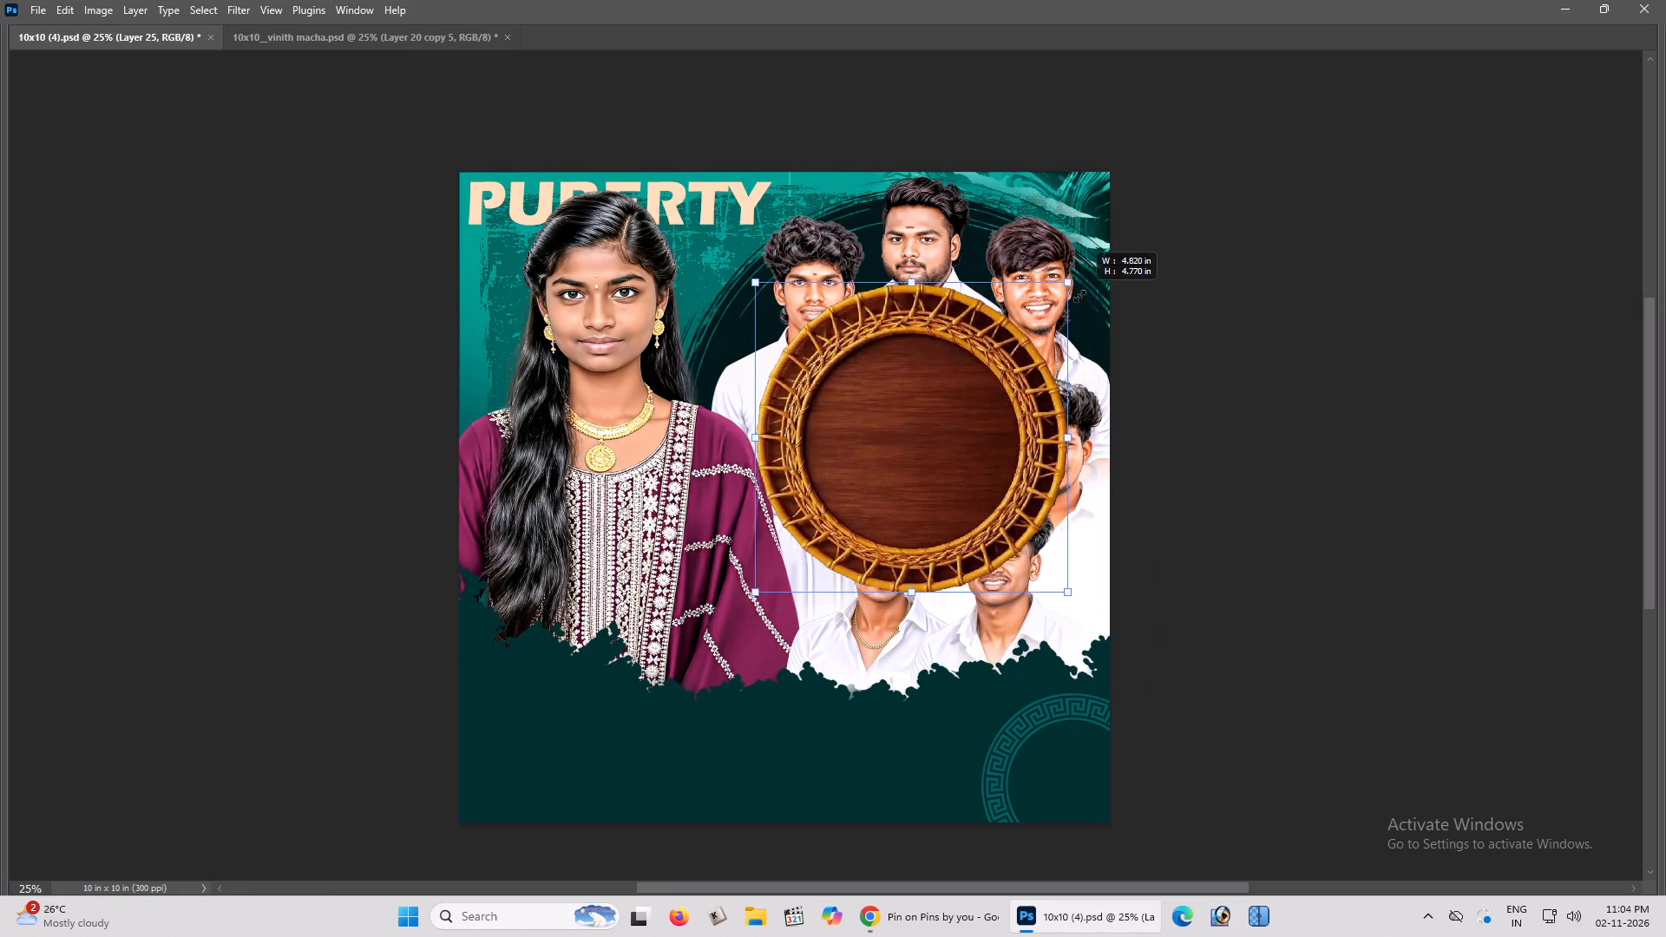
alt+drag(1079, 296, 1013, 348)
key(Return)
drag(939, 383, 663, 607)
key(space)
key(space)
key(space)
drag(663, 607, 698, 557)
click(719, 522)
key(z)
click(723, 519)
key(space)
drag(723, 519, 743, 488)
click(746, 475)
drag(751, 452, 699, 514)
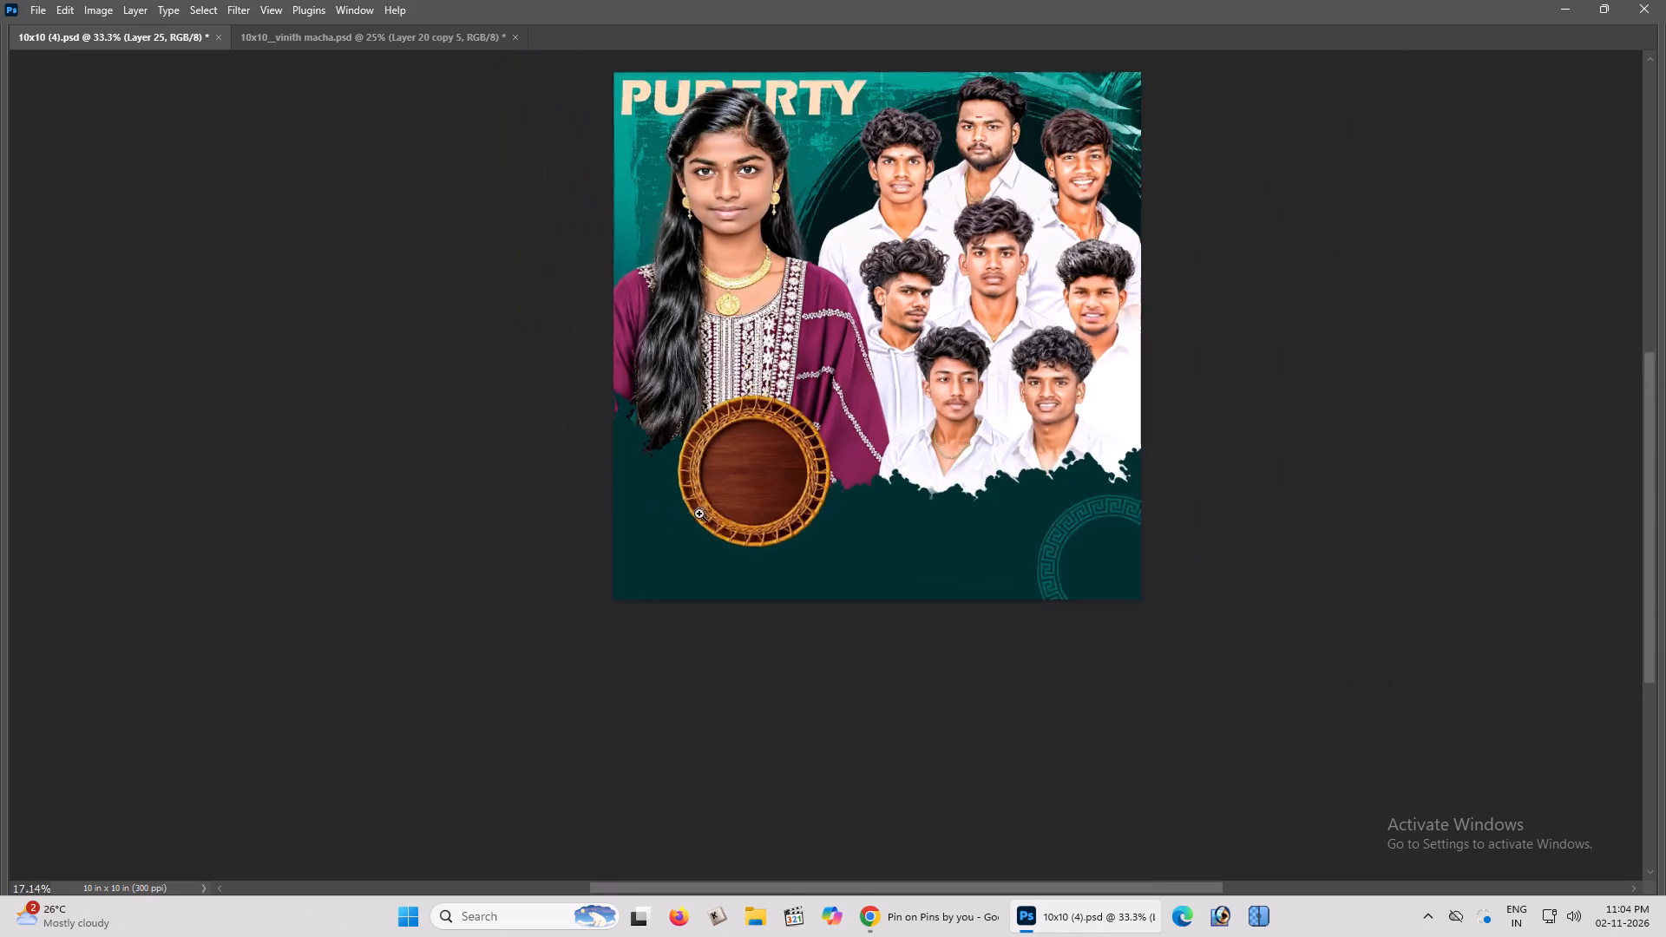
drag(699, 514, 758, 514)
key(v)
drag(764, 464, 699, 541)
Blend the plate into the dark teal area with the teal-tinting blend mode and shrink it further.
key(shift+minus)
key(ctrl+t)
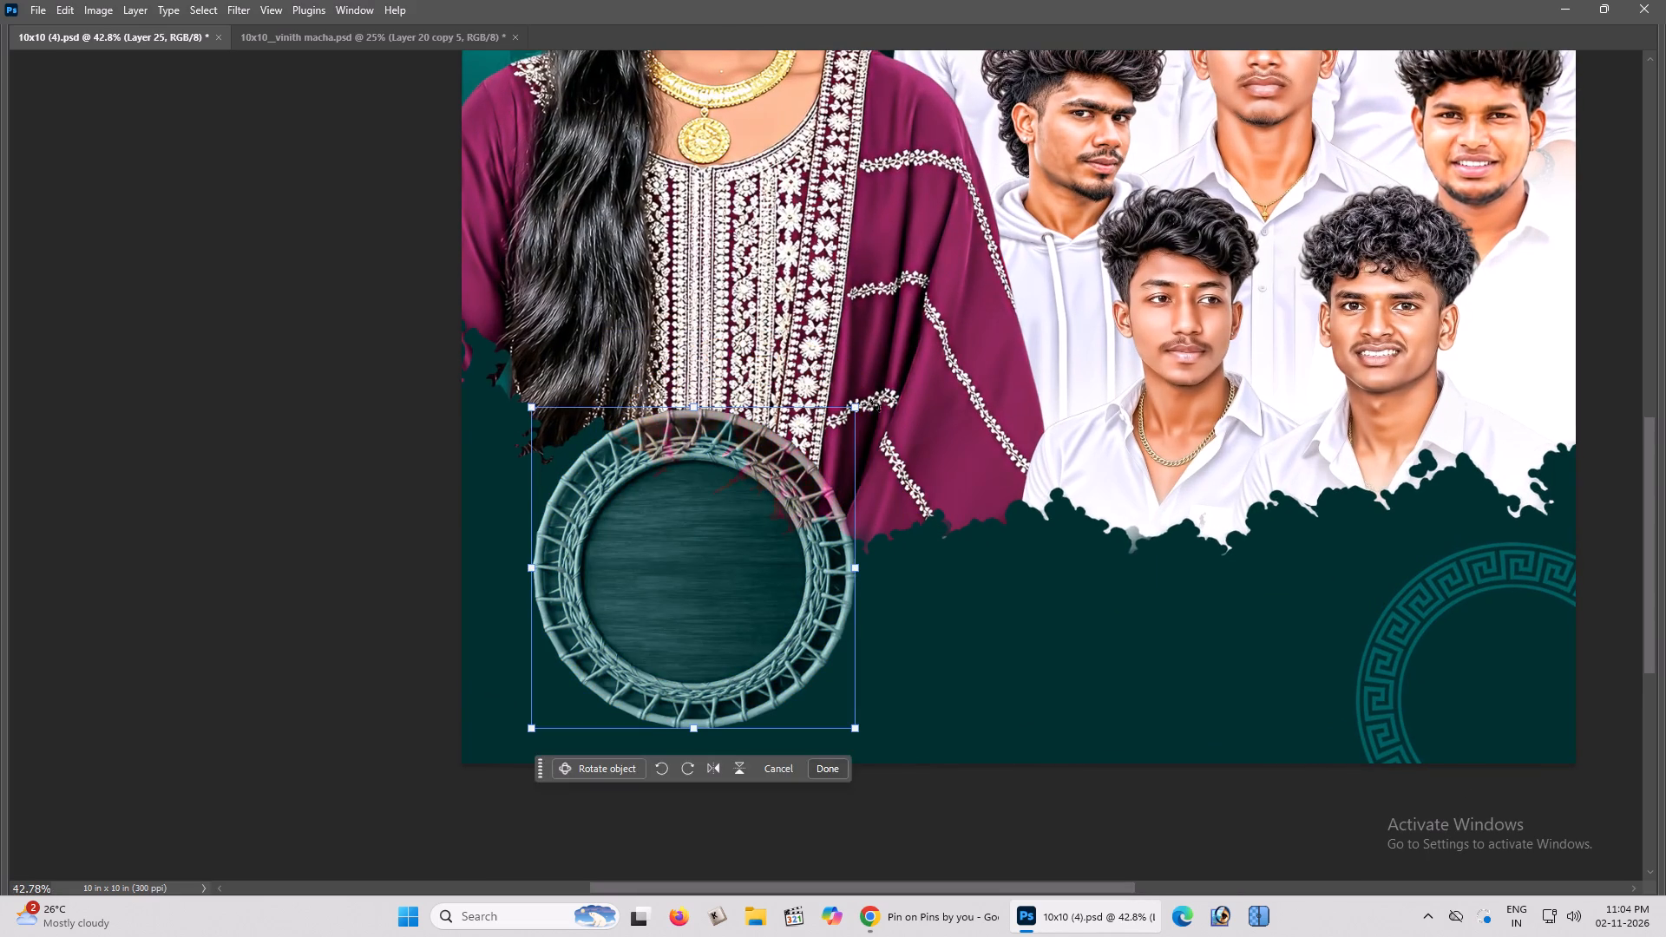
drag(850, 403, 798, 488)
key(Return)
key(ctrl+plus)
key(space)
key(space)
key(space)
key(space)
key(space)
key(space)
key(space)
key(space)
key(space)
drag(796, 488, 920, 398)
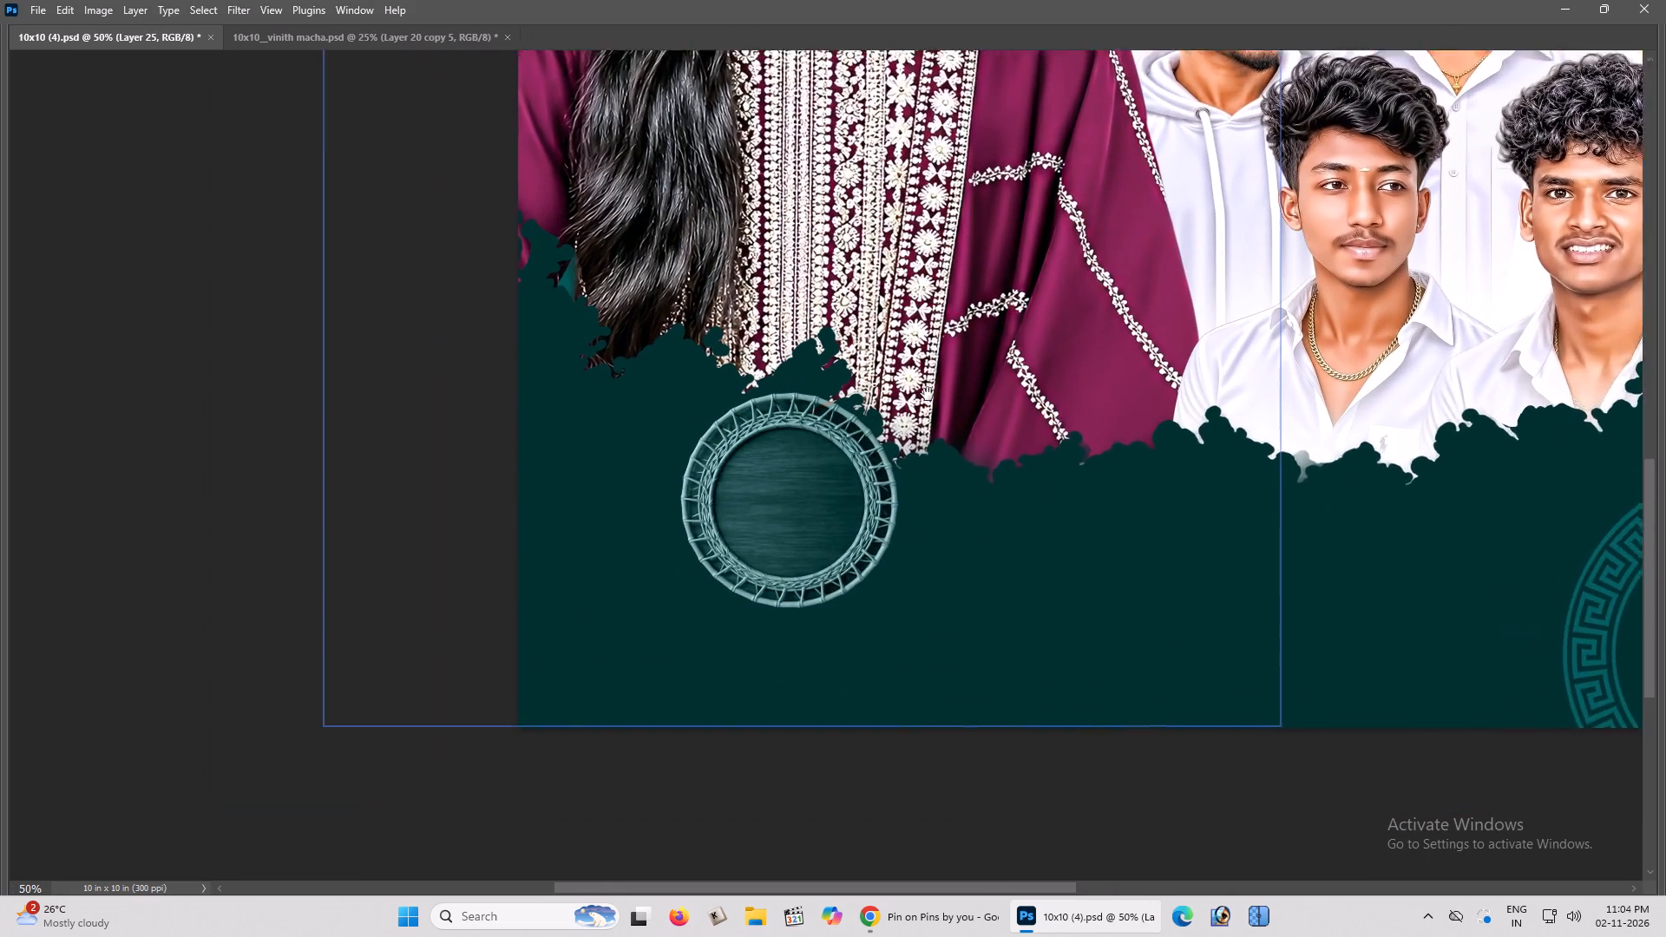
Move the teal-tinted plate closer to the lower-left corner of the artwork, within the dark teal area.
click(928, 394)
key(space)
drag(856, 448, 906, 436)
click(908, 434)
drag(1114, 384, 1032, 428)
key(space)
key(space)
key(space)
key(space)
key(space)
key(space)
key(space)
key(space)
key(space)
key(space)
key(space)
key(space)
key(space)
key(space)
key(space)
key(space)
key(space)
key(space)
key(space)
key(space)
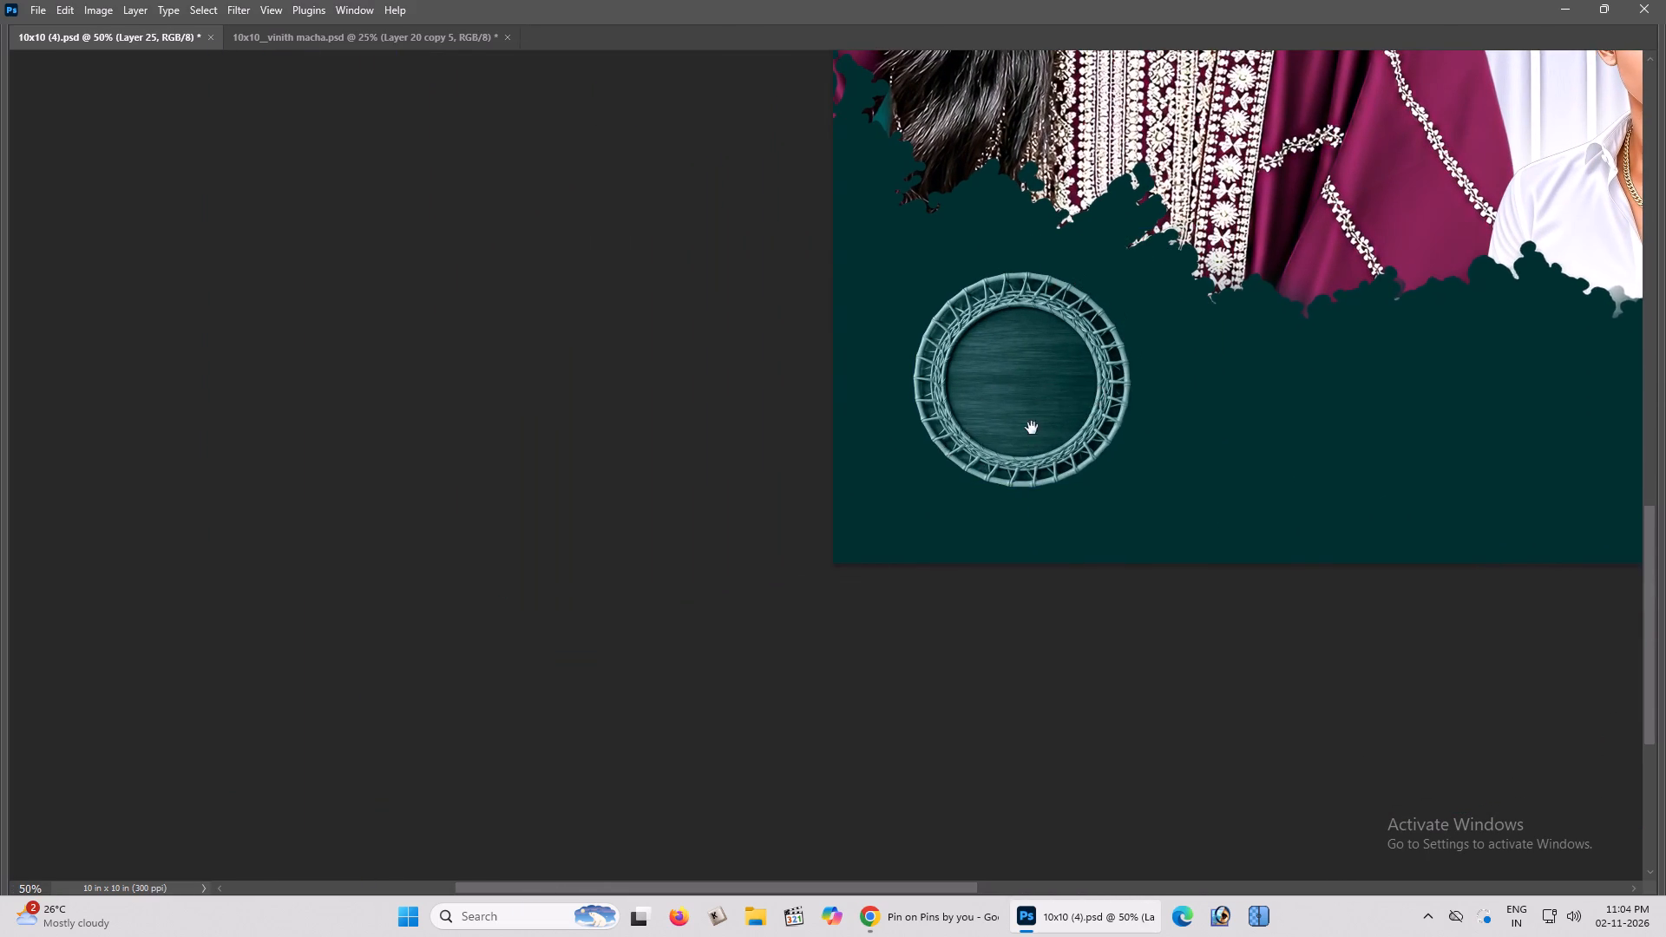
Enlarge the teal-tinted plate slightly with Free Transform and apply the new size.
drag(1032, 428, 948, 458)
click(921, 468)
drag(909, 474, 869, 496)
click(868, 497)
key(space)
key(space)
key(space)
key(space)
key(space)
key(space)
key(space)
key(space)
drag(869, 494, 860, 520)
click(857, 521)
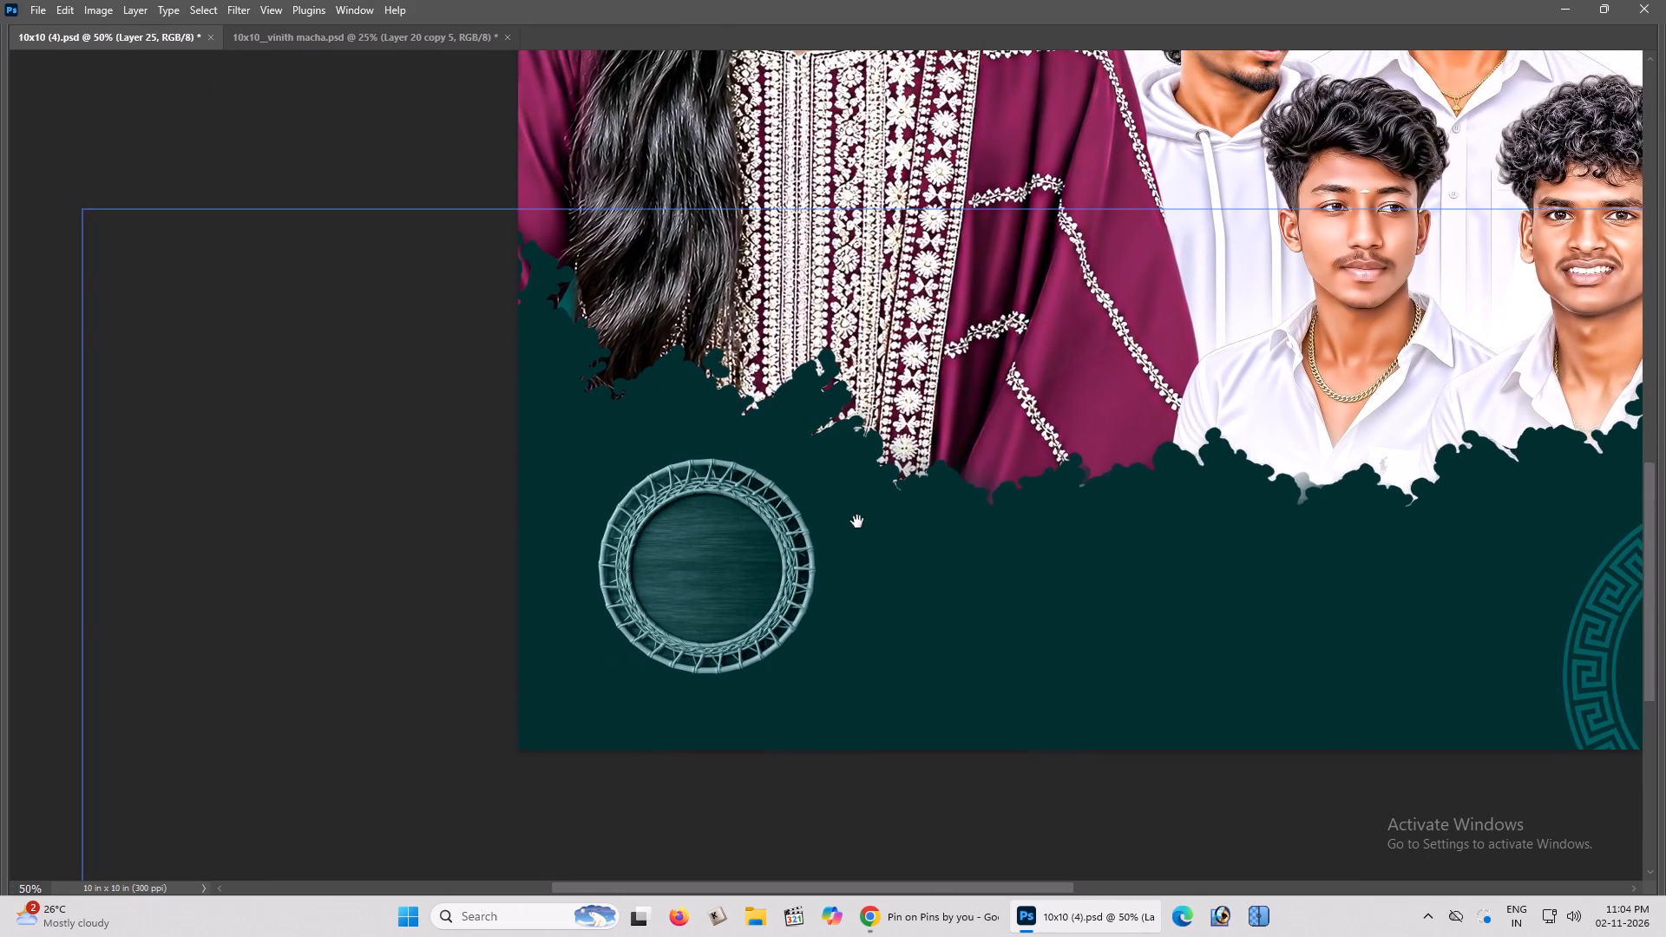
drag(790, 575, 776, 593)
key(ctrl+t)
alt+drag(787, 494, 816, 482)
key(Return)
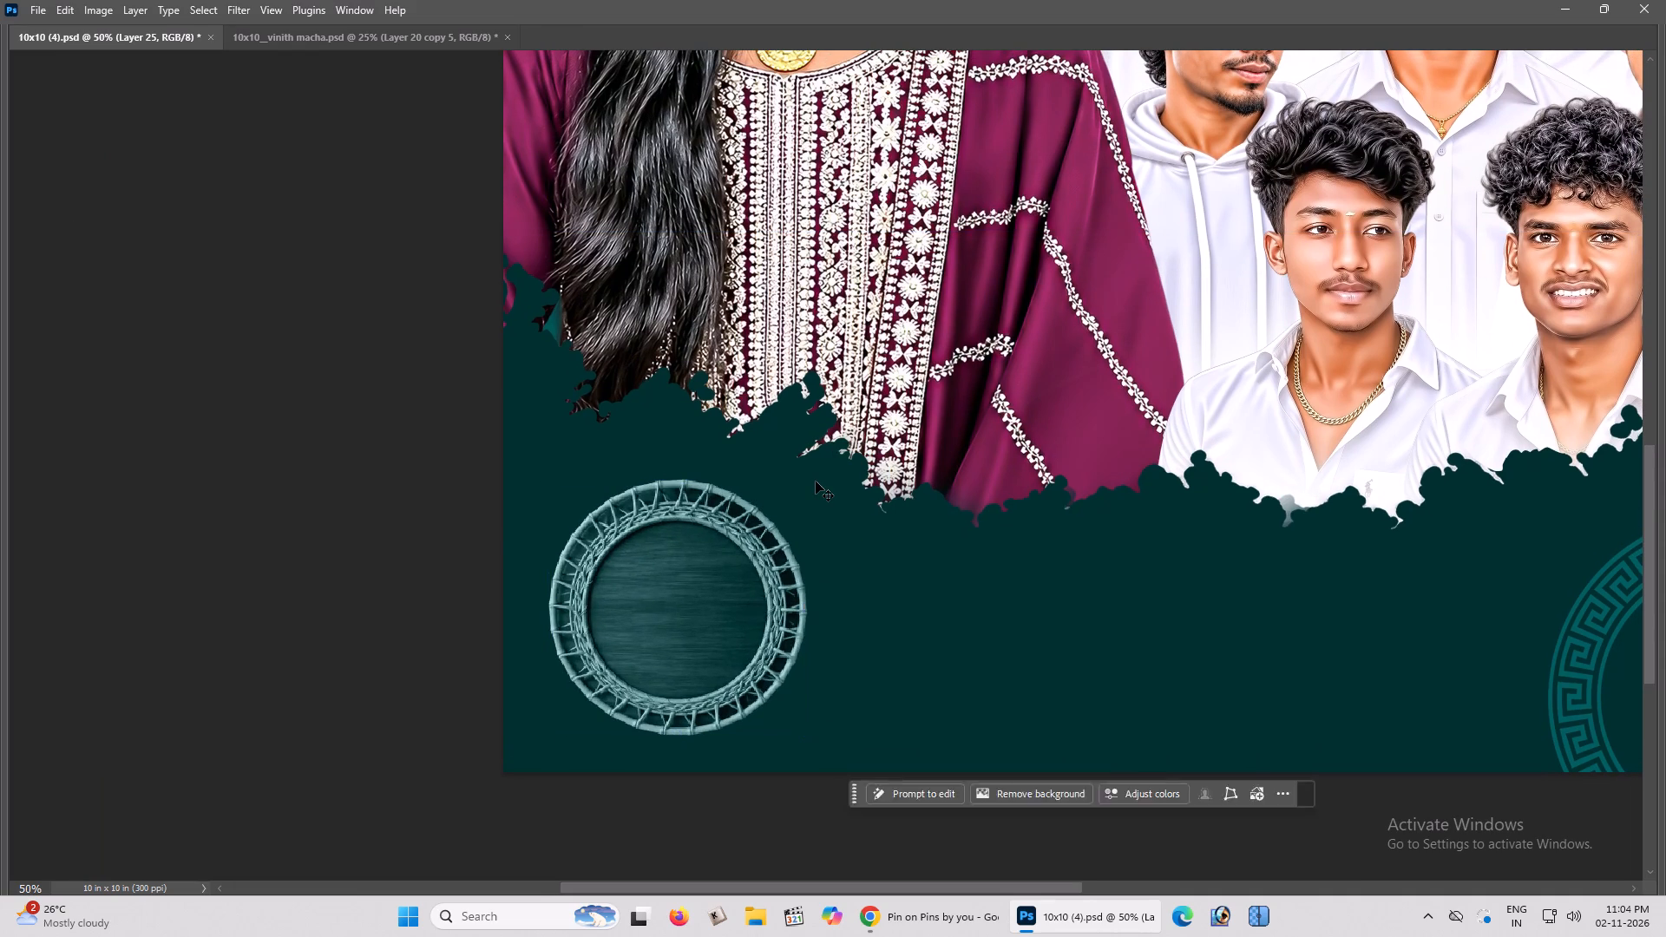
Switch the plate's blend mode back to the one showing its natural brown wood and orange rim.
text(+-)
Move the wooden plate across the artwork into the Greek-key ring at its lower-right corner, fitting it inside the ring.
key(ctrl+minus)
key(ctrl+minus)
scroll(816, 482, up, 4)
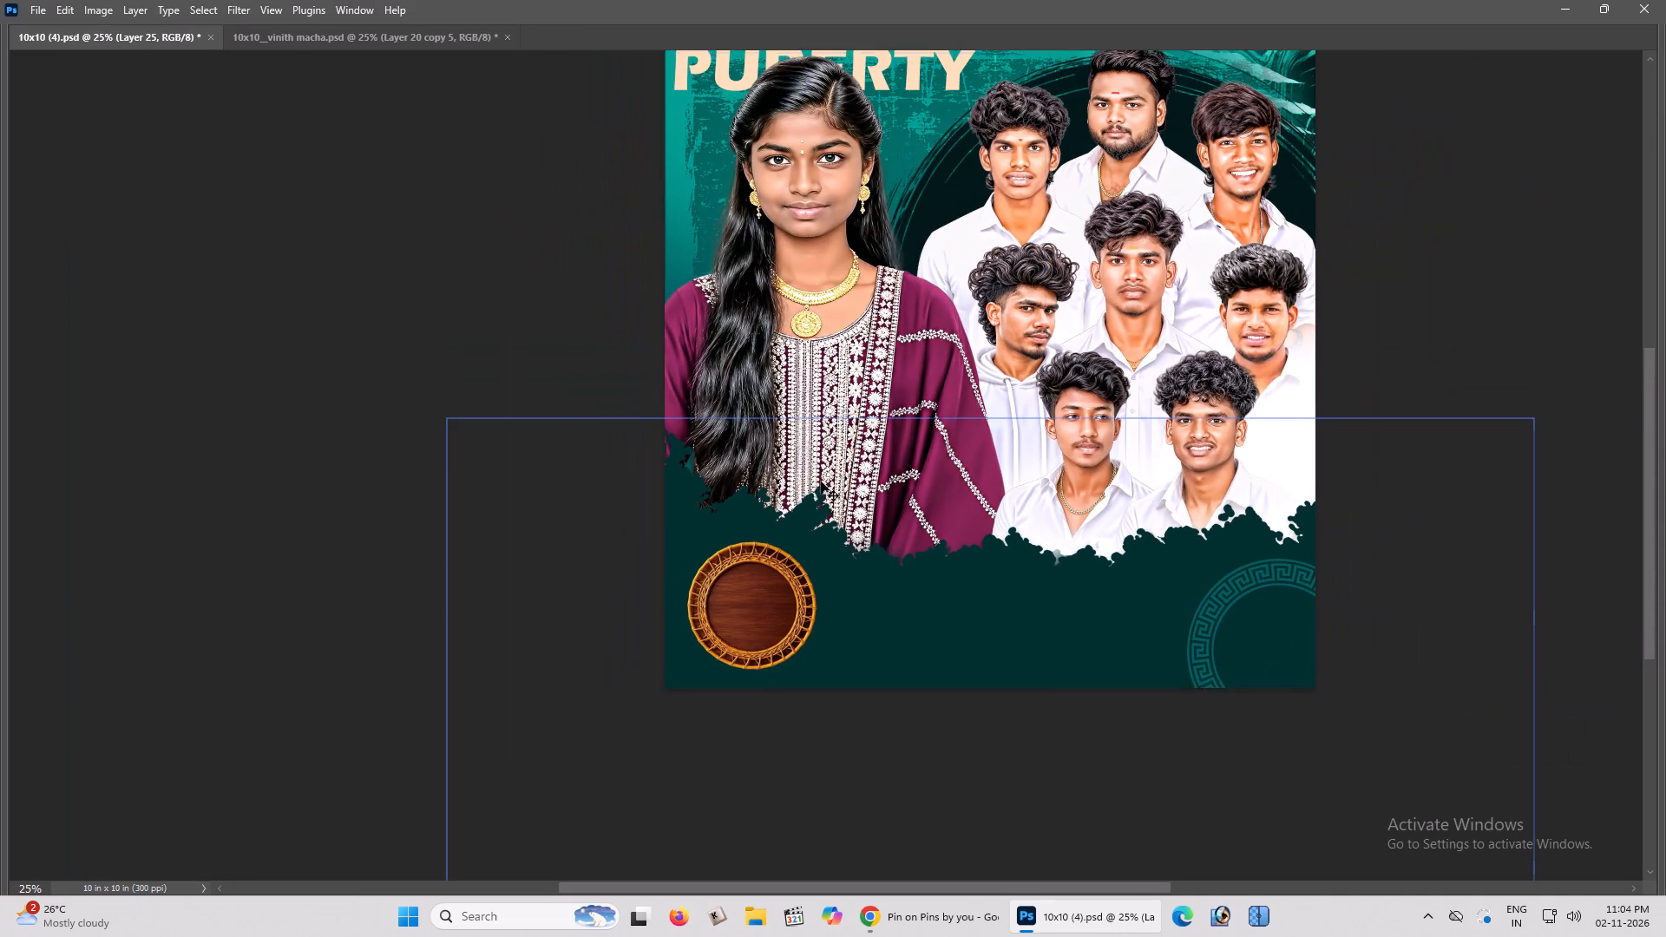
scroll(821, 482, up, 7)
drag(761, 638, 1121, 185)
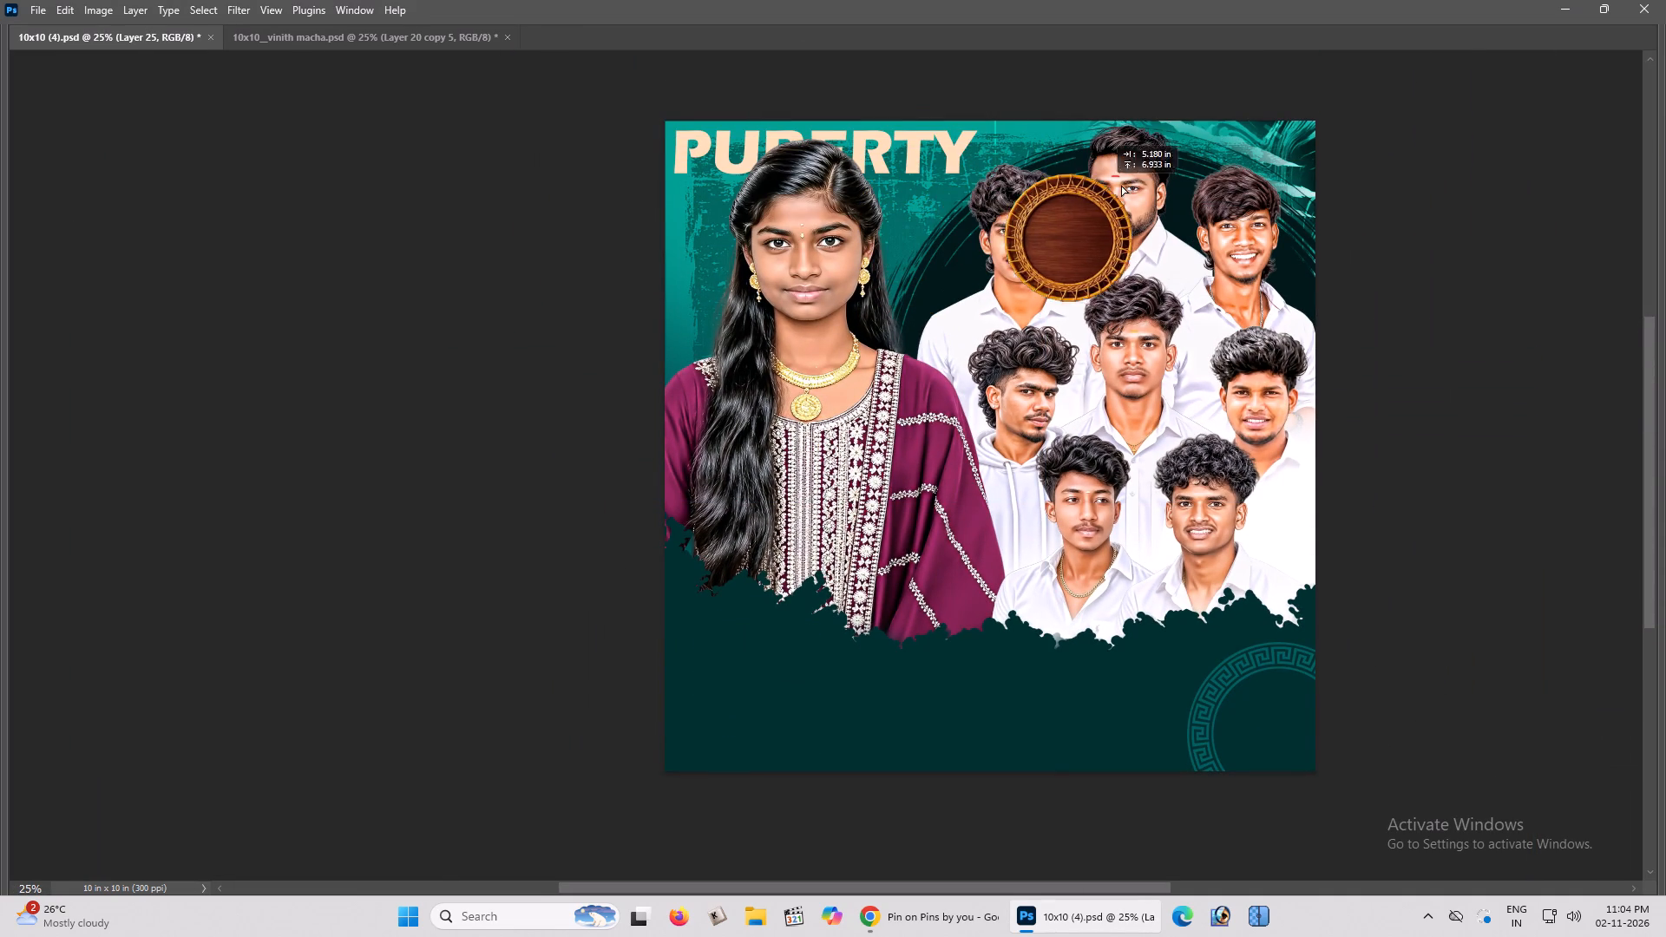
drag(1121, 185, 1276, 670)
key(z)
drag(1276, 671, 1322, 691)
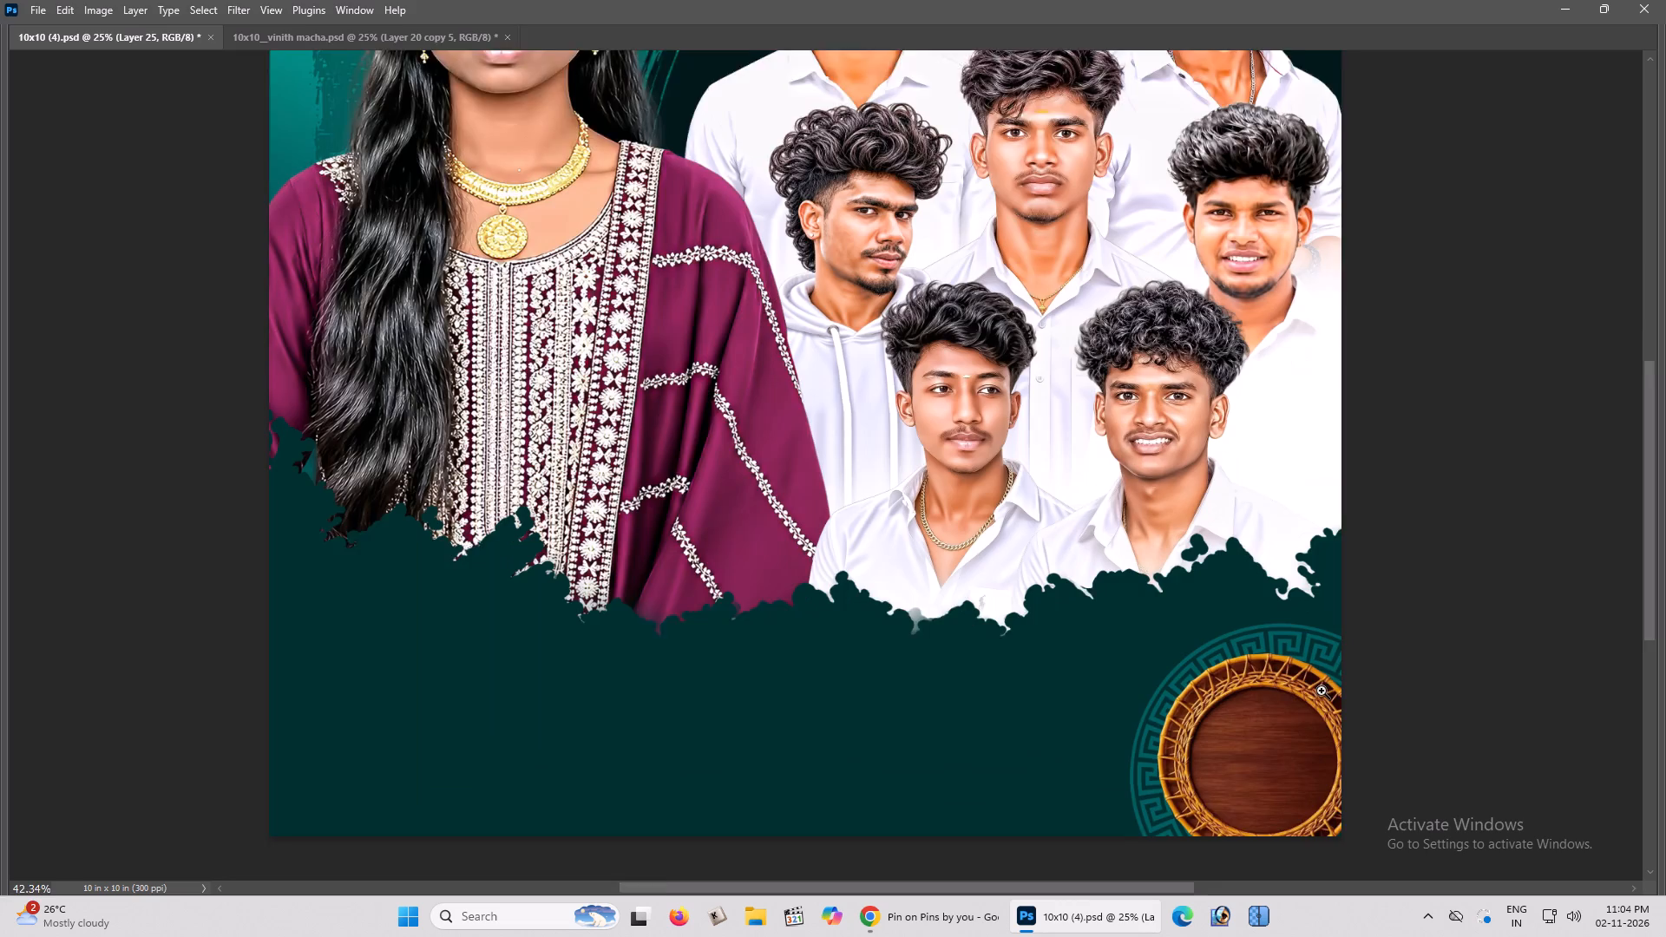
drag(1322, 691, 1331, 692)
key(space)
key(space)
key(space)
drag(1341, 676, 1223, 576)
click(1185, 529)
drag(936, 444, 961, 458)
key(v)
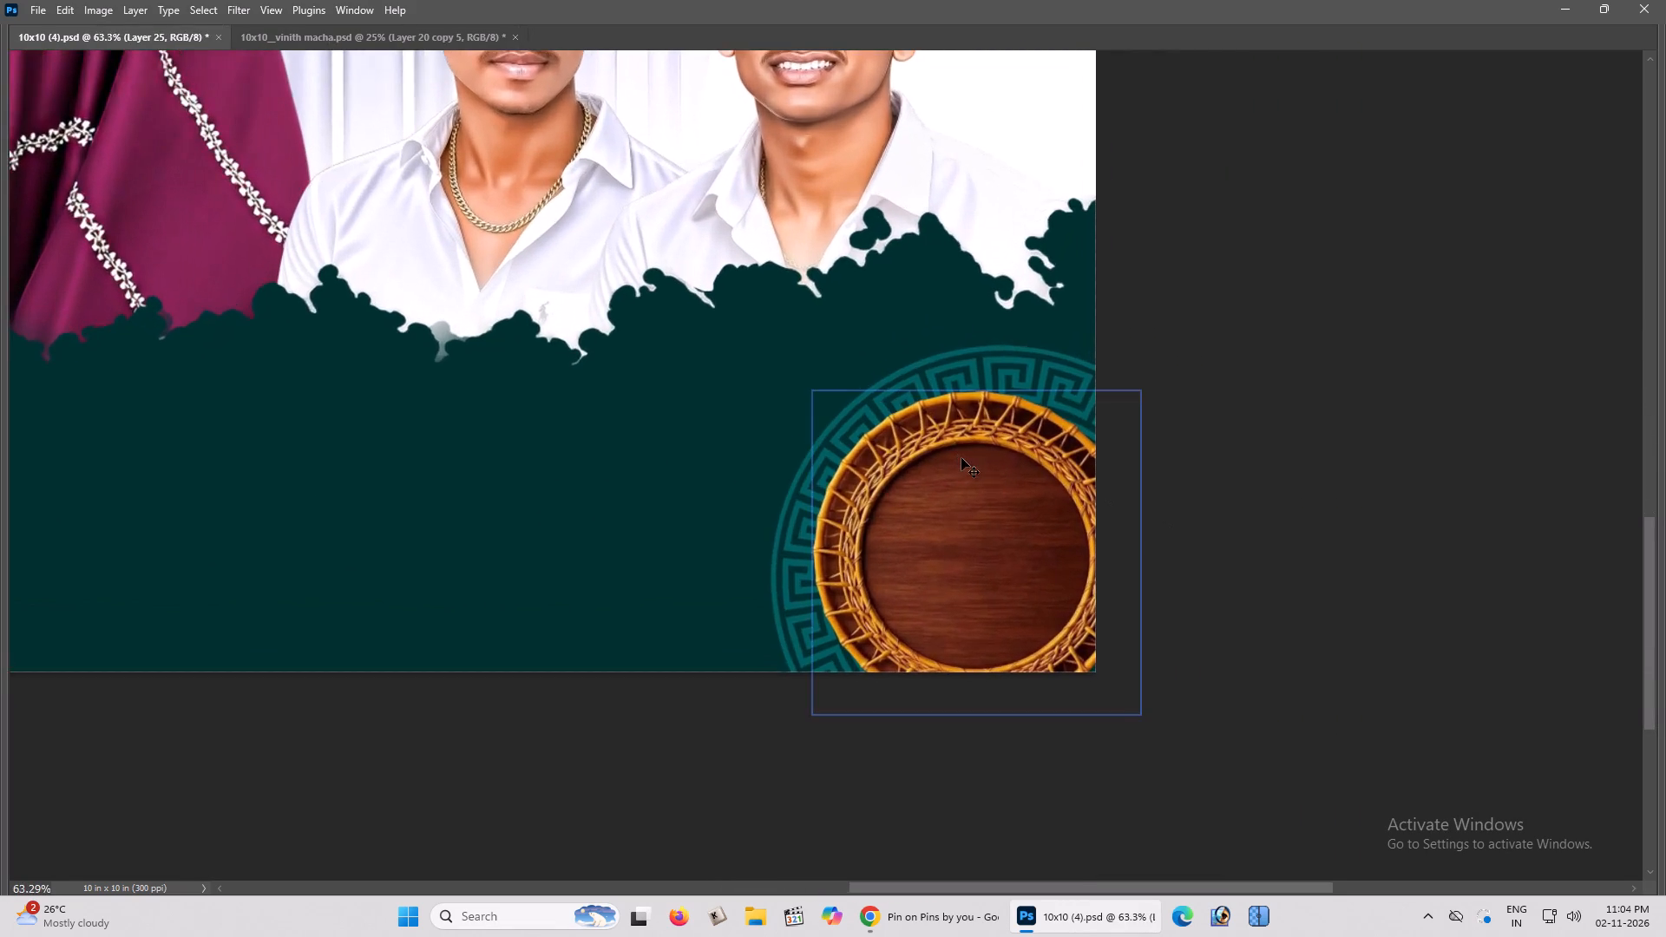
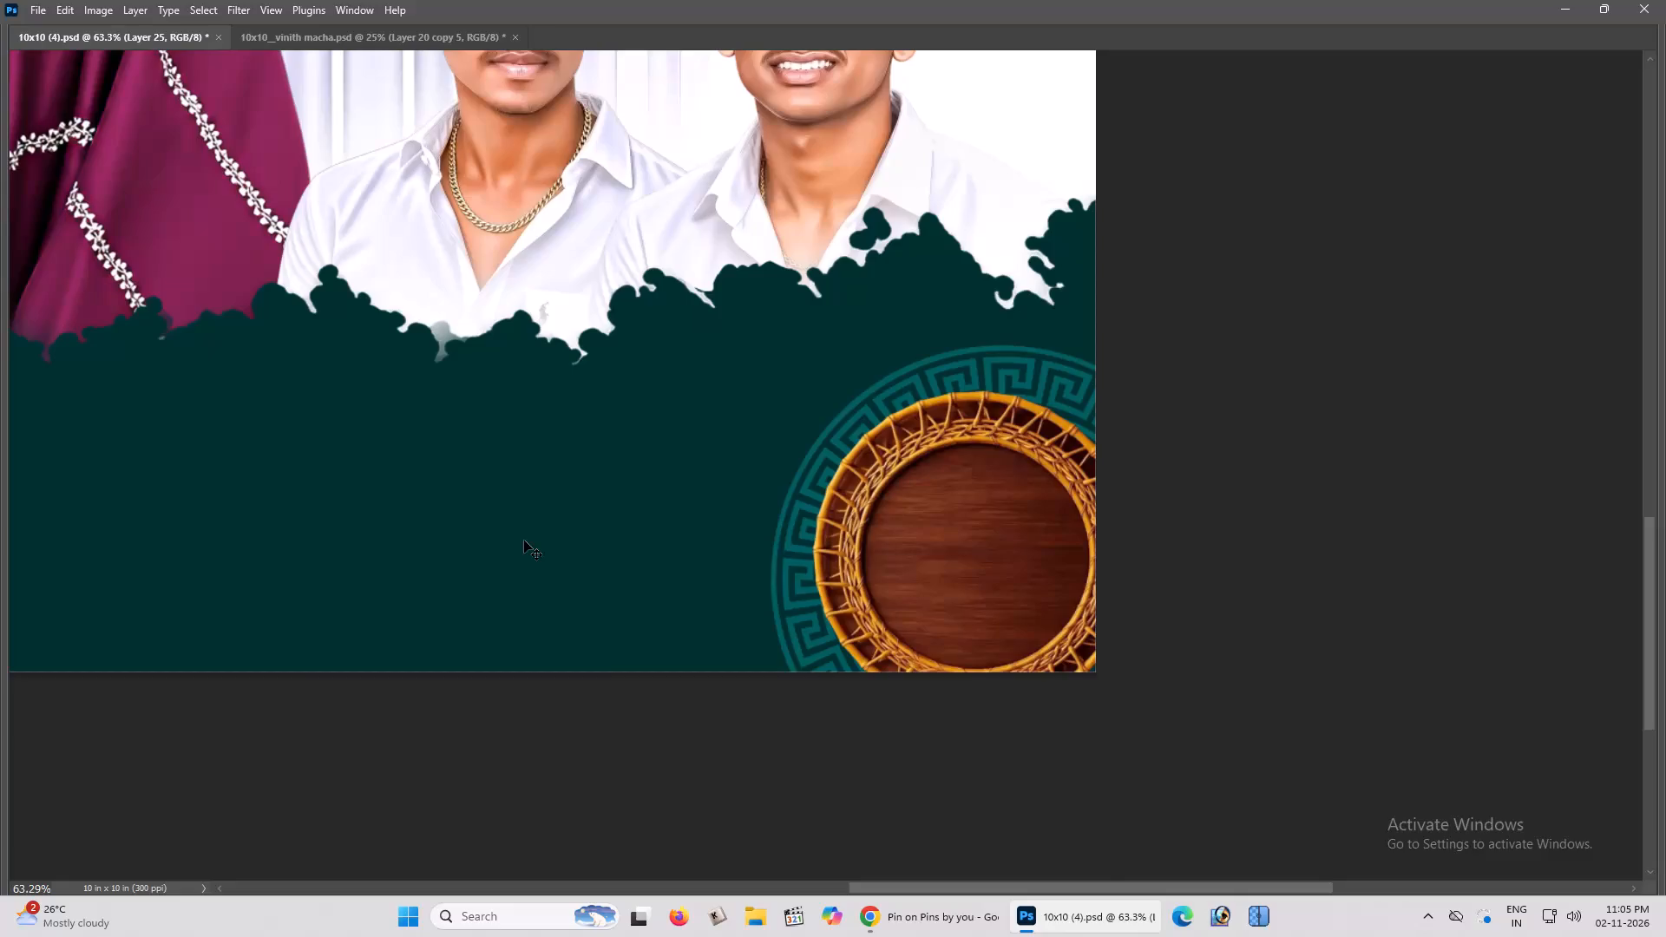
Shrink the wooden plate slightly with Free Transform and shift it toward the centre of the Greek-key ring.
key(ctrl+t)
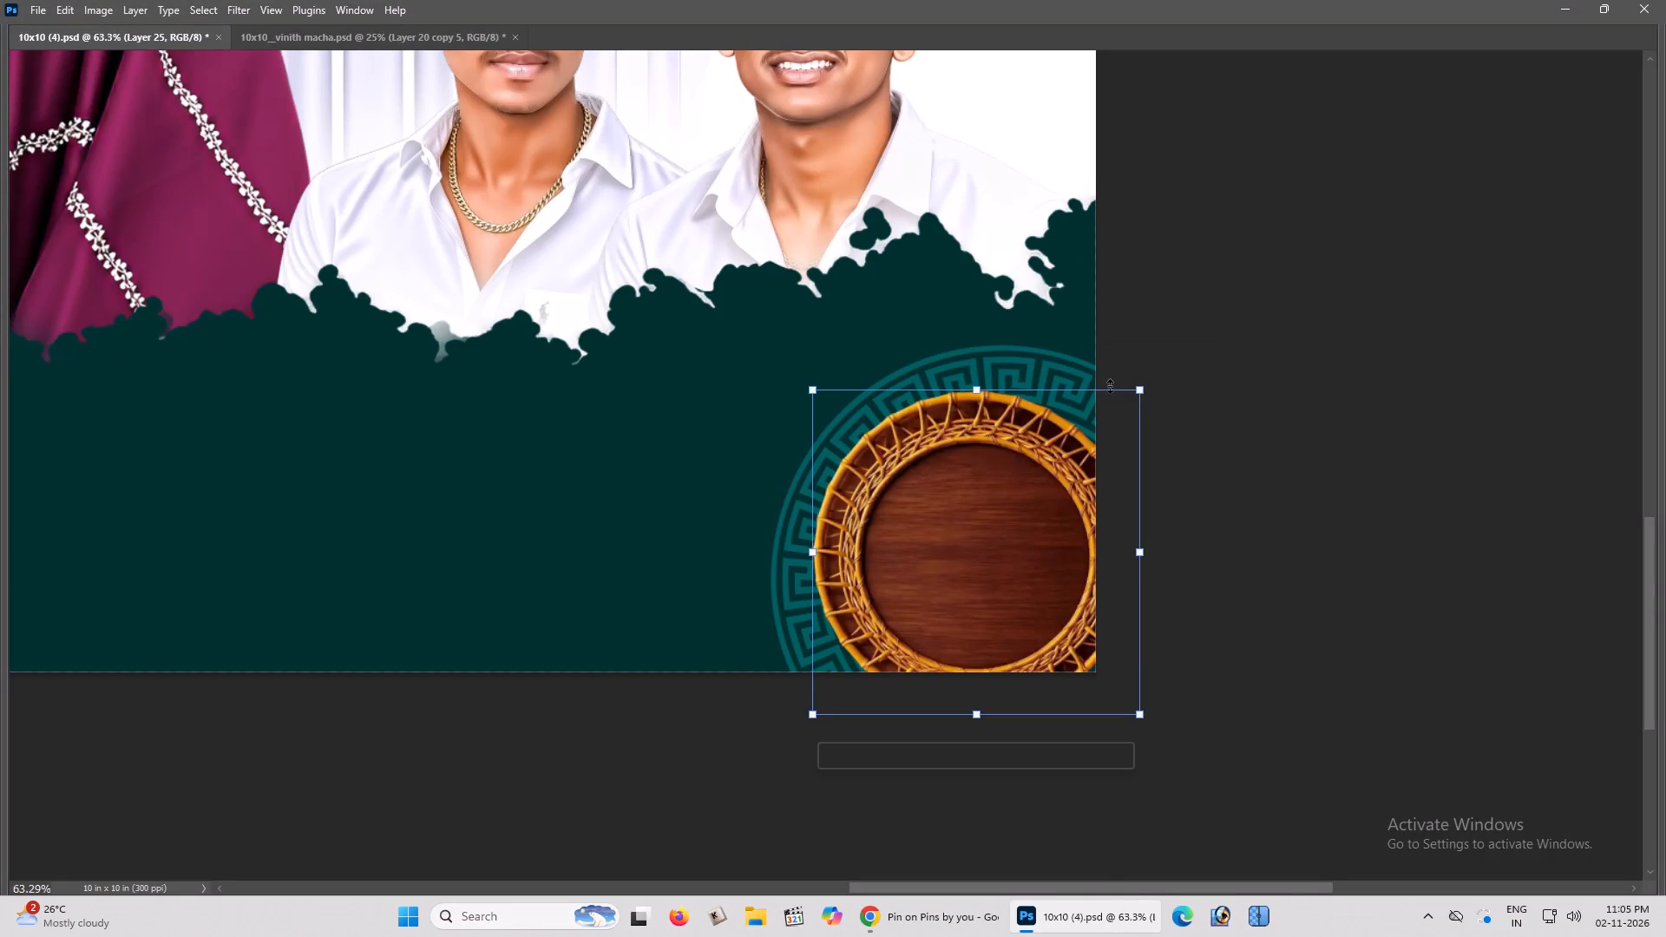
drag(1140, 390, 1122, 399)
key(Return)
drag(993, 517, 1024, 543)
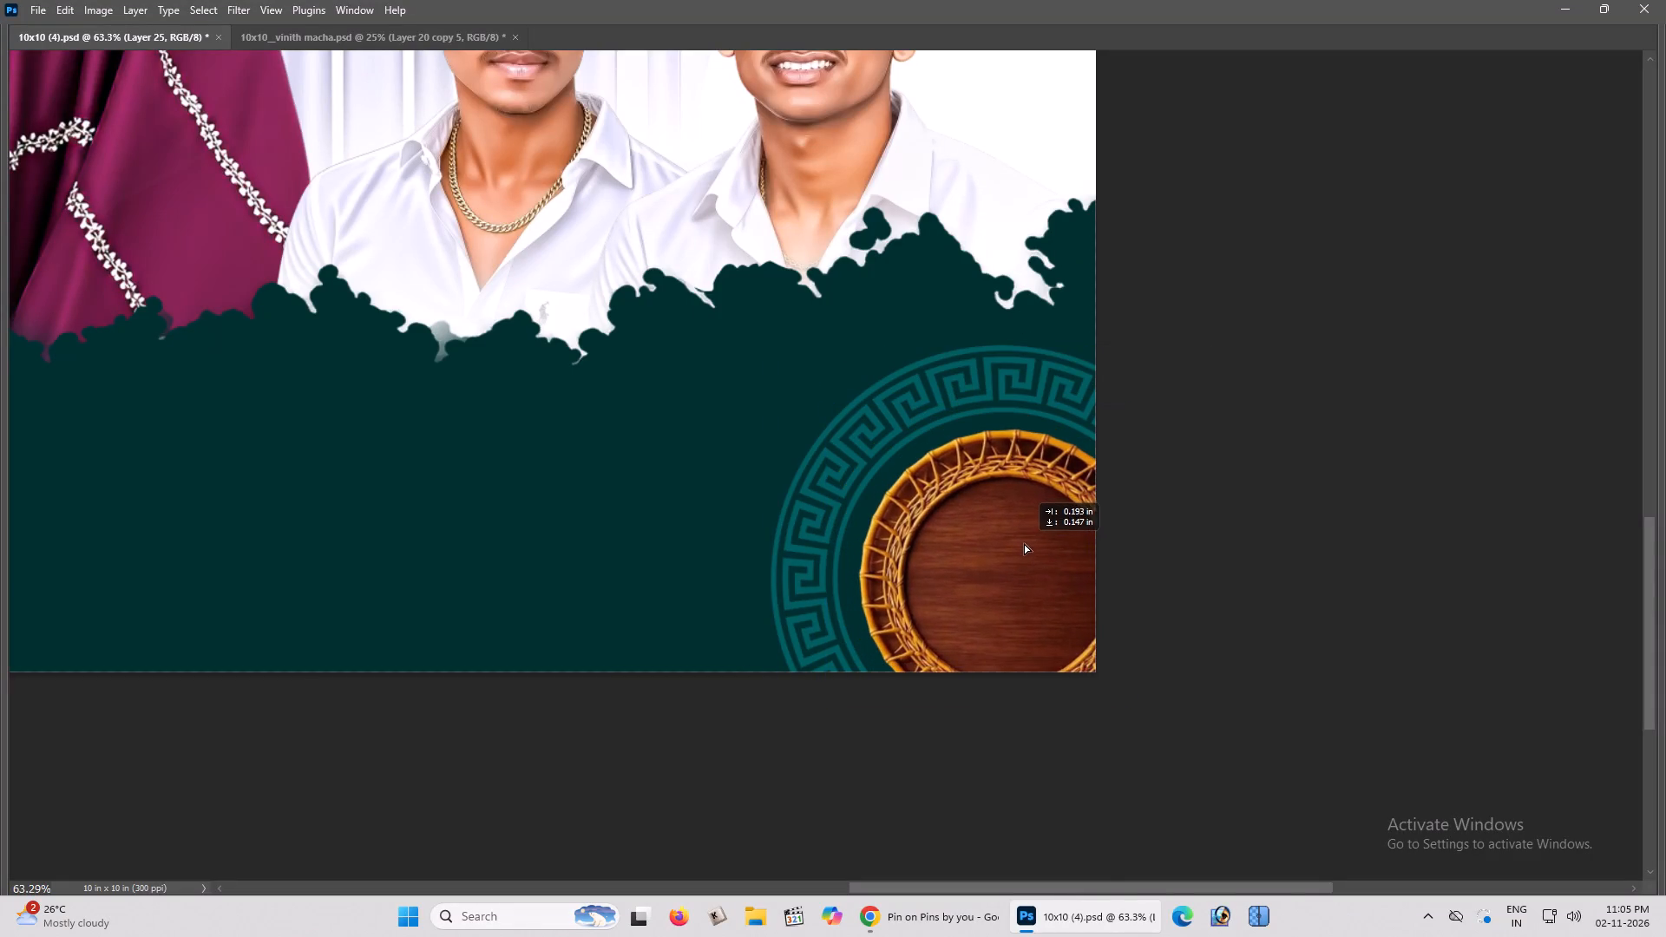
drag(1024, 543, 1018, 538)
Enlarge the wooden plate to about 2 in wide so its rim meets the ring's inner edge, and nudge it slightly right and up.
key(z)
click(1020, 533)
key(space)
key(space)
key(space)
drag(1020, 533, 1011, 526)
click(1009, 524)
key(v)
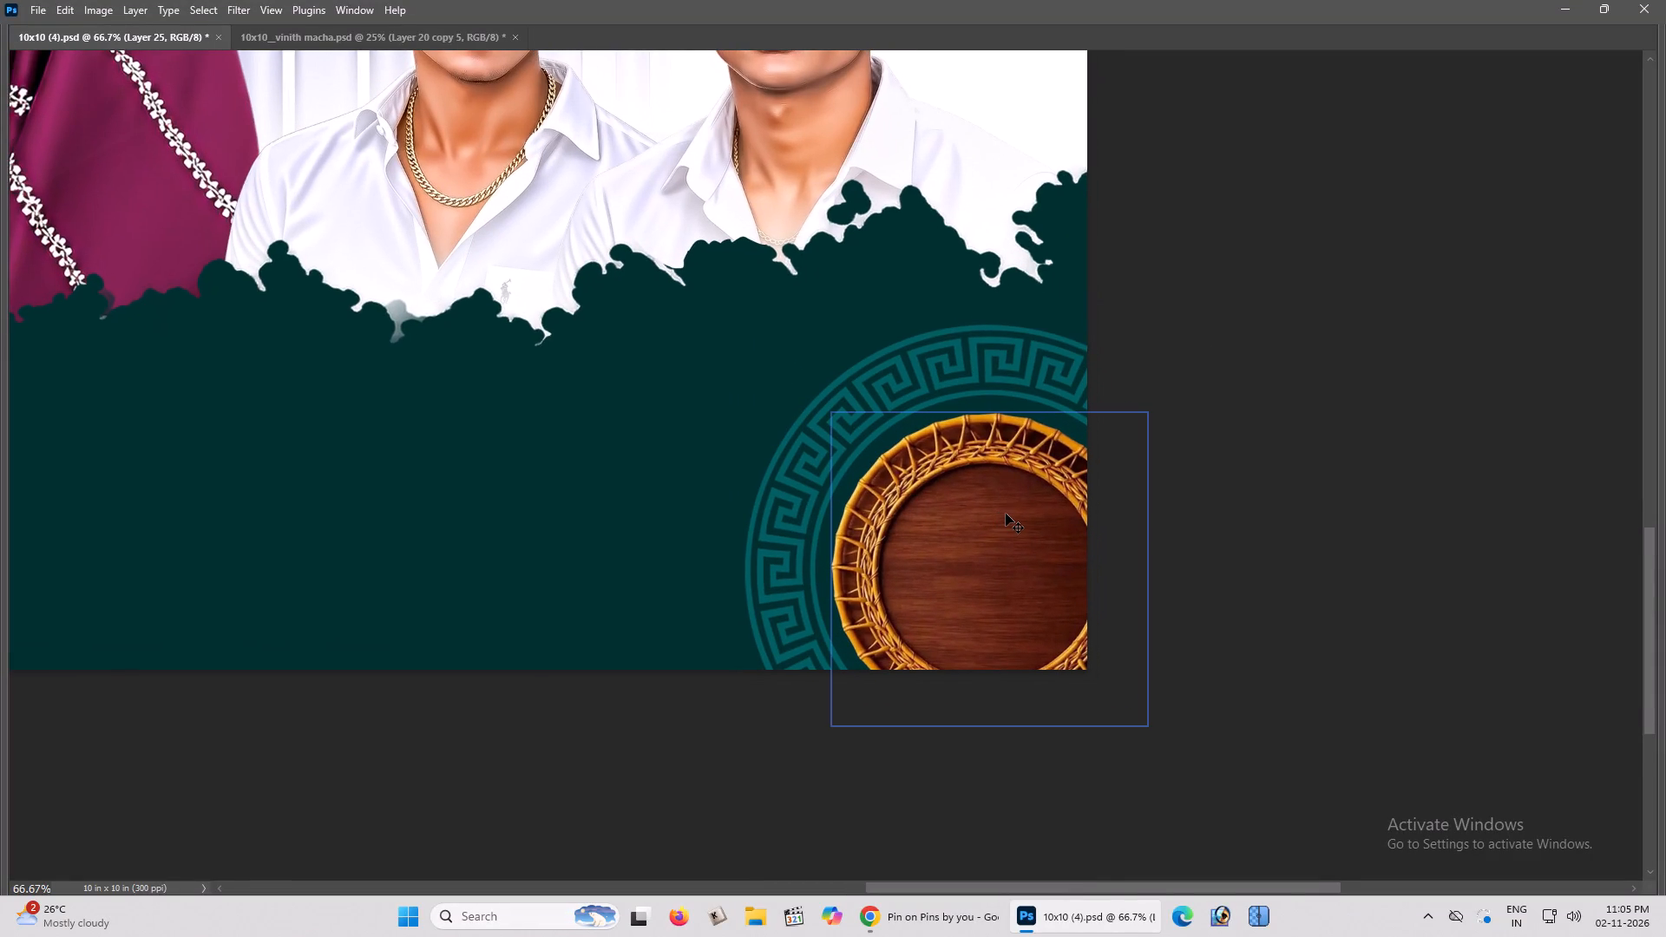
key(x)
click(1006, 514)
key(x)
click(1006, 514)
key(z)
click(1006, 514)
key(space)
key(space)
key(space)
key(space)
key(space)
key(space)
drag(1006, 510, 991, 501)
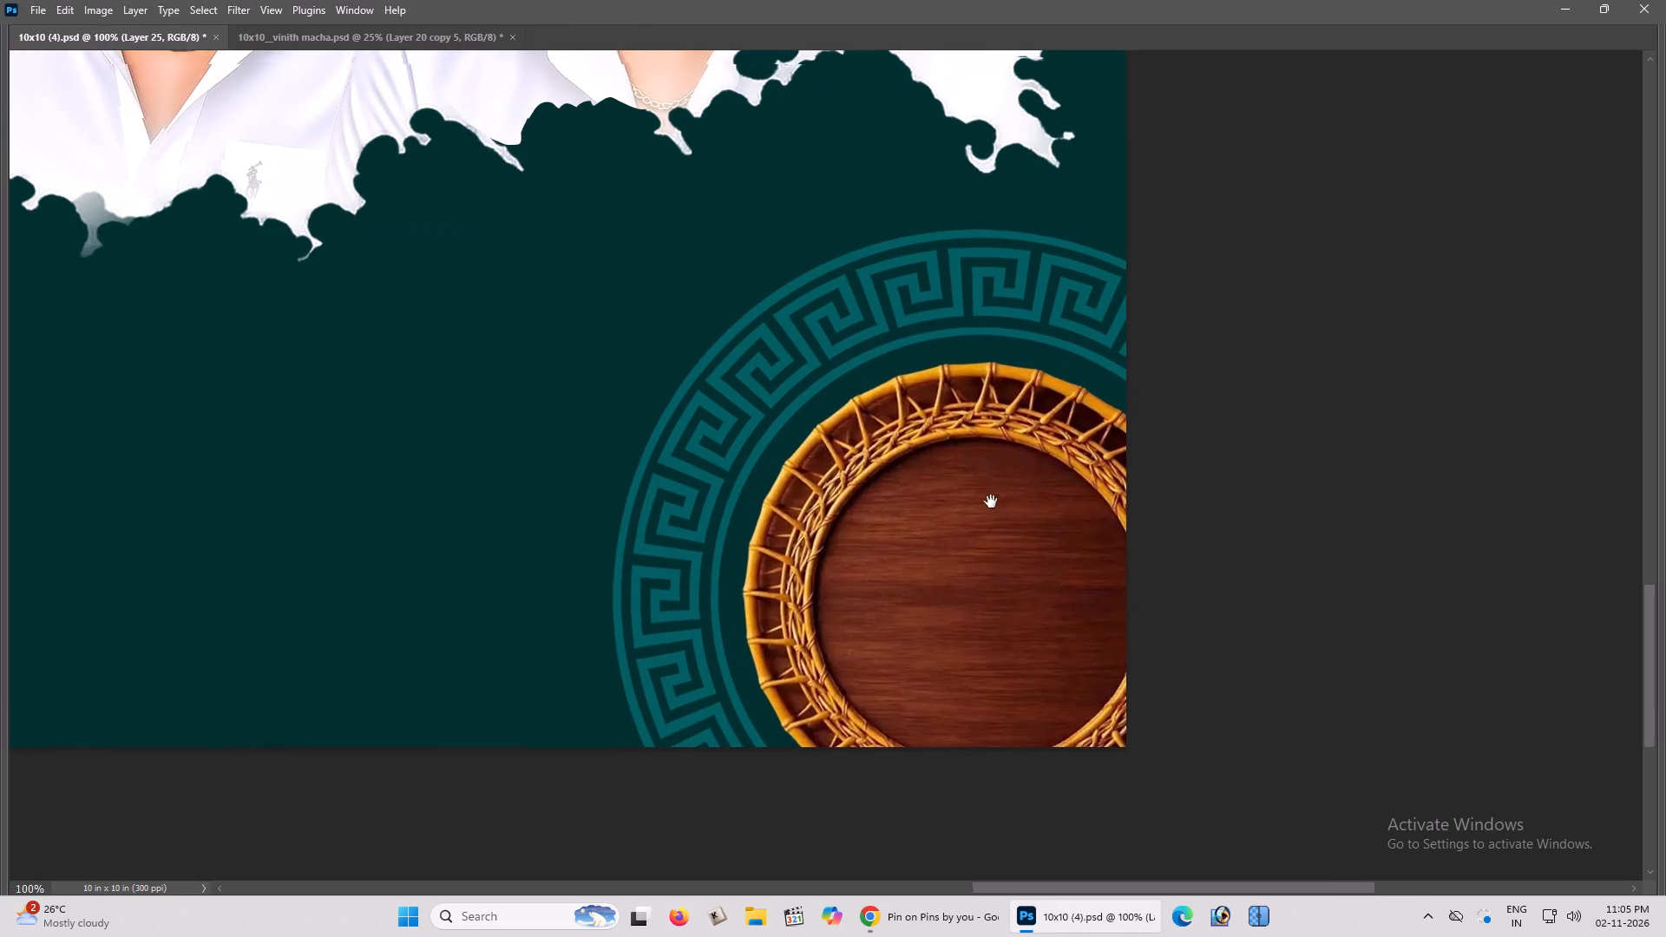
drag(991, 501, 988, 498)
click(988, 498)
key(v)
click(995, 491)
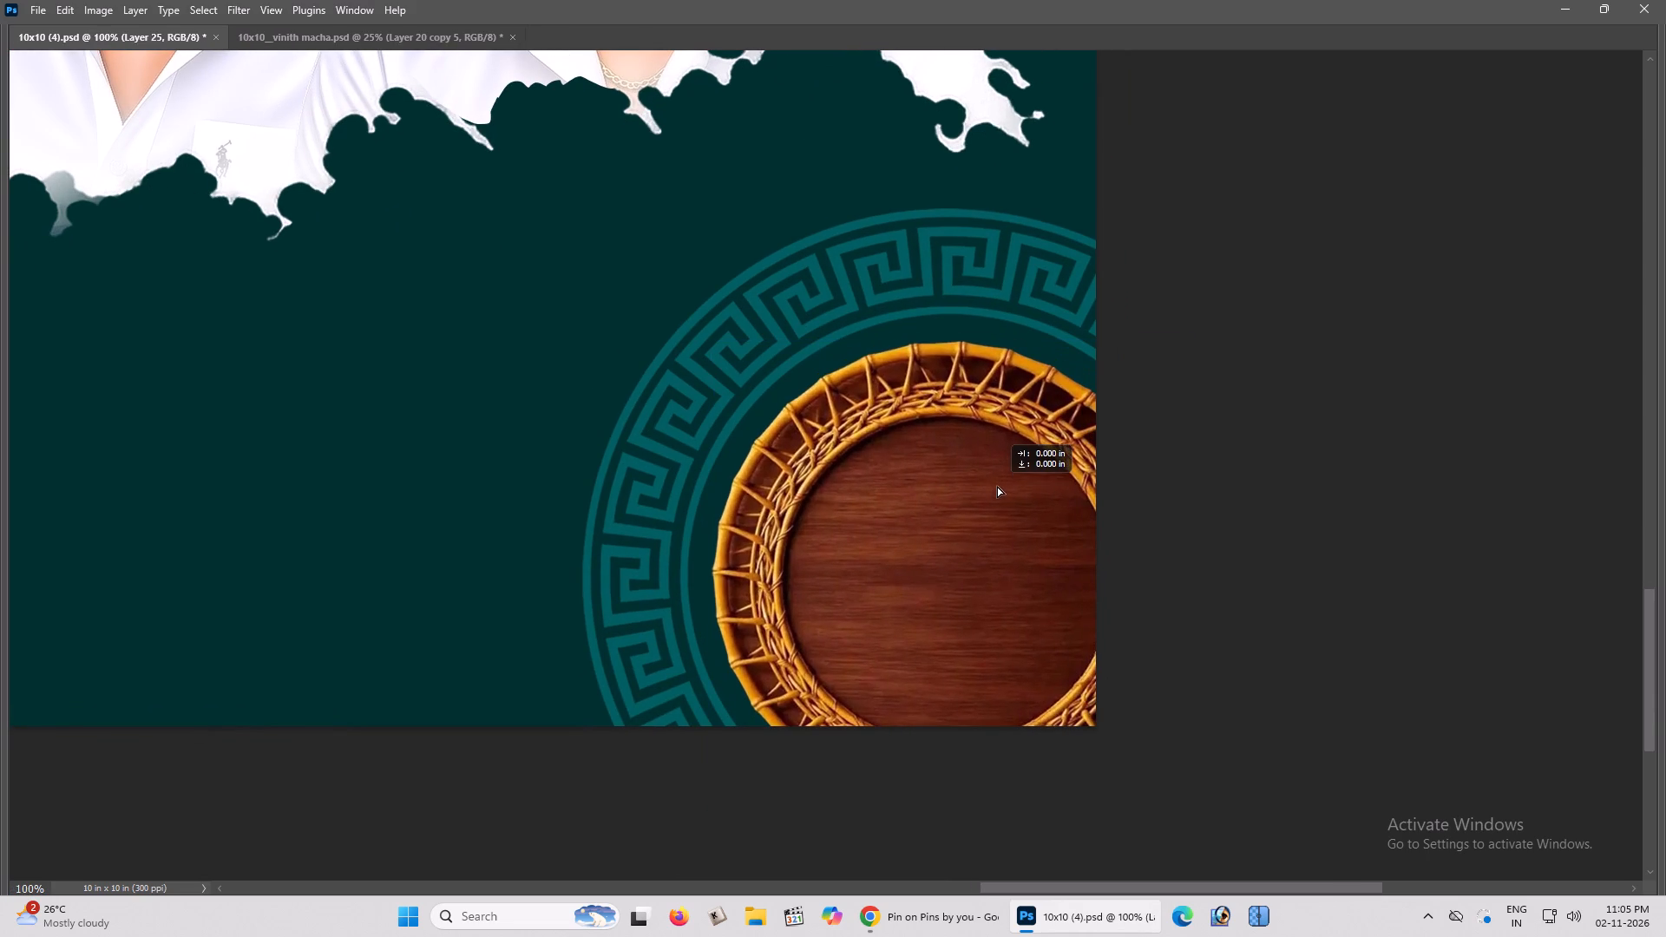
key(ctrl+t)
alt+drag(1183, 335, 1217, 321)
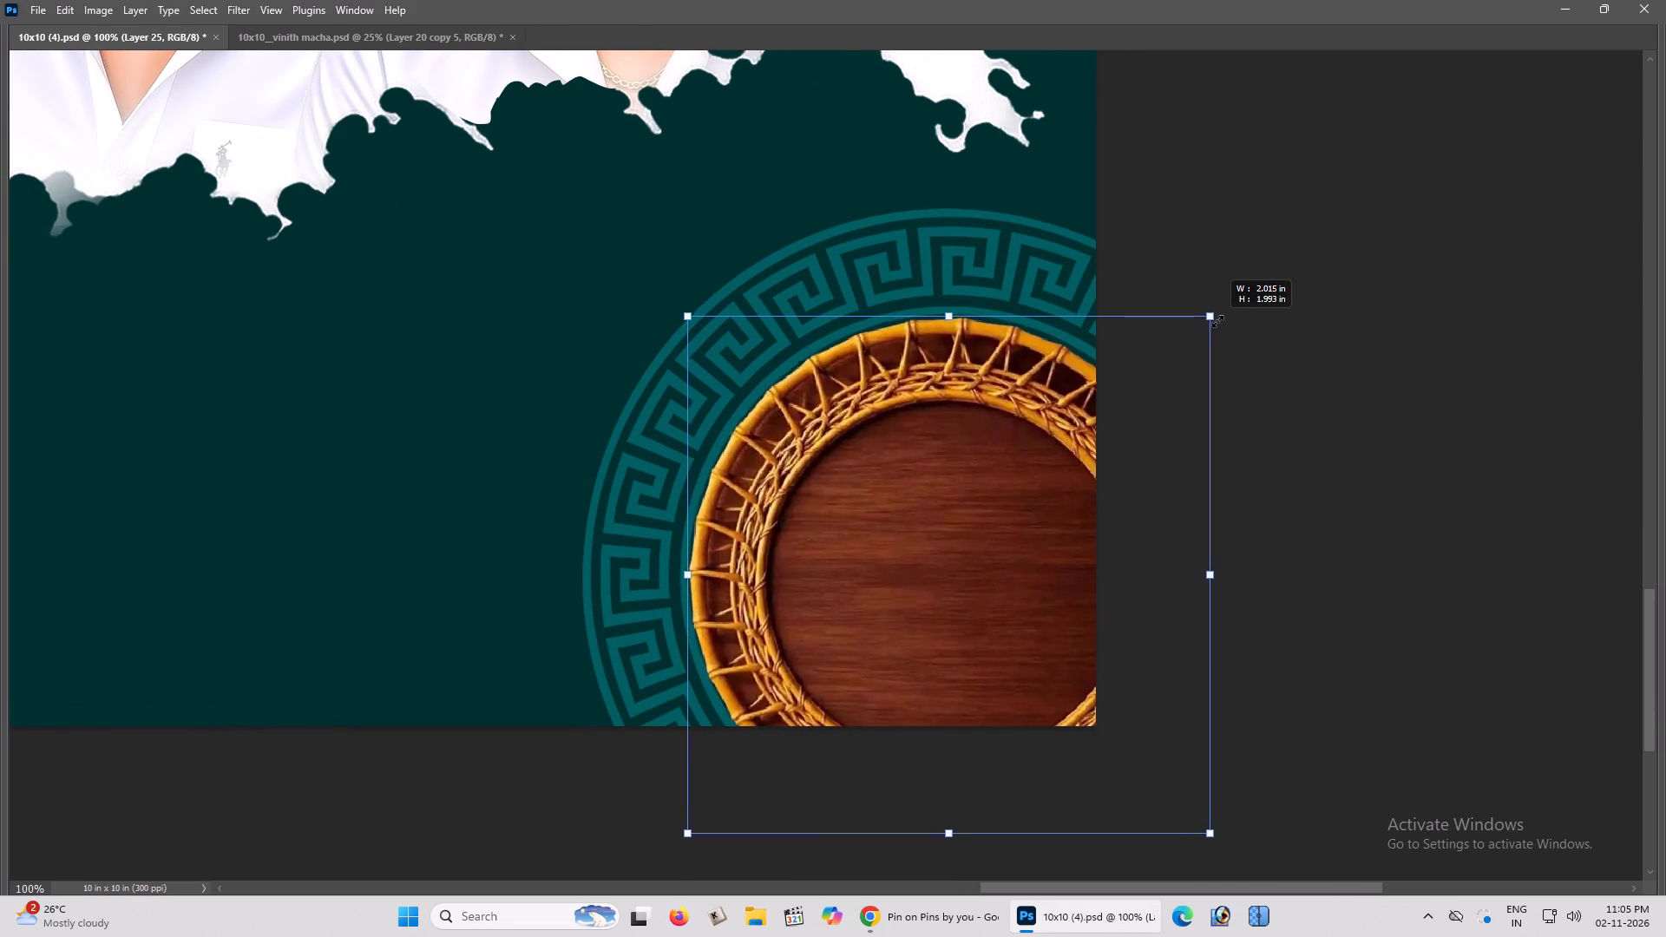
alt+drag(1217, 321, 1225, 318)
key(Return)
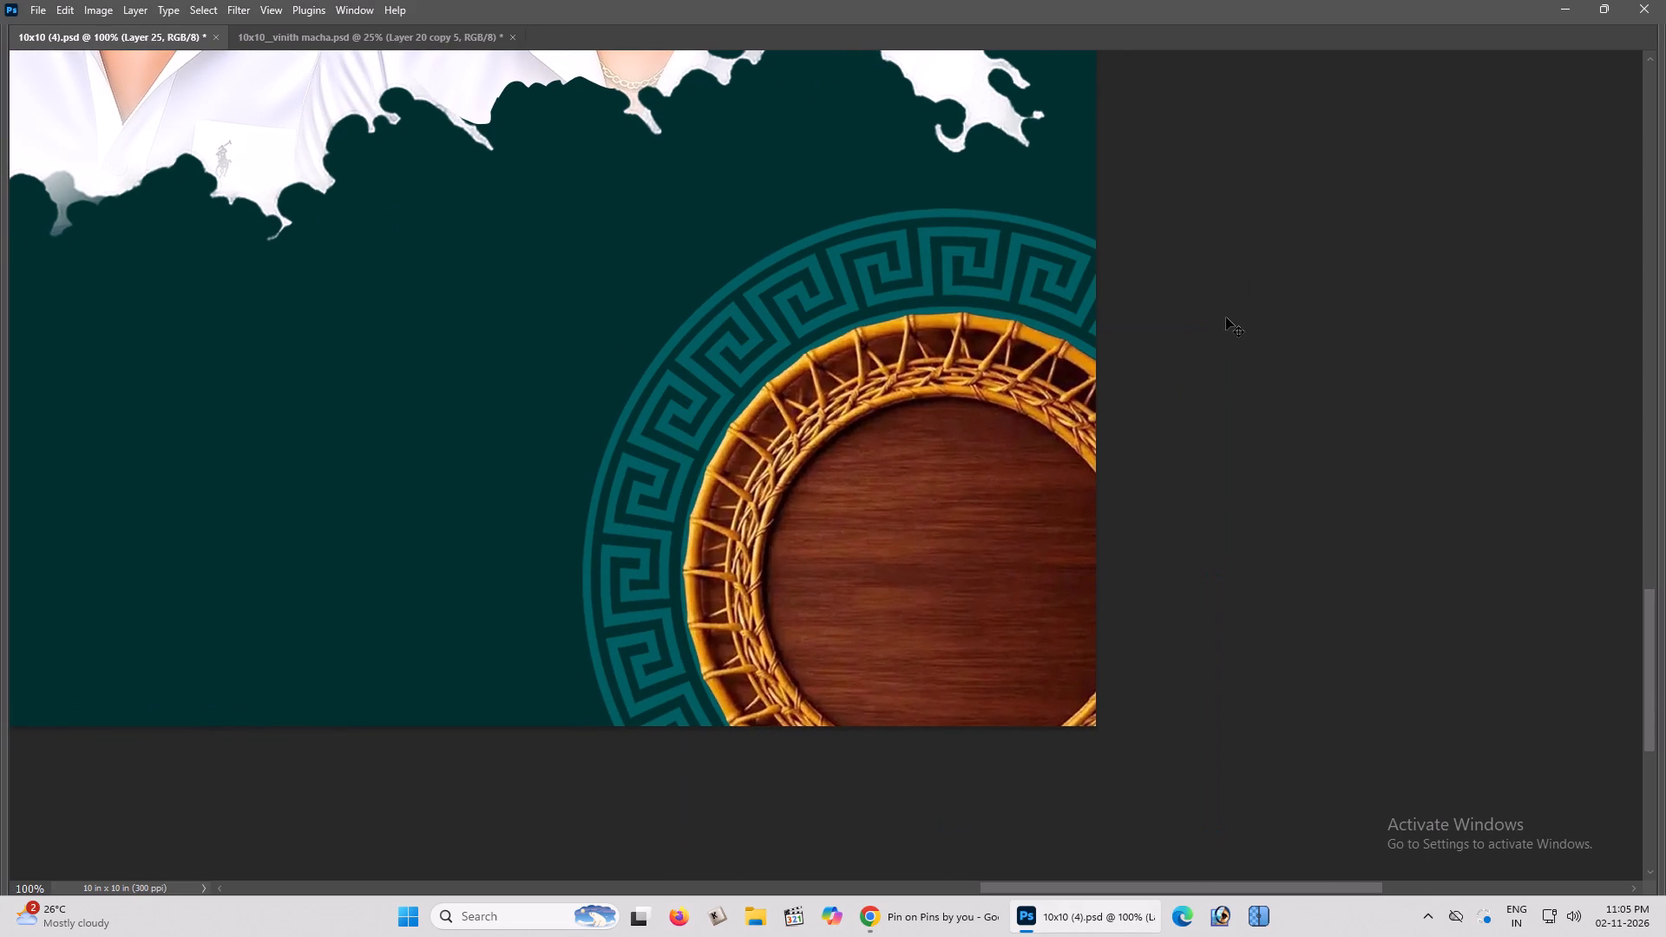
key(Right)
key(Up)
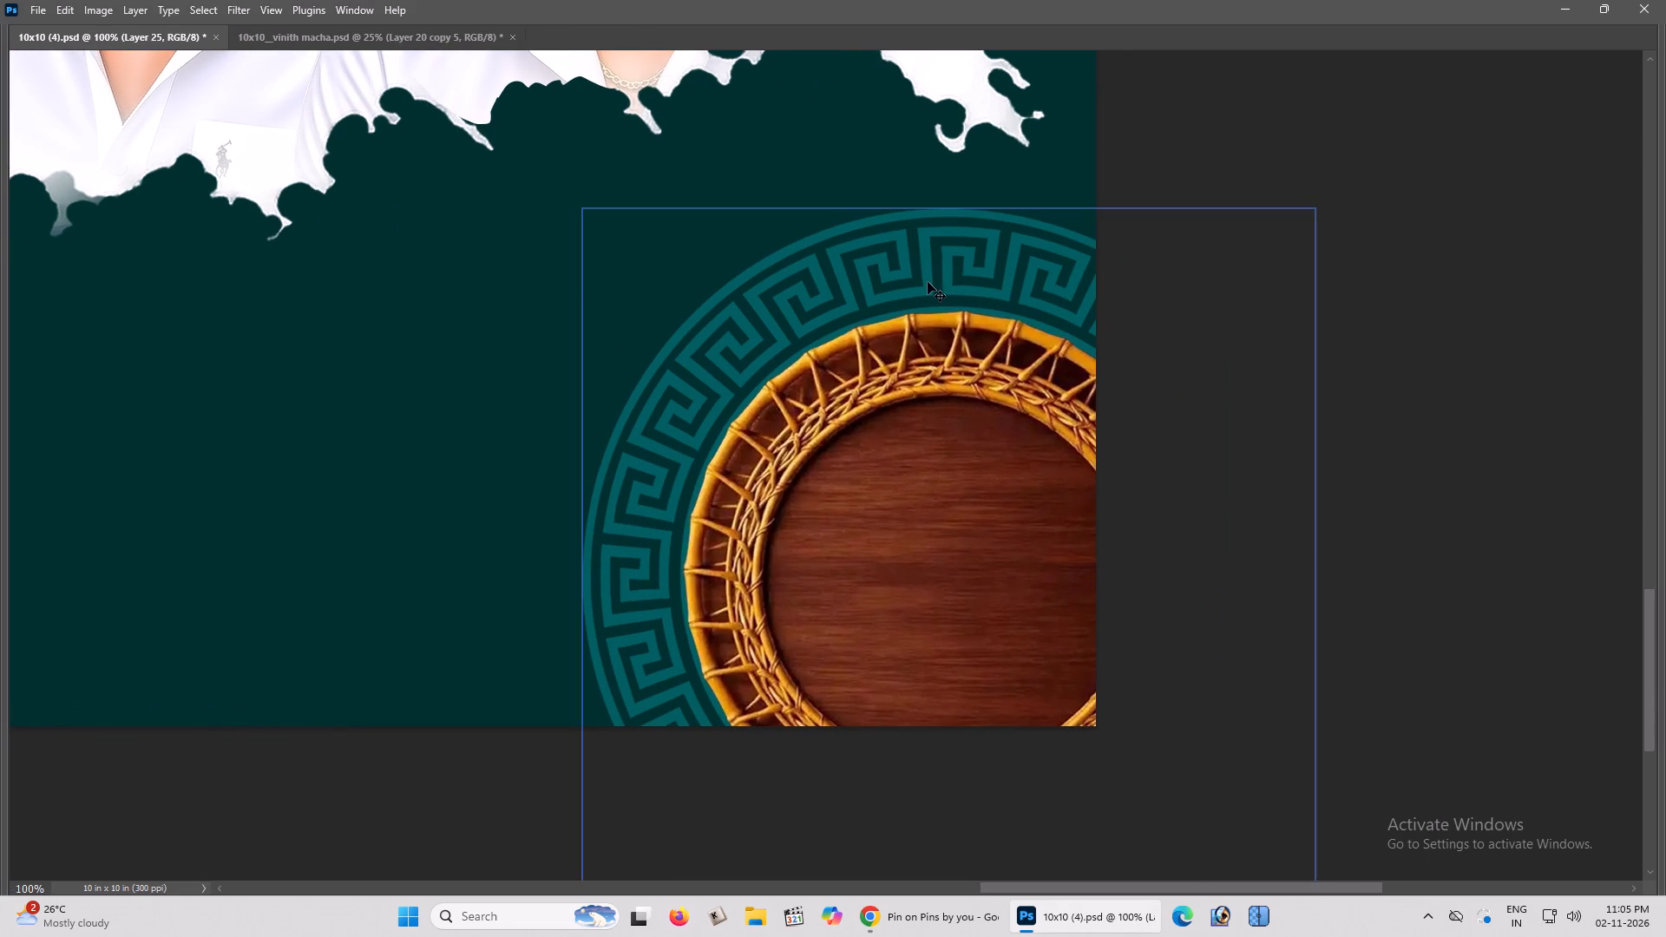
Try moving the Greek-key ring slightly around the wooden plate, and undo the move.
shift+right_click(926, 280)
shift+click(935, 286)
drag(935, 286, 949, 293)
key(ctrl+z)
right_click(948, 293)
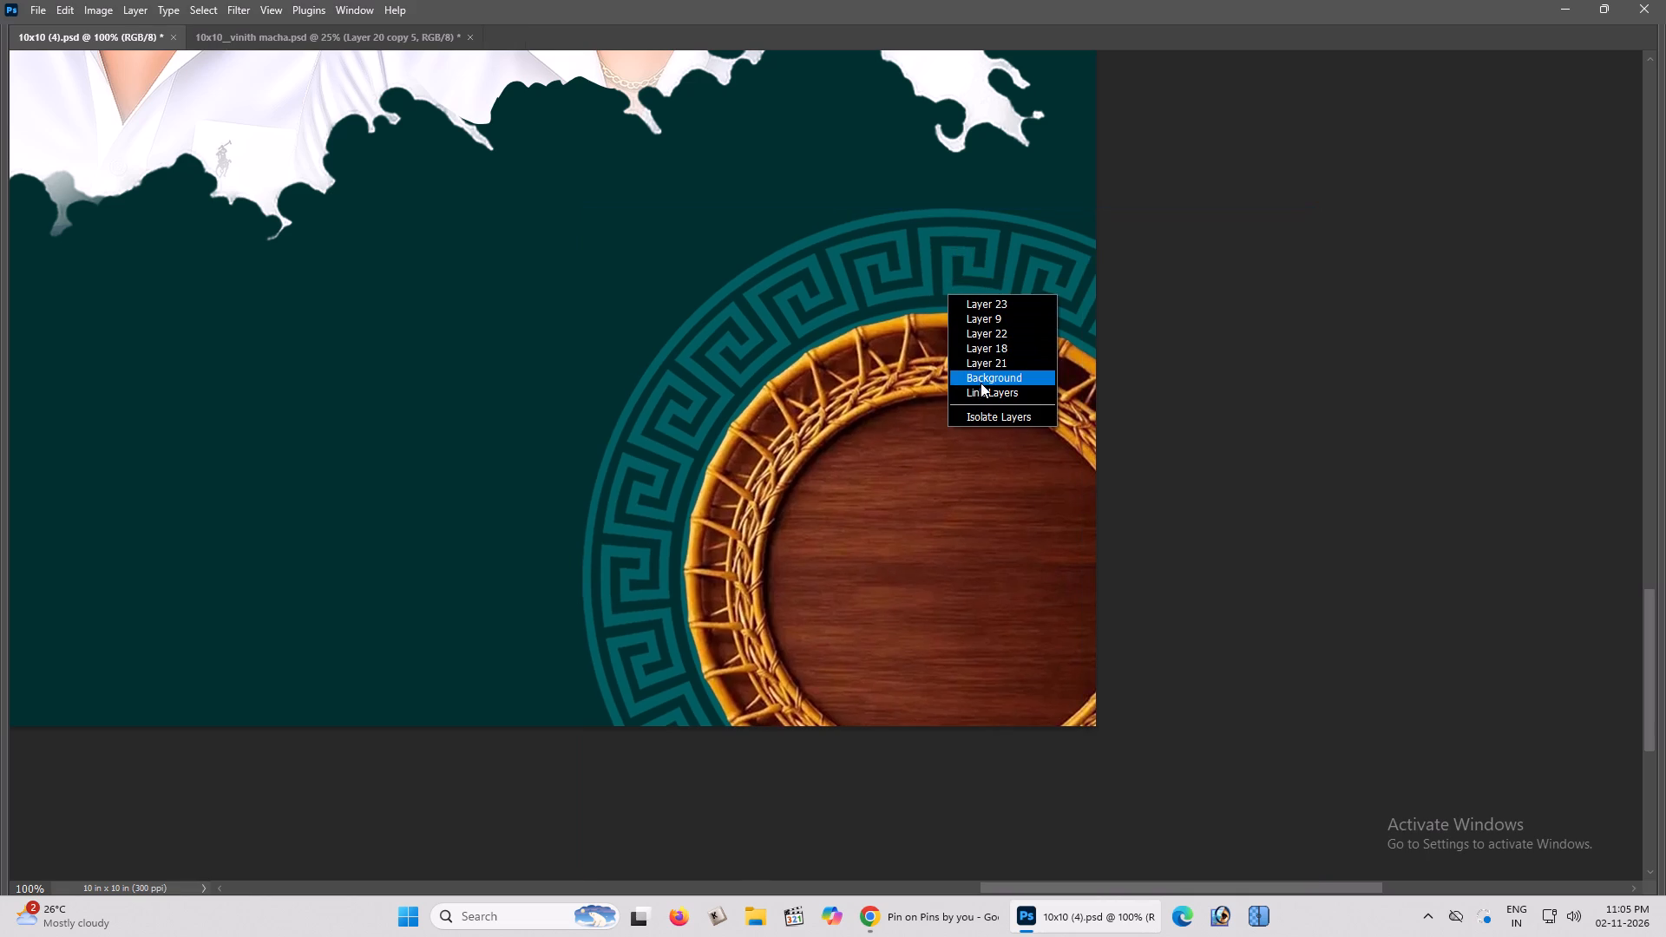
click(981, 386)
Fit the whole artwork in view and save the 10x10 (4).psd document.
key(ctrl+minus)
key(ctrl+0)
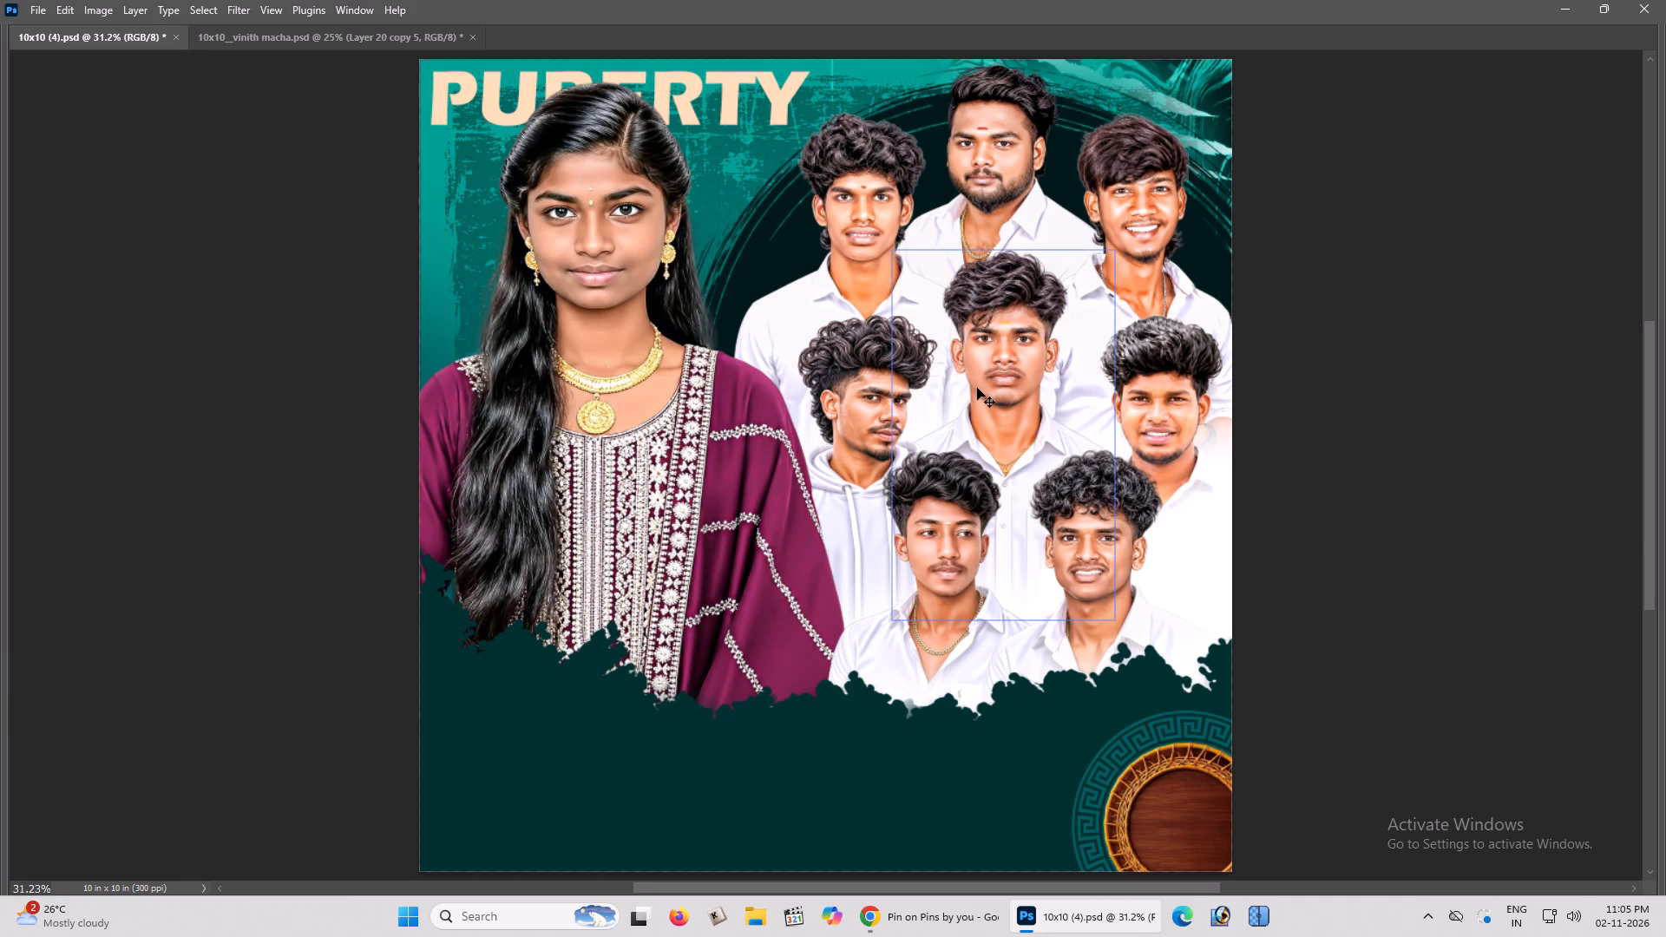
scroll(1014, 563, down, 5)
scroll(937, 573, up, 4)
key(space)
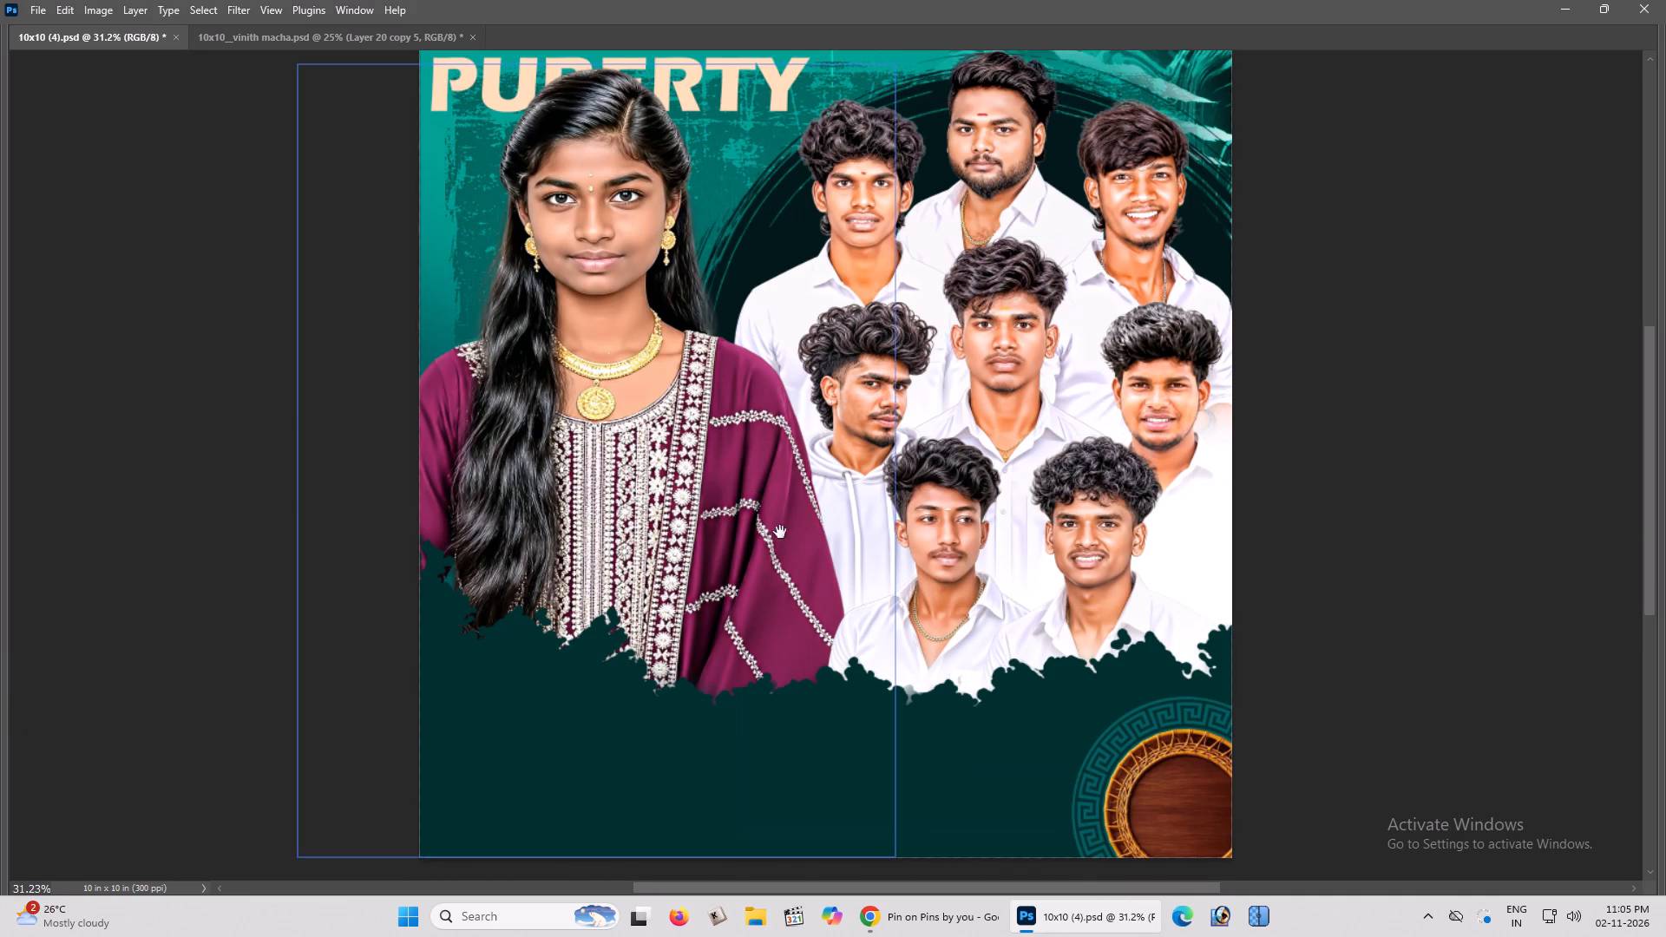
key(ctrl+s)
Switch to Chrome with the Pinterest page of the woven wooden plate.
scroll(778, 529, up, 2)
scroll(778, 529, down, 1)
key(alt+Tab)
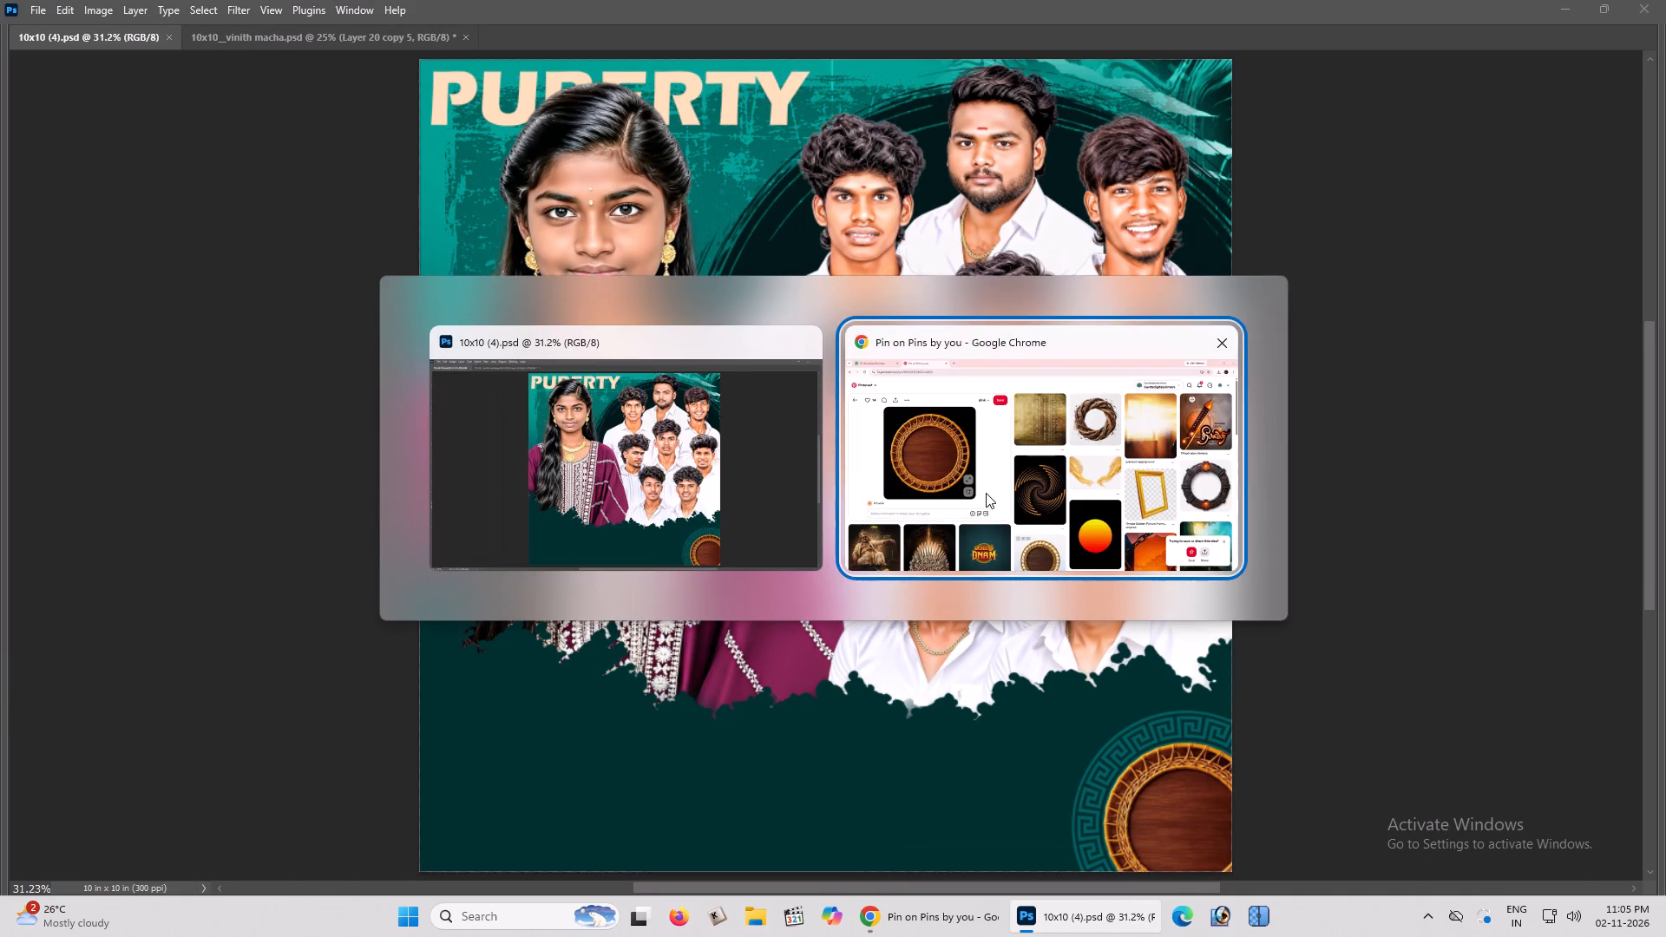
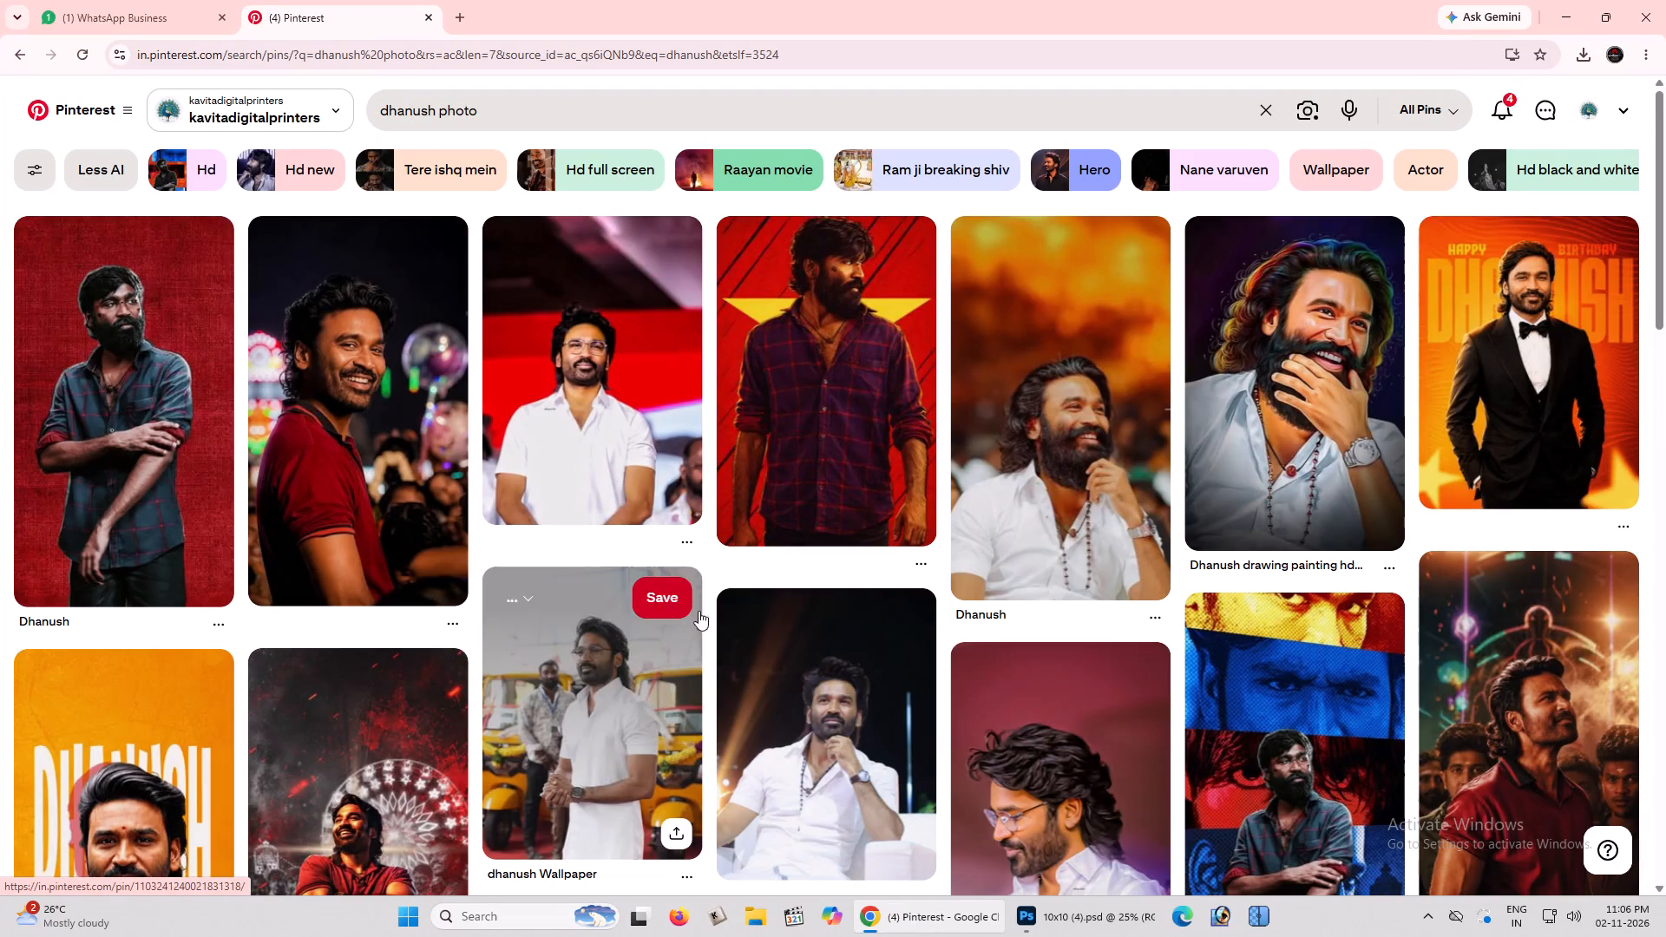
scroll(1547, 530, down, 3)
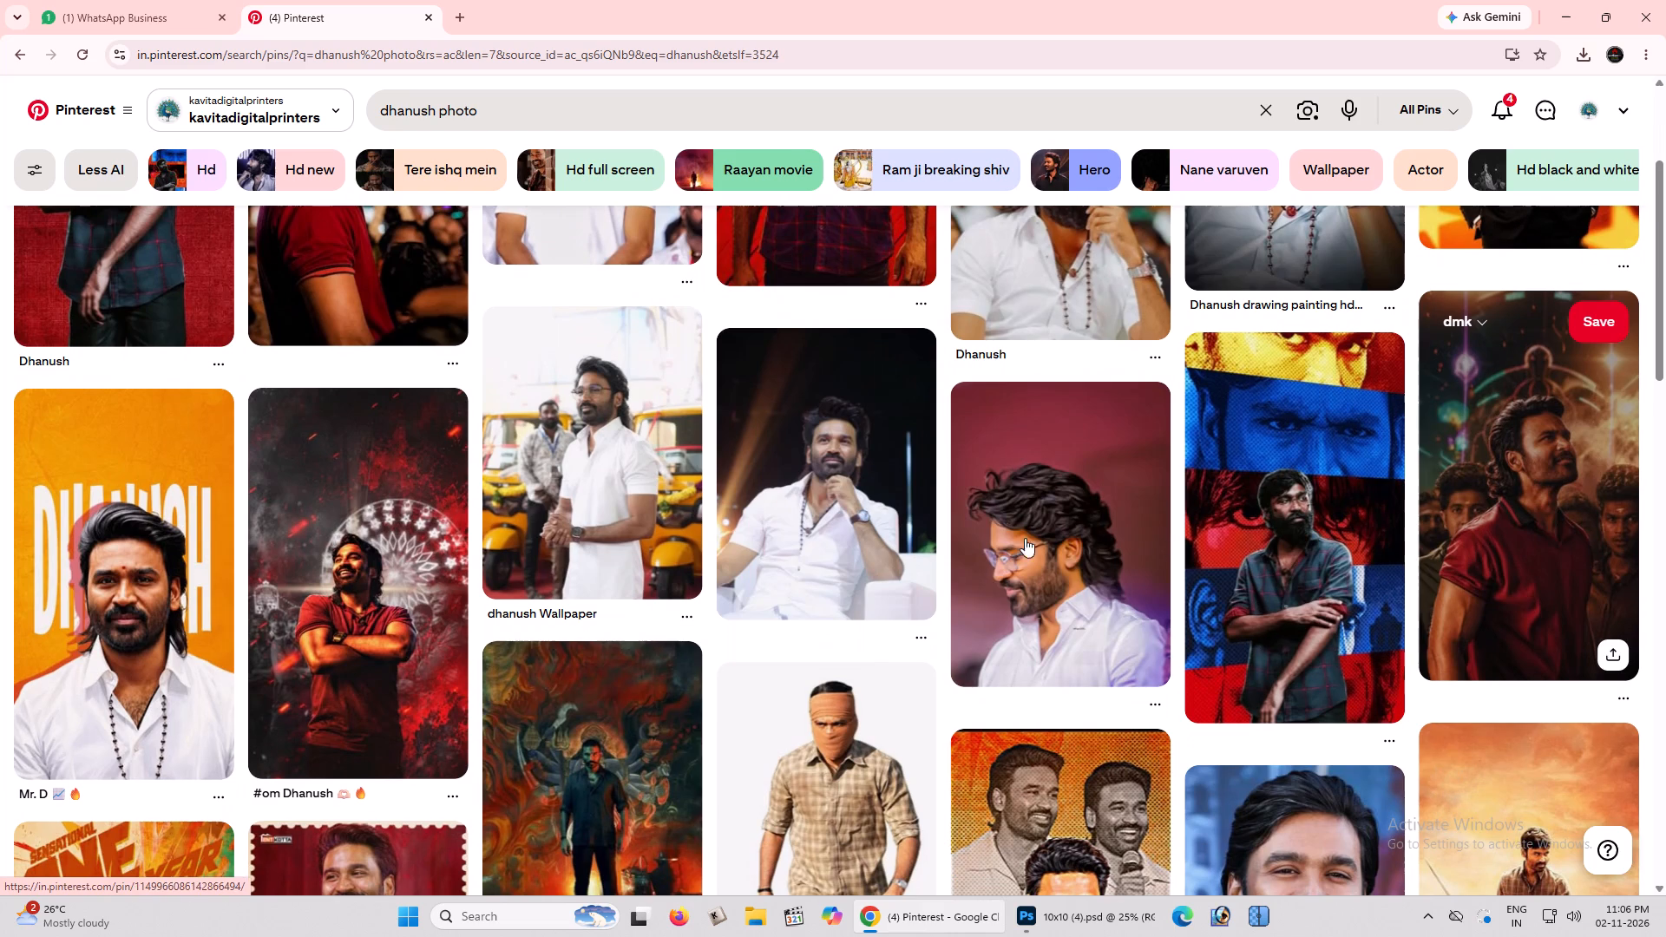
click(821, 510)
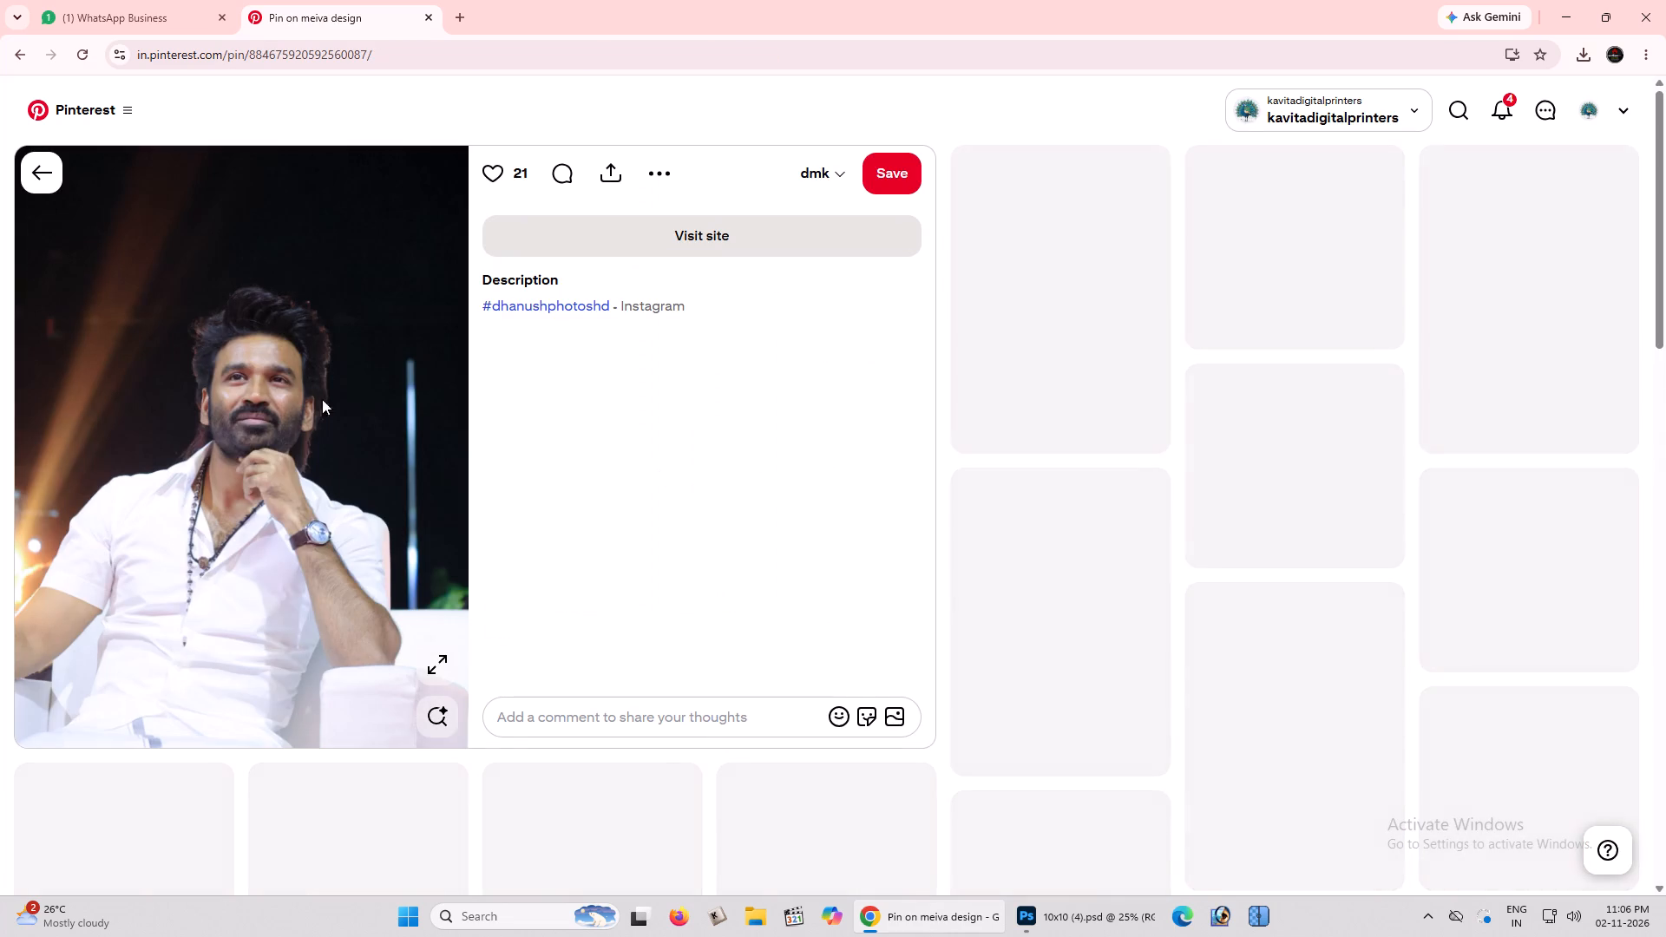
right_click(232, 378)
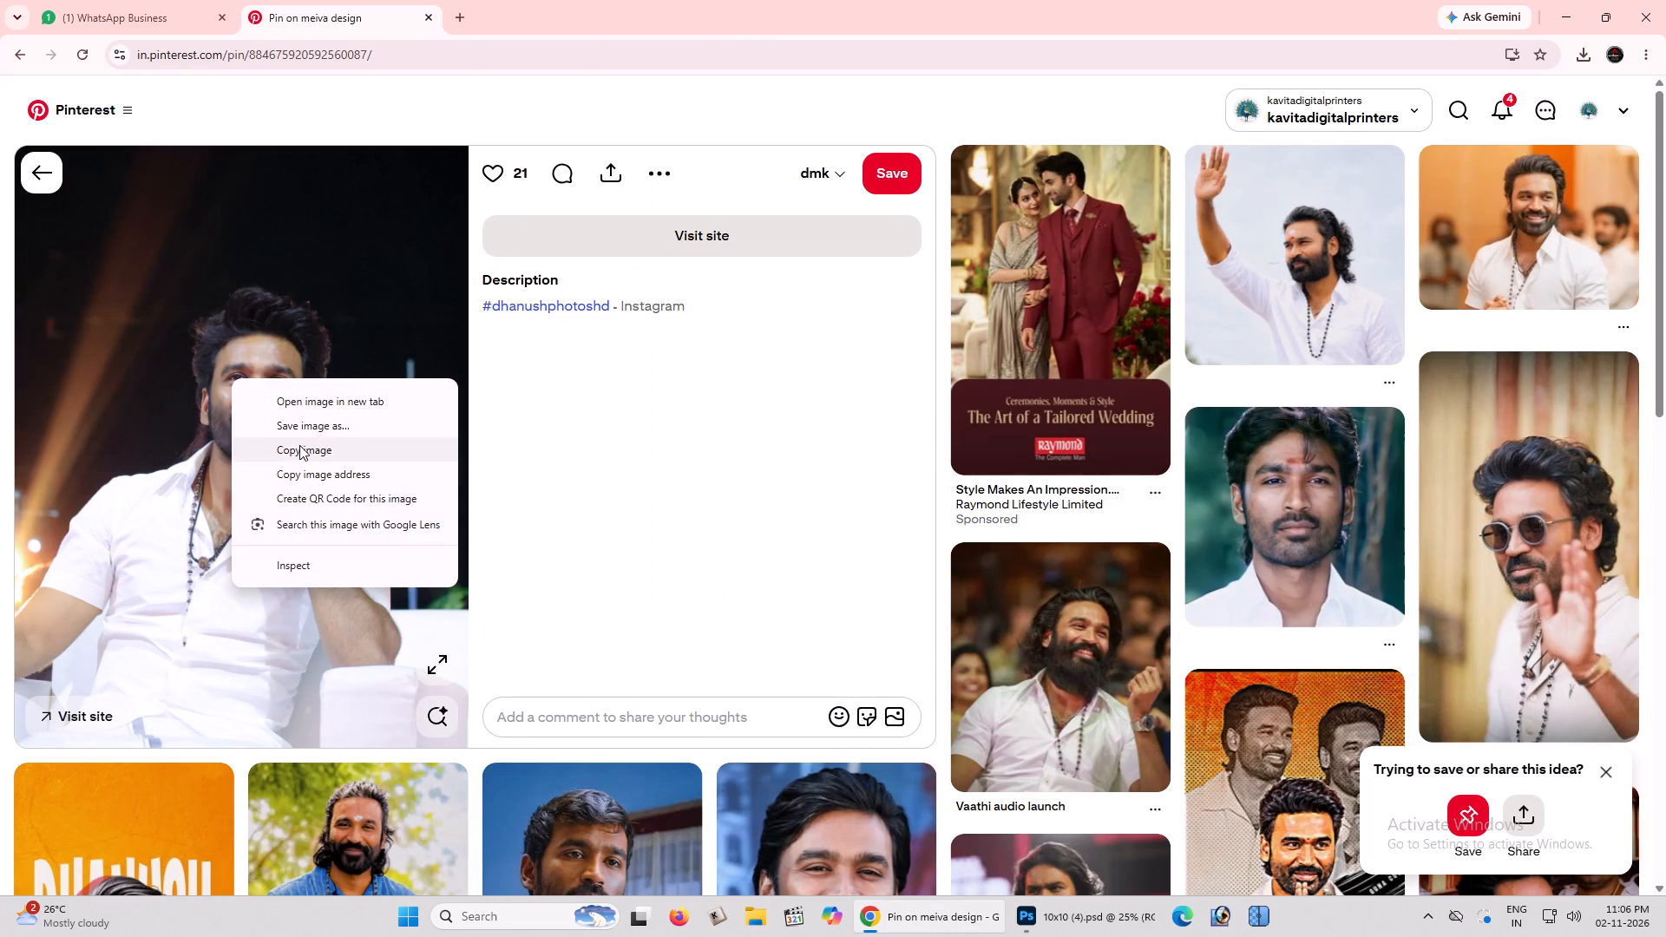
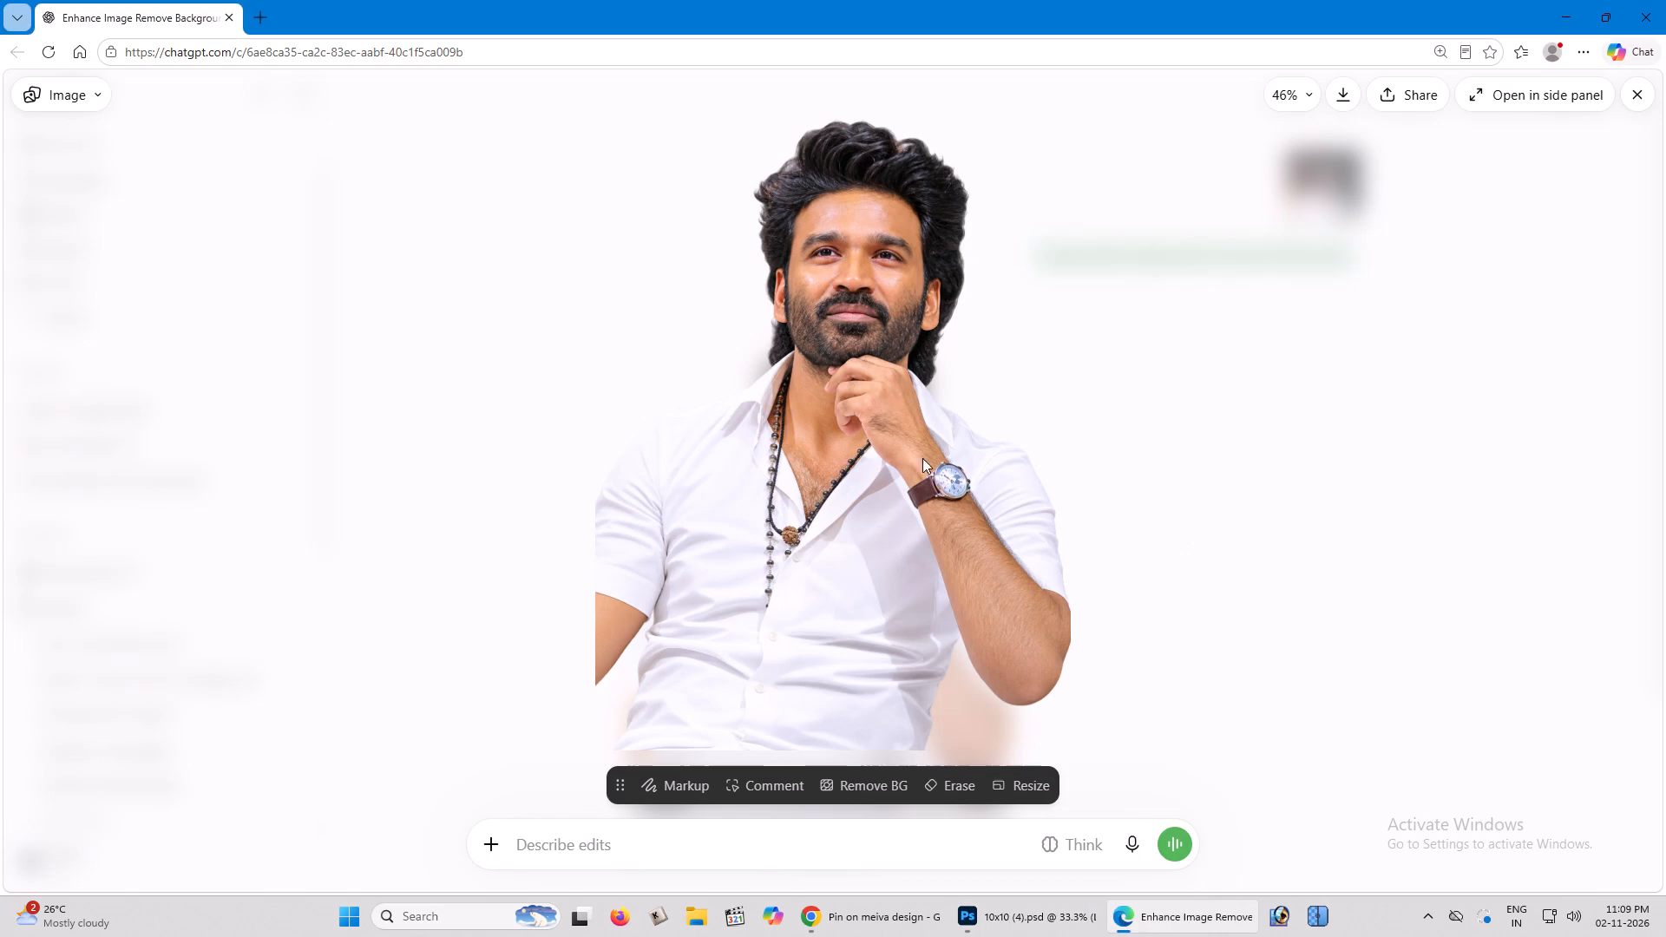
key(alt+Tab)
key(alt+Tab)
scroll(1103, 427, down, 5)
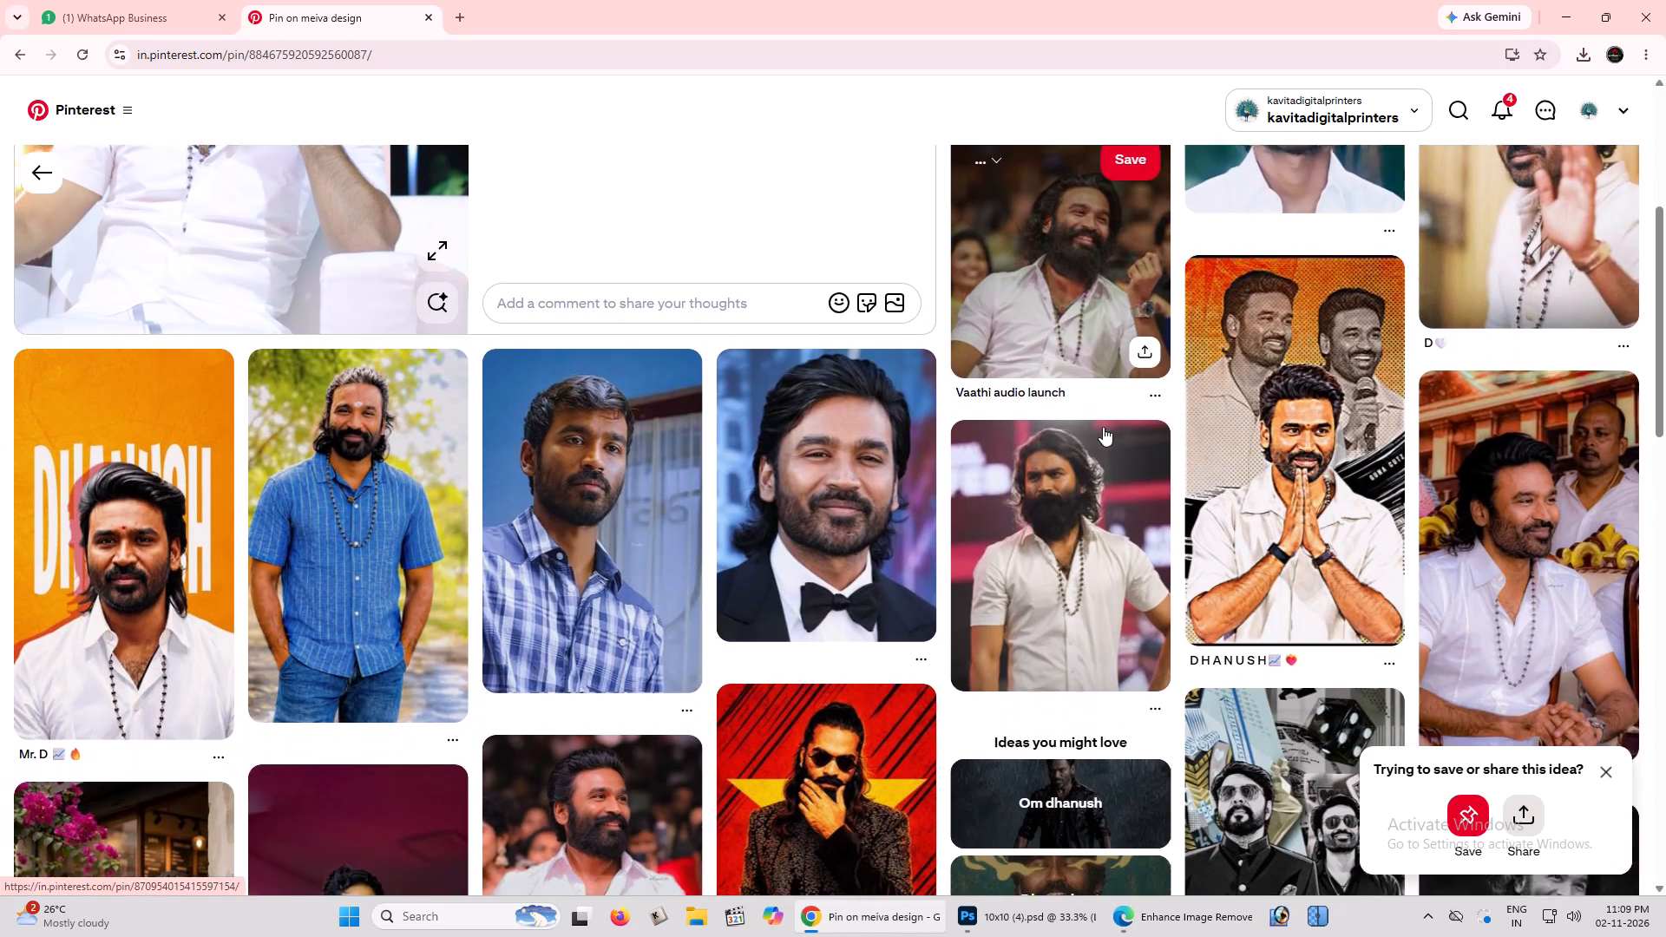
scroll(1103, 427, down, 6)
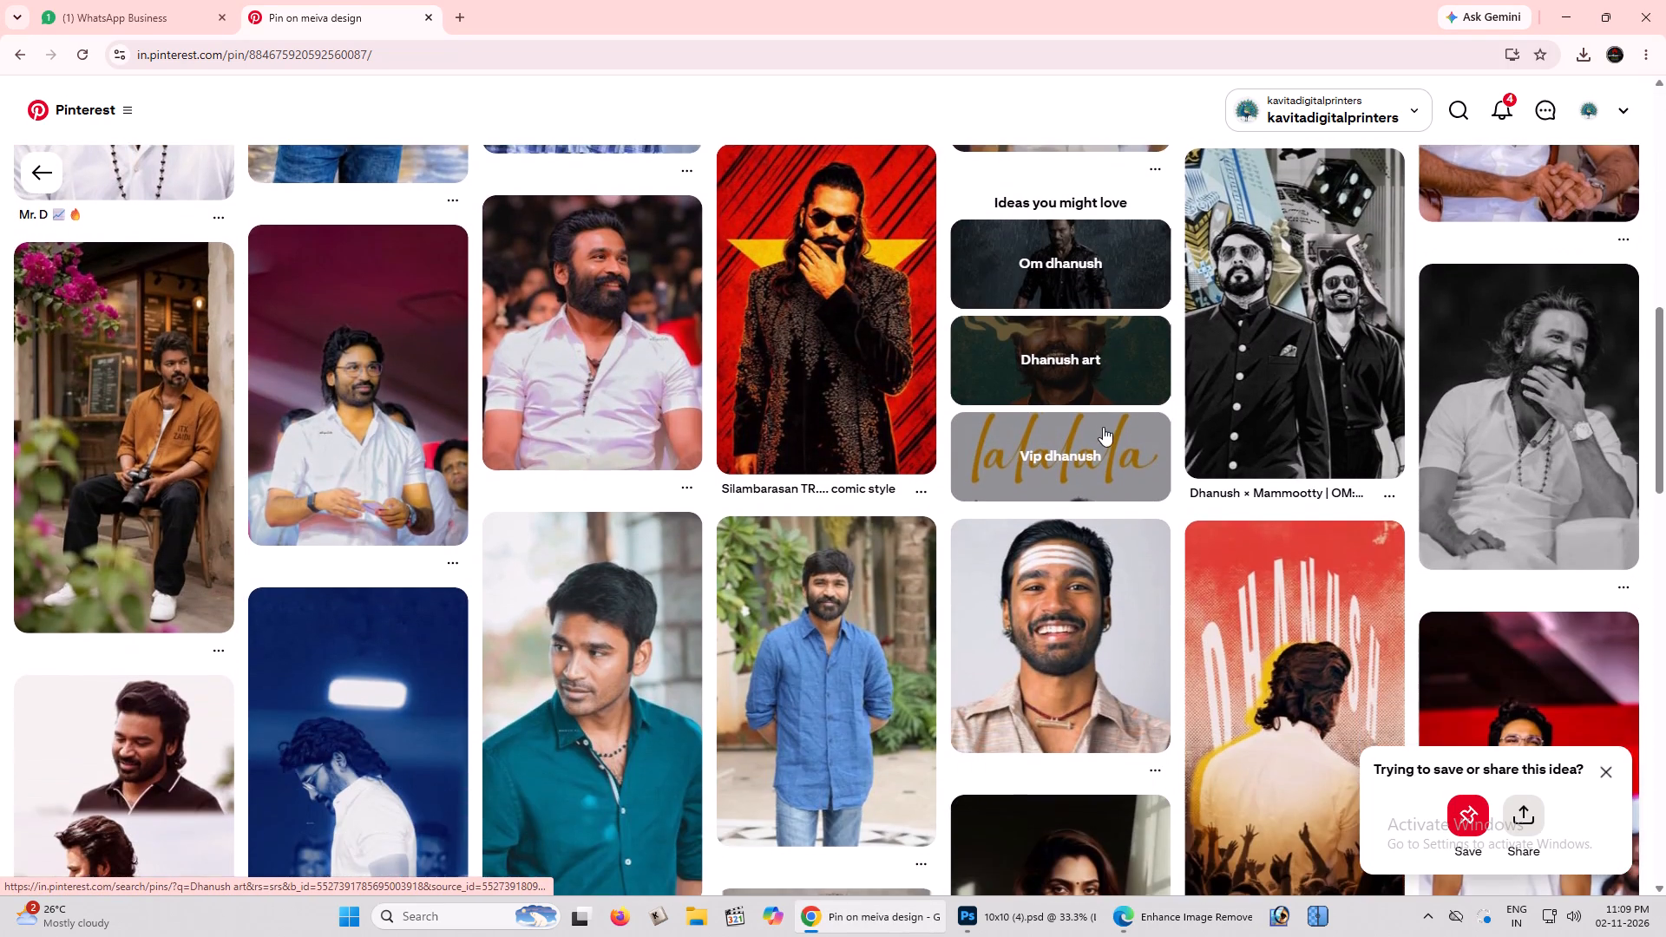
scroll(1103, 427, down, 5)
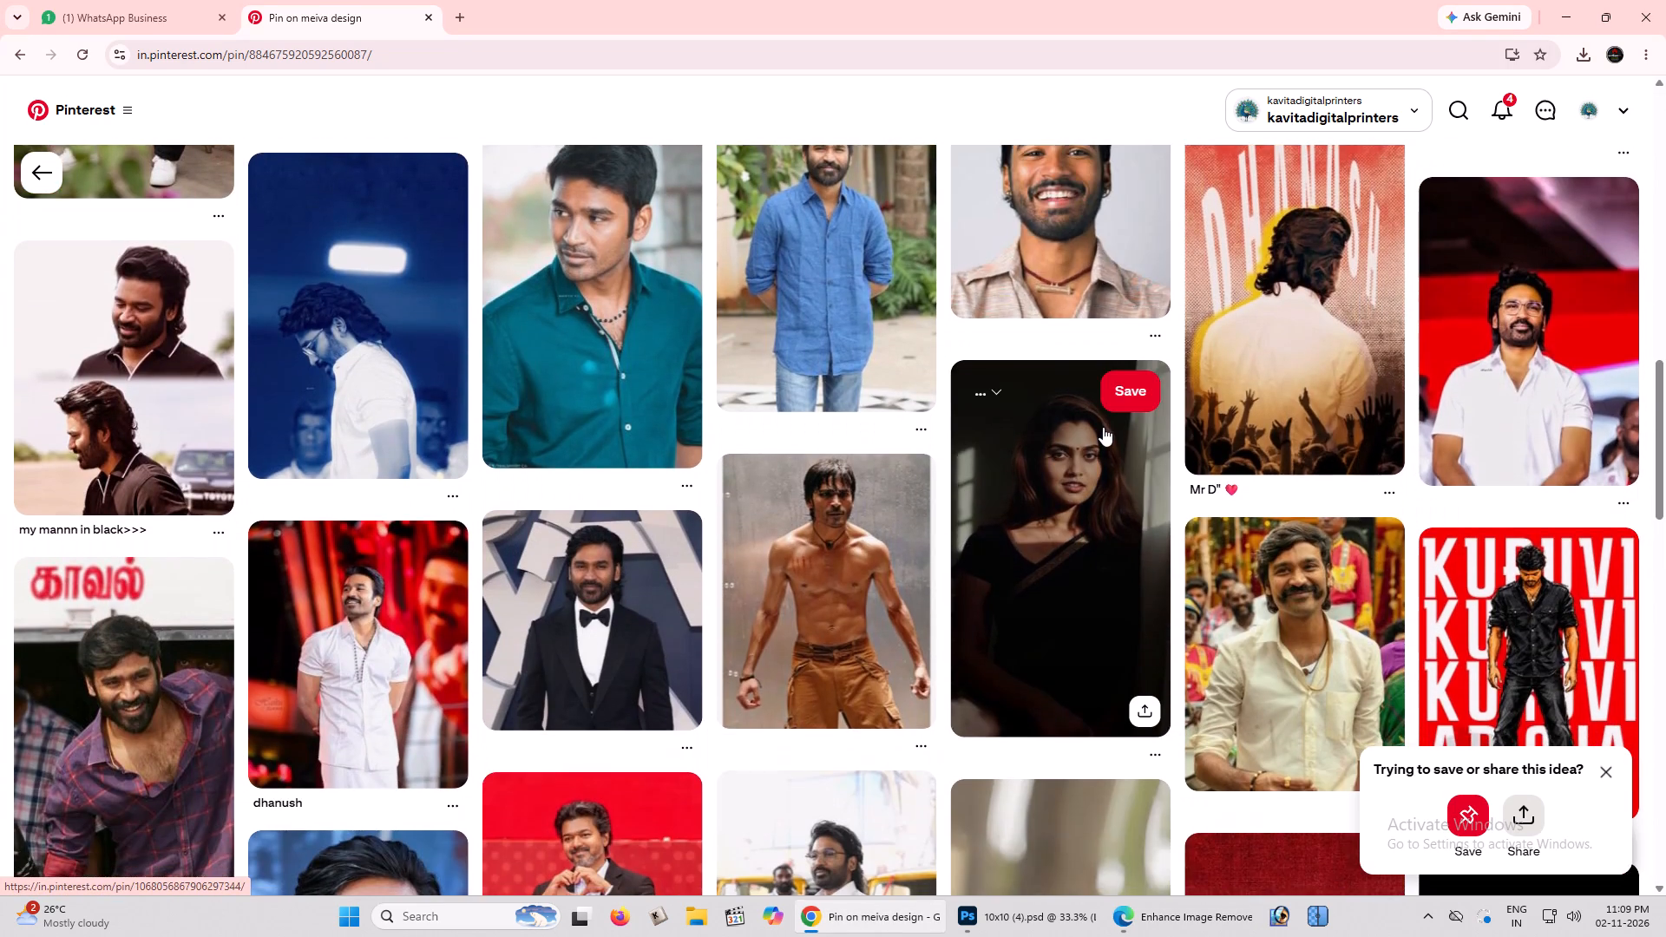
scroll(1103, 427, down, 3)
drag(1102, 407, 1105, 394)
scroll(1059, 430, down, 2)
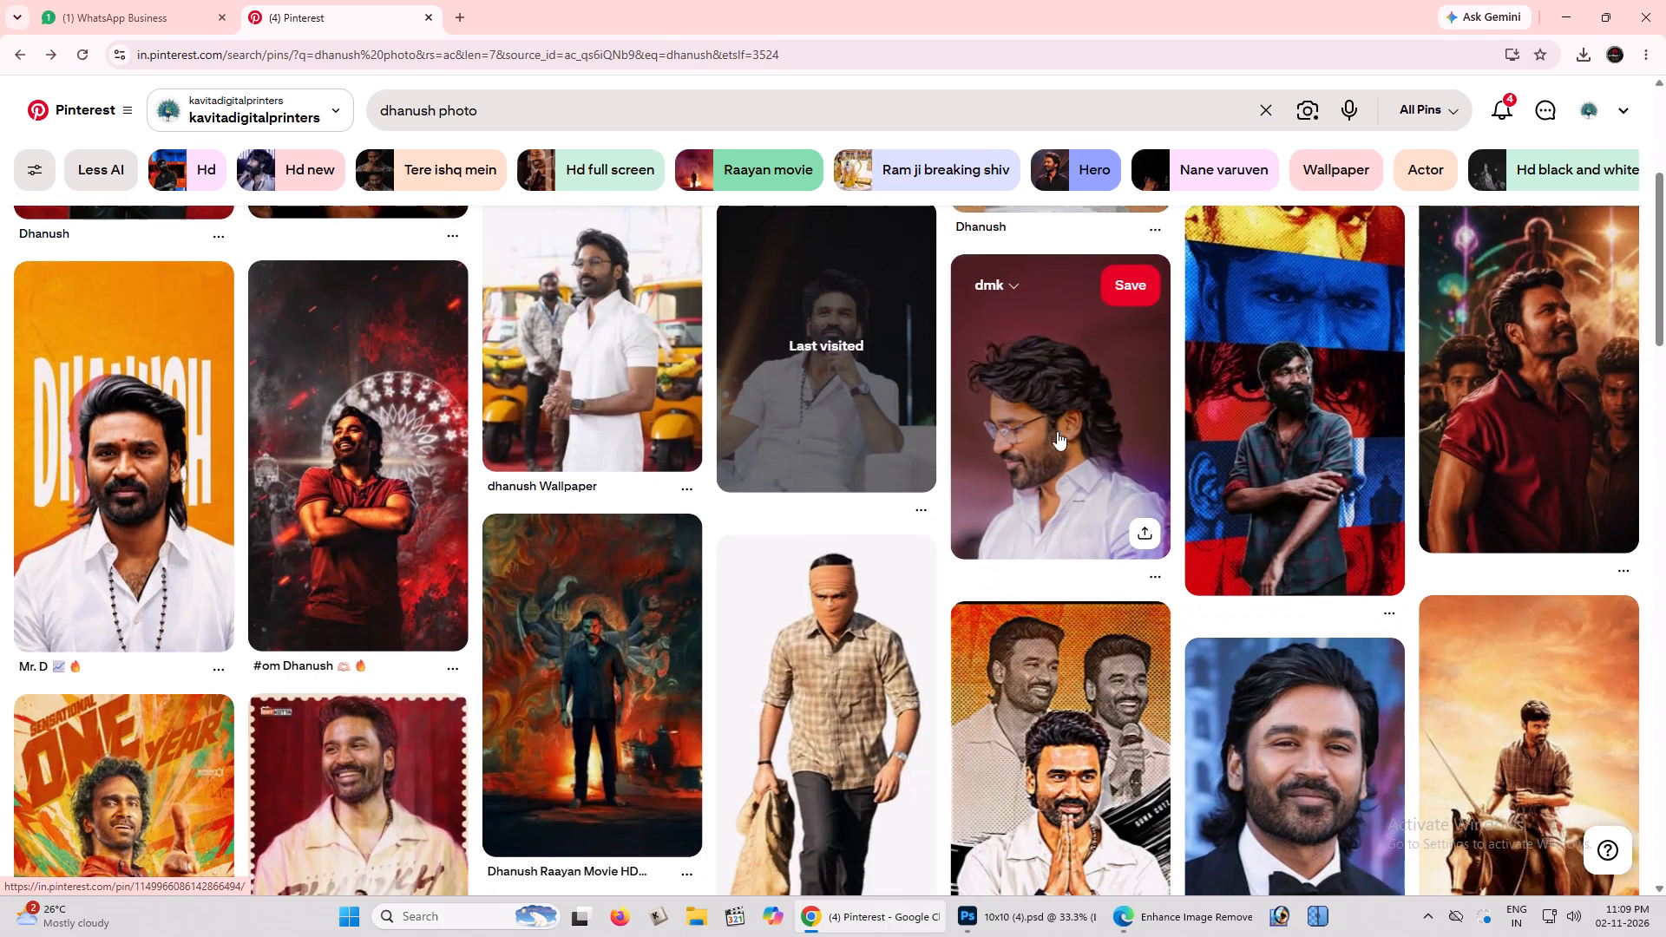
scroll(1057, 431, down, 2)
scroll(771, 607, down, 3)
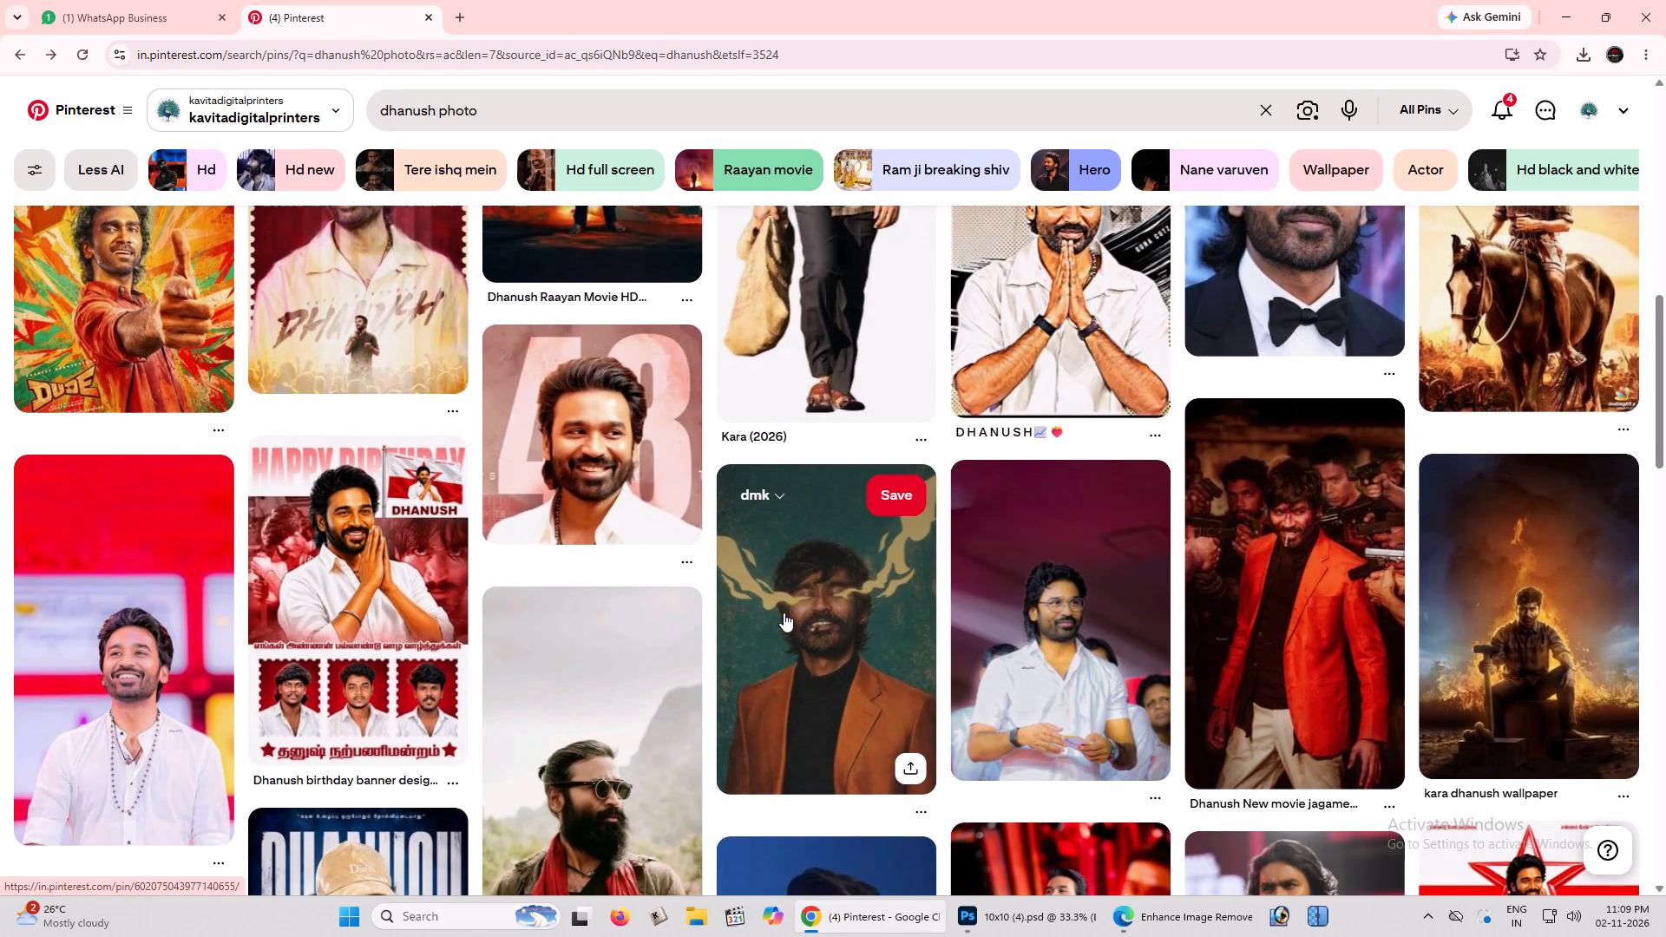
scroll(783, 613, down, 1)
scroll(783, 613, up, 3)
scroll(784, 613, down, 5)
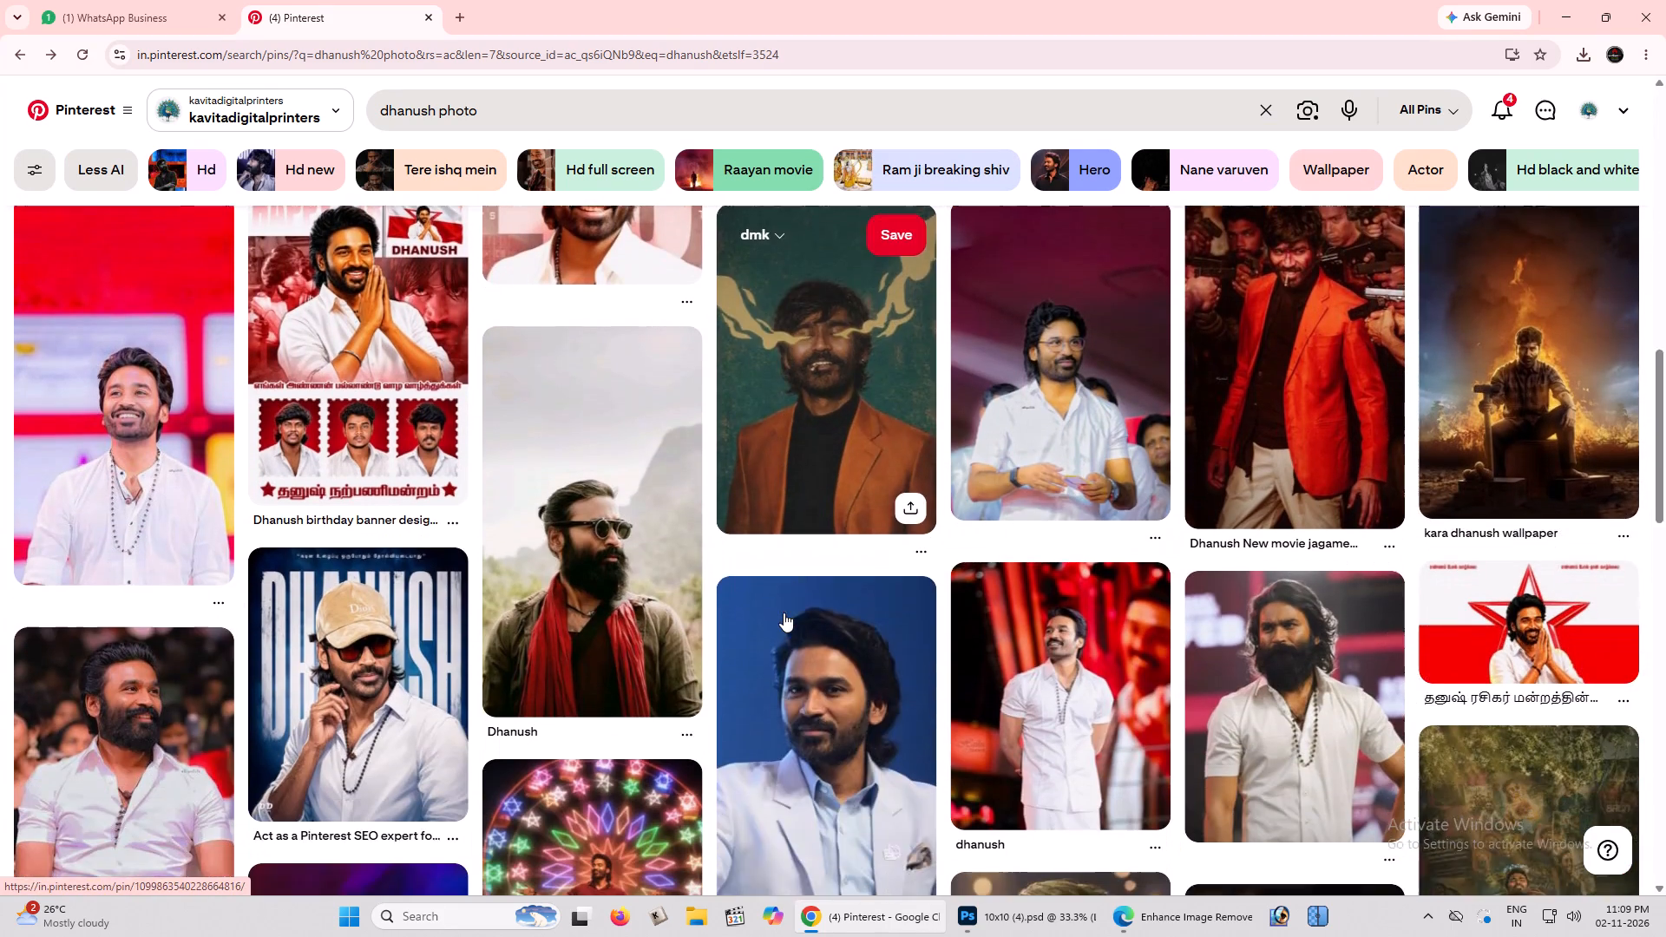
scroll(784, 613, down, 3)
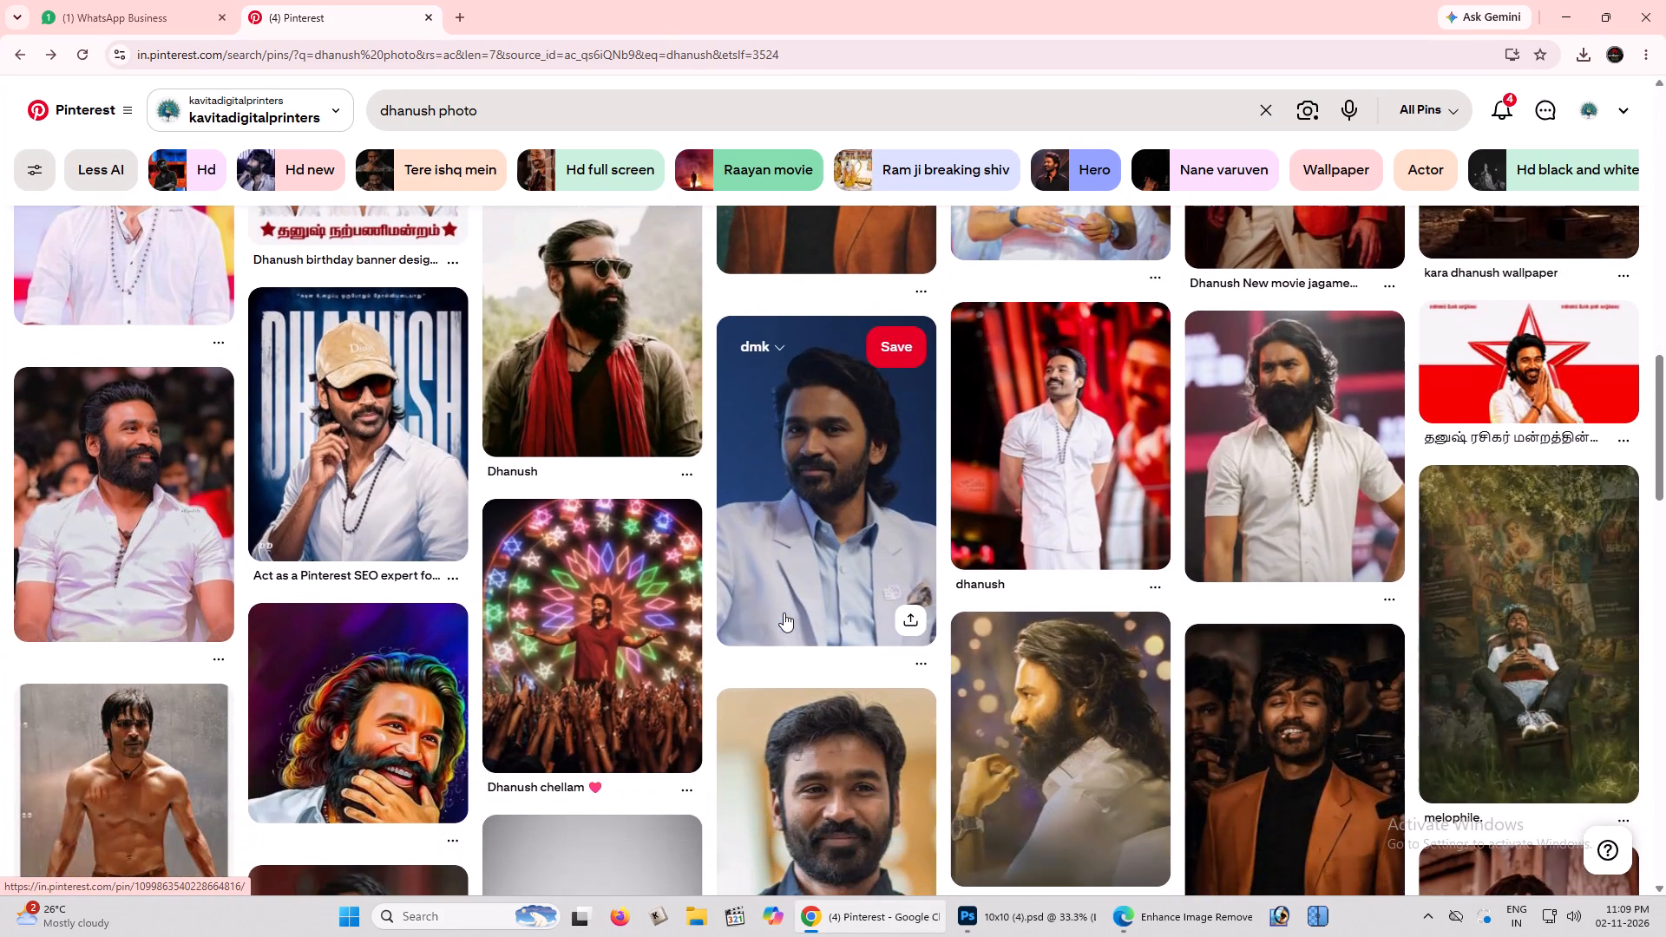
scroll(784, 613, down, 2)
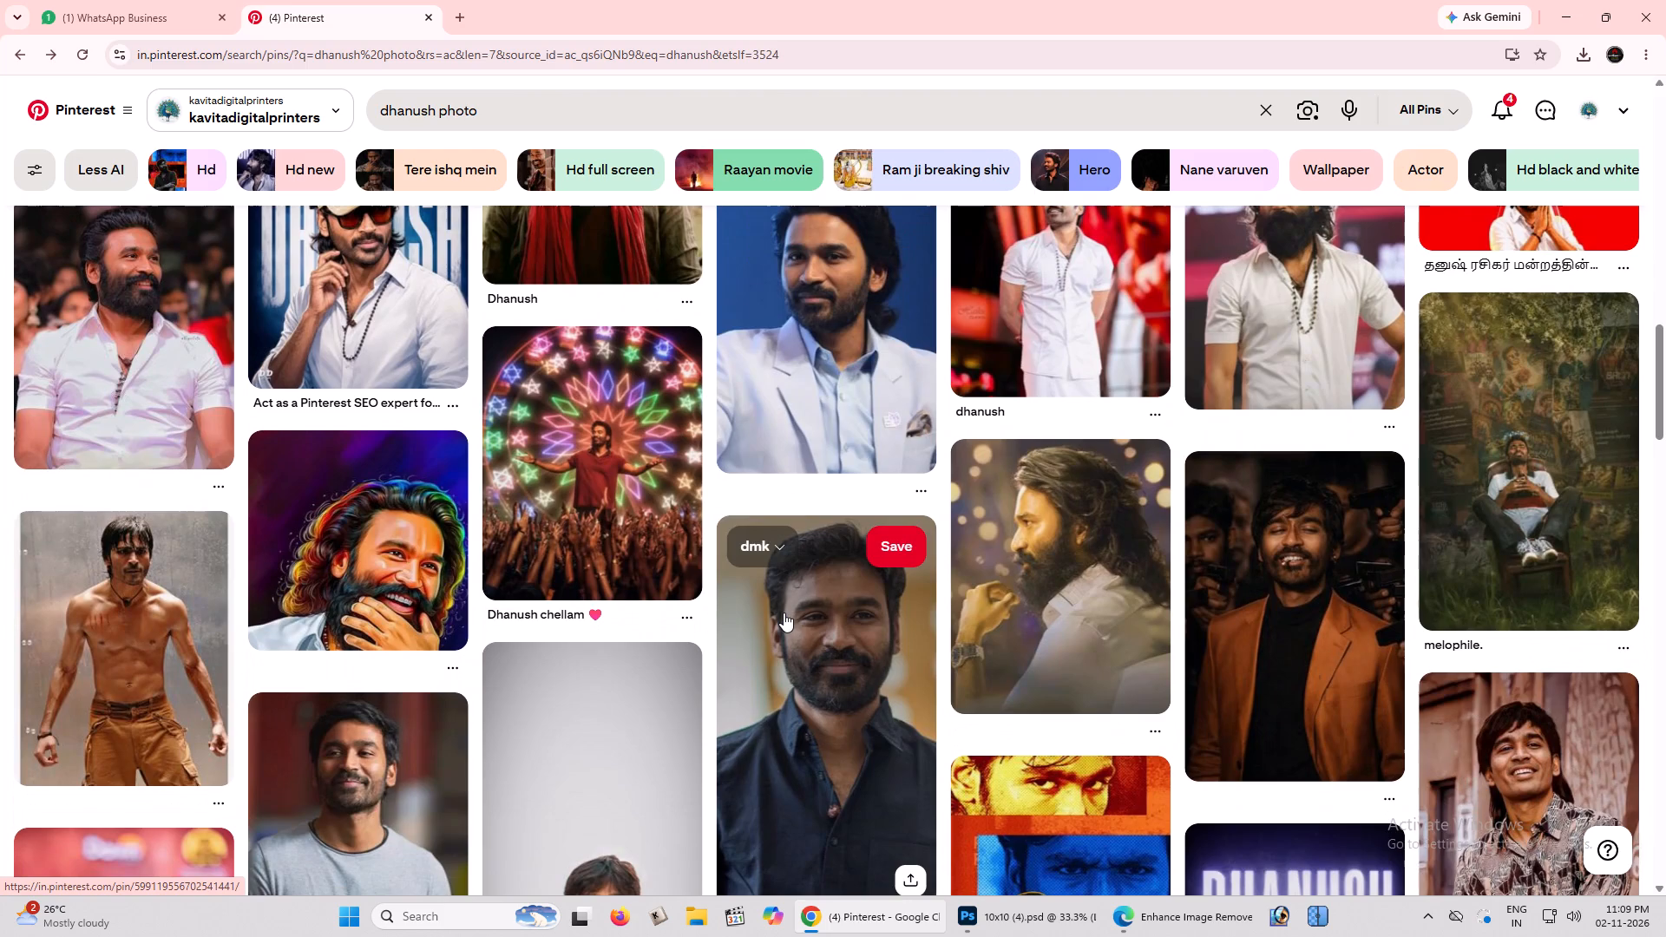
Switch back to Photoshop, paste the enhanced Dhanush photo into 10x10 (4).psd and place it beside the girl's head at the canvas's left edge.
key(alt+Tab)
key(alt+space)
key(alt+Tab)
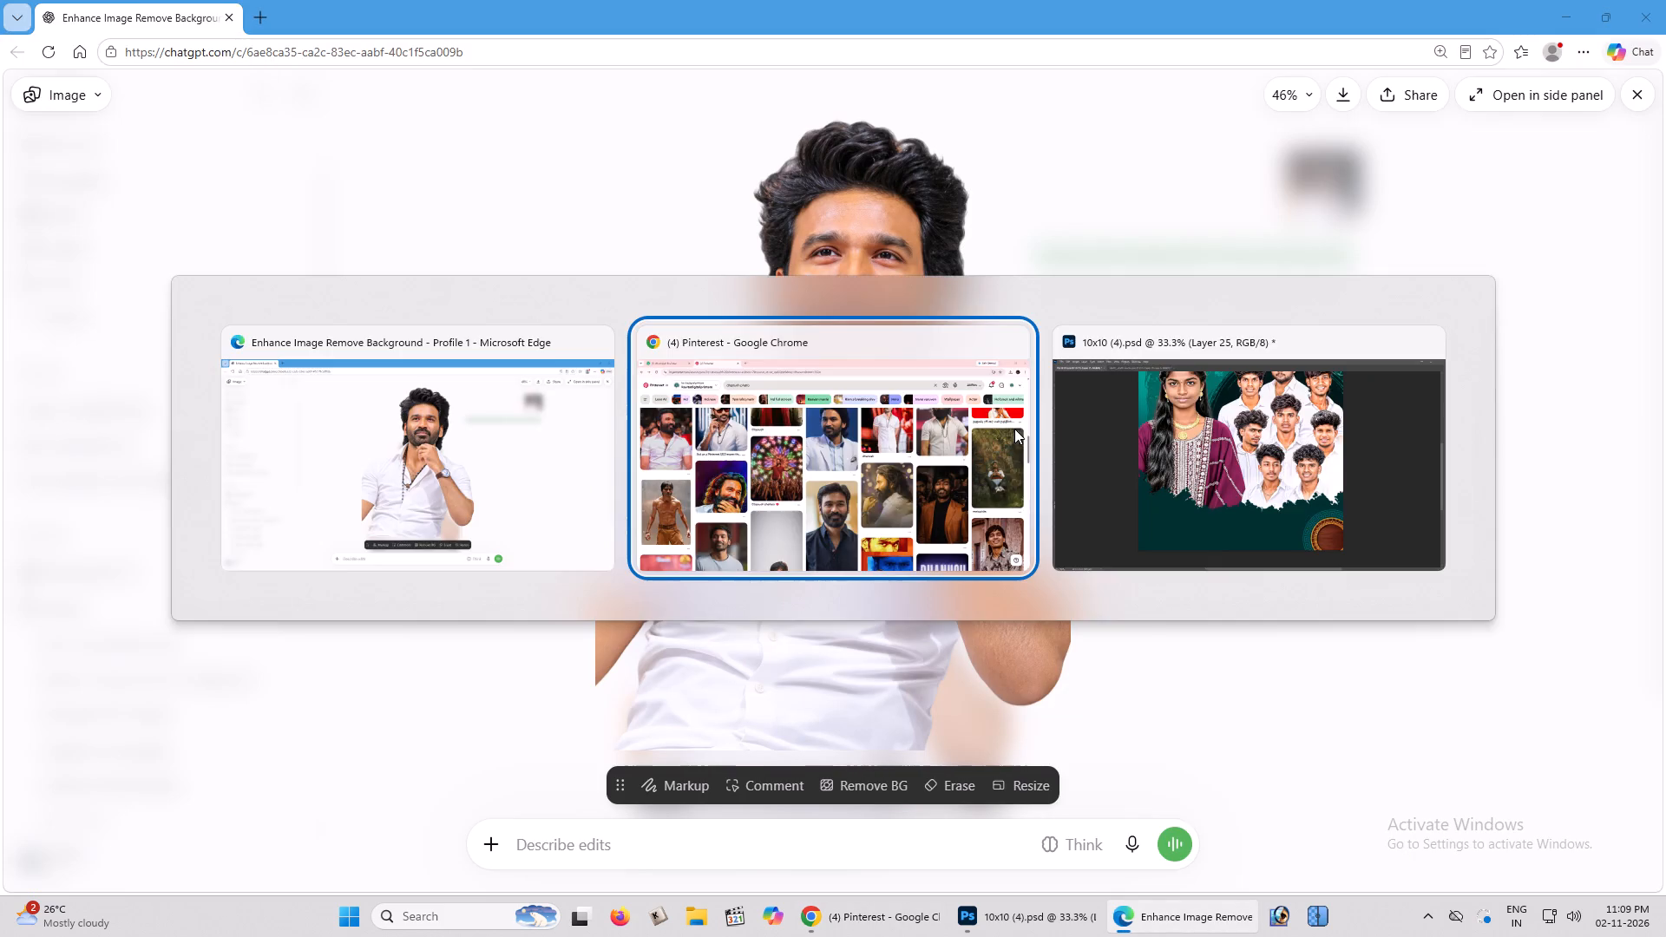
alt+click(1092, 451)
key(ctrl+v)
key(space)
key(space)
key(space)
key(space)
key(space)
key(space)
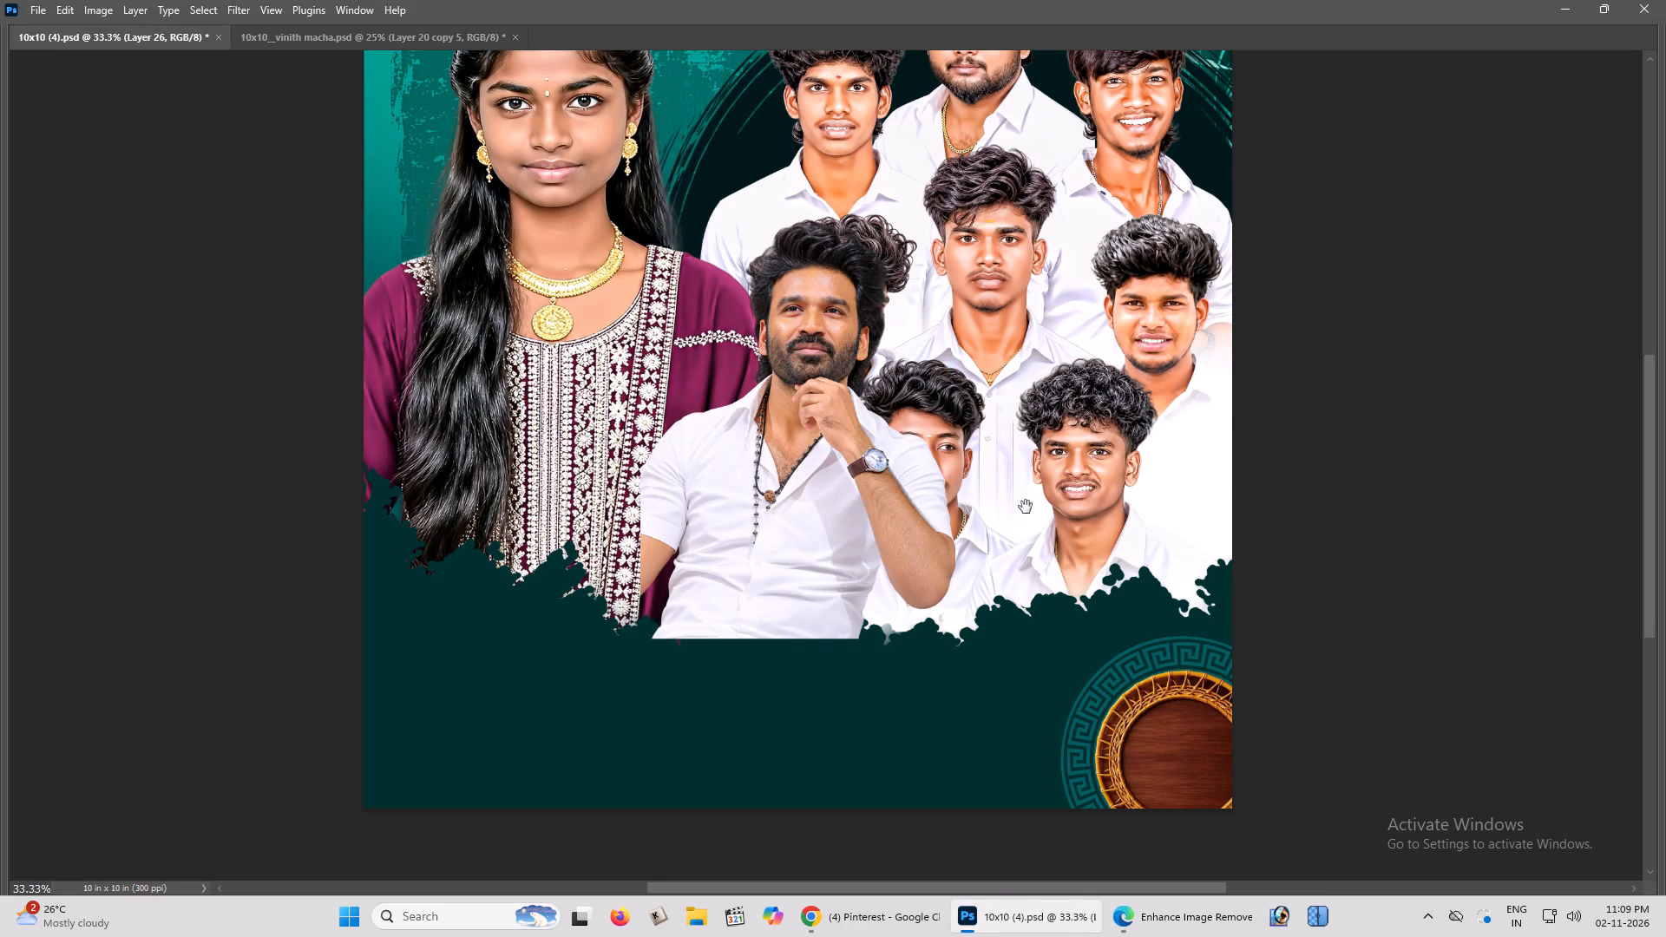
drag(992, 498, 1009, 590)
click(1009, 593)
drag(935, 668, 581, 438)
right_click(687, 411)
right_click(641, 386)
click(655, 395)
shift+drag(659, 397, 678, 396)
right_click(521, 383)
click(531, 387)
drag(535, 390, 515, 387)
Send the Dhanush layer to the bottom of the stack, then raise it five levels so it sits behind the girl.
key(ctrl+shift+bracketleft)
key(ctrl+bracketright)
key(ctrl+bracketright)
key(ctrl+bracketright)
key(ctrl+bracketright)
key(ctrl+bracketright)
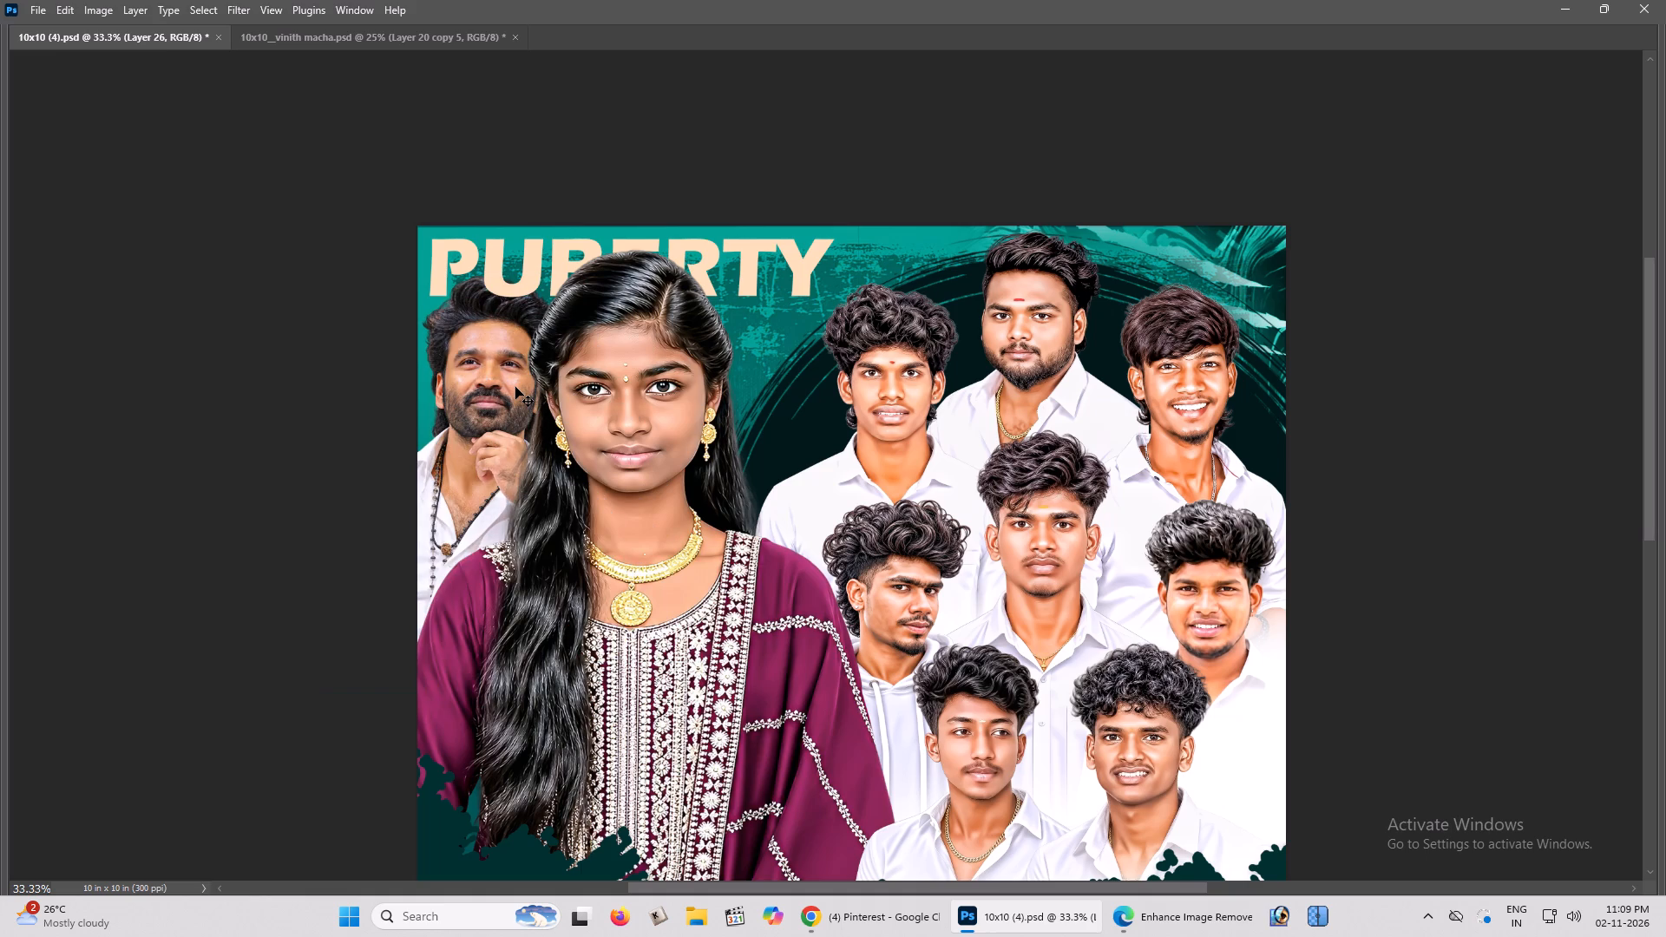
Rotate the Dhanush photo slightly counterclockwise and shift it a little lower below the PUBERTY title.
key(ctrl+t)
drag(696, 354, 687, 331)
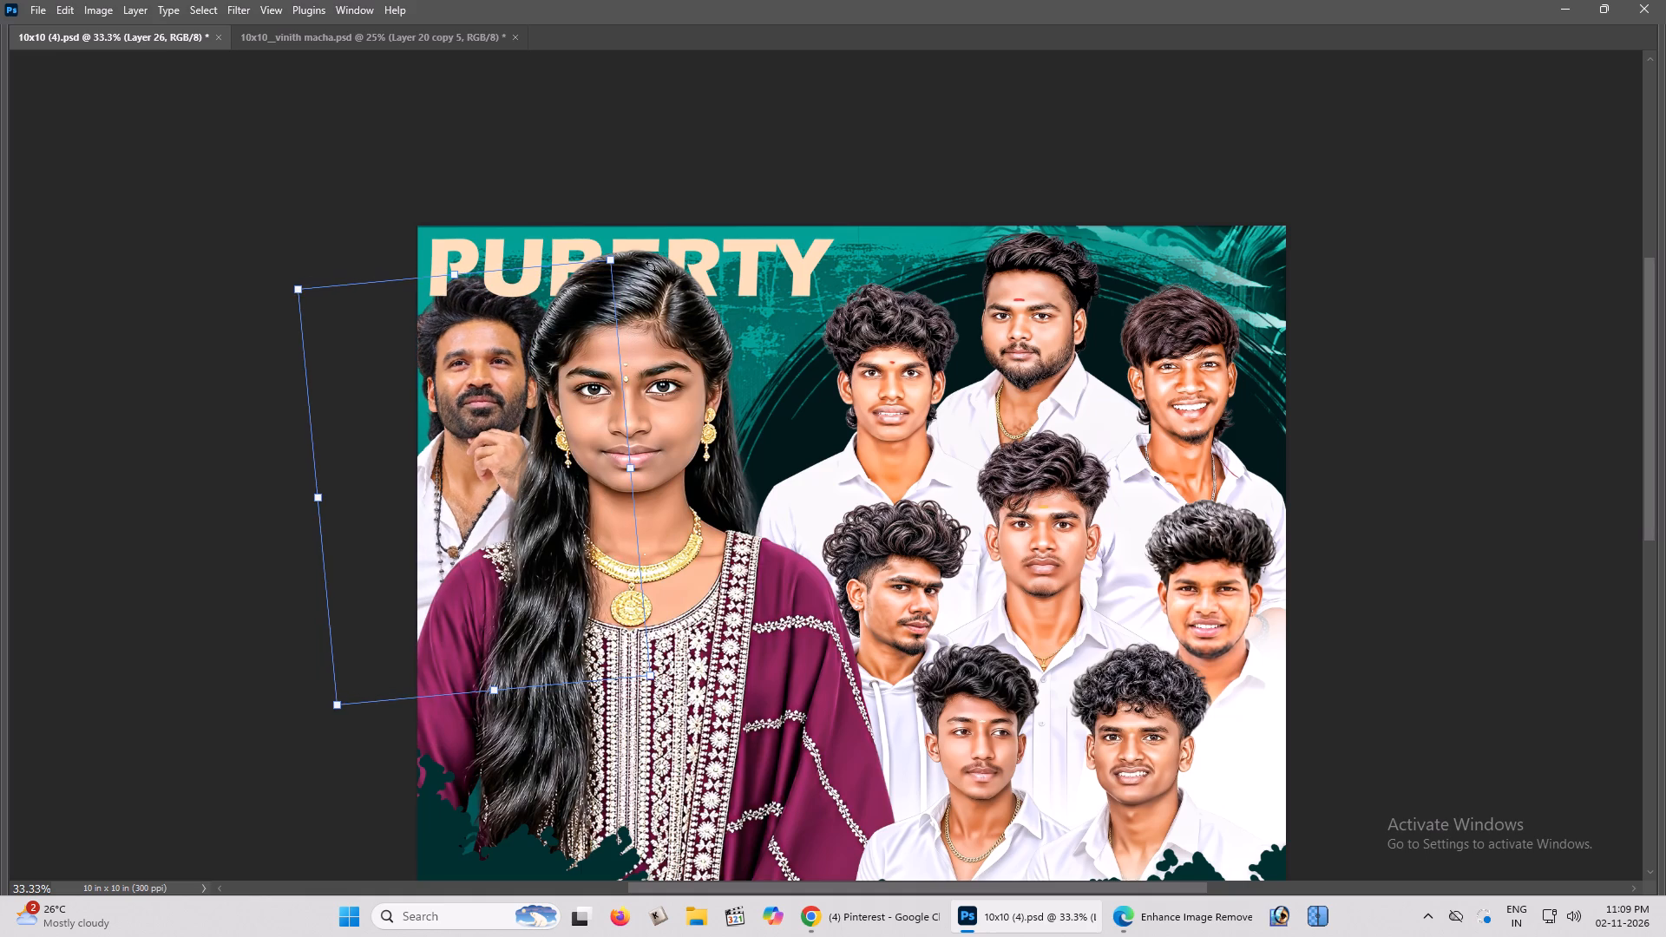
alt+drag(600, 264, 593, 288)
key(Return)
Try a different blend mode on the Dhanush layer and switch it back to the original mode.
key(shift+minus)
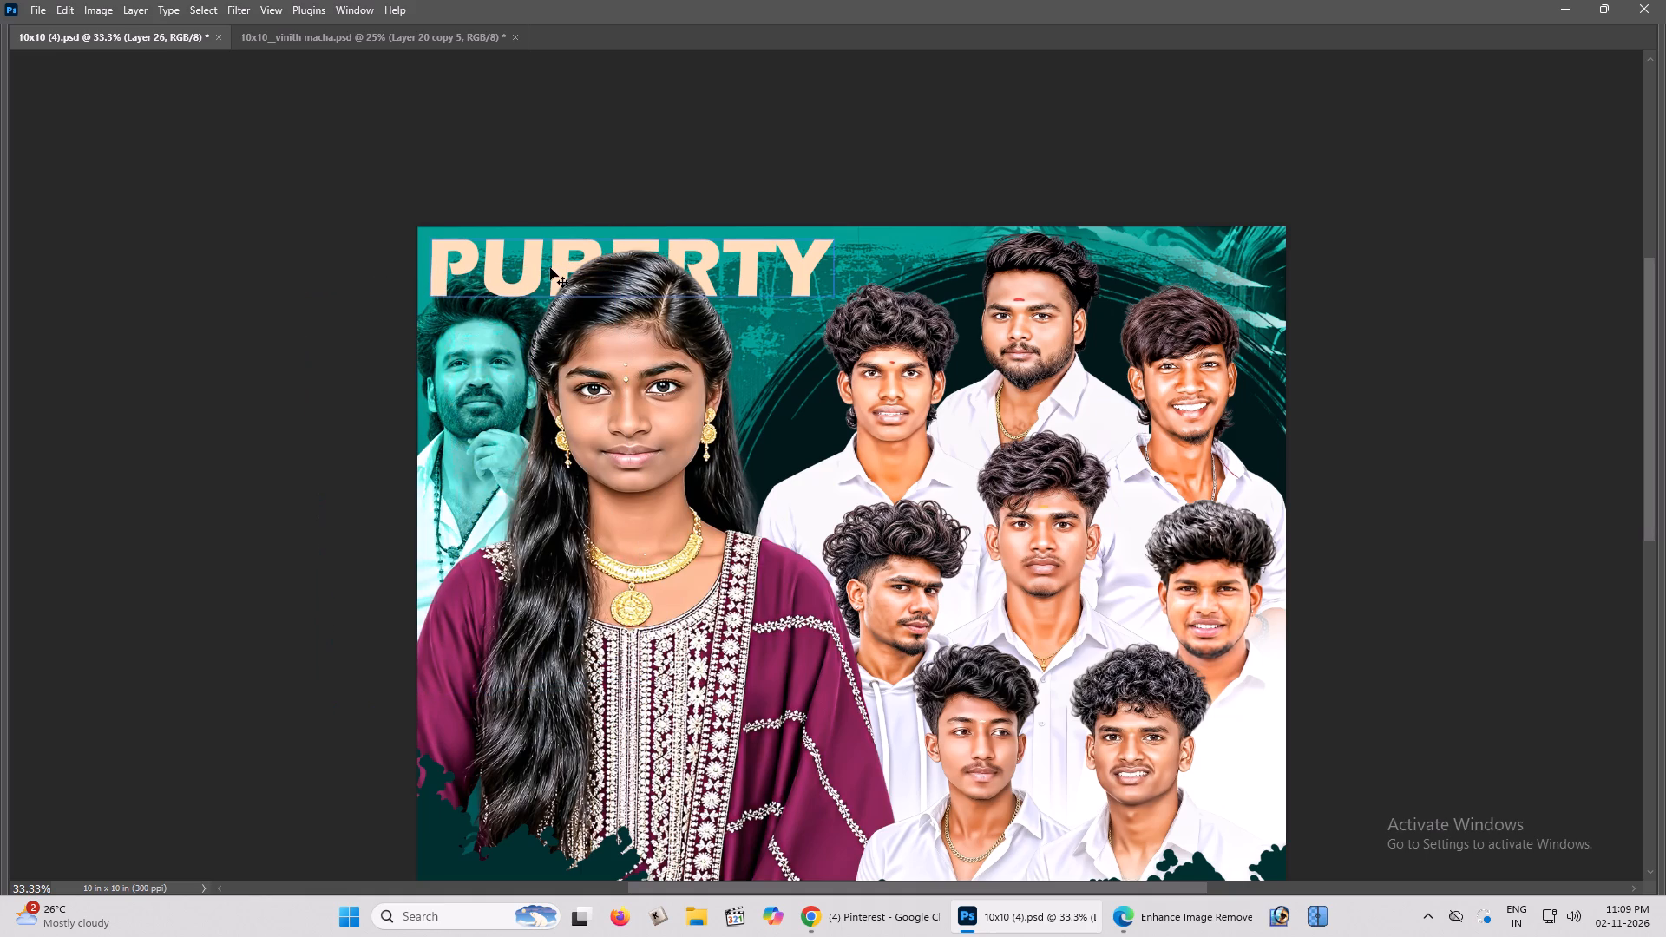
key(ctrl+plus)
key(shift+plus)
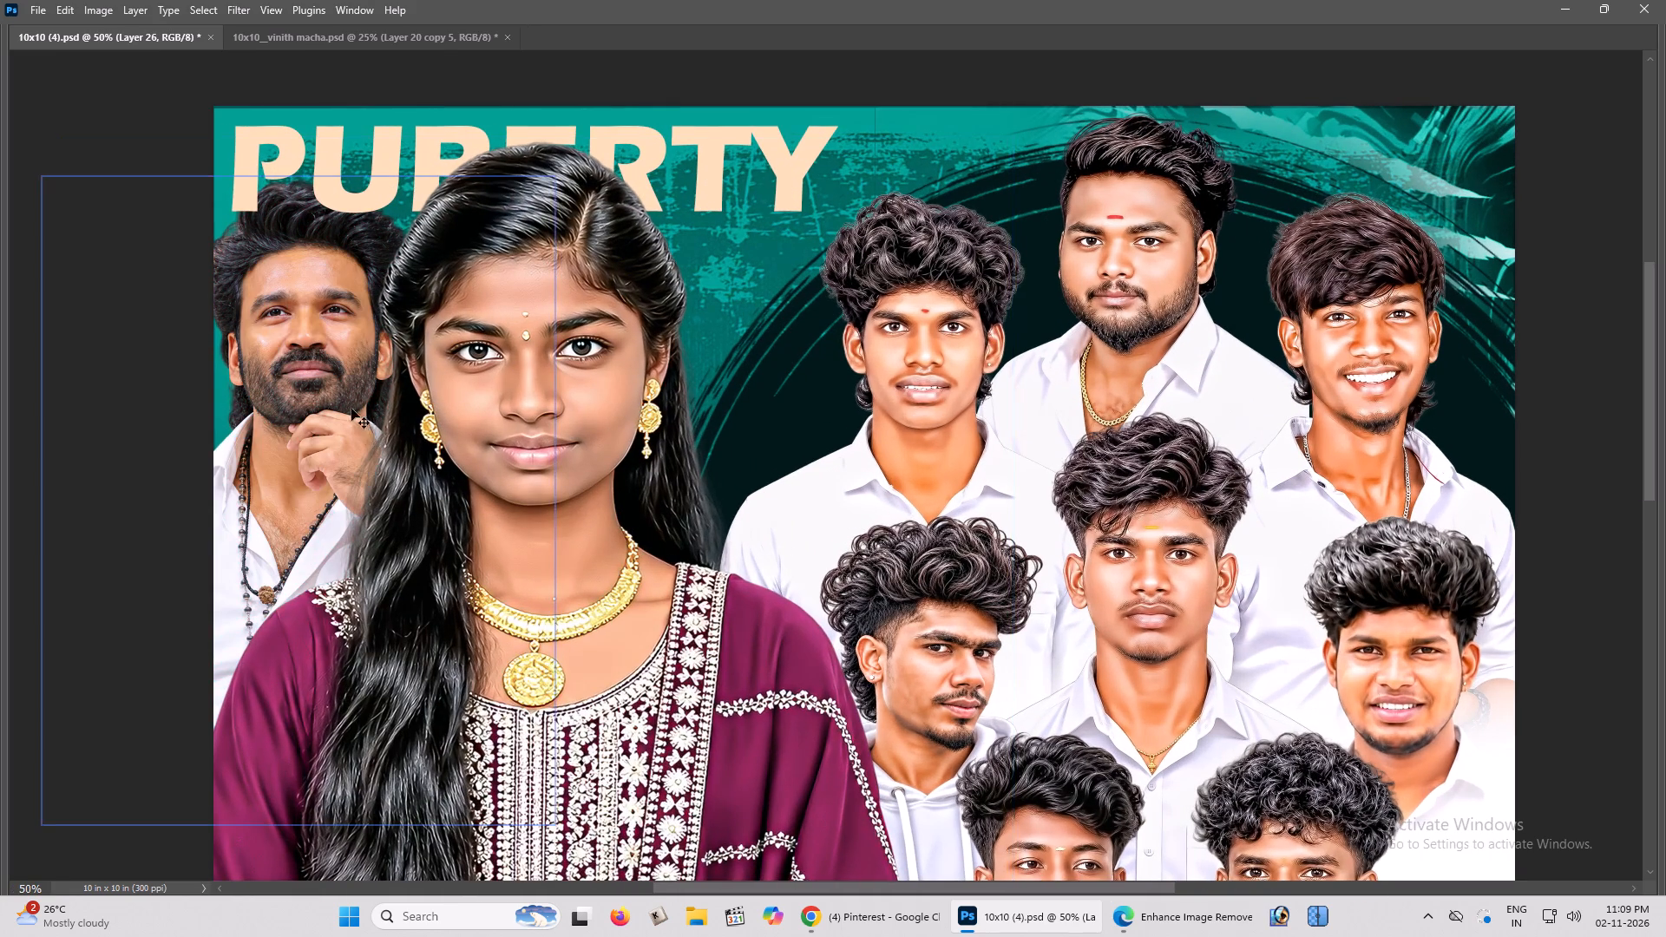
Move the Dhanush photo across to the girl's other side, between her and the group of young men.
shift+drag(351, 409, 728, 404)
Select the girl's layer and shift her horizontally toward the canvas's left edge to make room for the Dhanush photo.
right_click(554, 370)
click(565, 380)
key(space)
drag(567, 381, 603, 286)
click(605, 282)
shift+drag(609, 278, 558, 285)
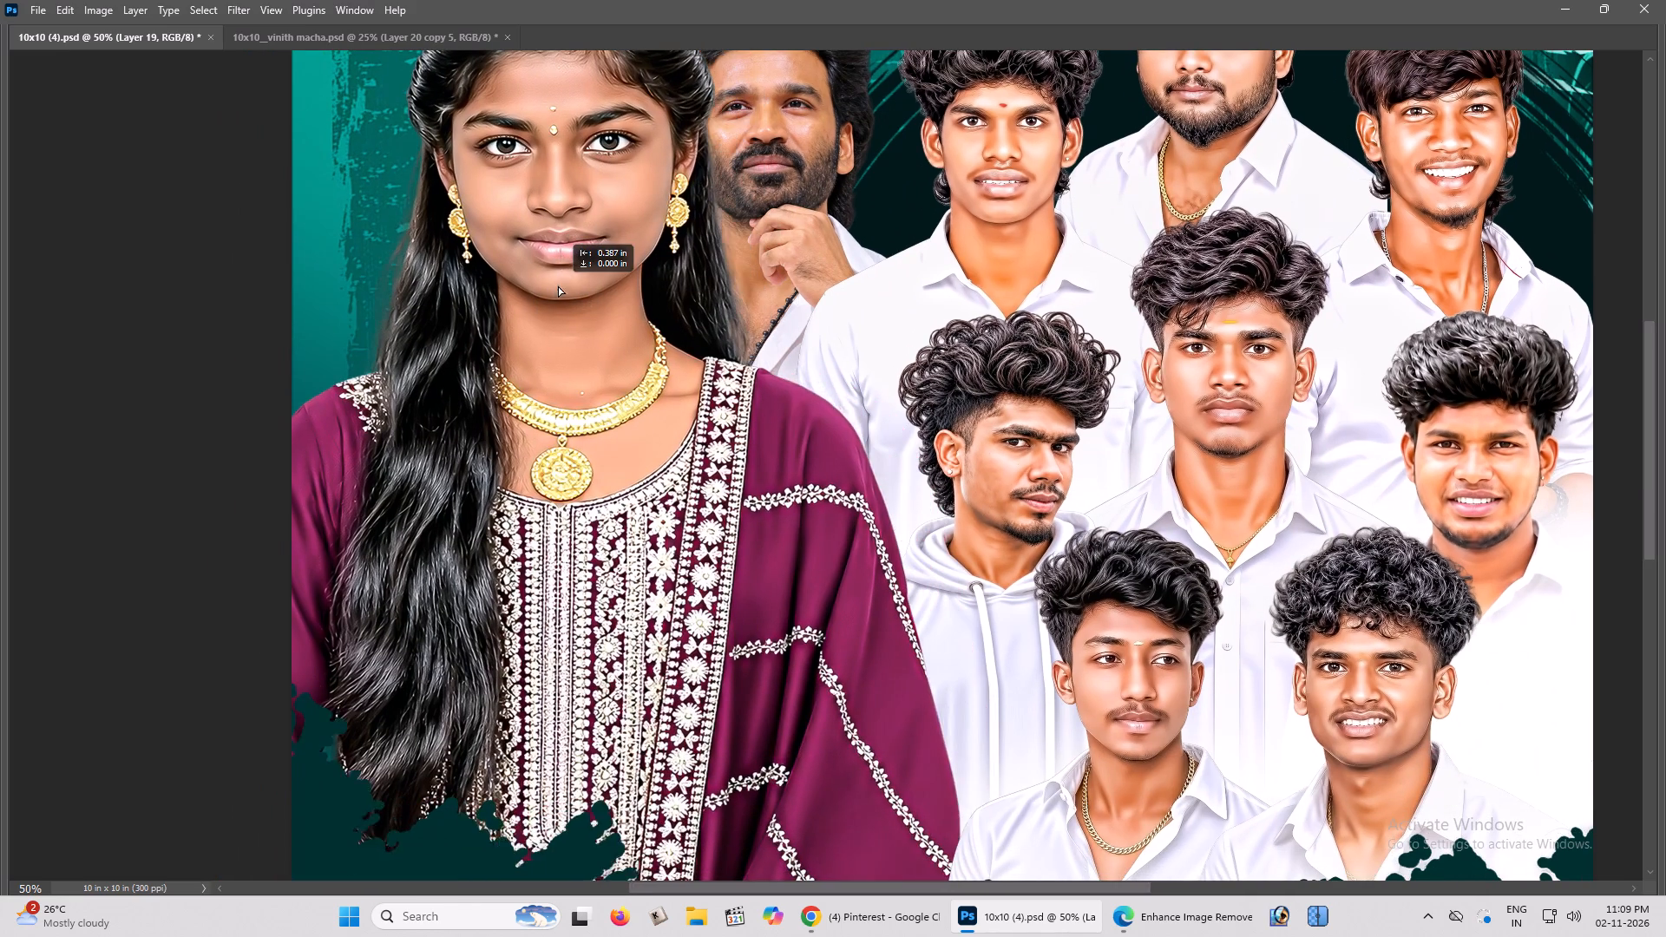
shift+drag(558, 285, 528, 285)
key(space)
key(space)
key(space)
key(space)
key(space)
key(space)
key(space)
key(space)
key(space)
key(space)
key(space)
key(space)
key(space)
key(space)
drag(536, 281, 535, 302)
drag(535, 313, 537, 324)
drag(539, 332, 554, 388)
click(554, 388)
shift+drag(615, 380, 570, 381)
key(space)
key(space)
key(space)
key(space)
drag(589, 380, 544, 406)
click(536, 408)
Select the Dhanush photo, enlarge and reposition it between the girl and the group, and bring it forward two levels over the title.
right_drag(617, 381, 625, 383)
click(633, 388)
drag(636, 390, 640, 374)
key(ctrl+t)
alt+drag(899, 195, 958, 161)
drag(817, 273, 791, 276)
key(Return)
key(ctrl+bracketright)
key(ctrl+bracketright)
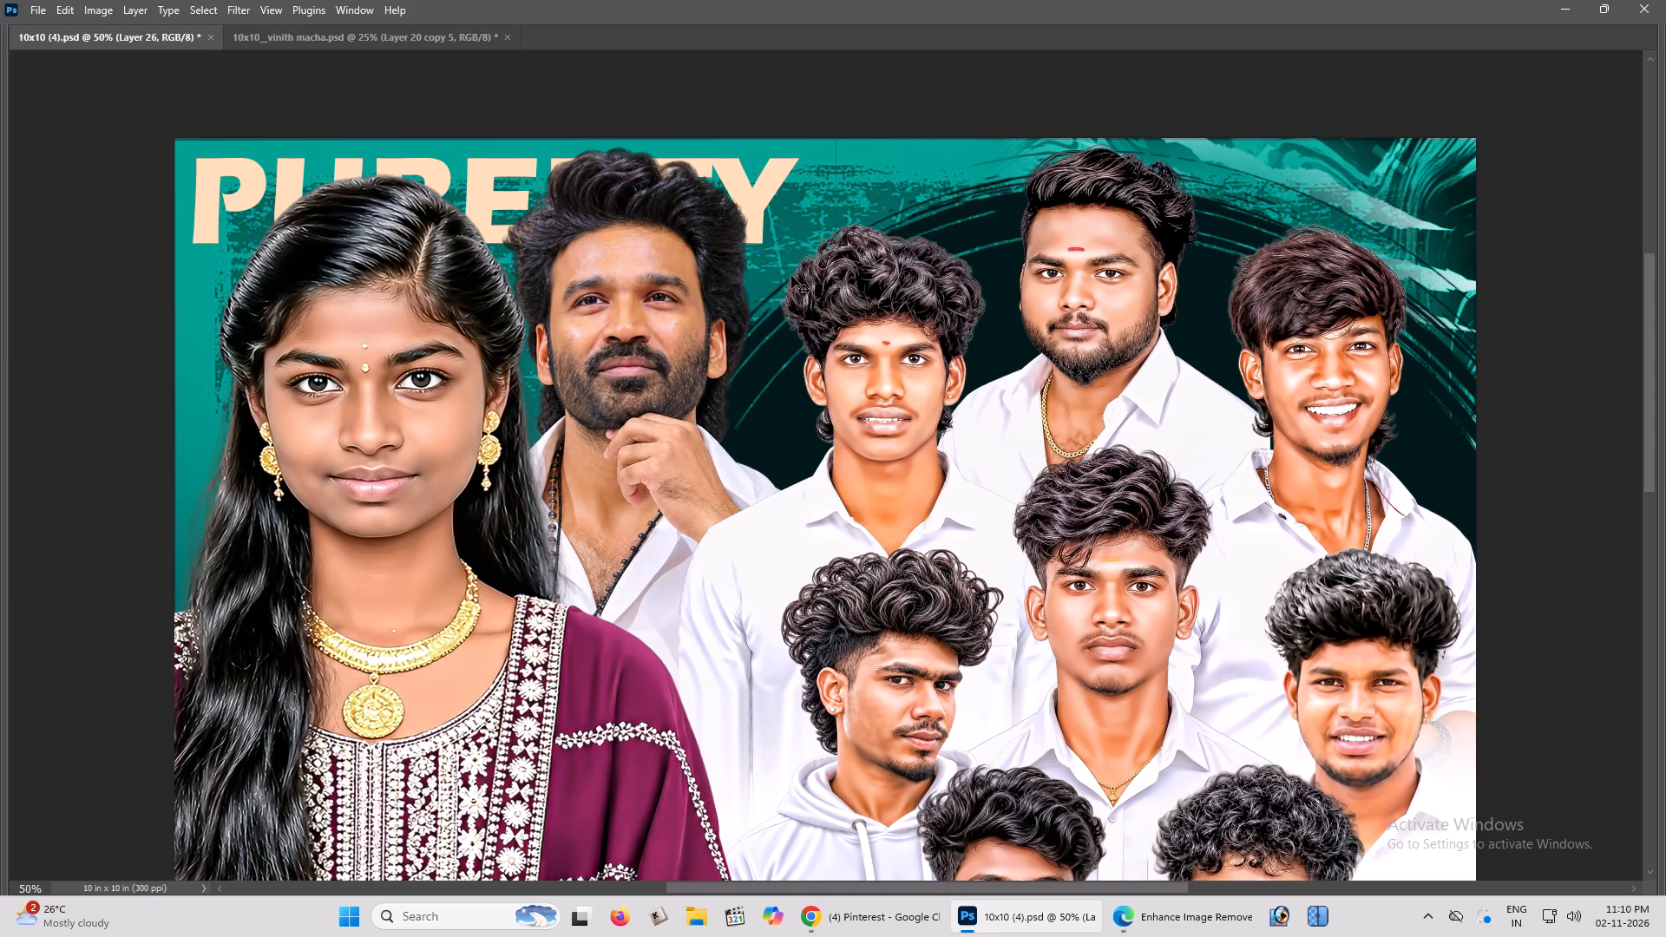
Enlarge the Dhanush photo further and reposition it so the hair reaches the canvas's top edge between the girl and the group.
click(651, 308)
key(ctrl+minus)
key(ctrl+minus)
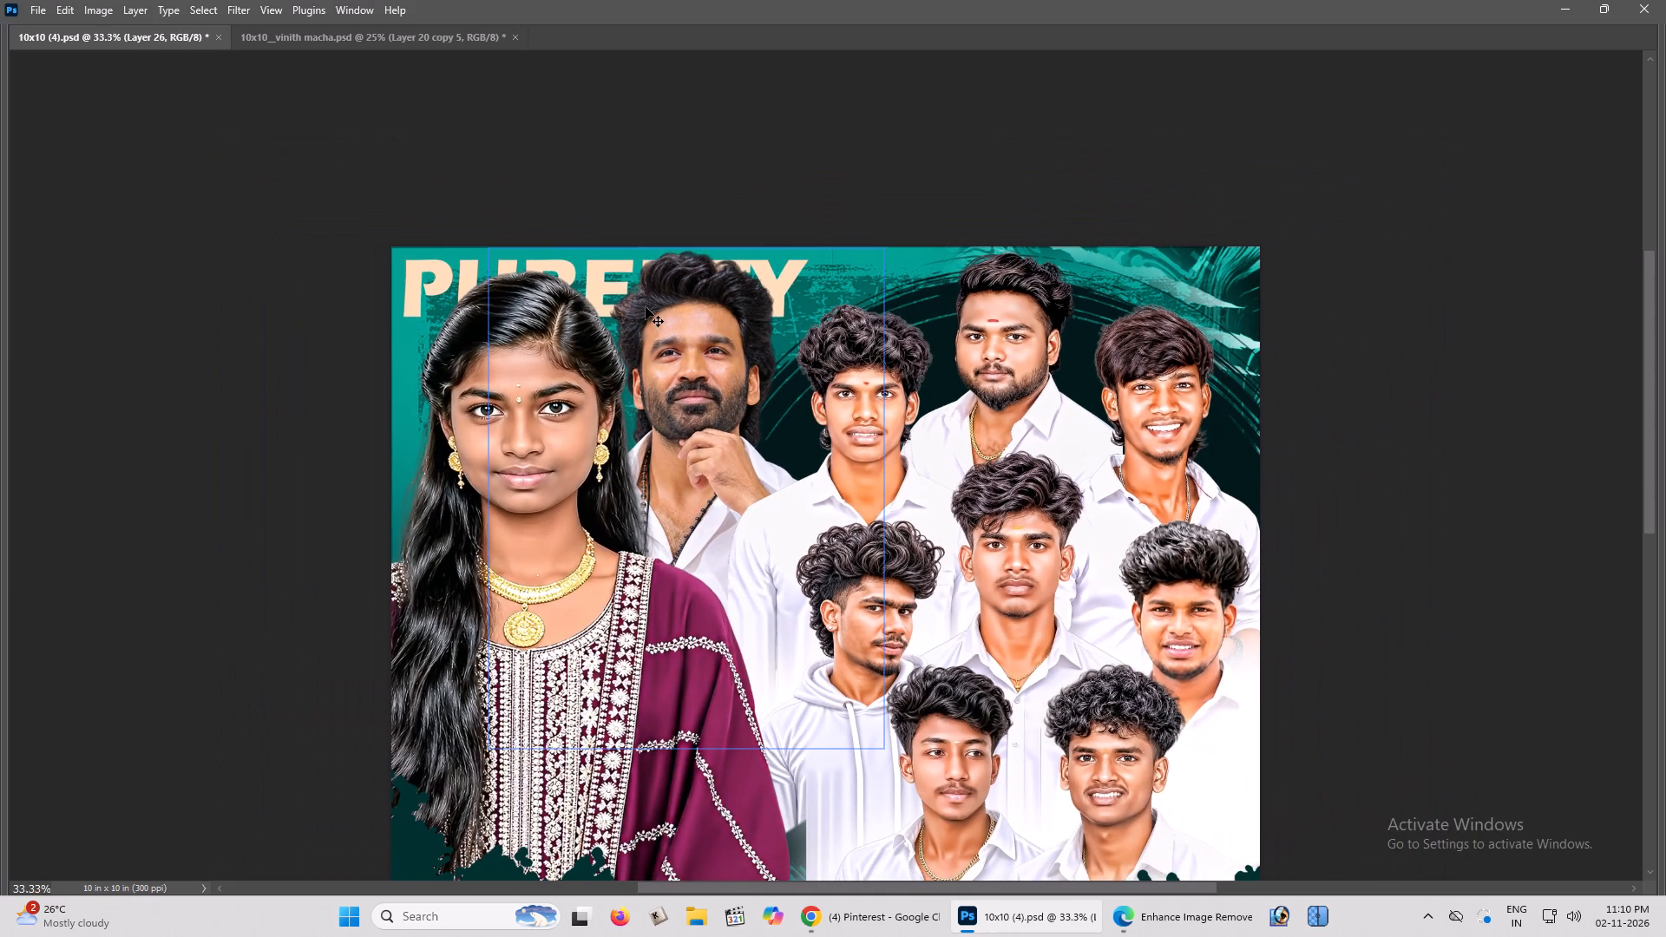
key(ctrl+t)
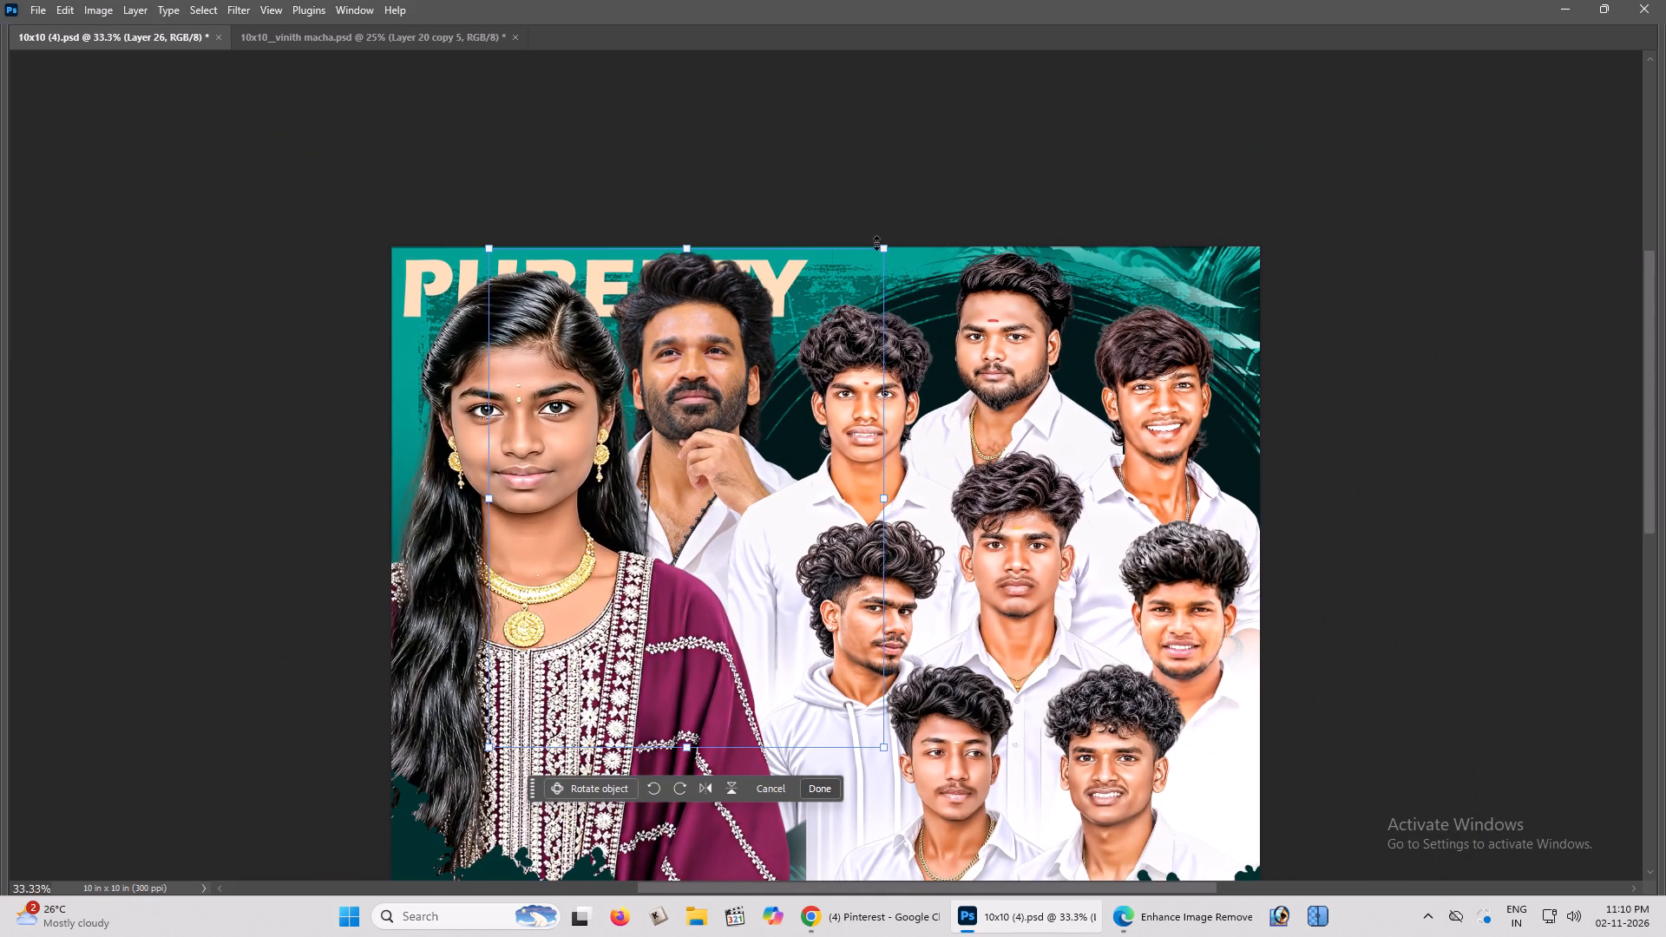
drag(876, 243, 980, 171)
drag(769, 281, 764, 319)
key(Return)
Apply the Topaz DeNoise 6 filter to the Dhanush layer with Overall Strength 0.33 and Recover Detail 0.74.
key(ctrl+minus)
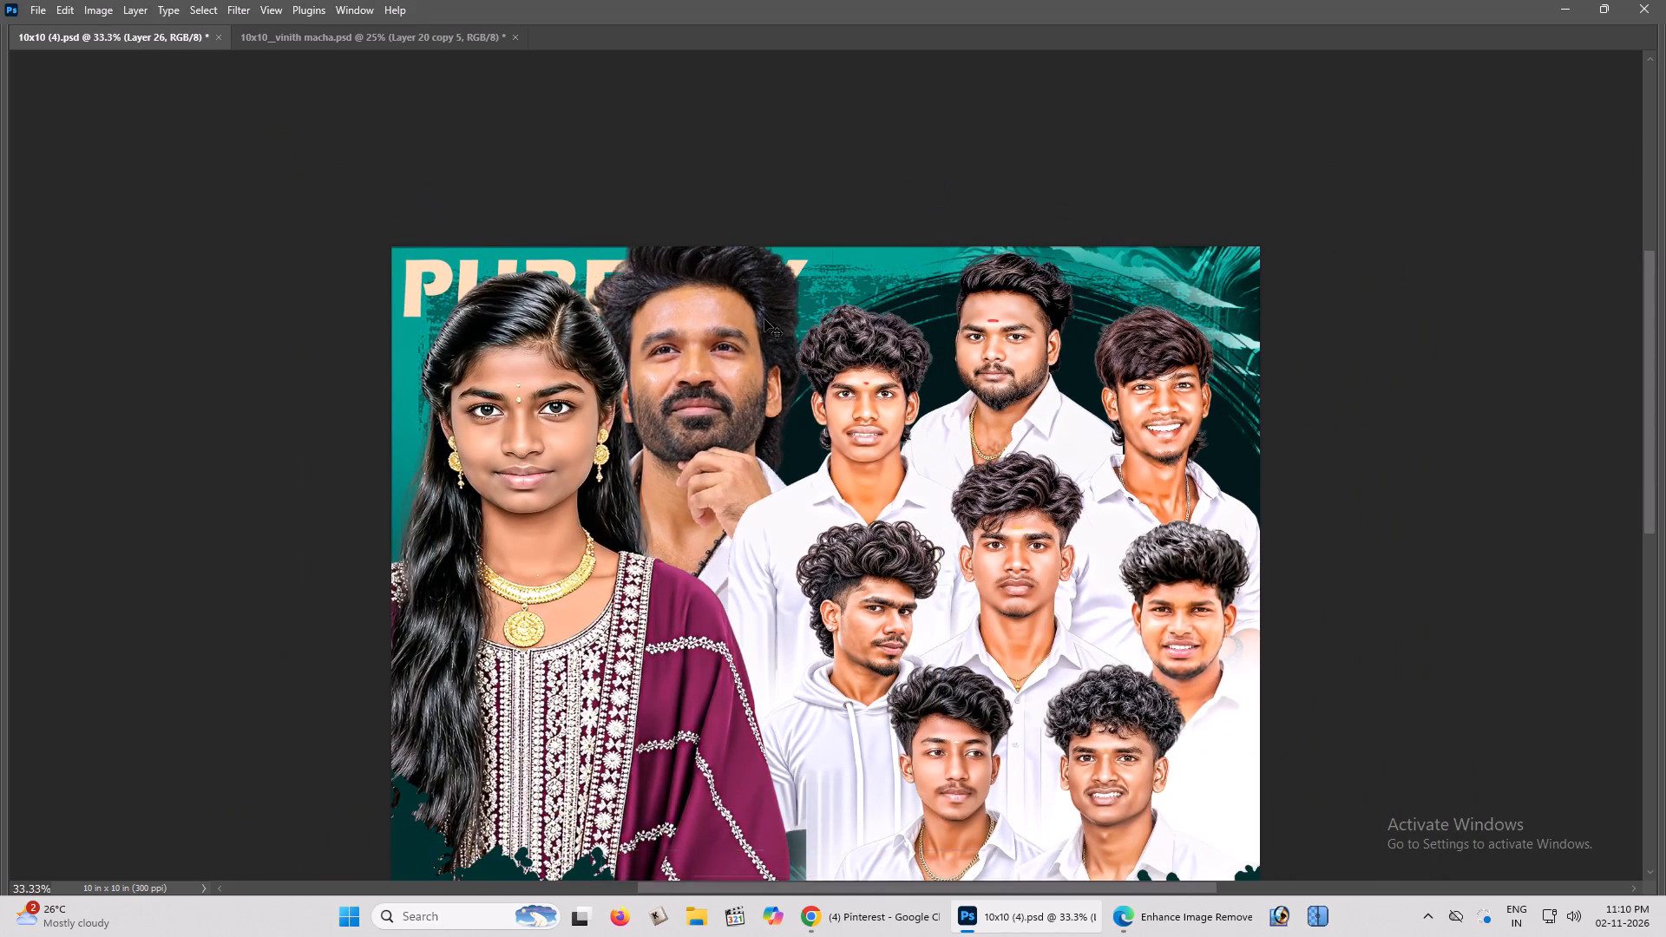
key(ctrl+minus)
scroll(772, 318, down, 3)
key(ctrl+plus)
key(ctrl+plus)
key(ctrl+plus)
key(space)
drag(774, 319, 783, 359)
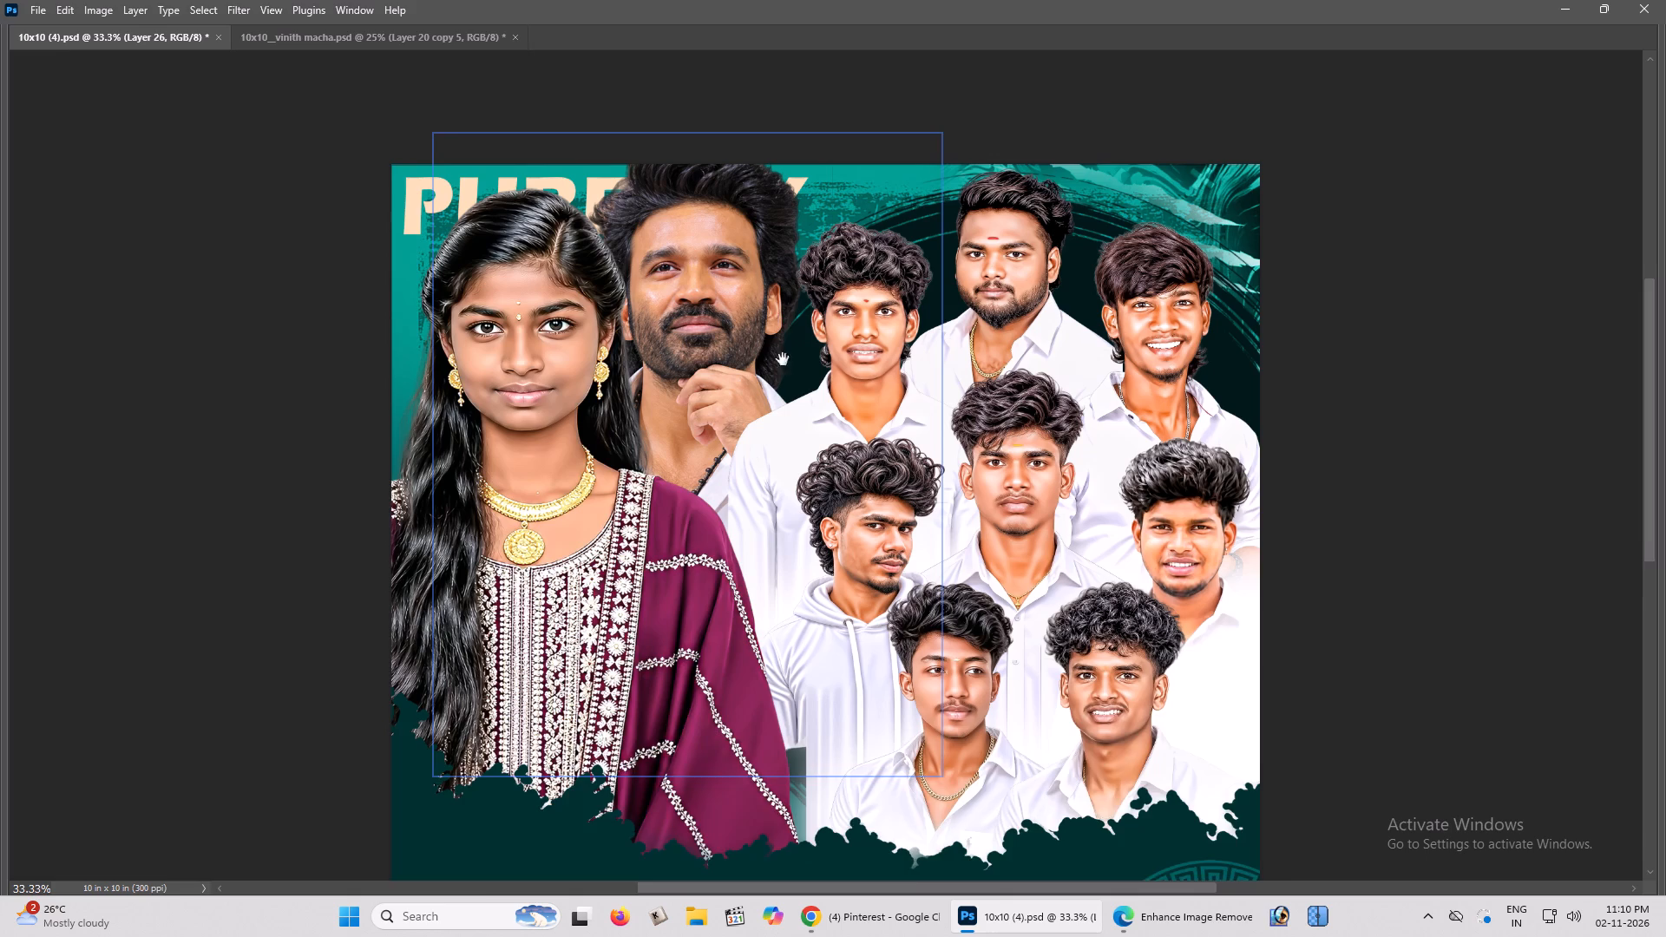
drag(783, 359, 789, 384)
click(789, 384)
key(alt+l)
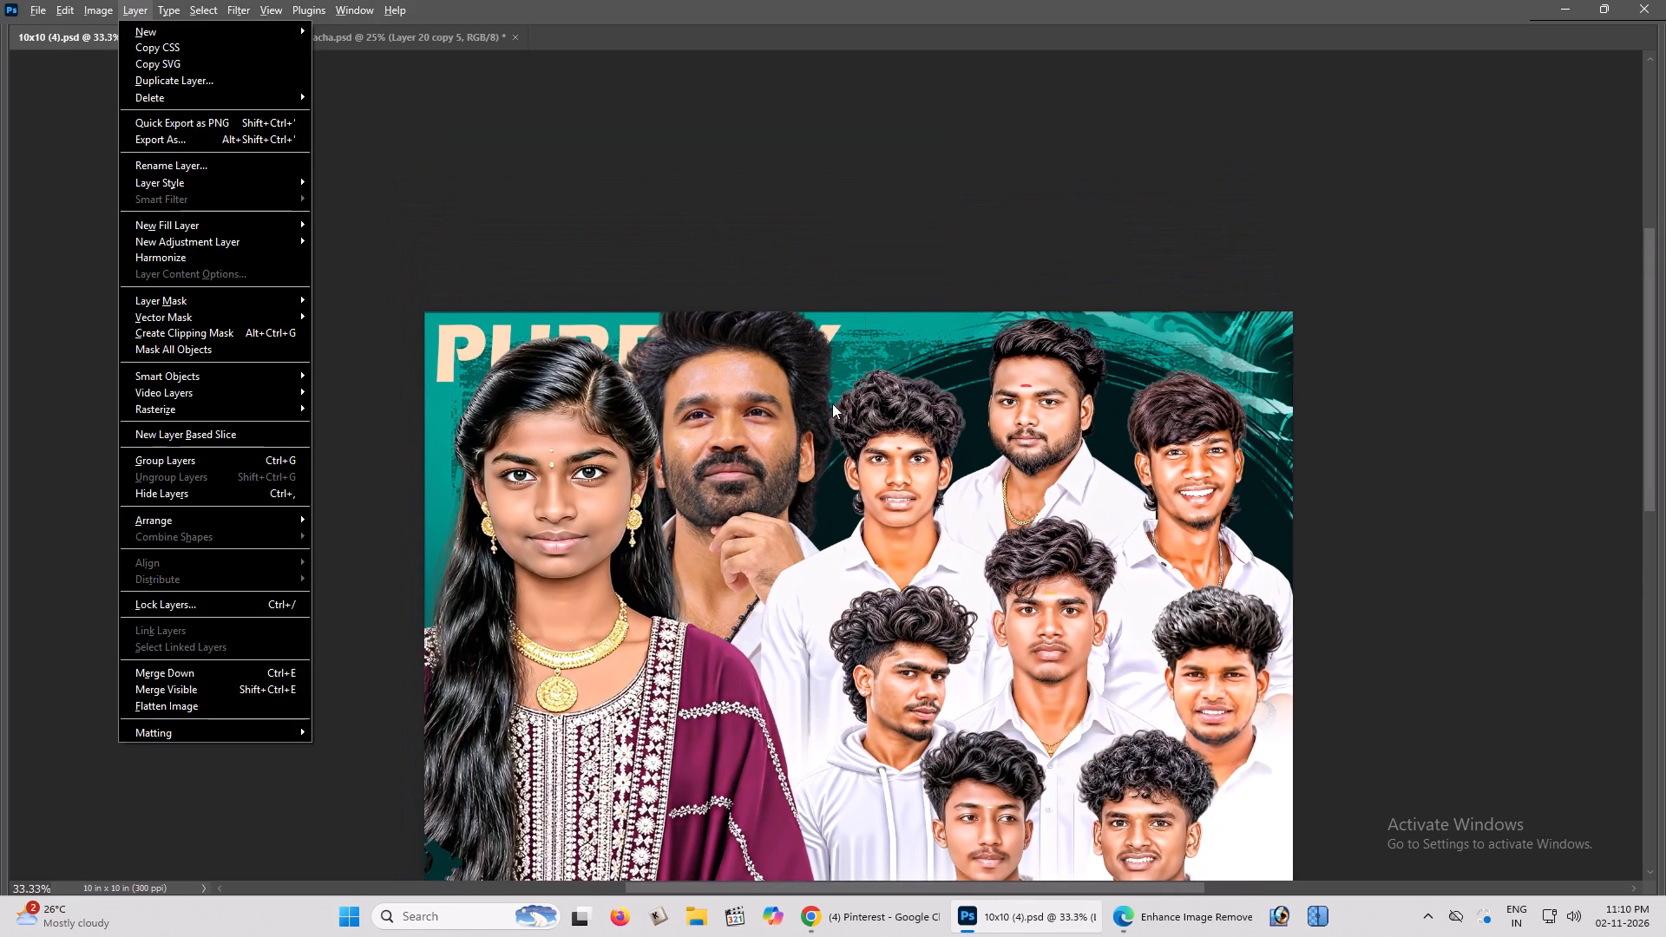
click(835, 404)
click(254, 0)
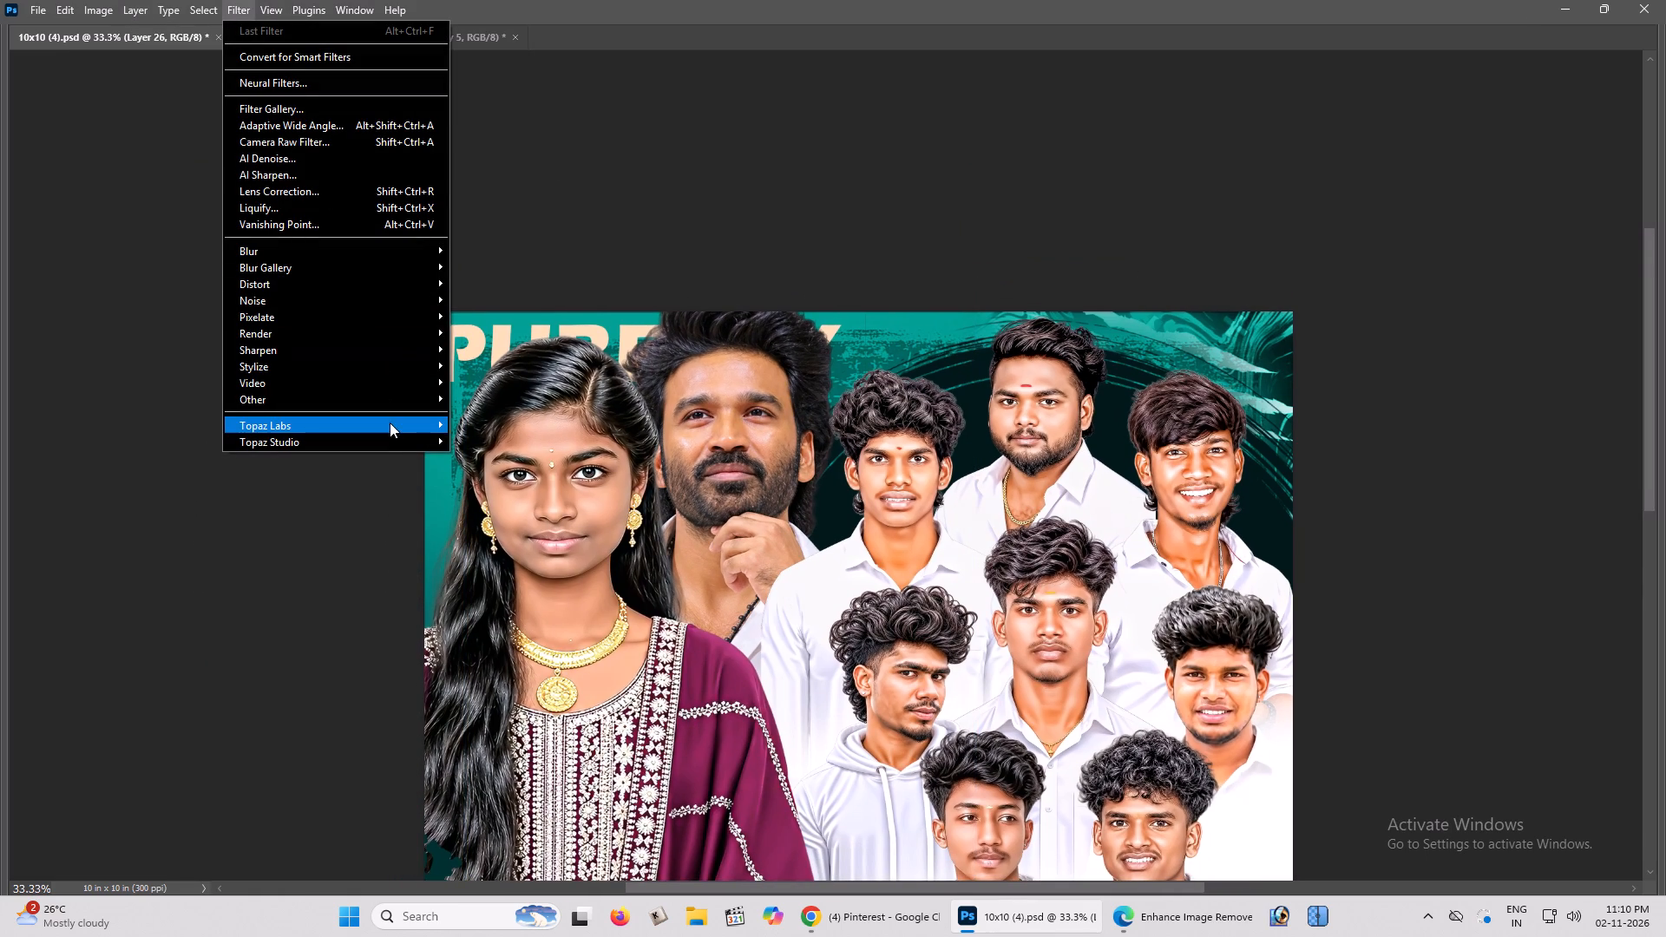
drag(390, 423, 416, 423)
click(531, 495)
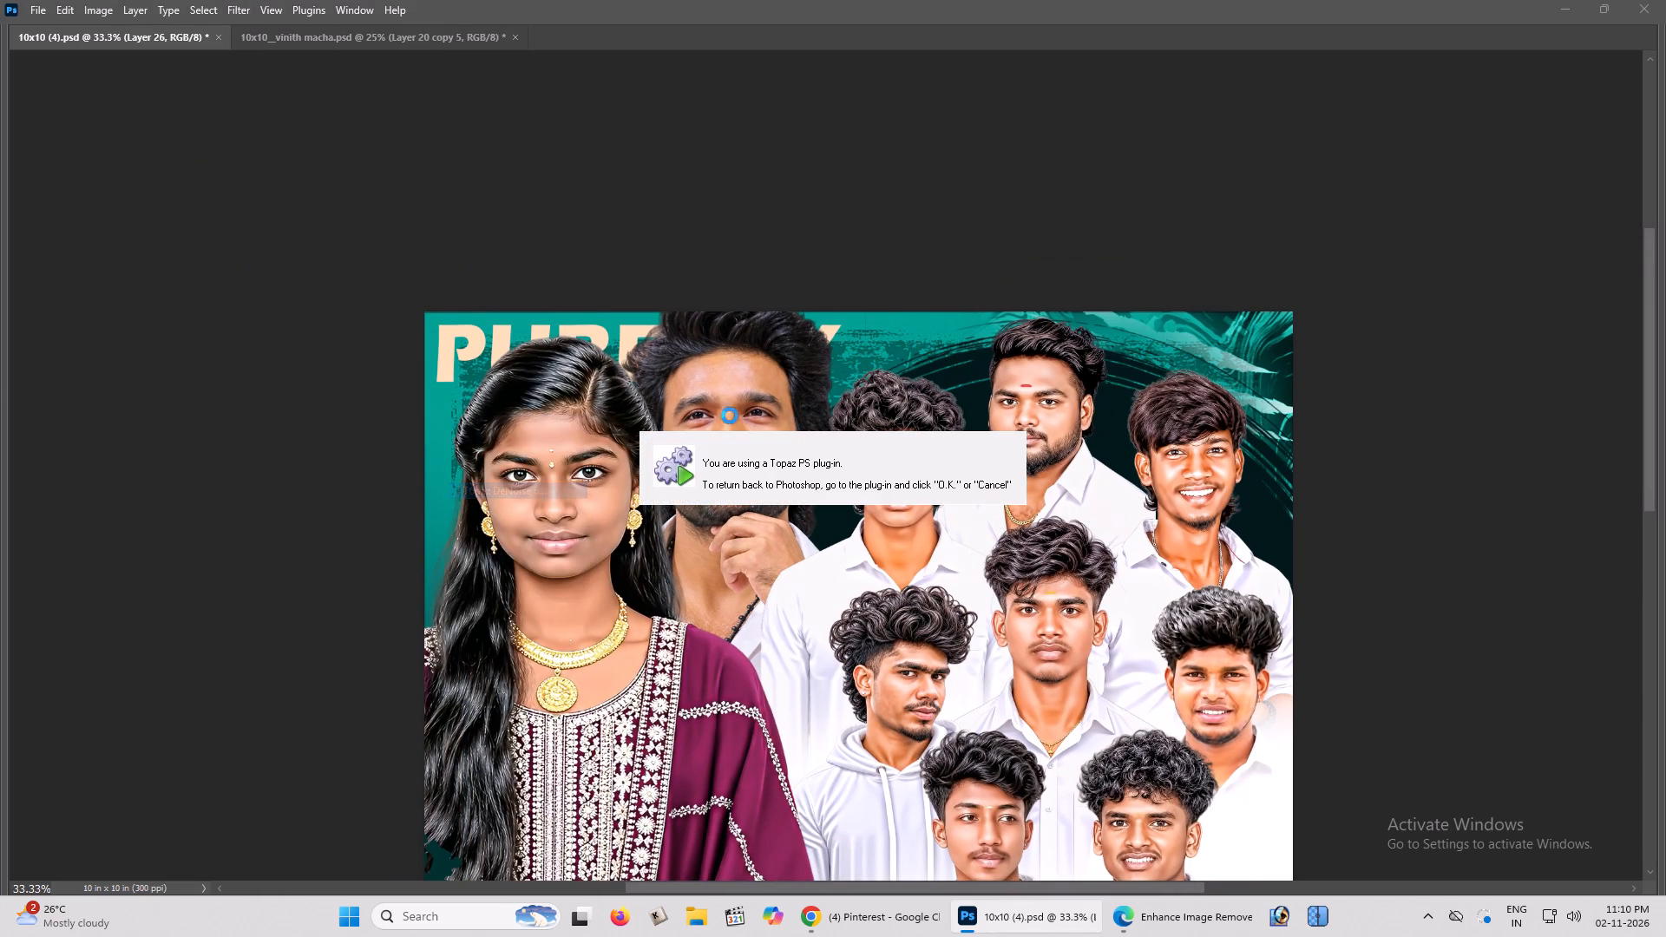
drag(699, 272, 1090, 936)
key(ctrl+minus)
drag(873, 290, 905, 780)
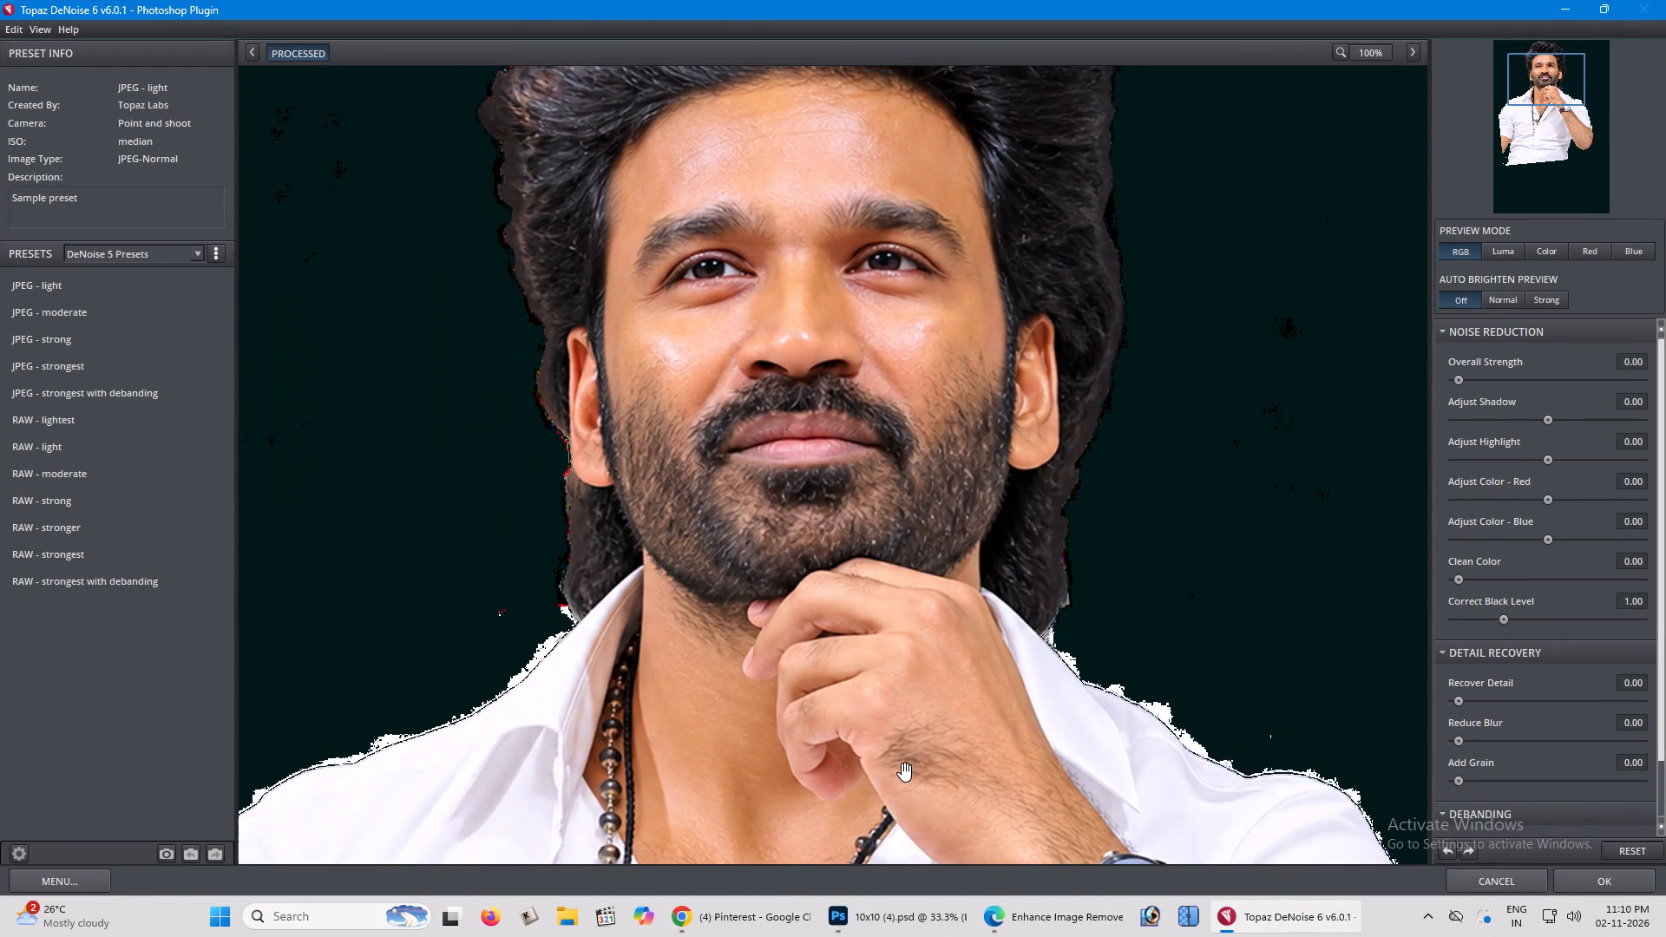
drag(902, 413, 900, 521)
drag(1447, 376, 1487, 382)
drag(1487, 382, 1515, 382)
drag(1491, 700, 1574, 702)
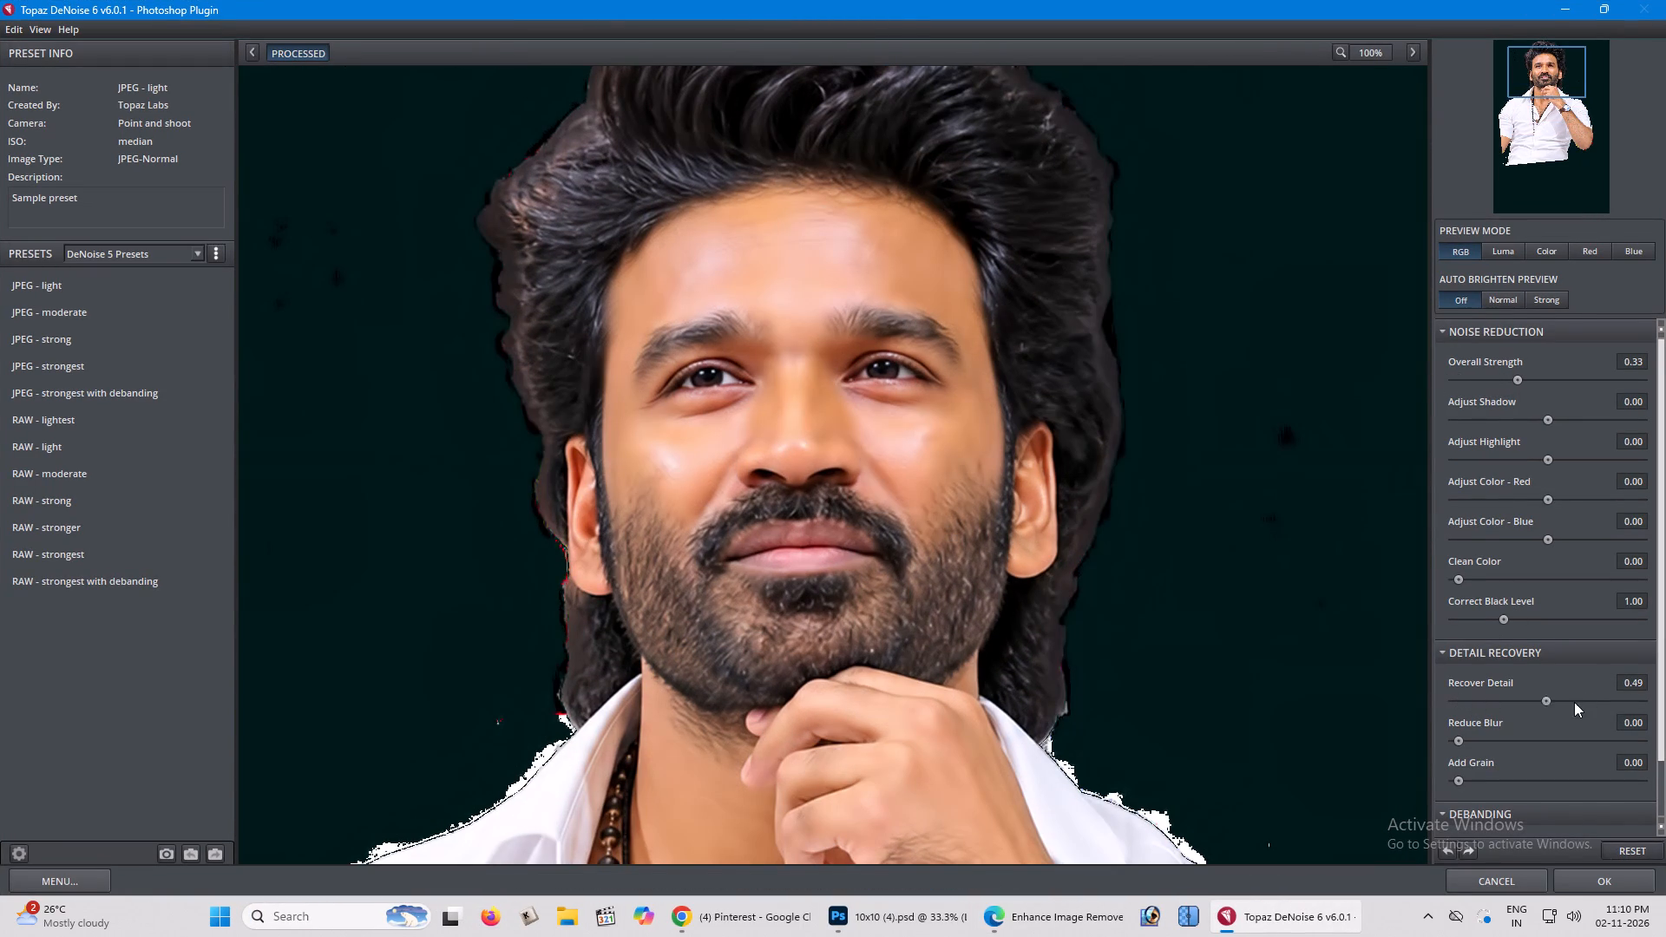
drag(1574, 702, 1590, 702)
click(1581, 886)
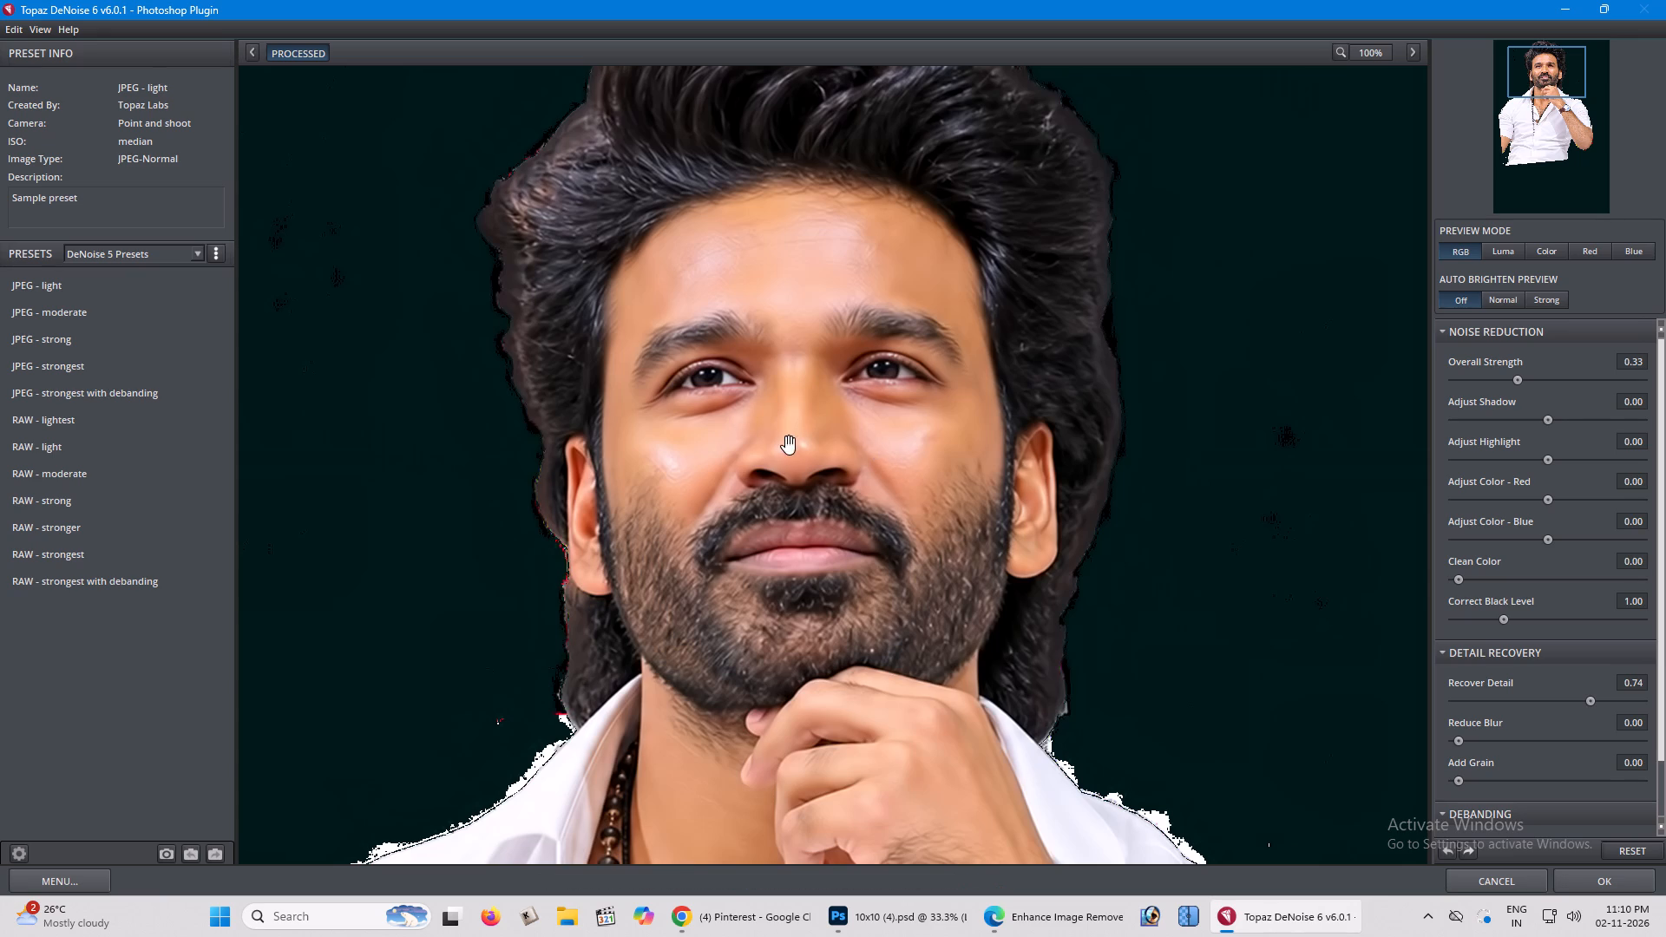
Adjust the Dhanush layer's RGB Levels to input black 4, midtone 1.04 and white 246.
scroll(816, 438, up, 1)
key(ctrl+plus)
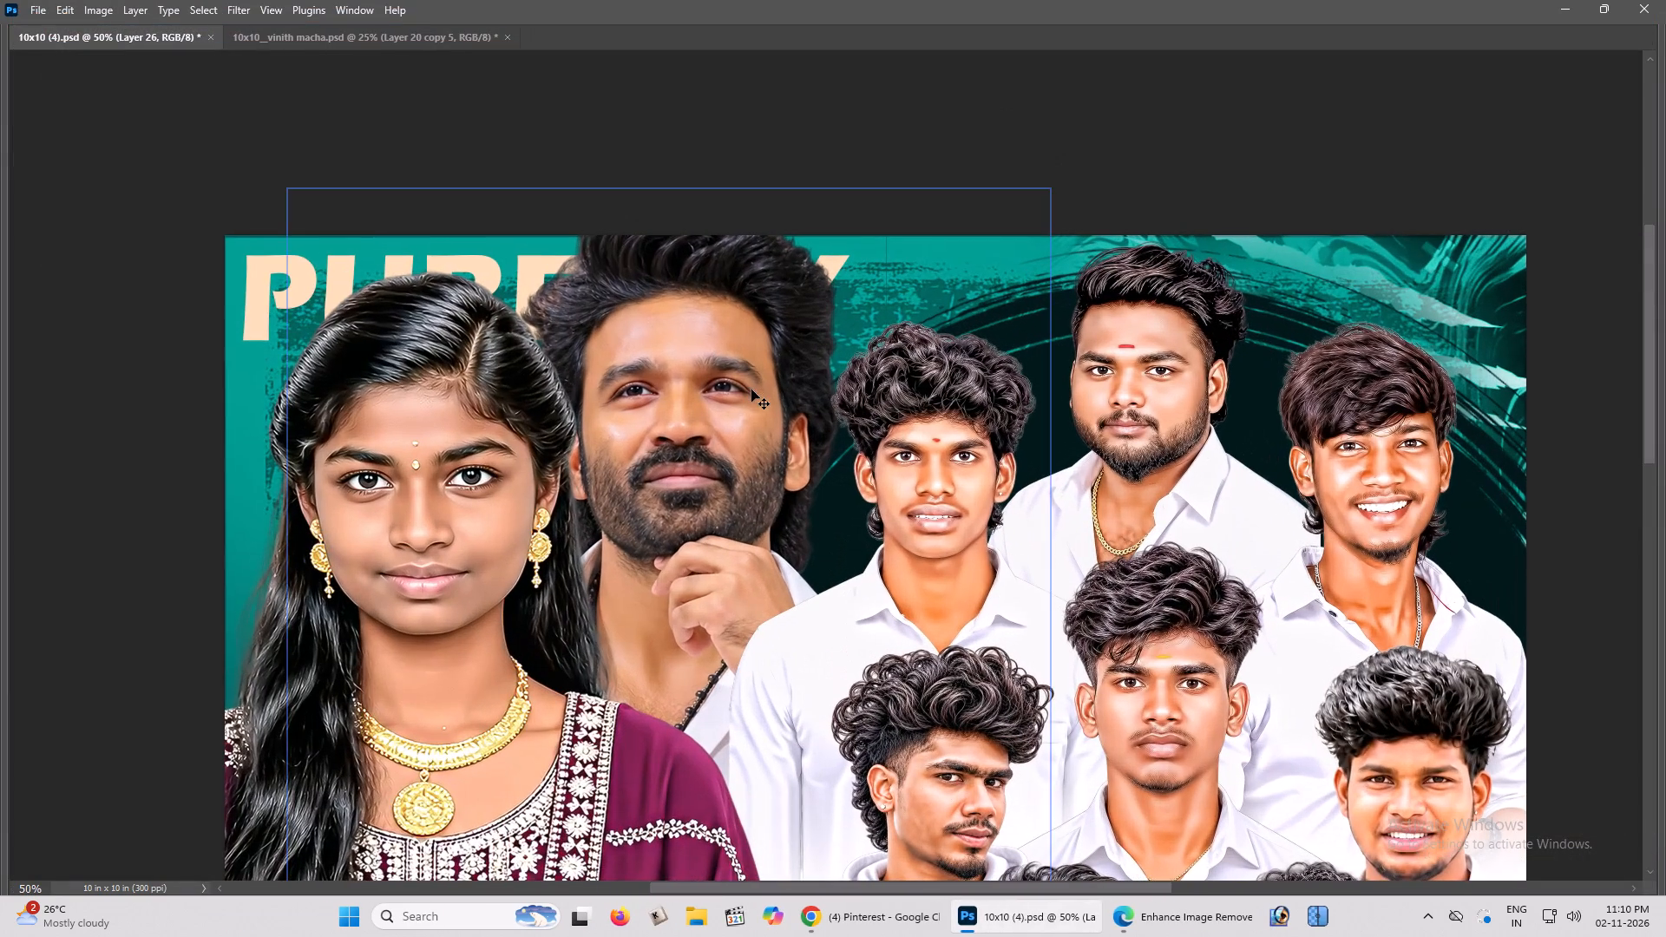
key(ctrl+l)
click(1430, 385)
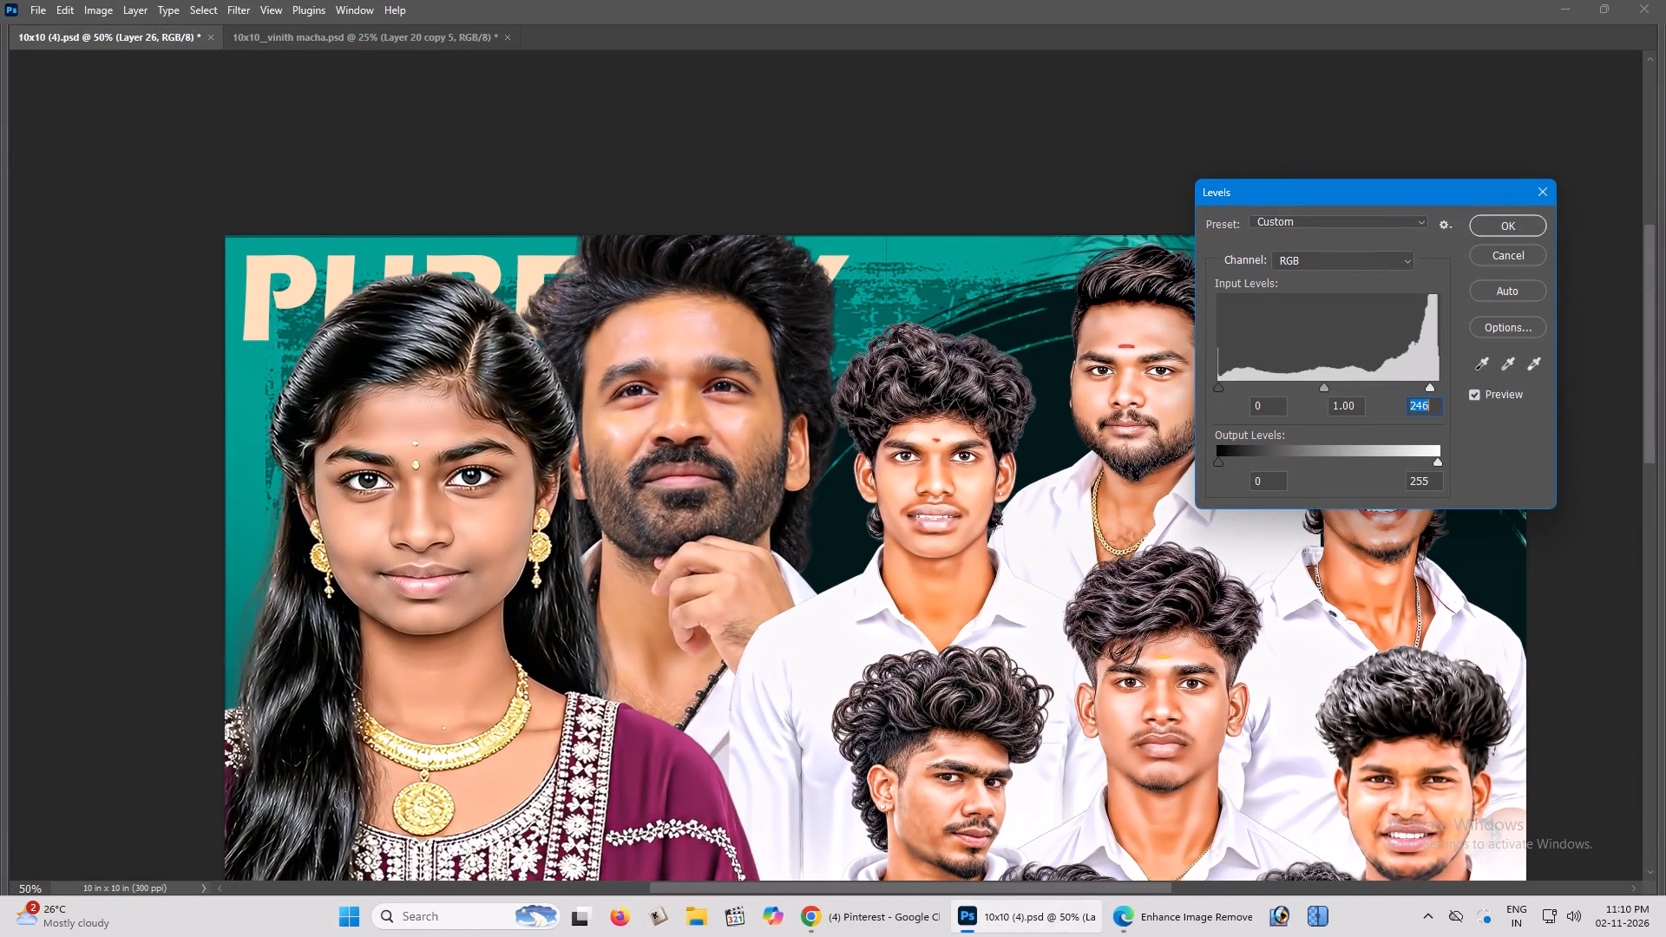
click(1322, 383)
click(1219, 389)
key(Return)
Apply the Topaz Adjust 5 filter with the Crisp preset to the Dhanush layer.
click(233, 0)
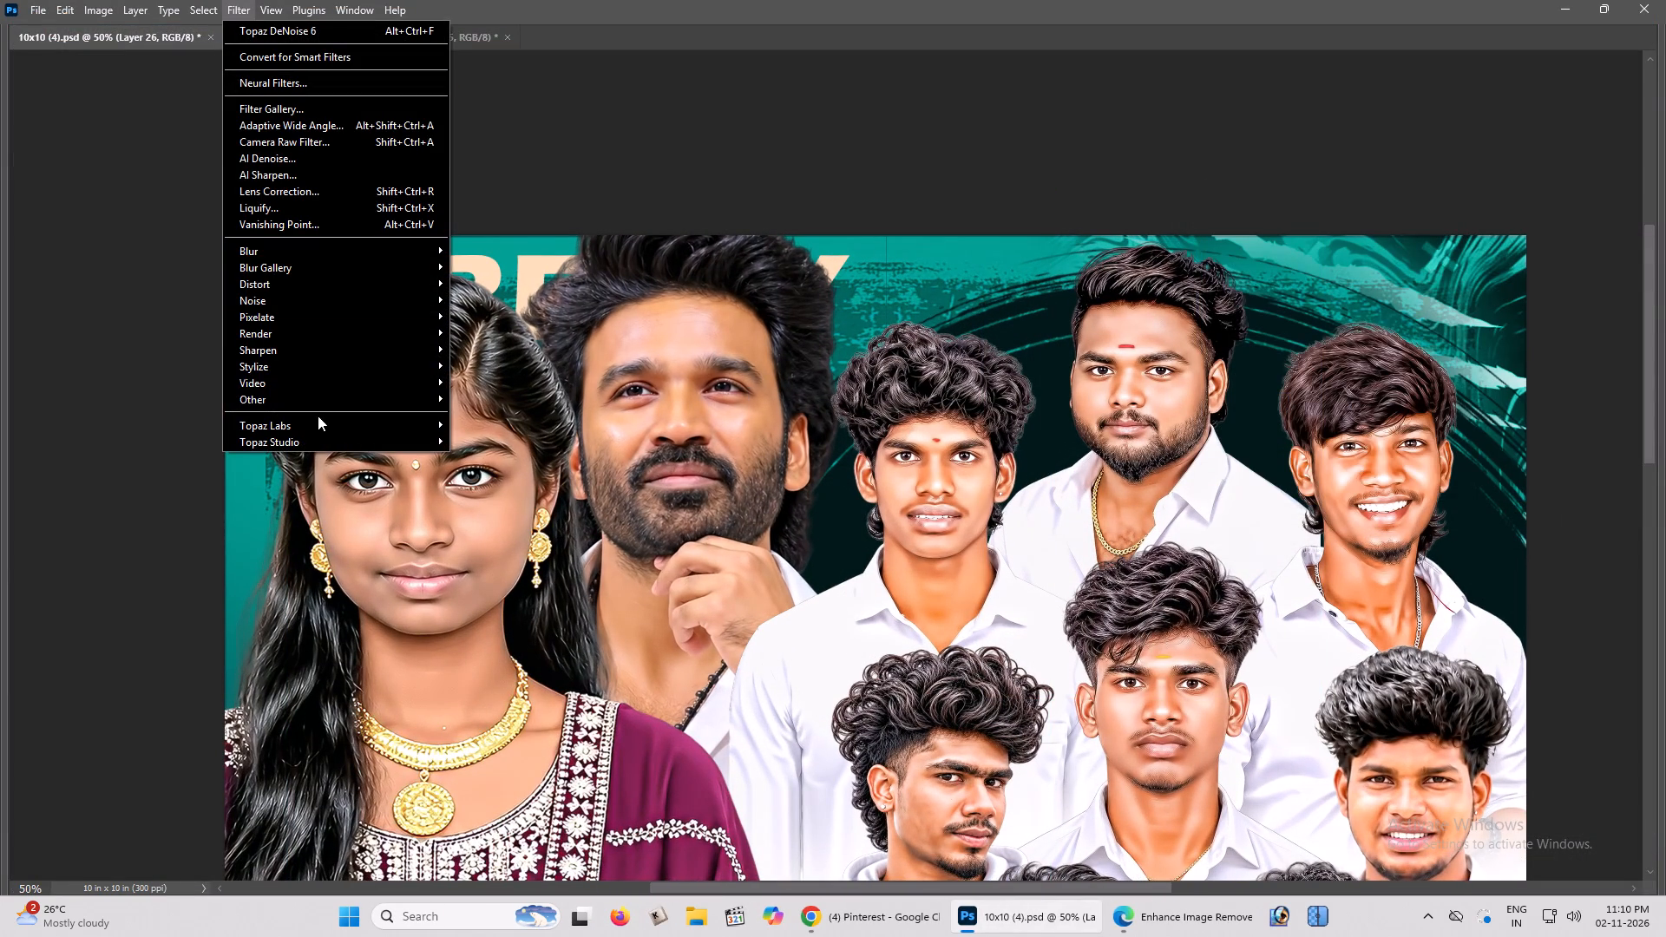
click(318, 416)
drag(423, 427, 437, 421)
click(500, 420)
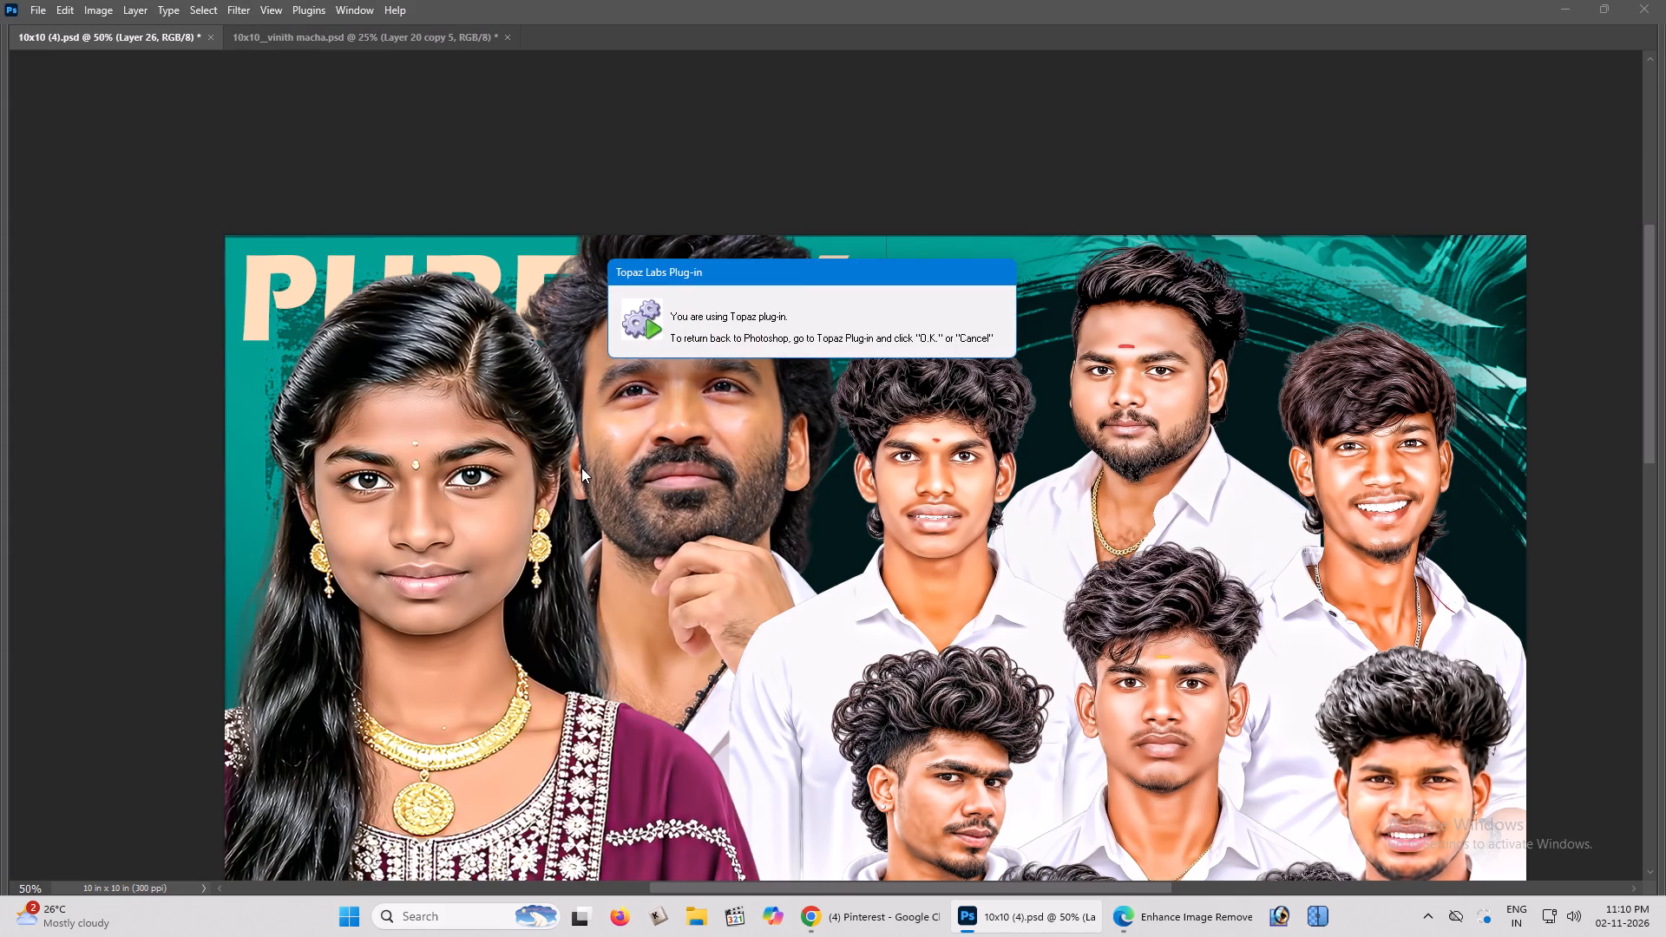
click(145, 361)
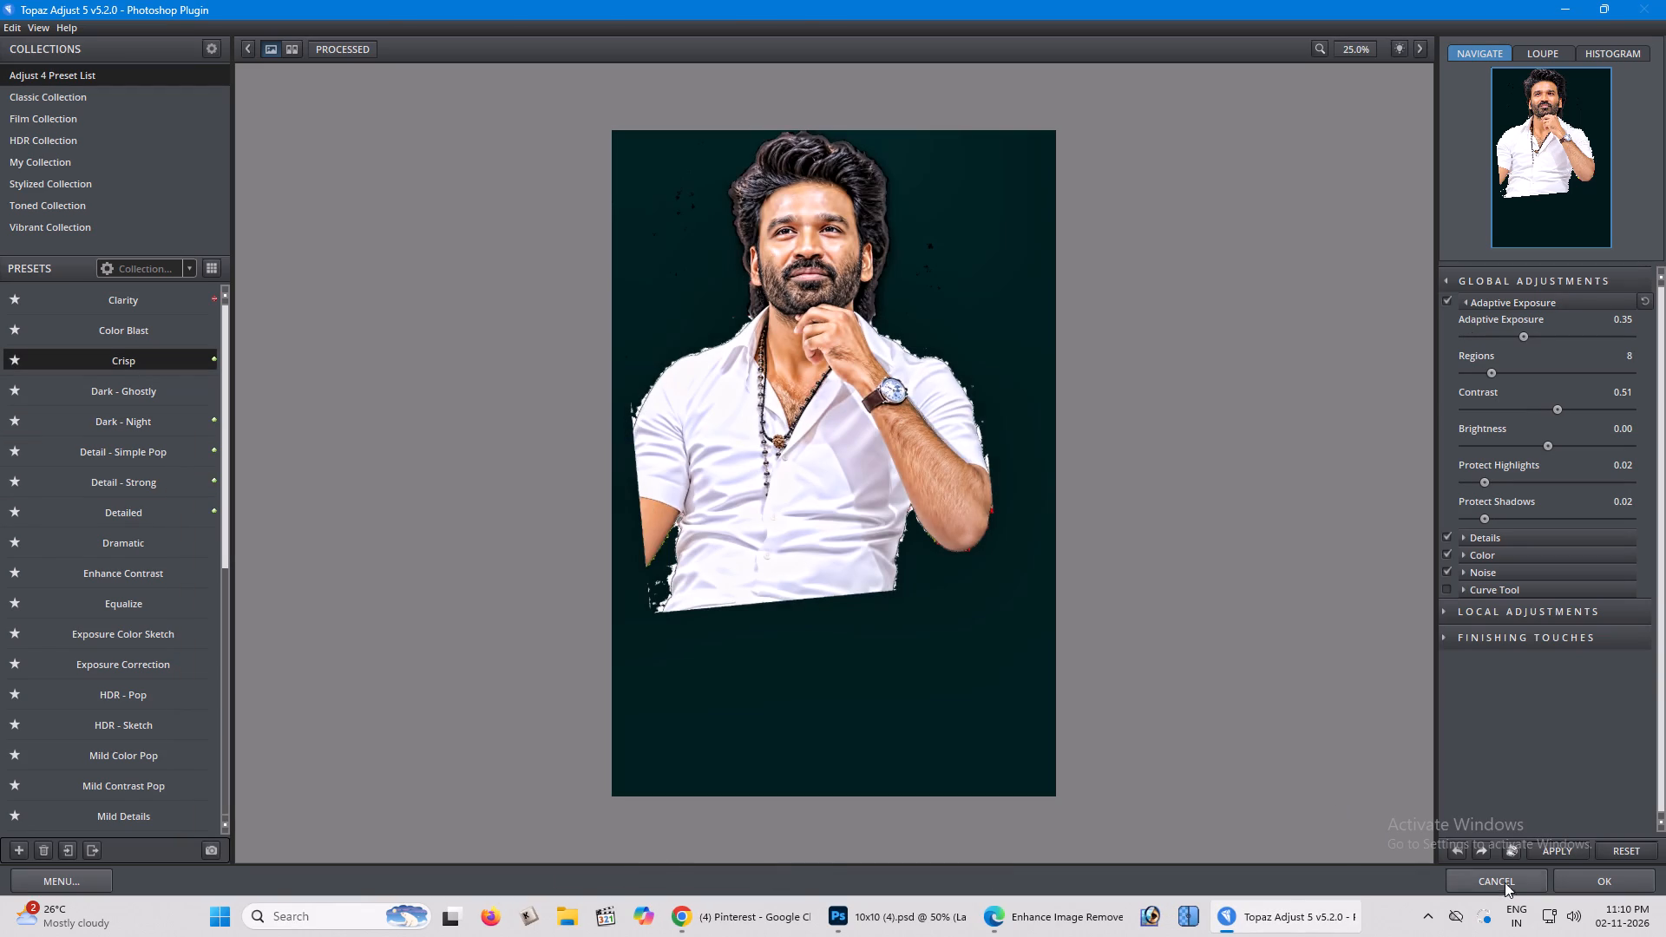
click(1569, 879)
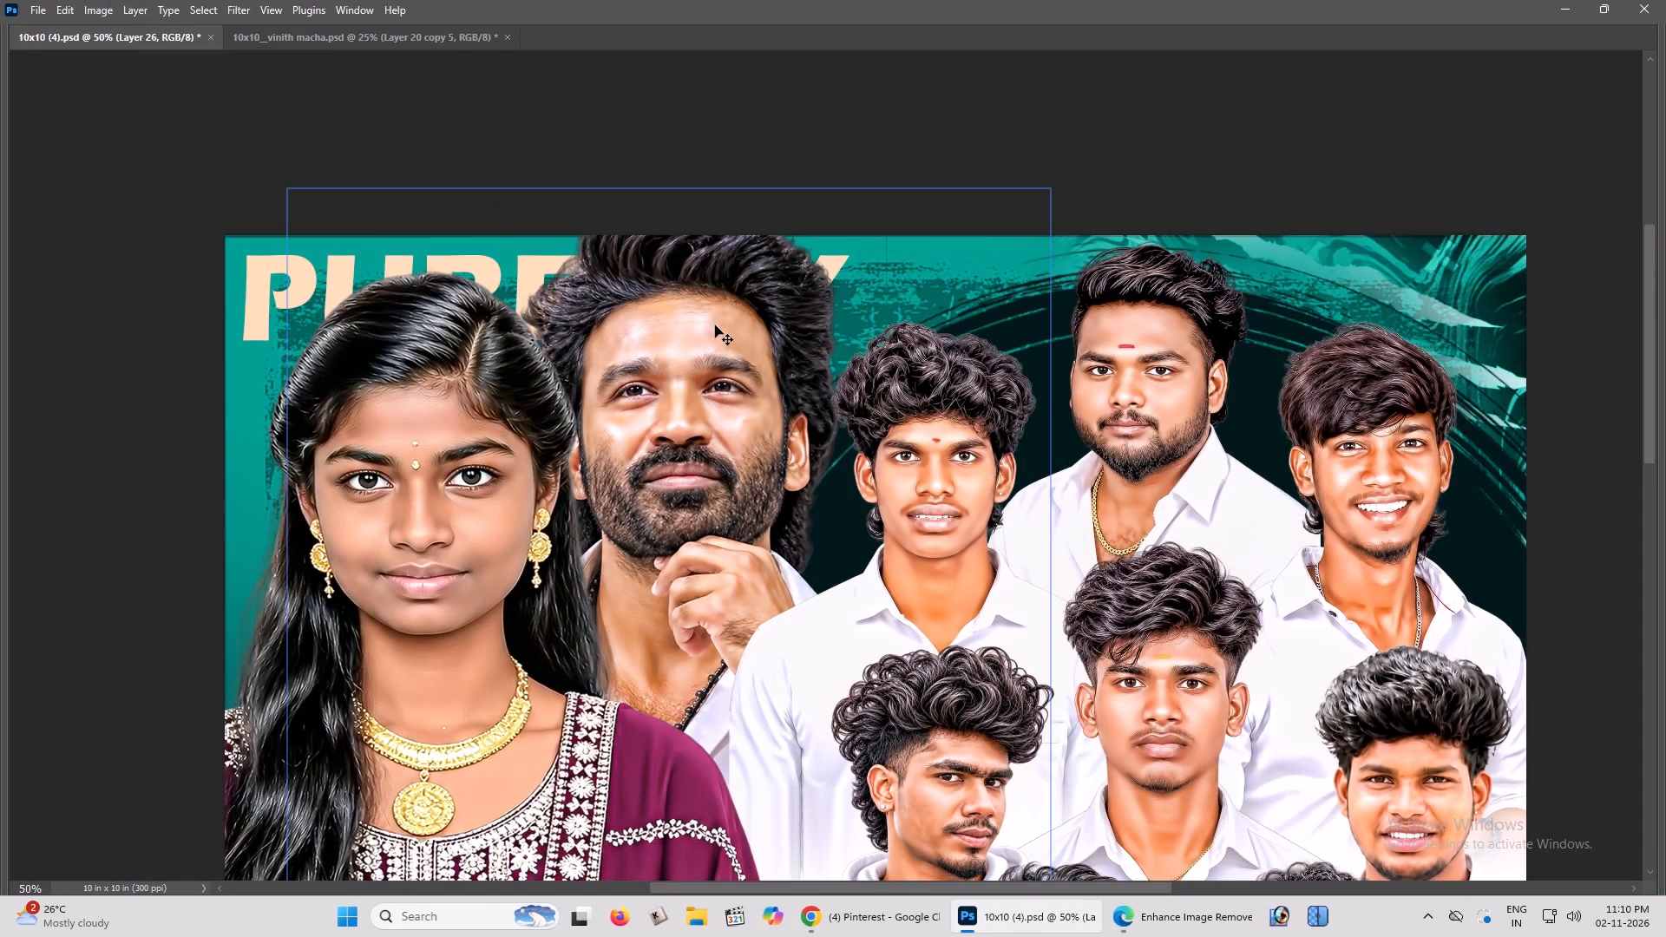
Reapply the last-used Topaz filter to the Dhanush layer.
click(242, 0)
click(258, 39)
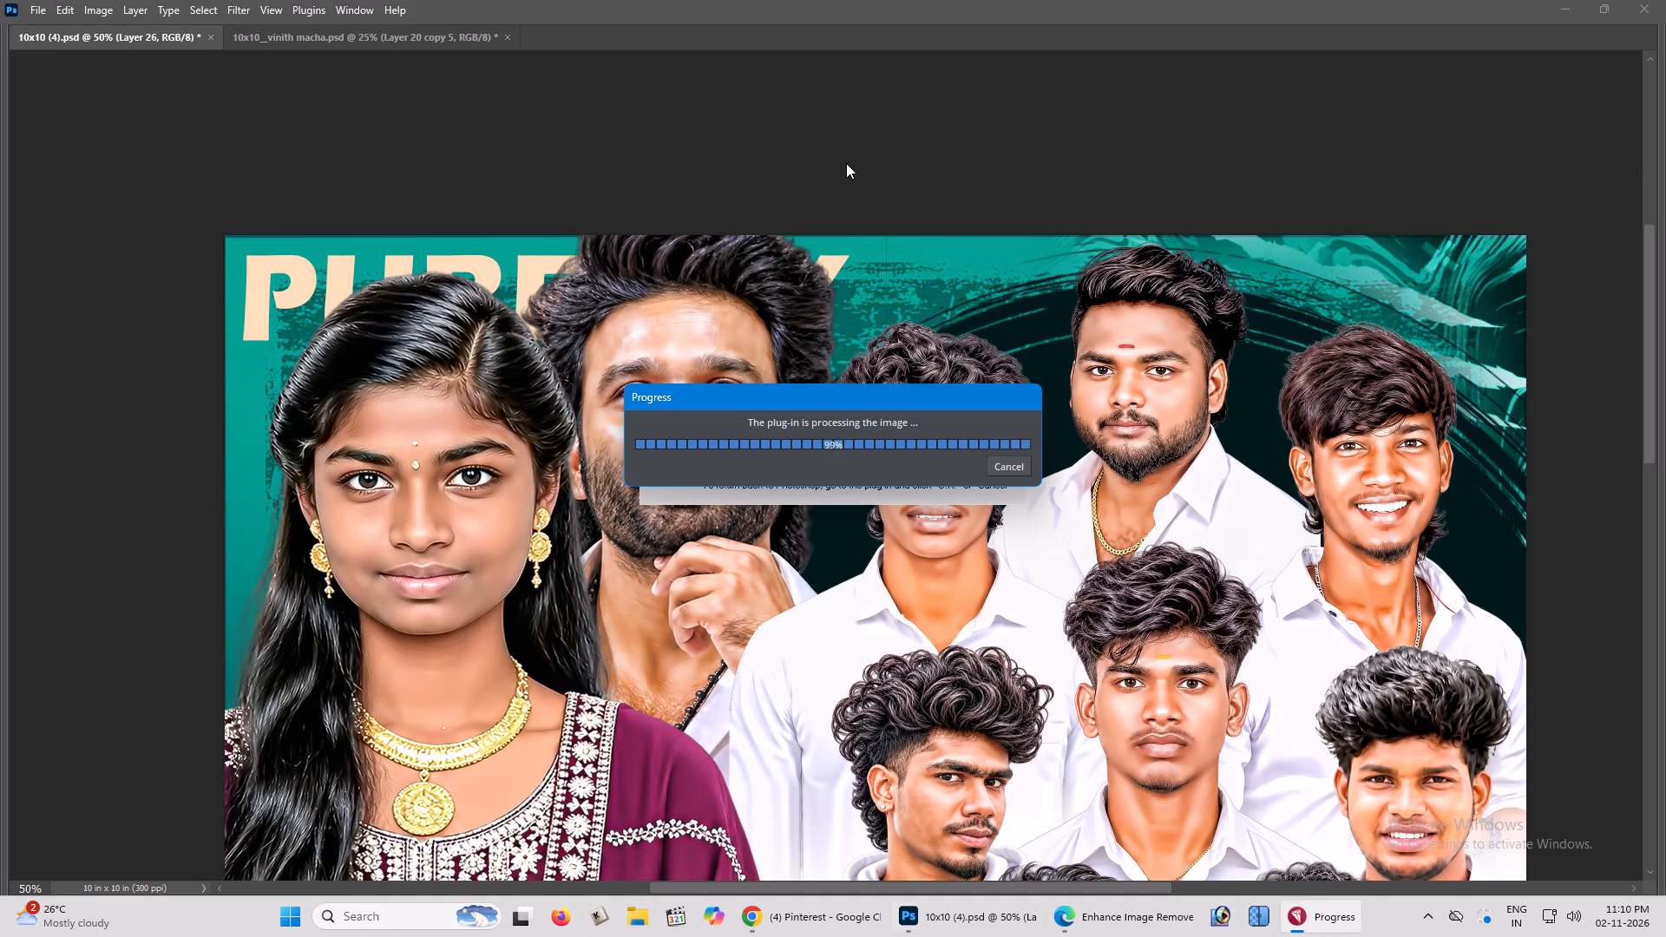
In Camera Raw, set the Dhanush layer's Exposure to +0.25, Temperature +7, Tint -8, Vibrance -14 and Saturation -10.
key(ctrl+shift+s)
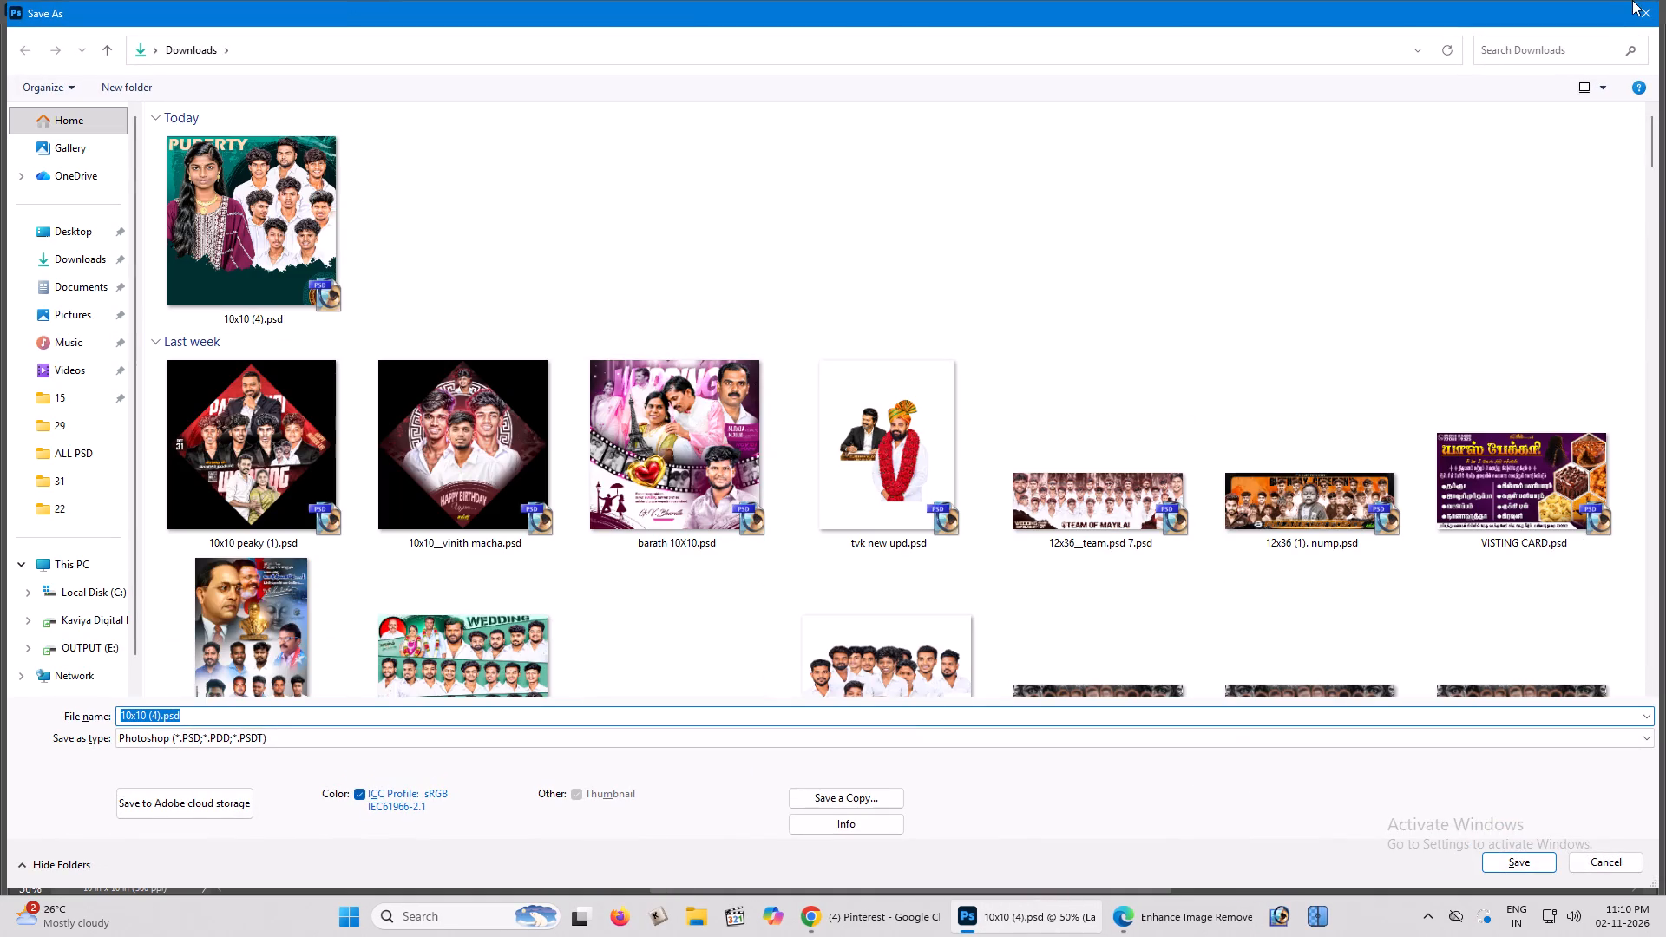
click(1632, 0)
key(ctrl+shift+a)
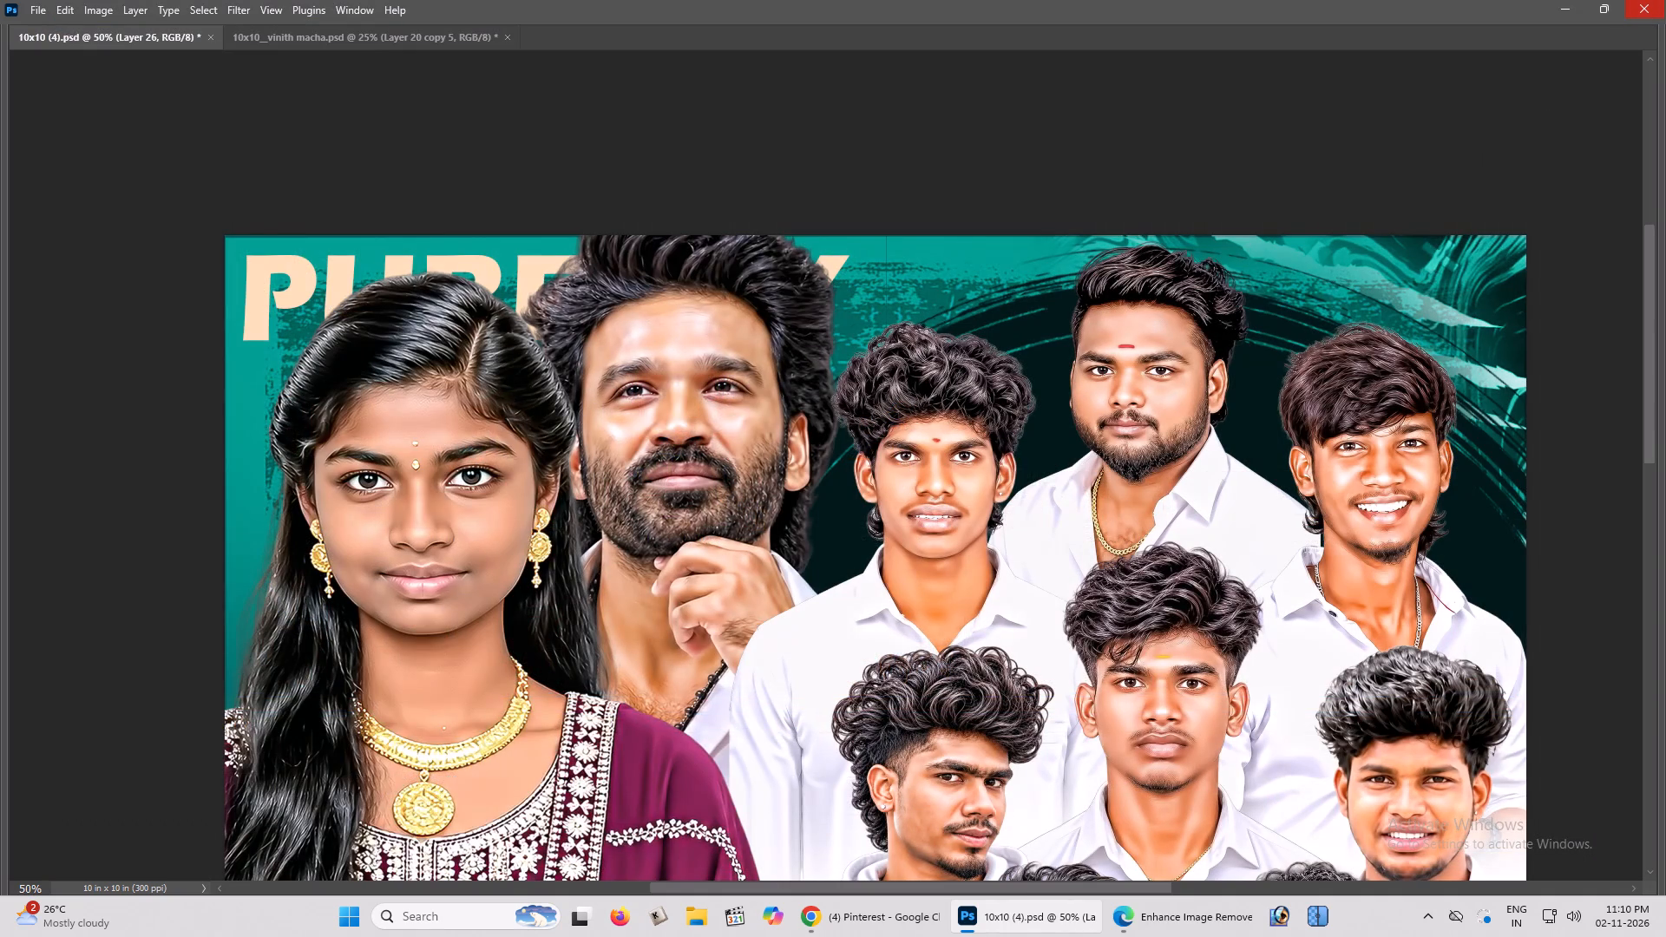
drag(629, 276, 678, 307)
key(space)
key(space)
key(space)
drag(653, 229, 688, 336)
click(688, 336)
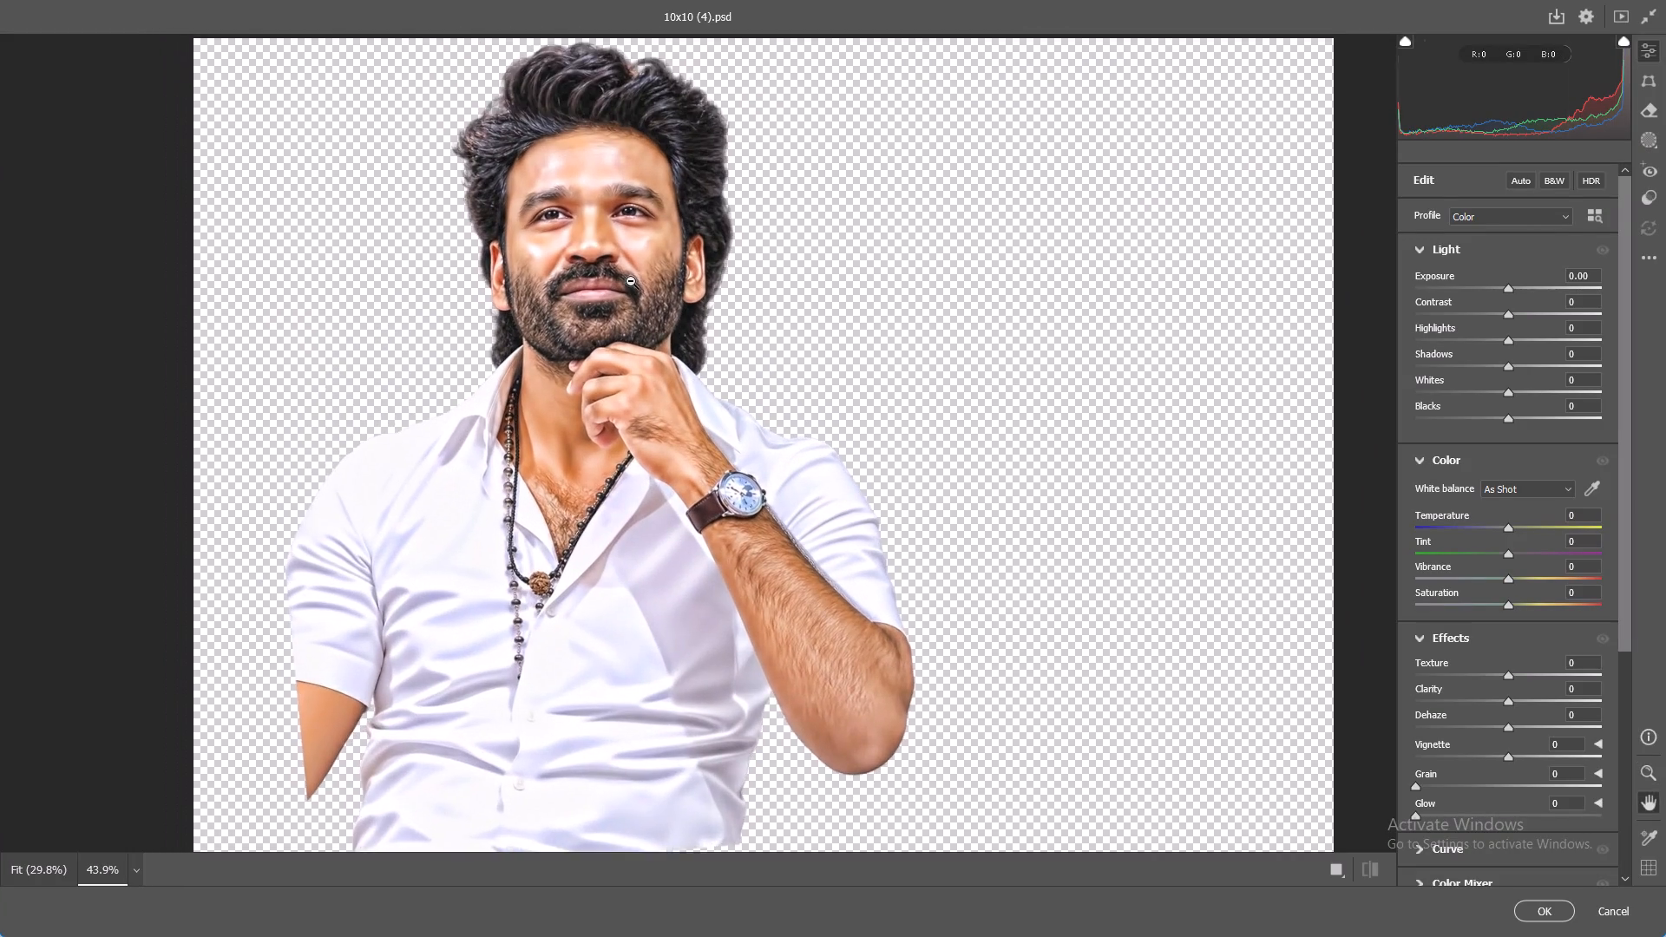
drag(631, 281, 654, 293)
key(space)
drag(649, 266, 686, 332)
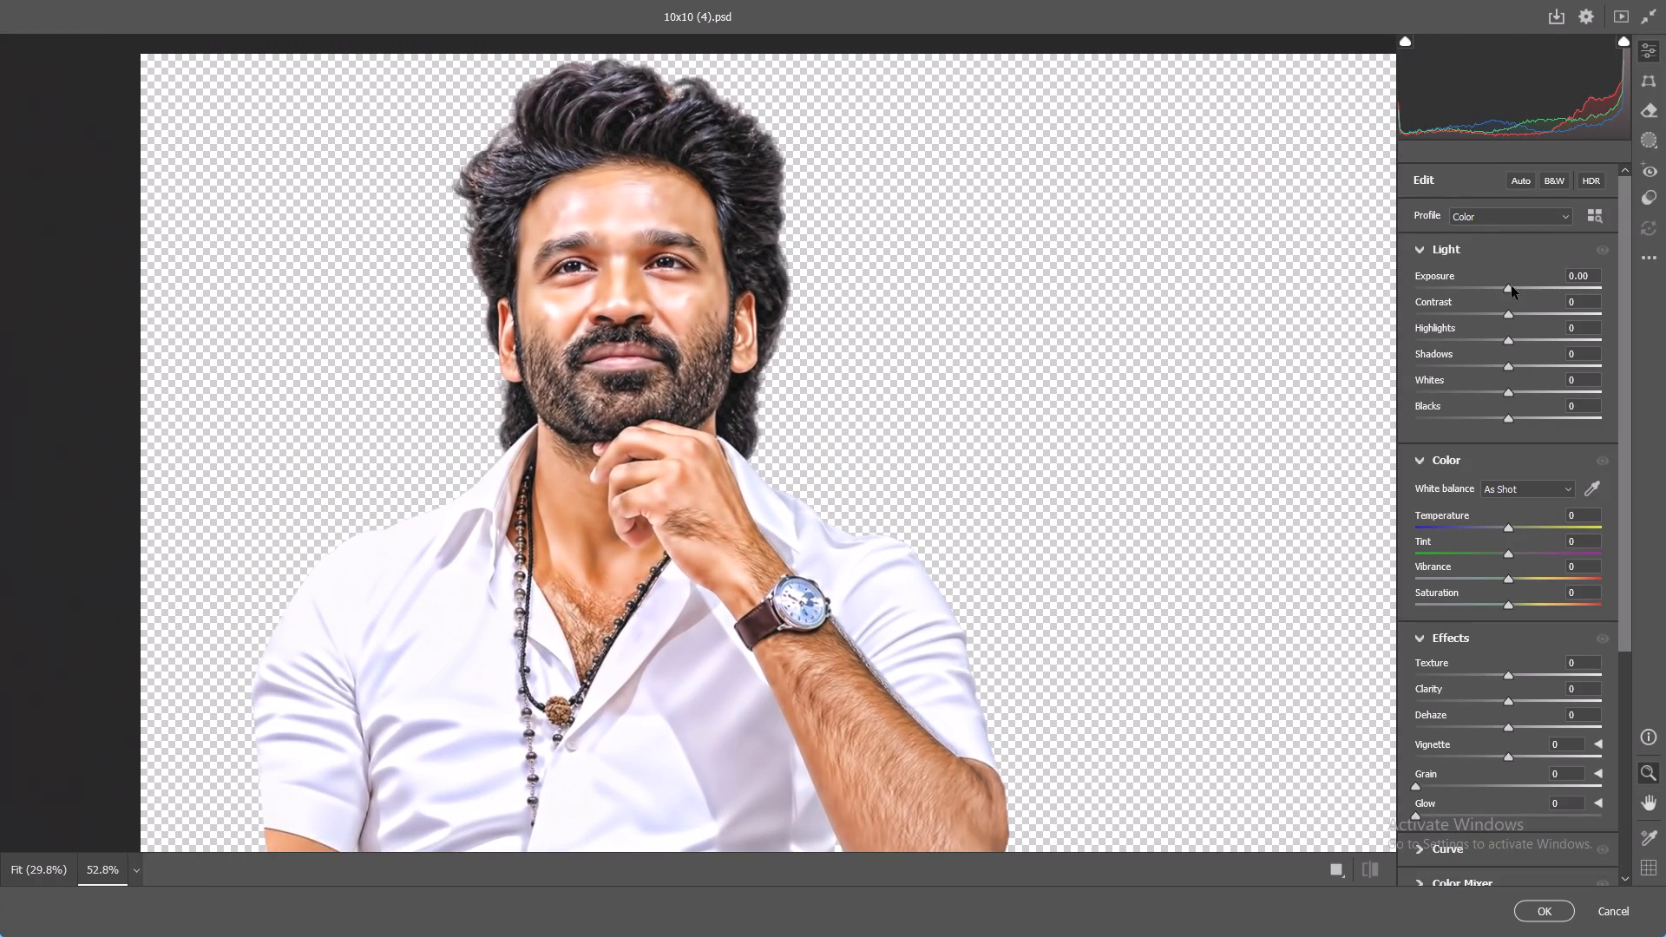
click(1512, 286)
scroll(1505, 481, down, 1)
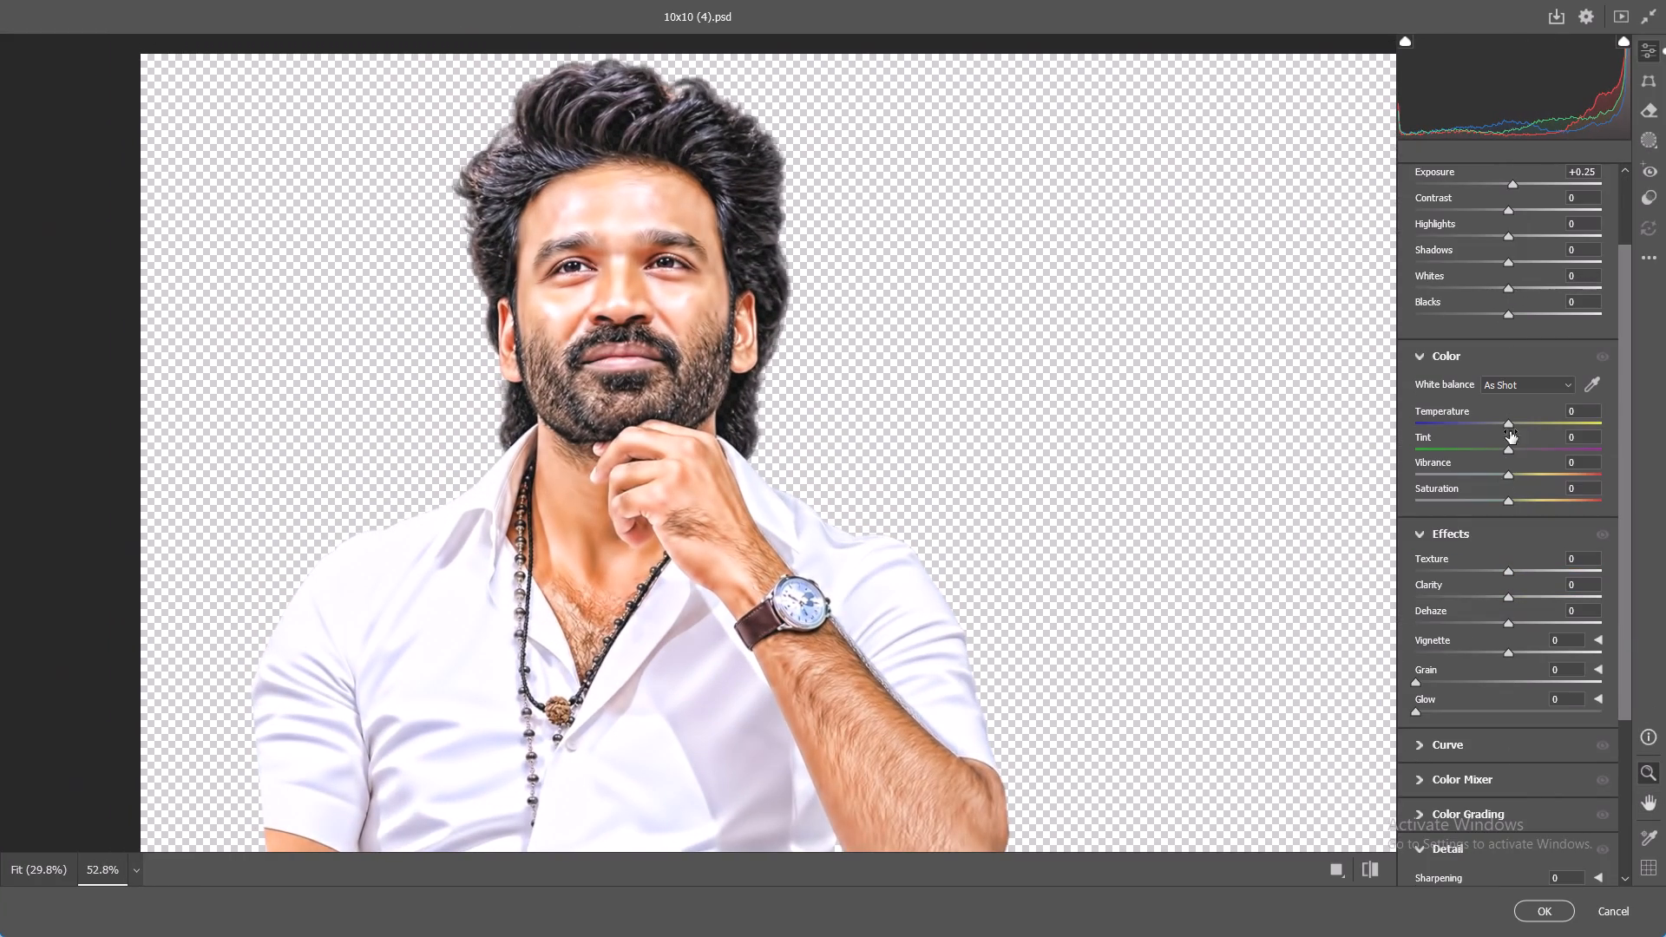
click(1510, 422)
drag(1512, 454, 1505, 454)
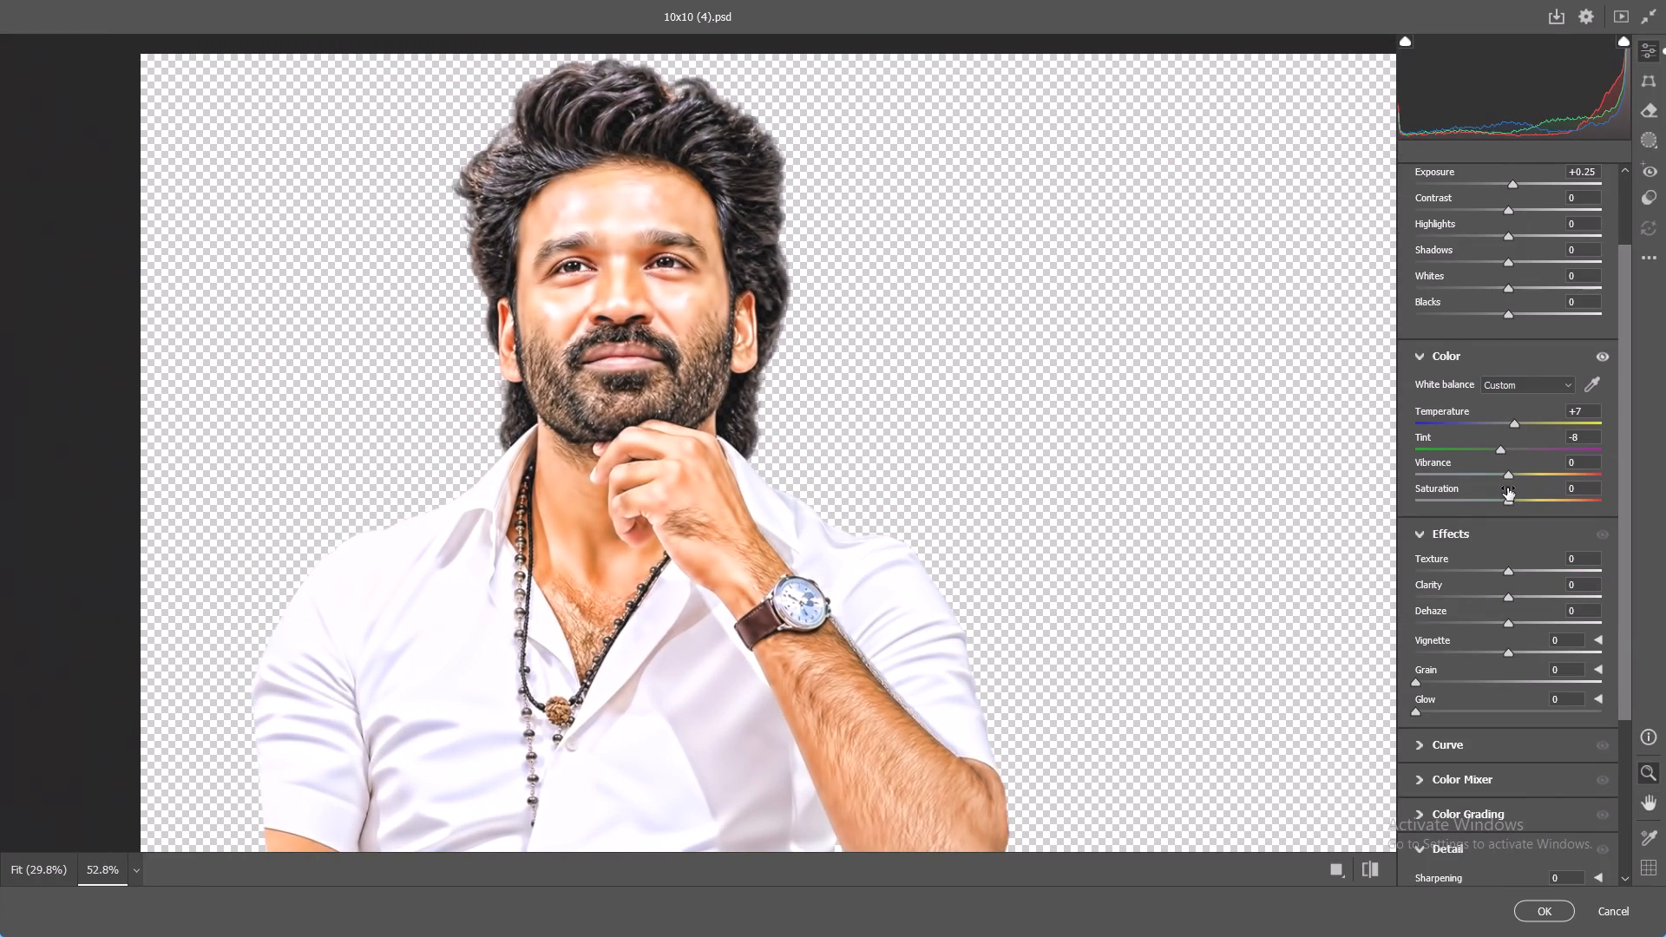
drag(1505, 475, 1492, 475)
drag(1506, 504, 1497, 502)
Set the Dhanush photo's Camera Raw effects to Texture +59, Clarity +20 and Dehaze -8.
drag(1511, 570, 1545, 570)
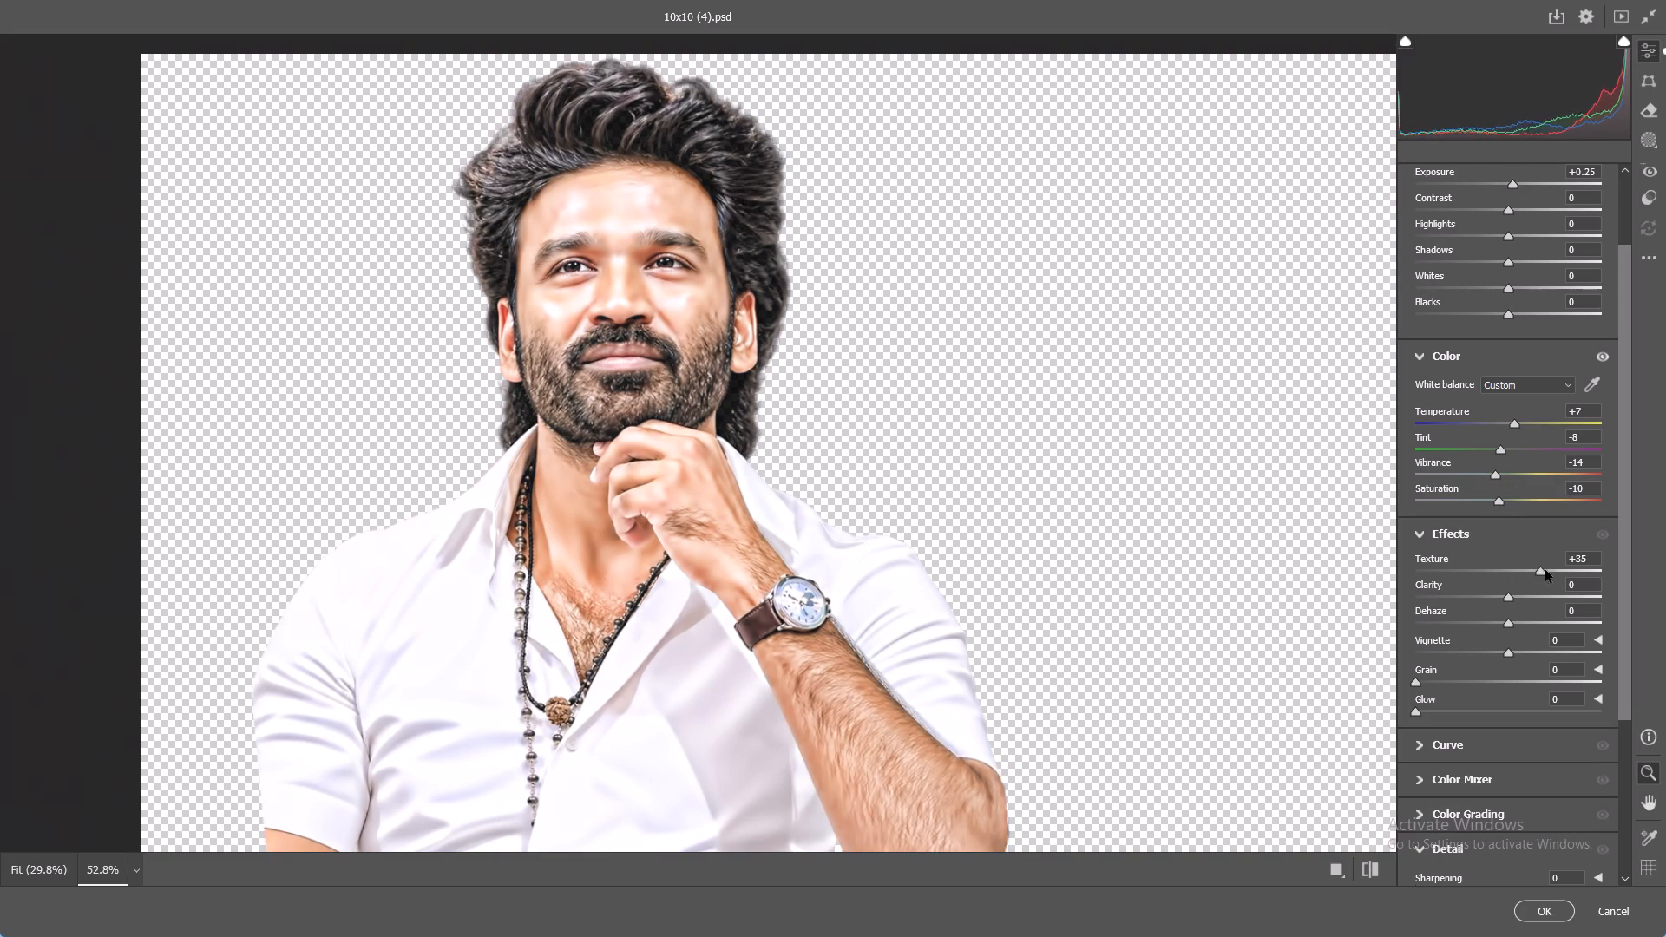
drag(1545, 570, 1565, 567)
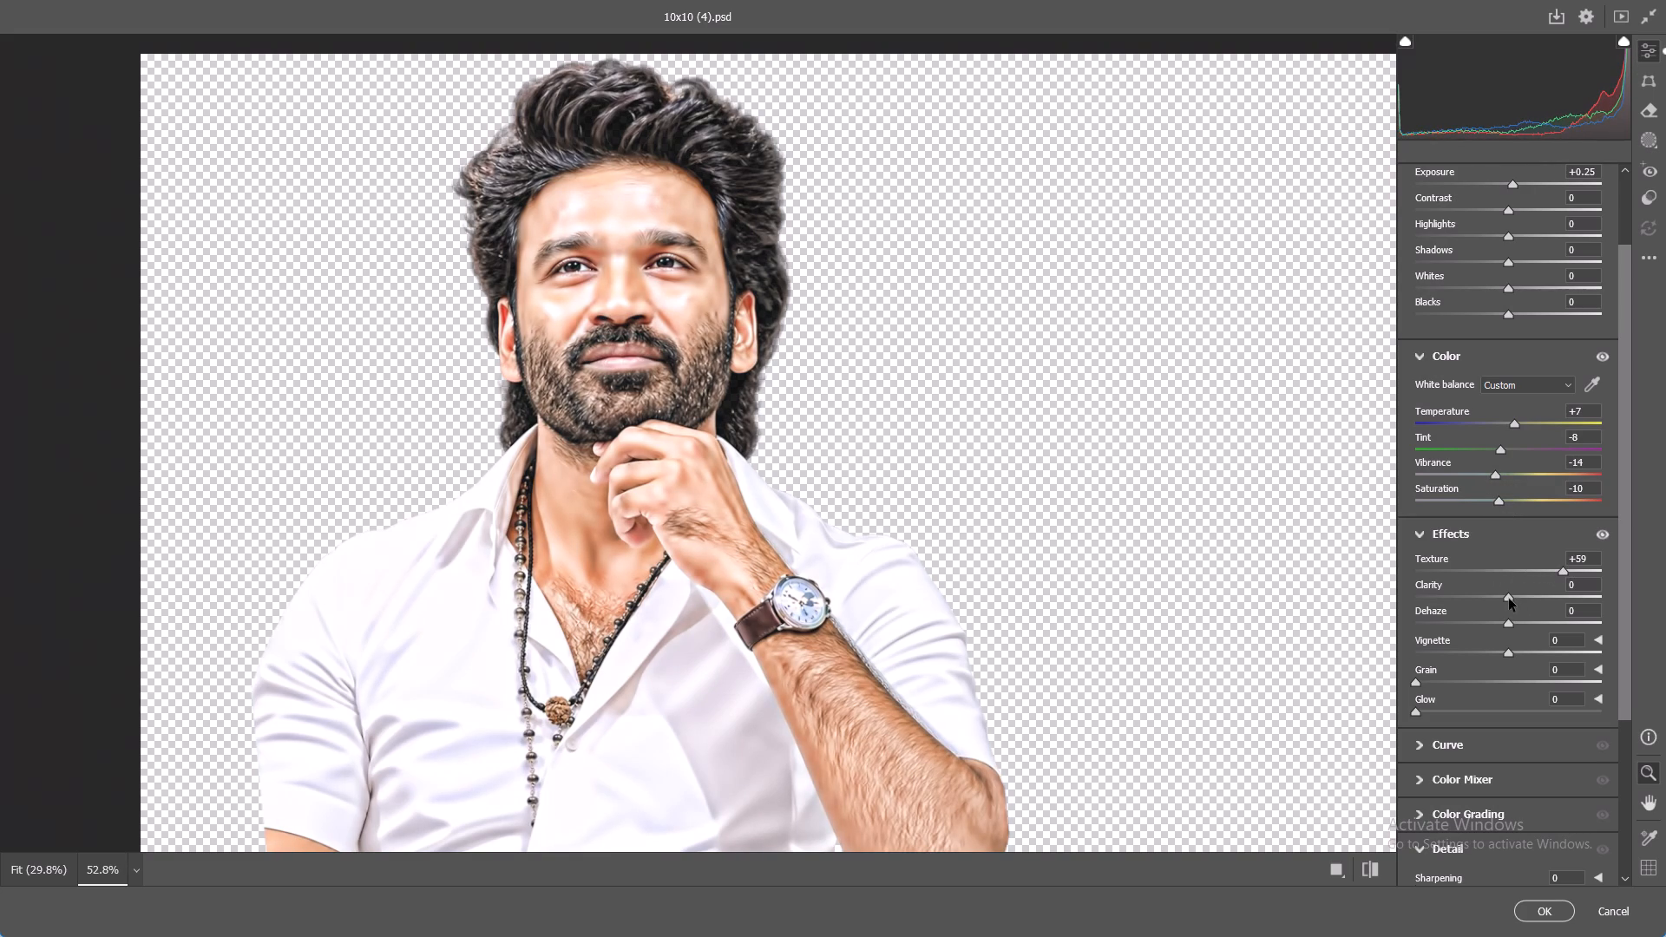
drag(1508, 599, 1529, 603)
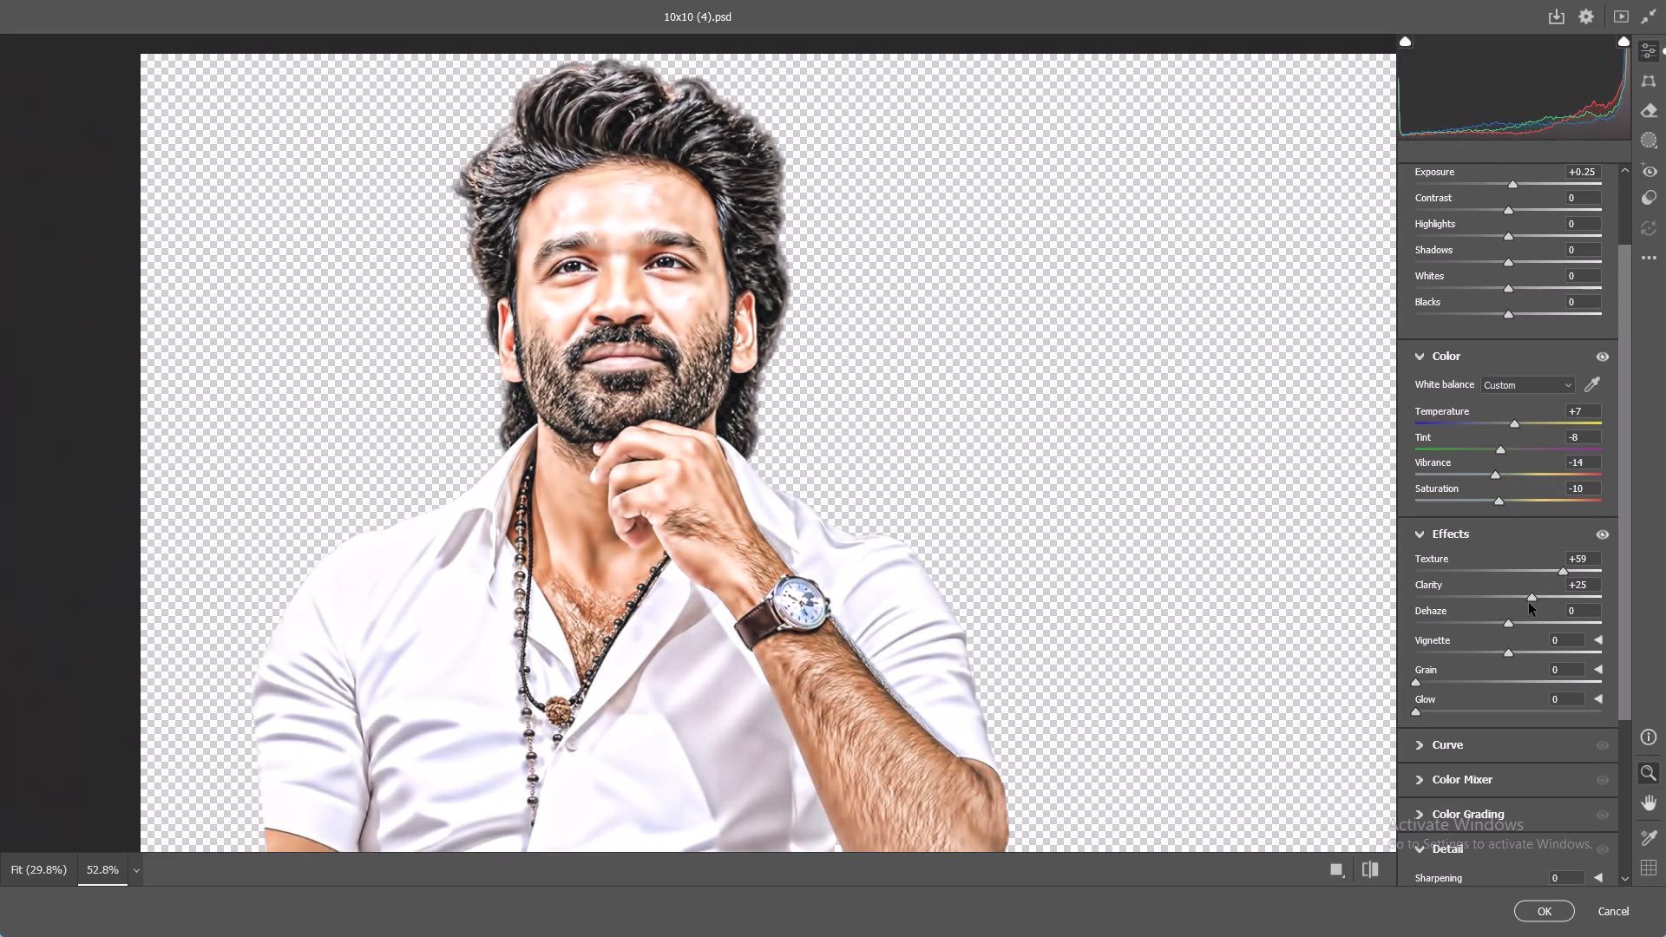
drag(1529, 603, 1526, 603)
drag(1507, 623, 1499, 626)
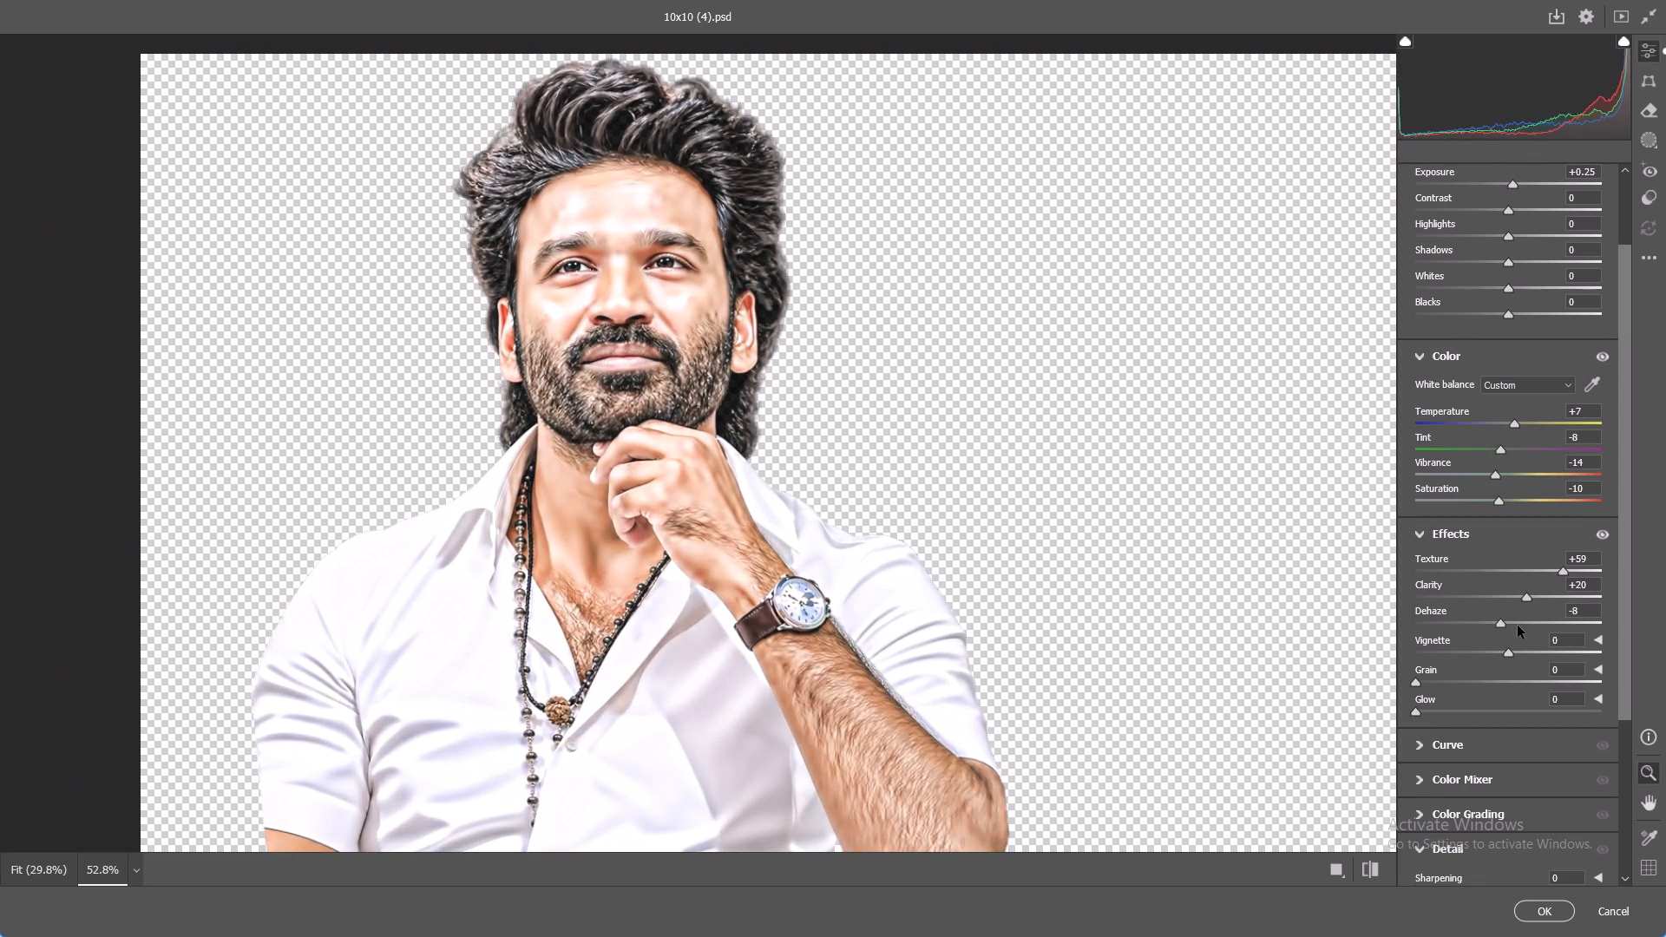
Set Sharpening to 146, Noise Reduction to 100 and Color Noise Reduction to its maximum, and apply the Camera Raw filter.
scroll(1518, 626, down, 3)
drag(1420, 659, 1596, 651)
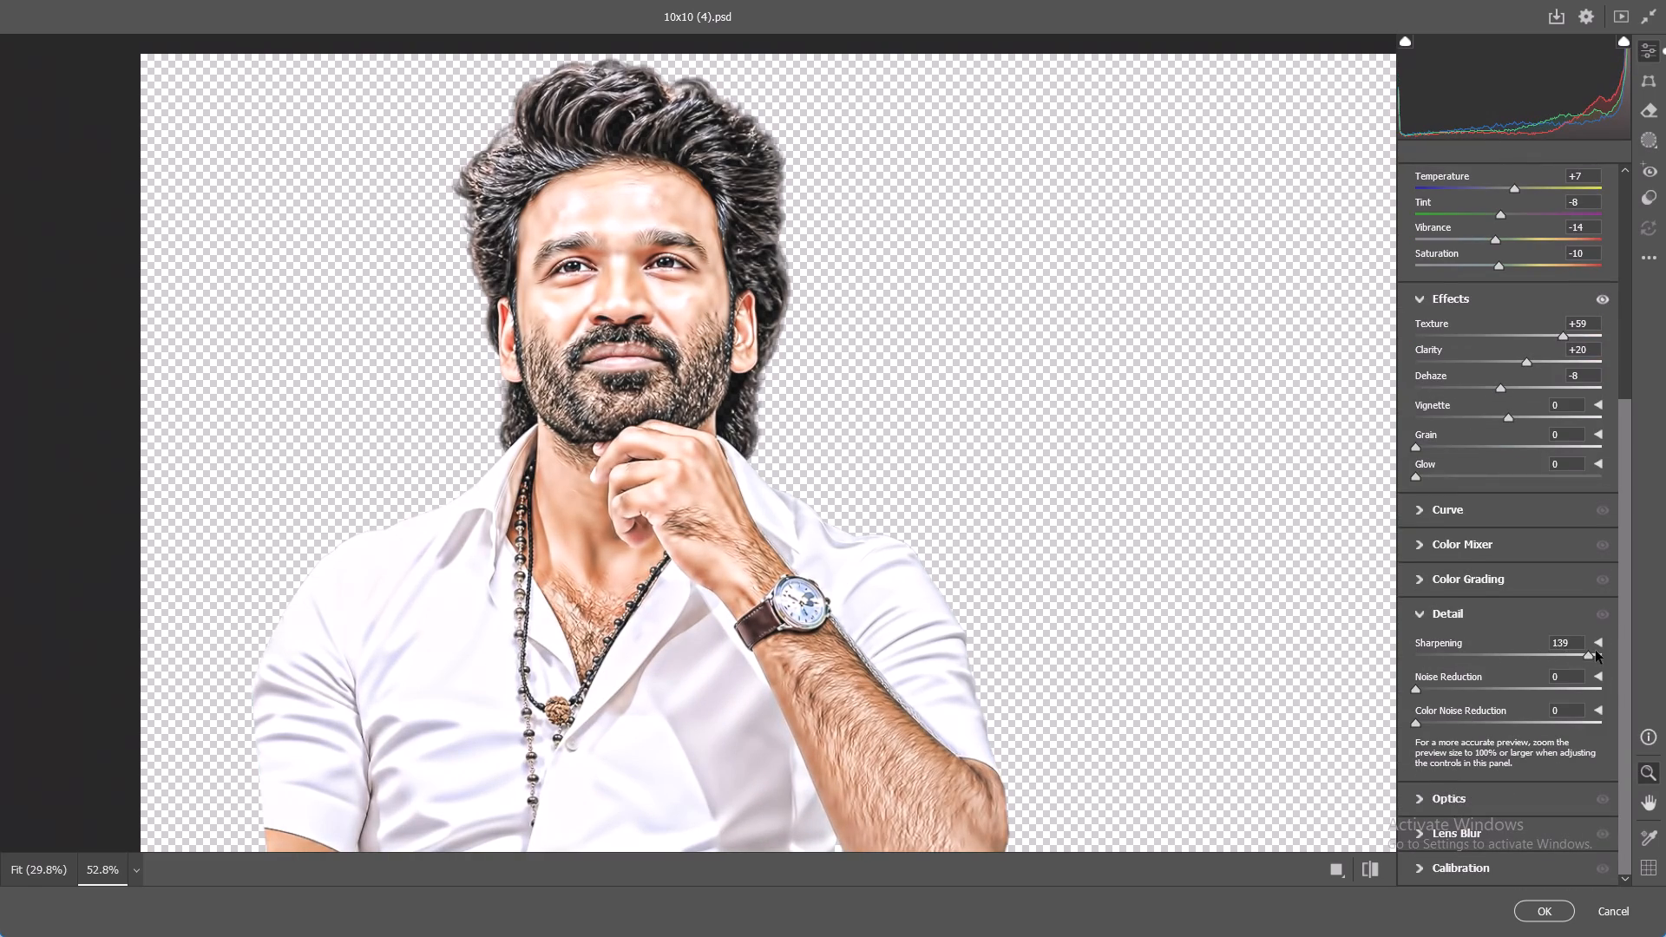
drag(1596, 651, 1601, 651)
drag(1421, 695, 1518, 687)
drag(1518, 687, 1551, 687)
drag(1416, 689, 1622, 671)
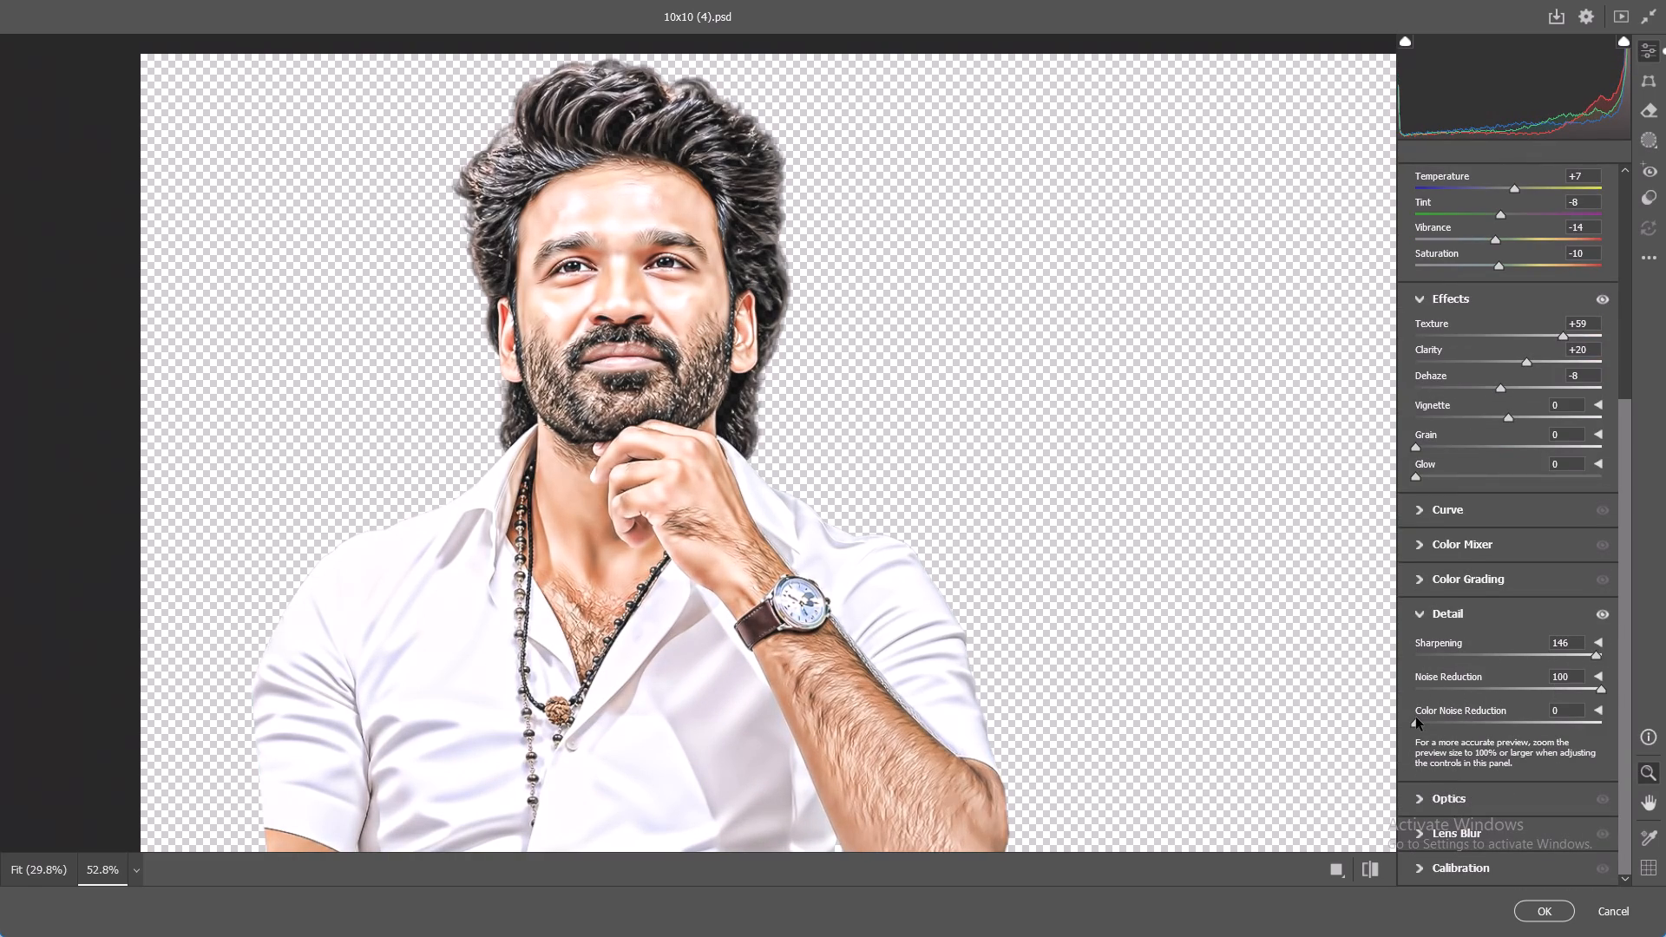
drag(1415, 724, 1639, 724)
click(1558, 915)
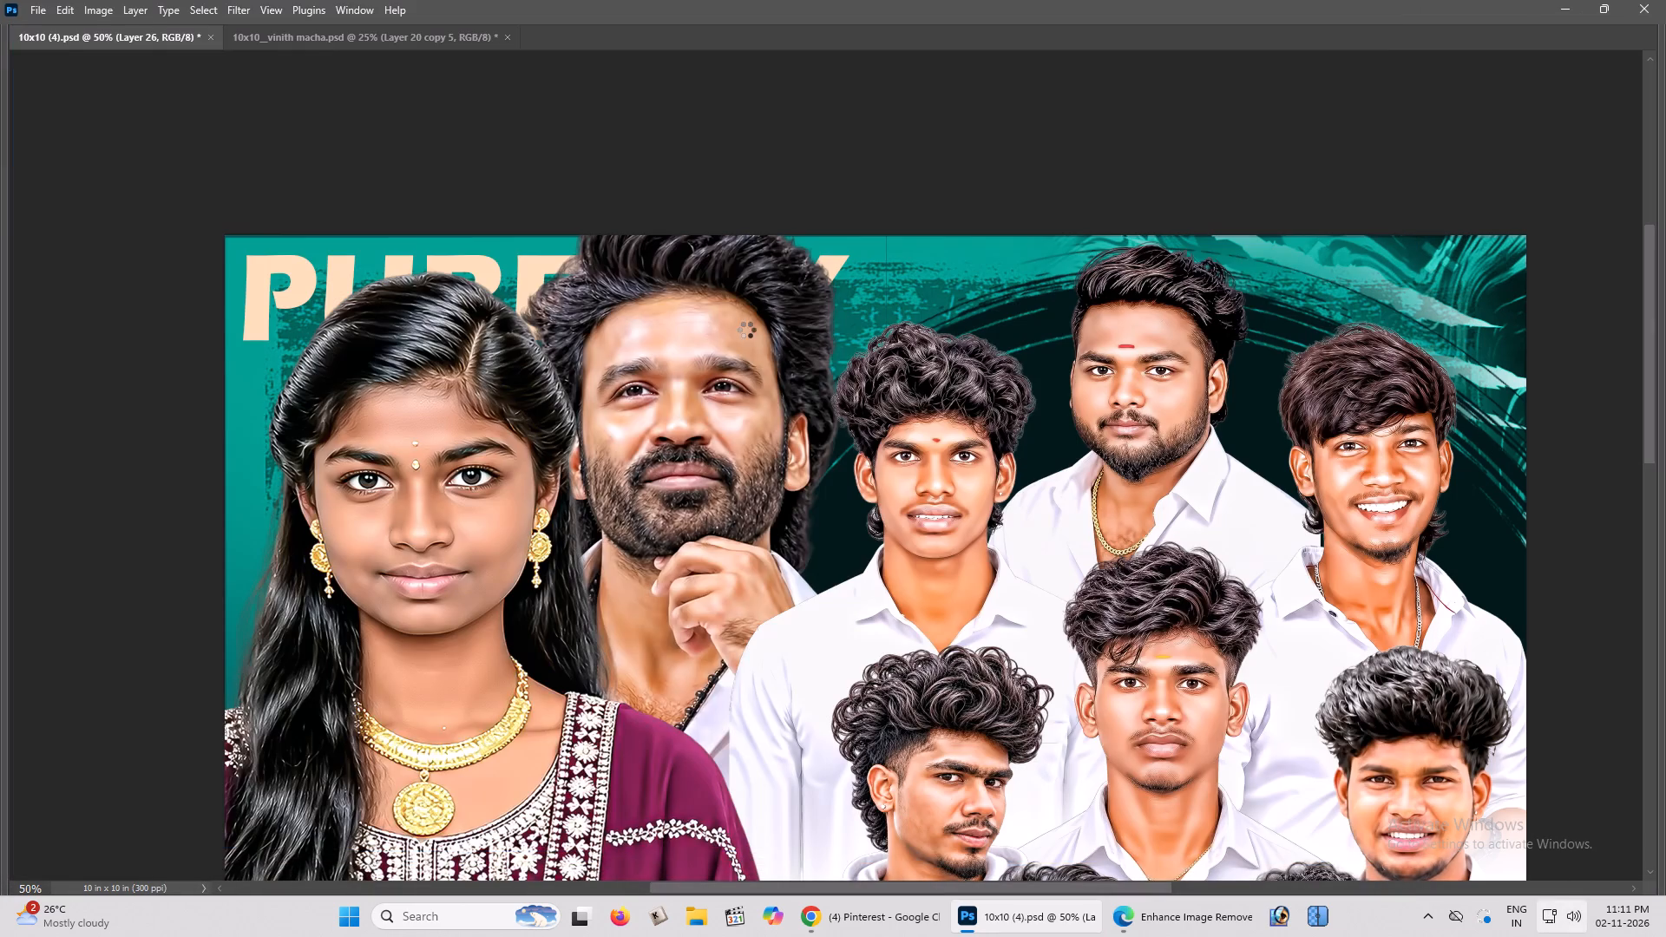
Enable the Inner Shadow layer style on the Dhanush layer.
scroll(713, 355, up, 2)
scroll(713, 355, down, 3)
scroll(713, 355, up, 1)
key(alt+l)
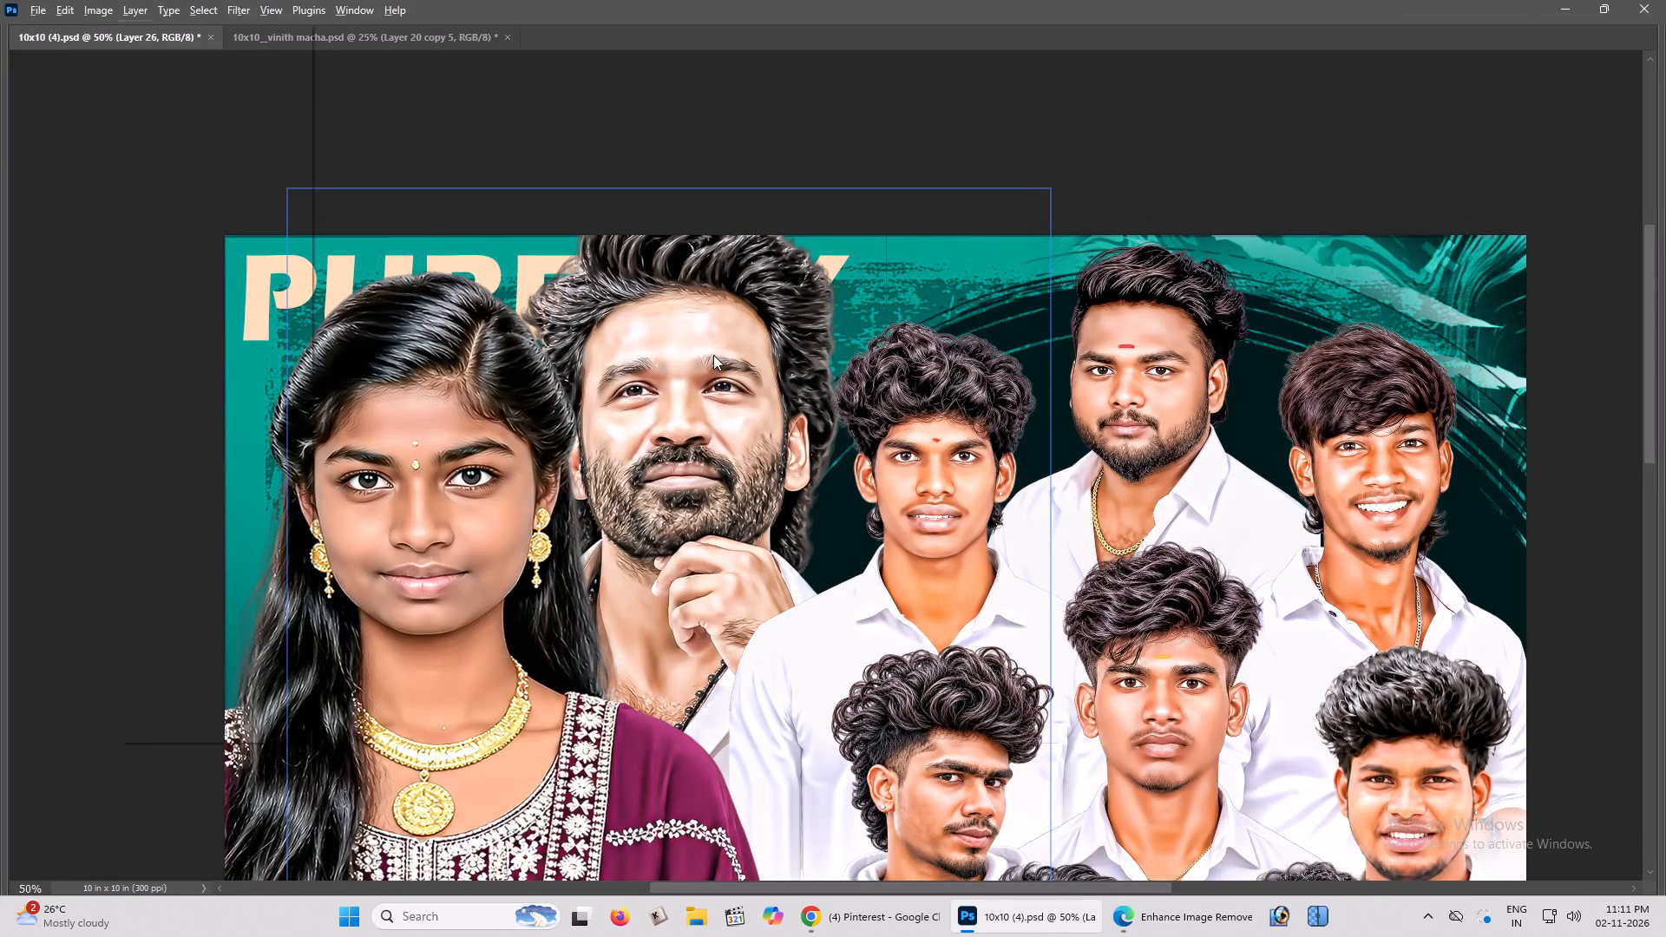
key(alt+y)
key(alt+i)
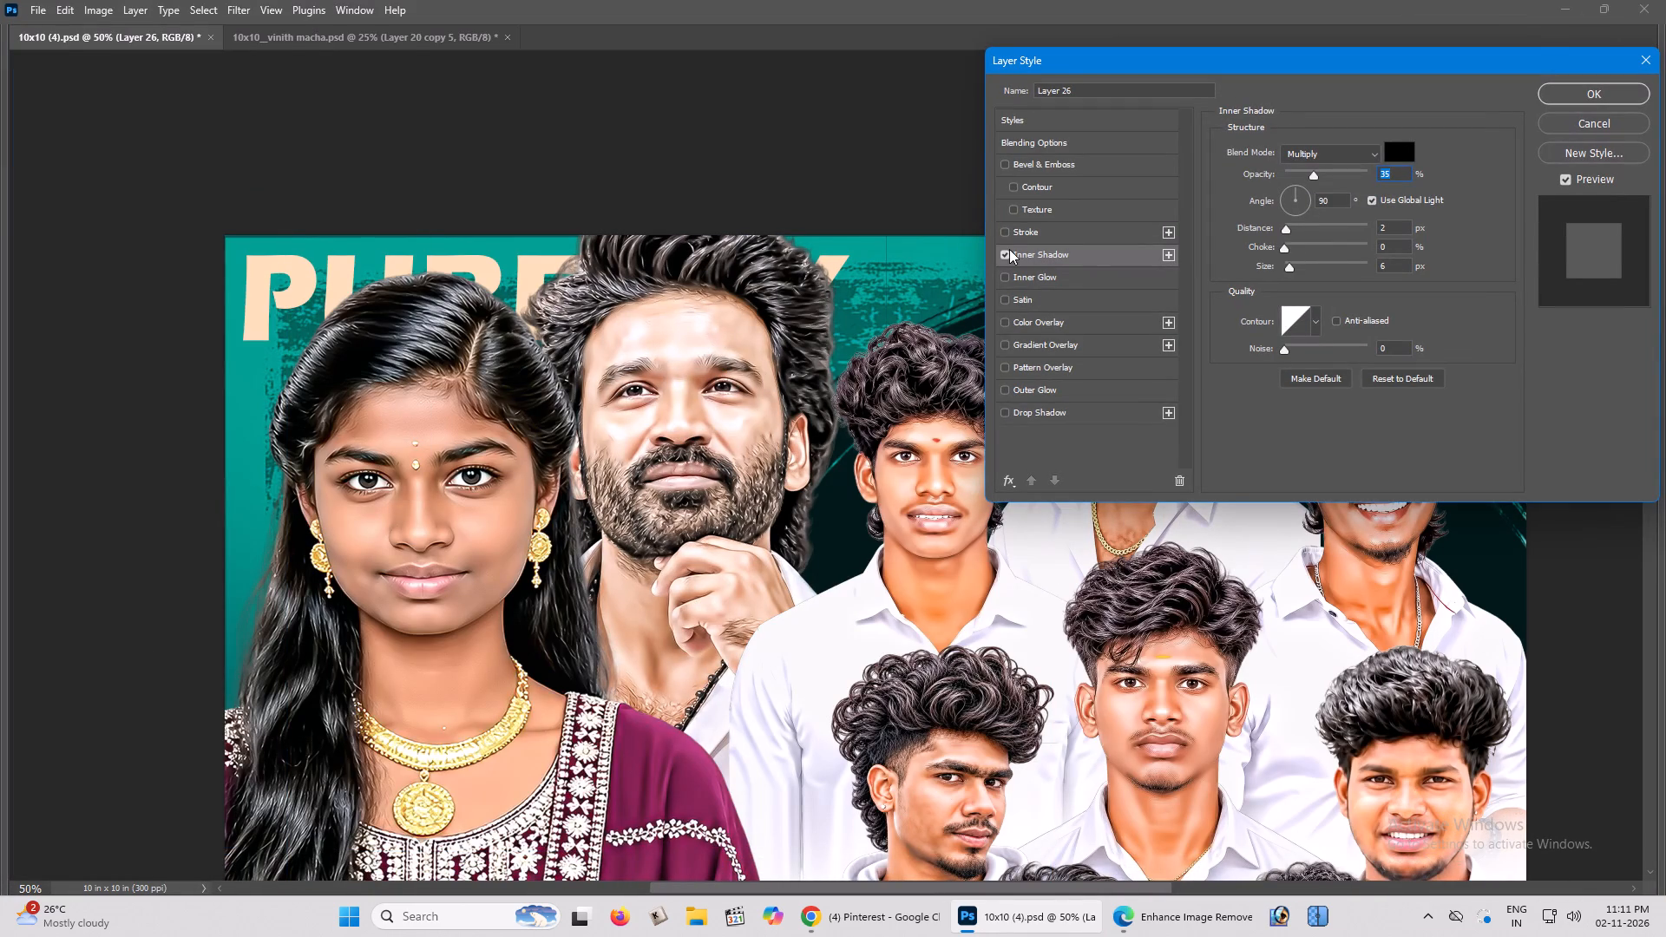
click(1009, 249)
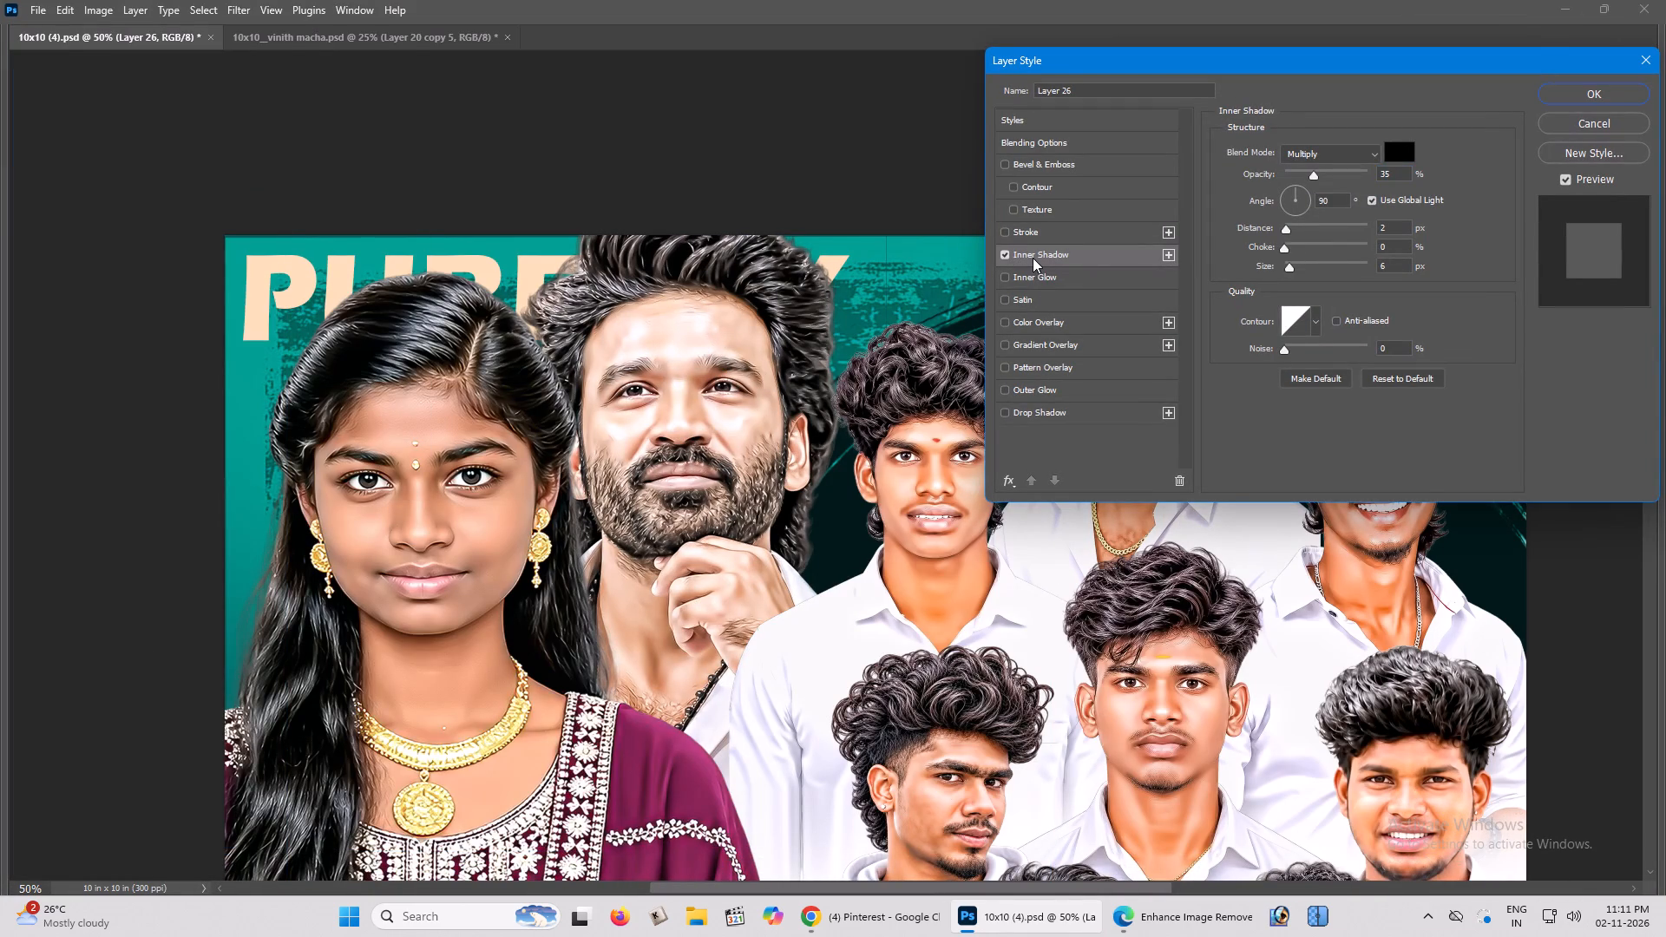
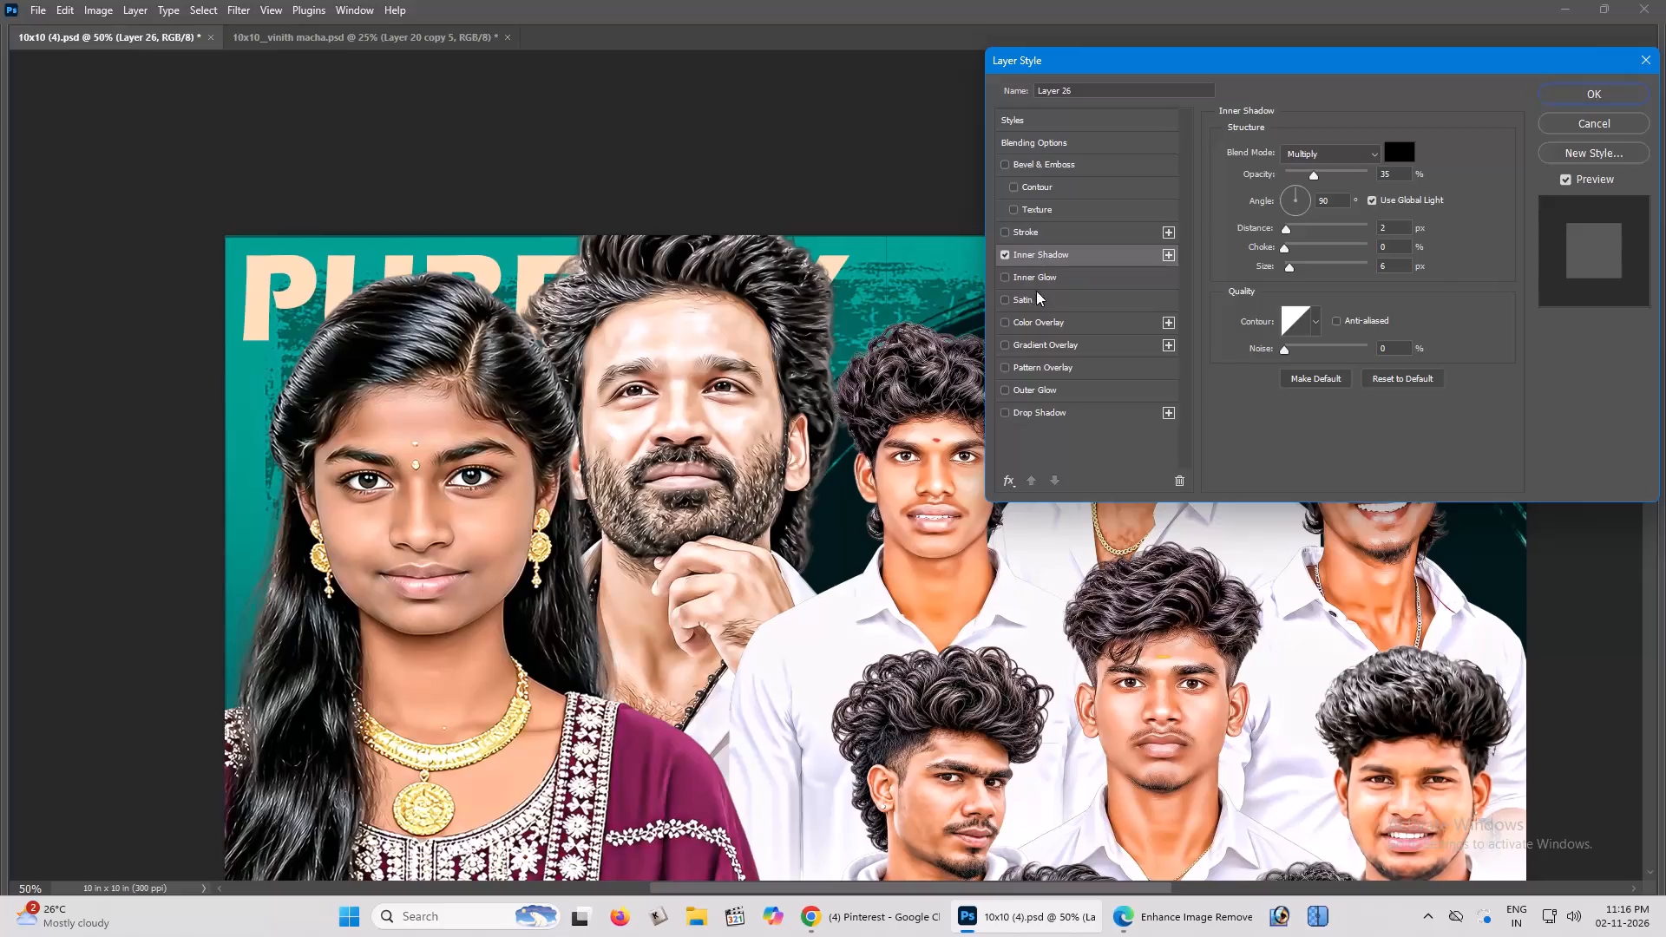
Replace the Dhanush layer's Inner Shadow with a Color Overlay in Color blend mode, using dark teal #01191a sampled from the background.
click(1001, 252)
click(1077, 324)
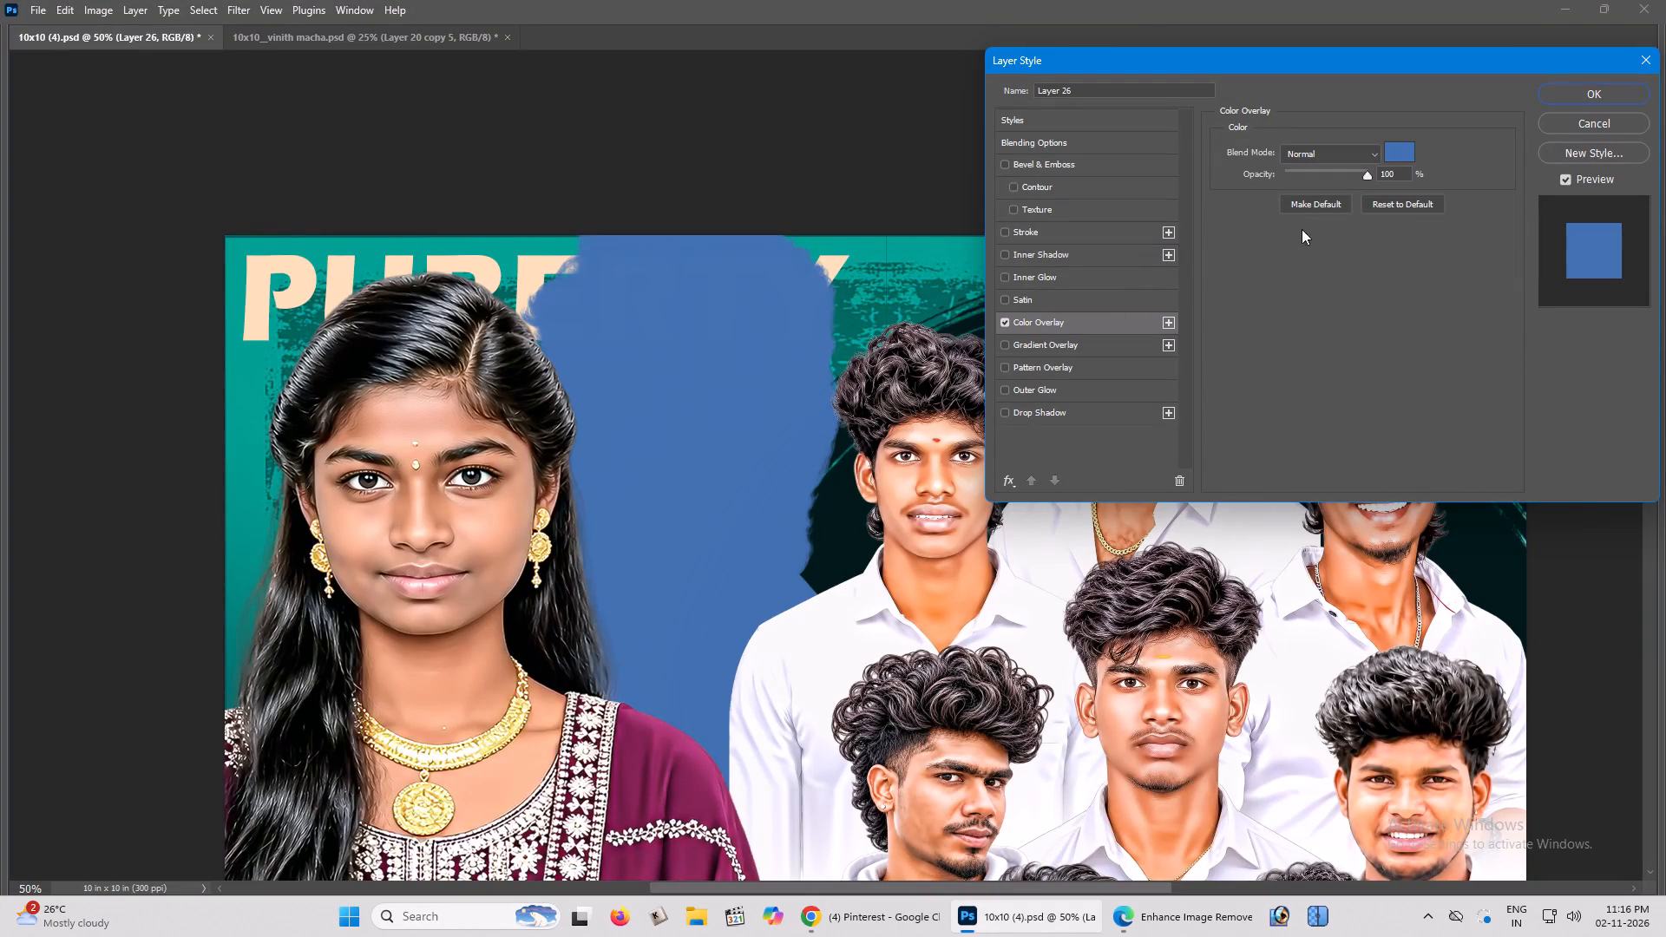
click(1391, 150)
click(842, 508)
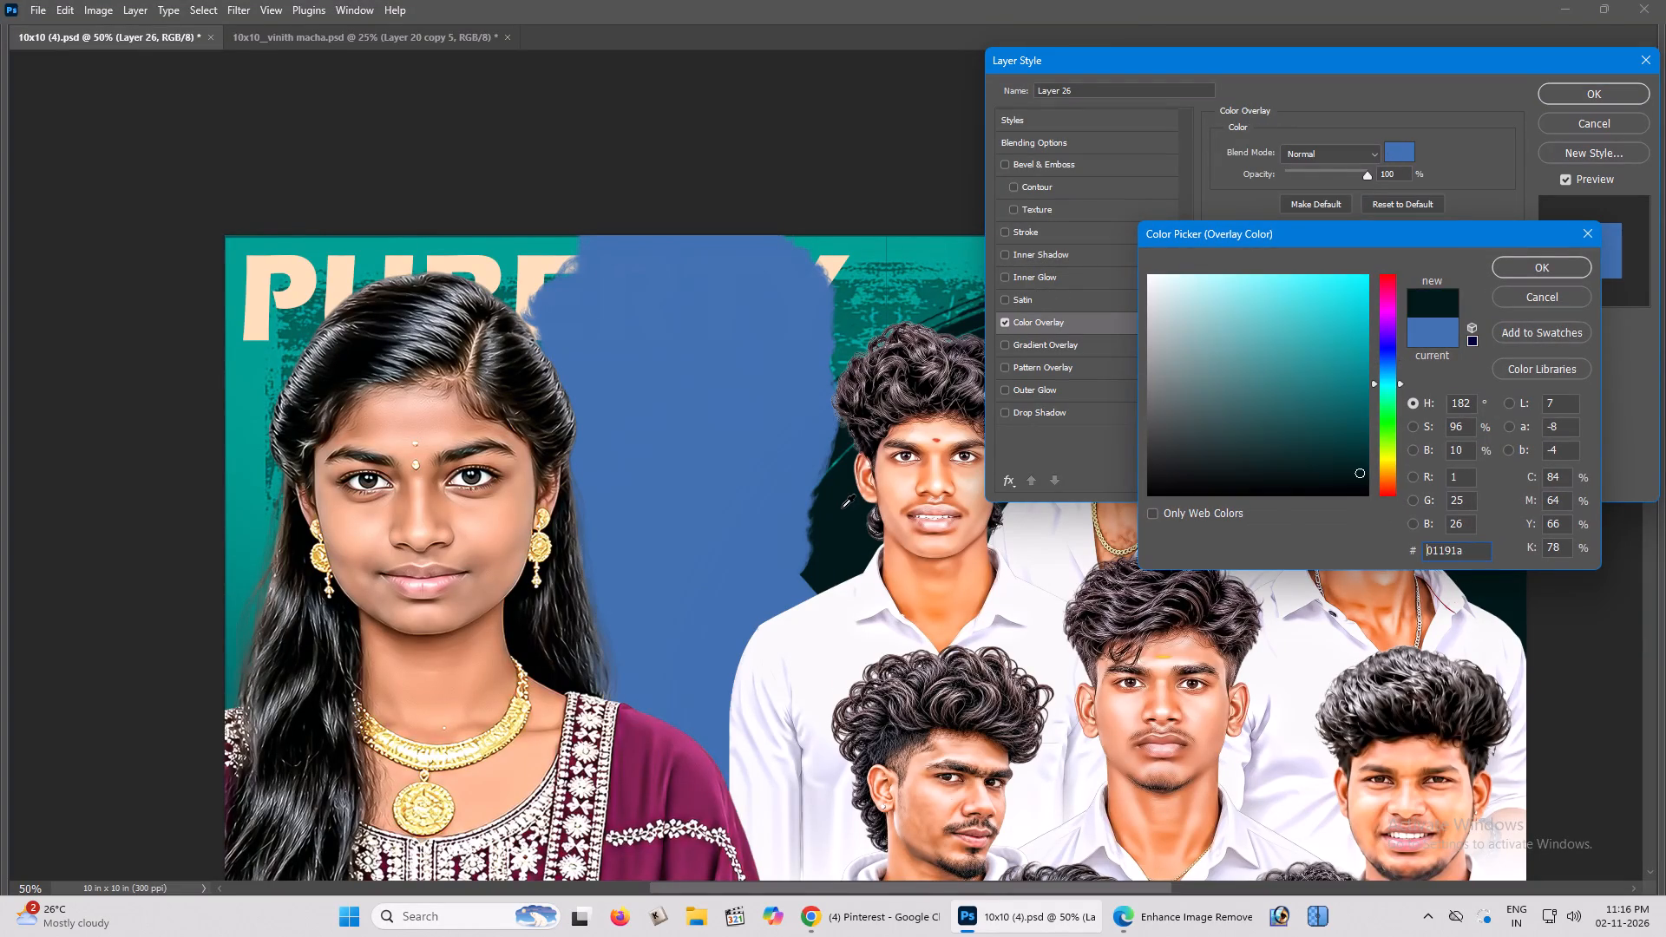
key(Return)
click(1374, 155)
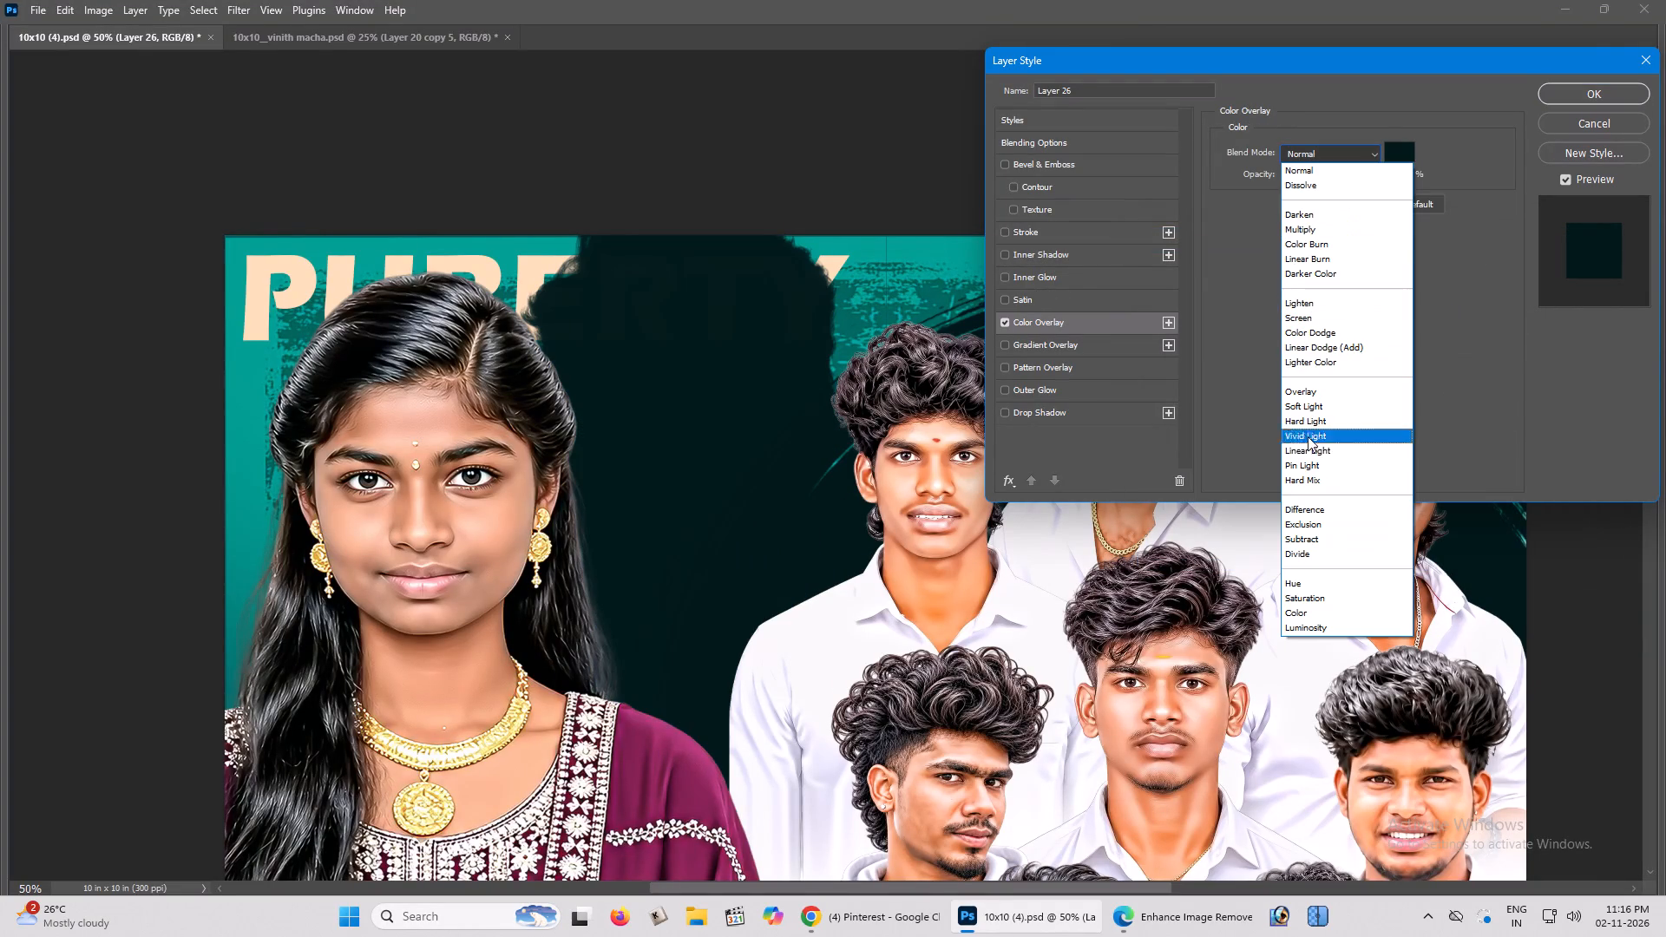
click(1313, 613)
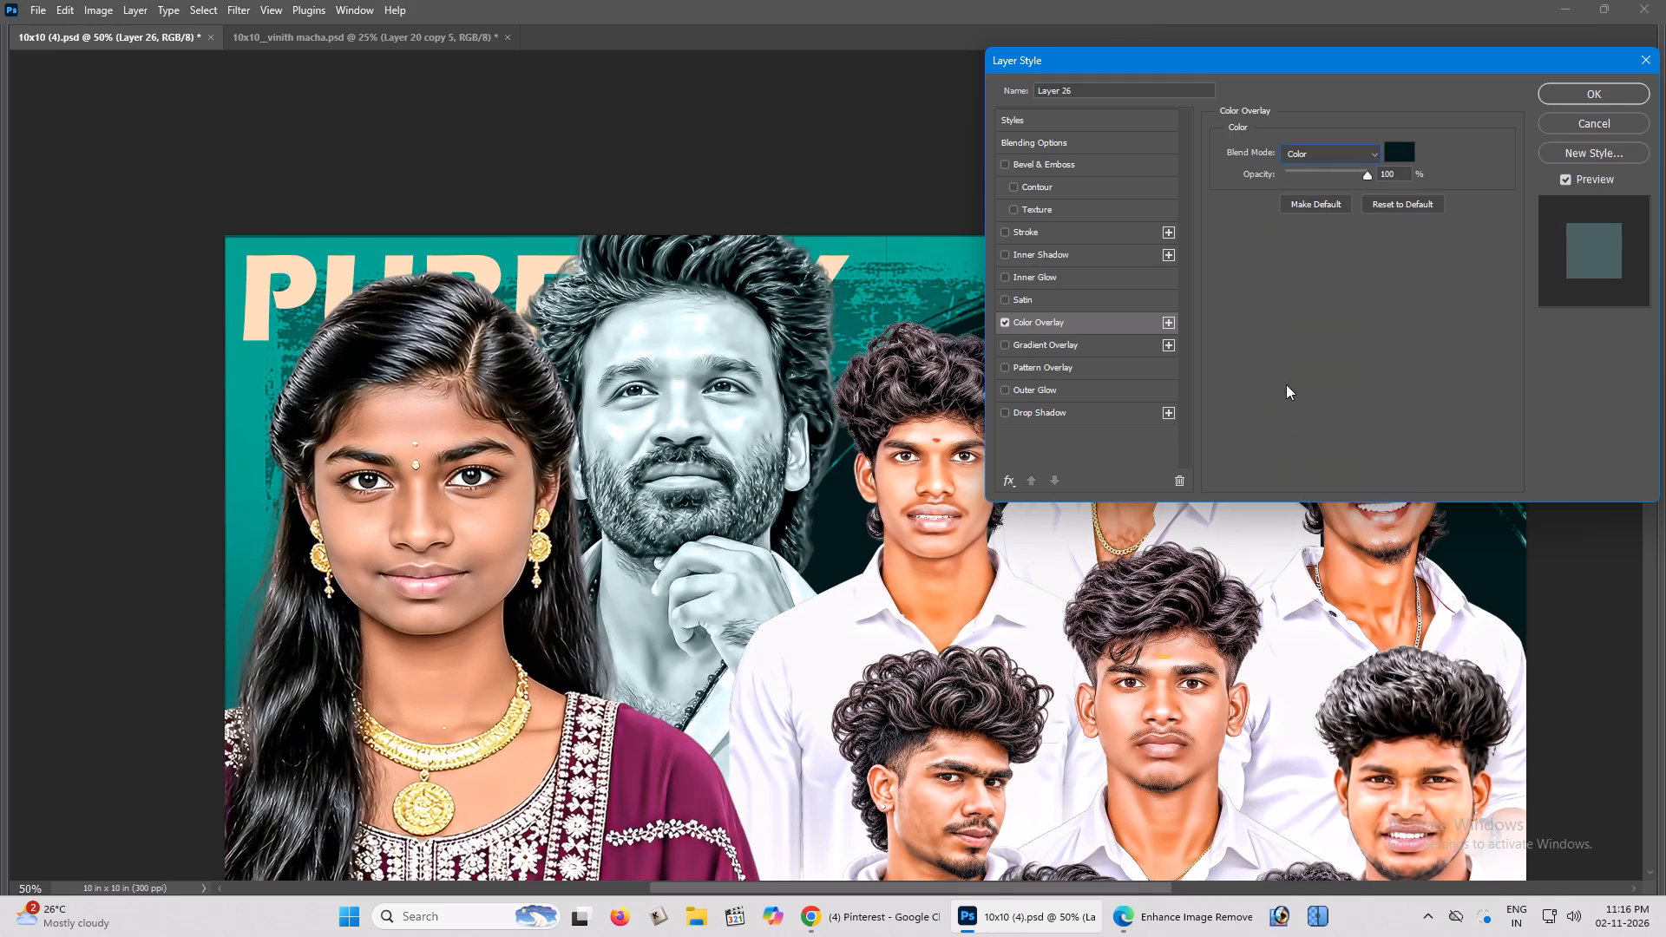
Change the Color Overlay colour to the dark green-teal #001f1d, starting from a teal sampled at the background's edge.
click(1397, 147)
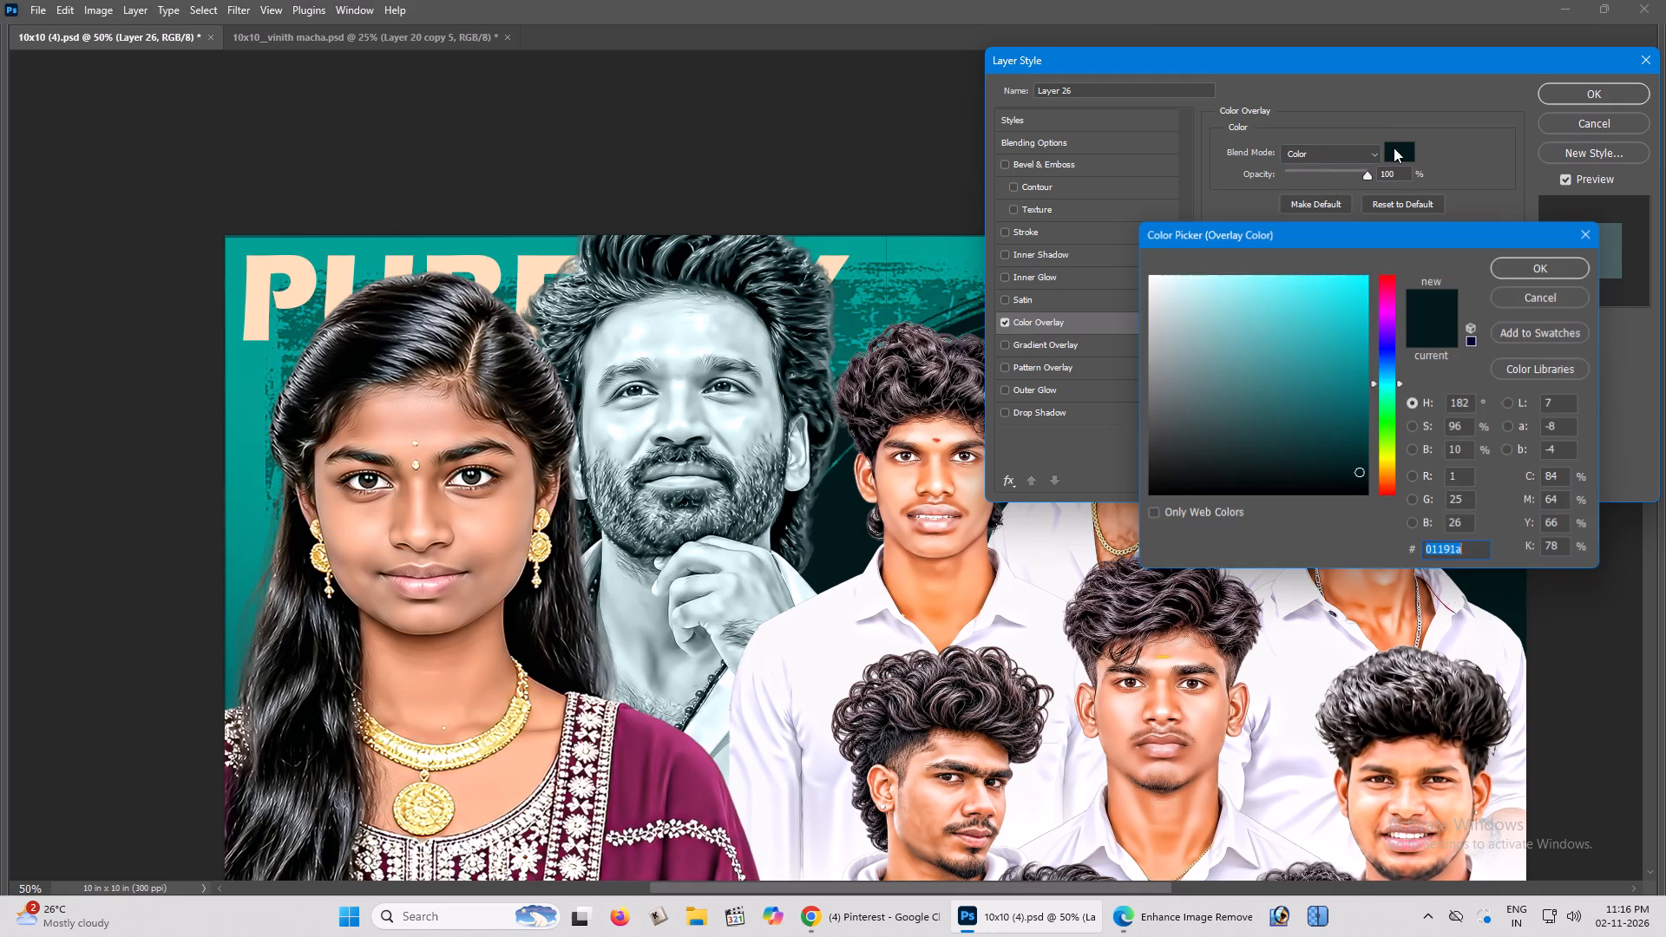
click(1353, 444)
drag(1355, 441, 1361, 474)
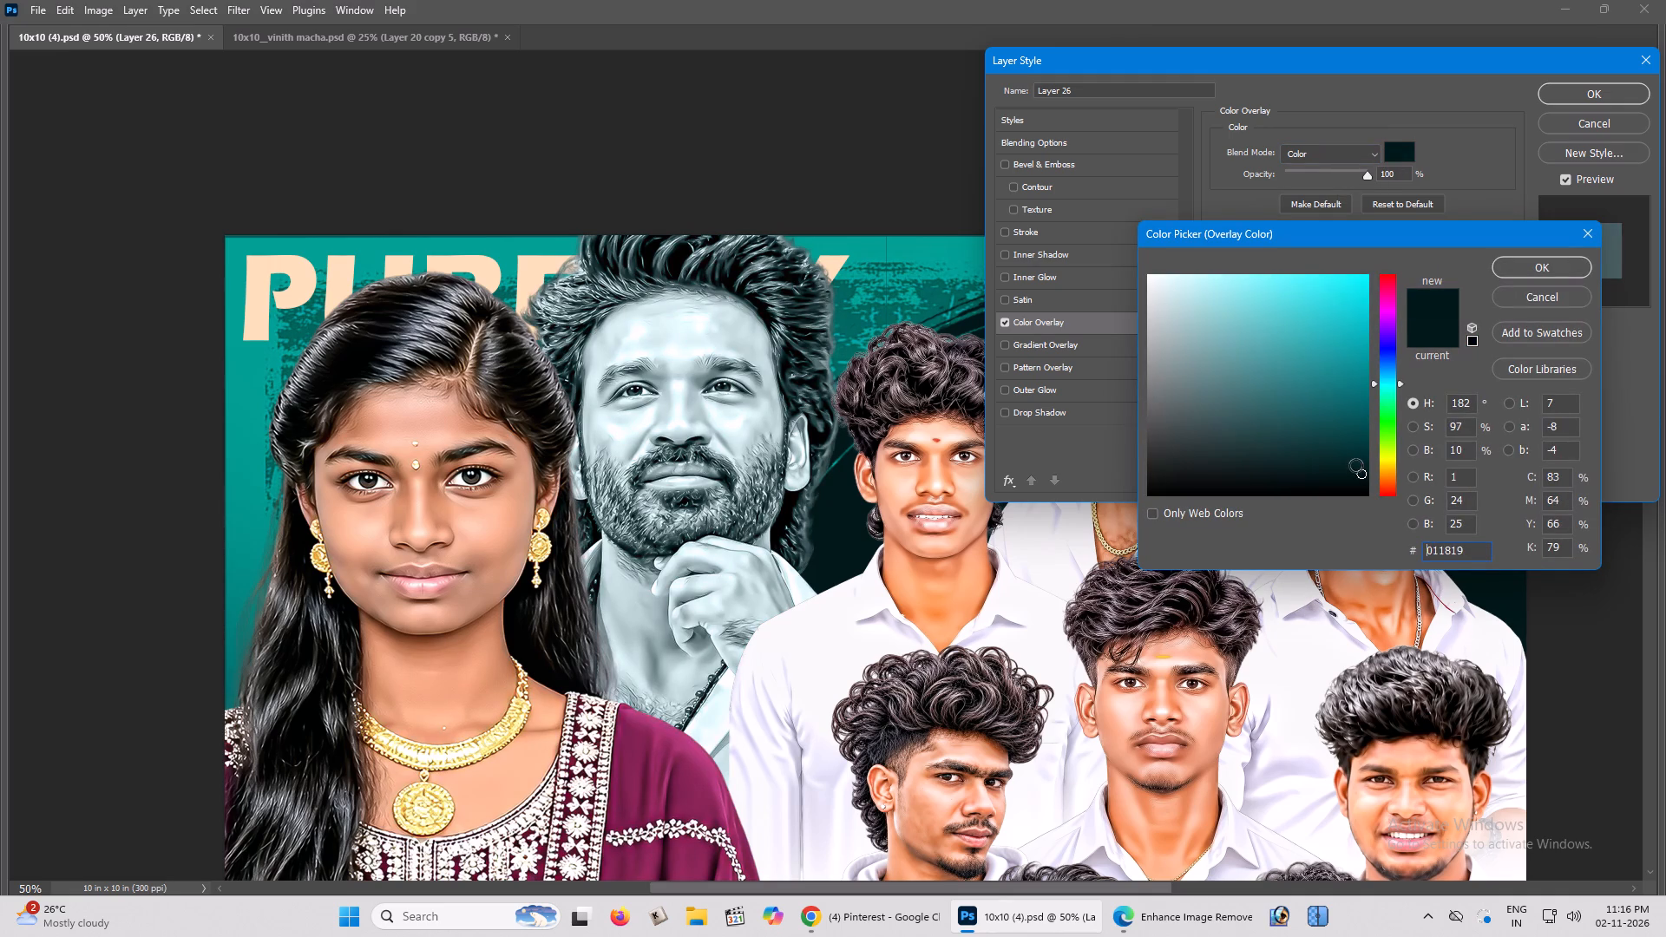
click(1355, 465)
click(849, 536)
click(250, 476)
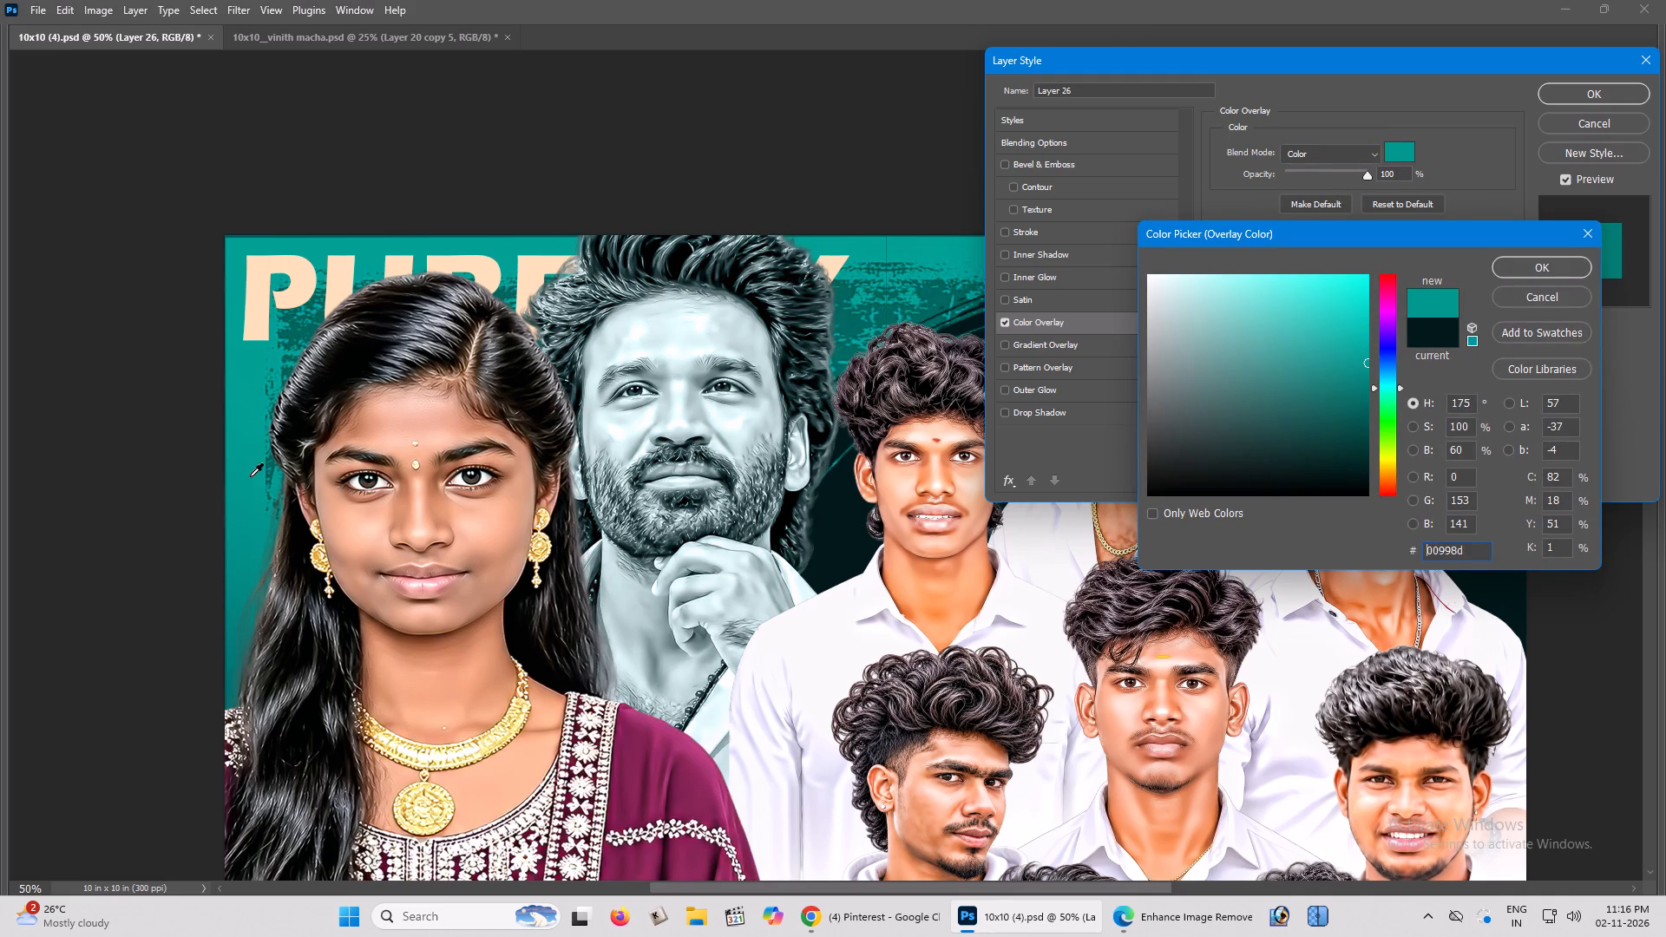
click(241, 512)
drag(1358, 410, 1369, 417)
drag(1354, 436, 1365, 455)
drag(1355, 455, 1358, 468)
drag(1359, 469, 1368, 468)
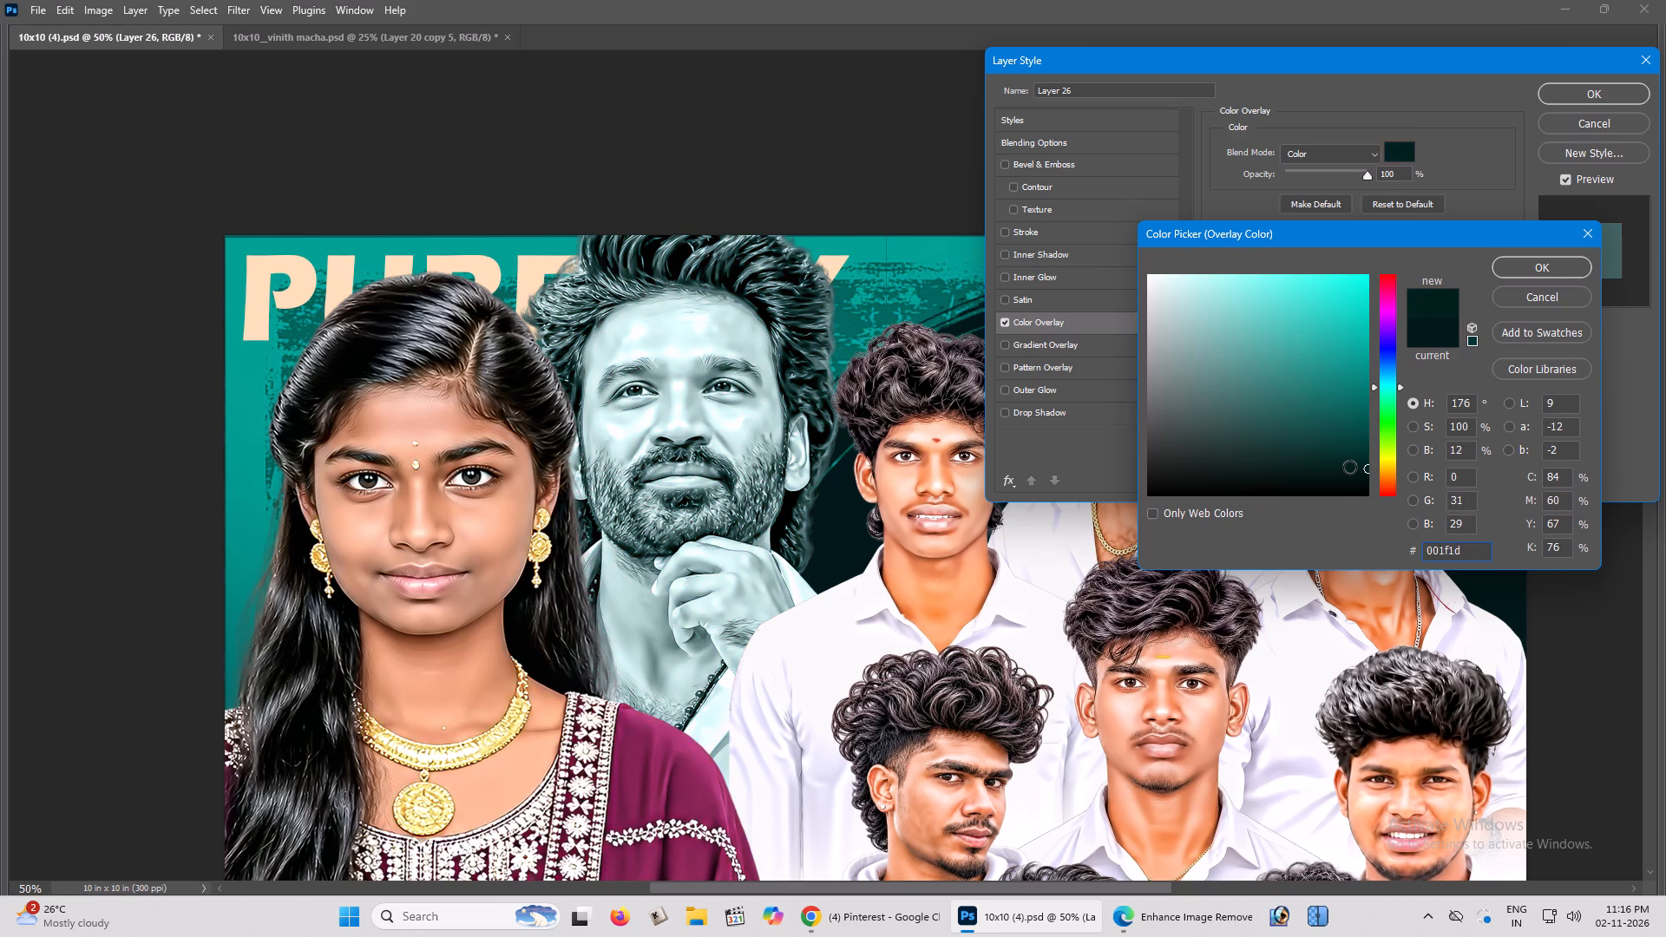
key(Return)
Add an Inner Glow in teal #00a093, sampled from the background, to the Dhanush layer and apply the layer styles.
click(1118, 271)
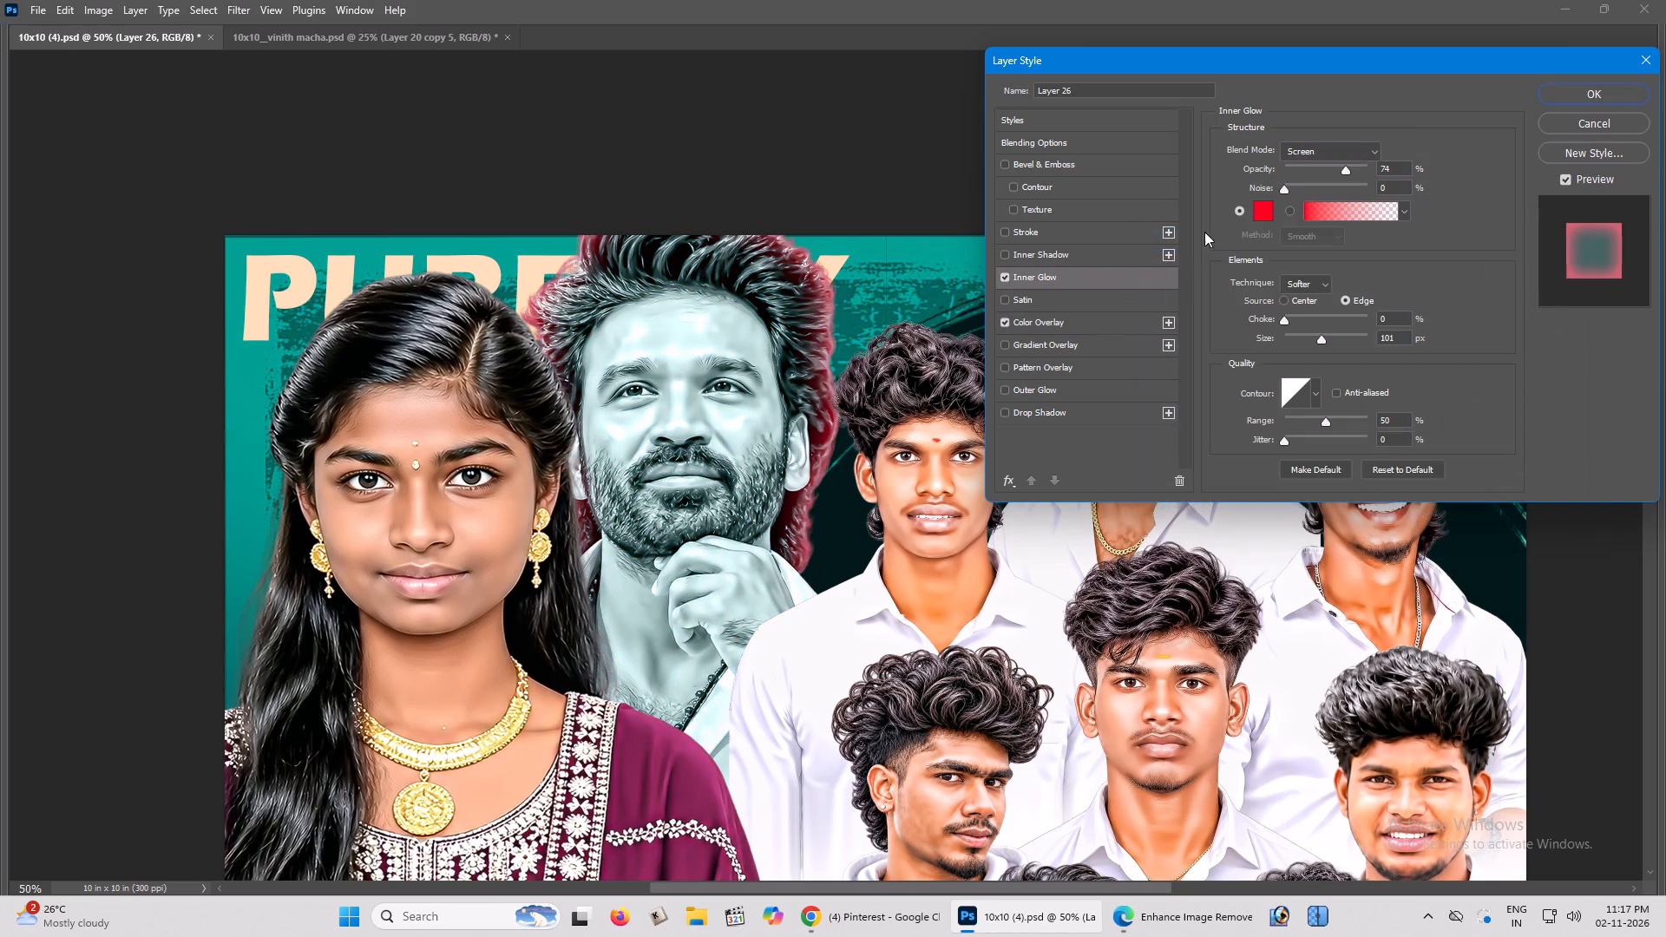
click(1265, 206)
drag(1231, 315, 1002, 233)
key(Return)
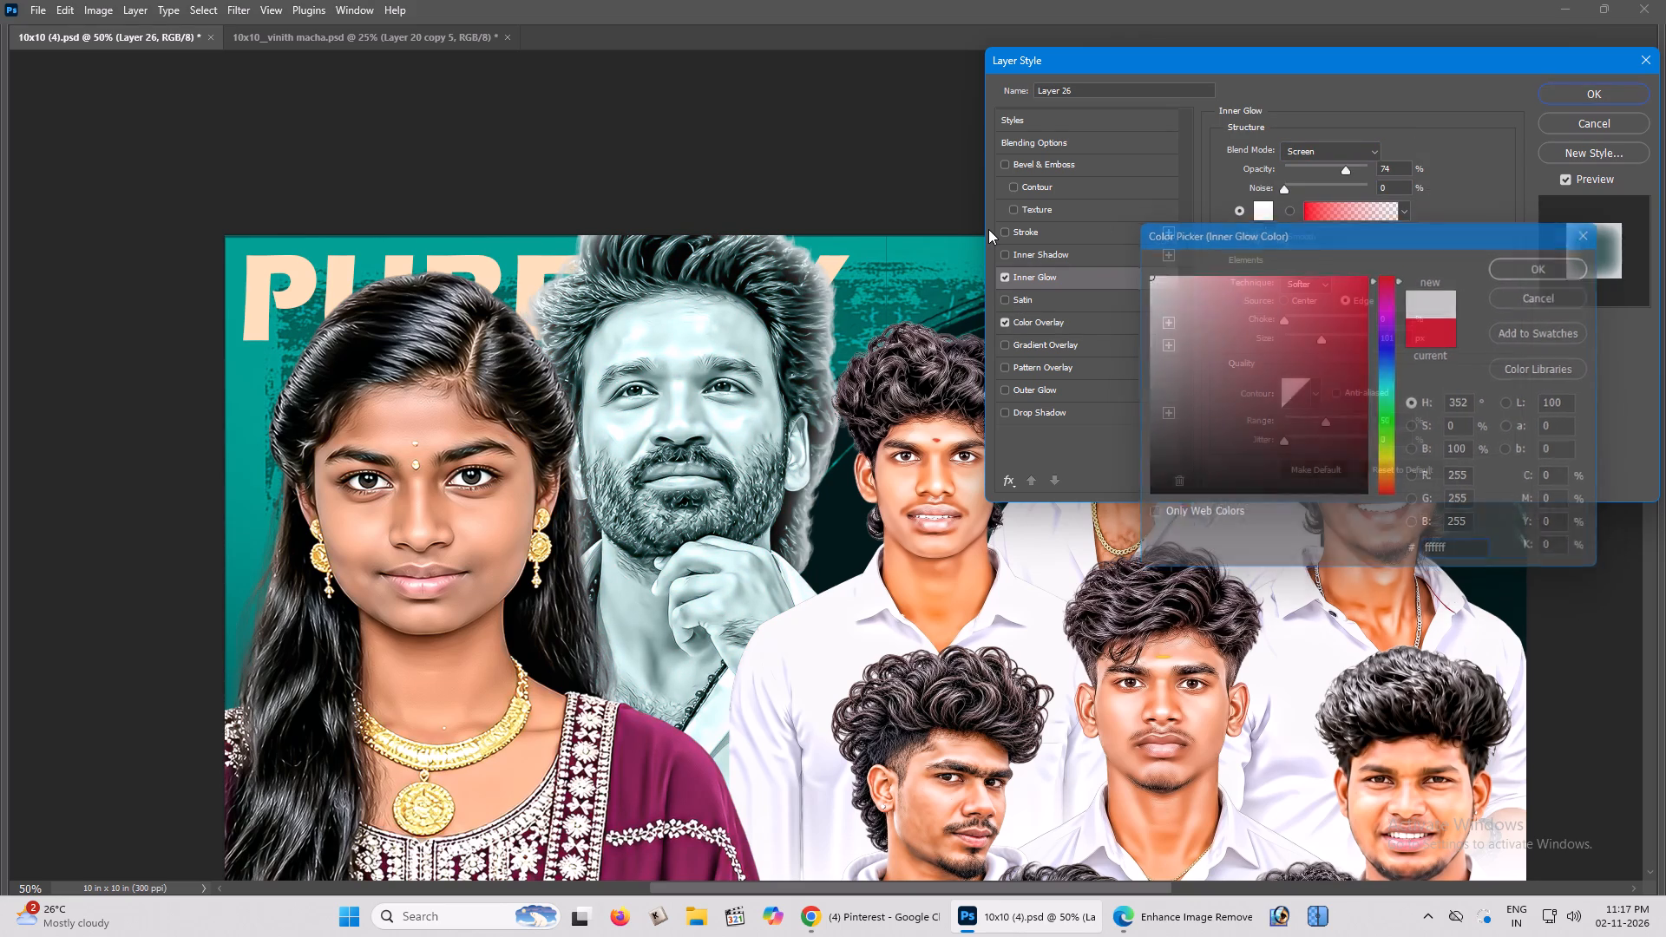
click(1259, 219)
click(961, 252)
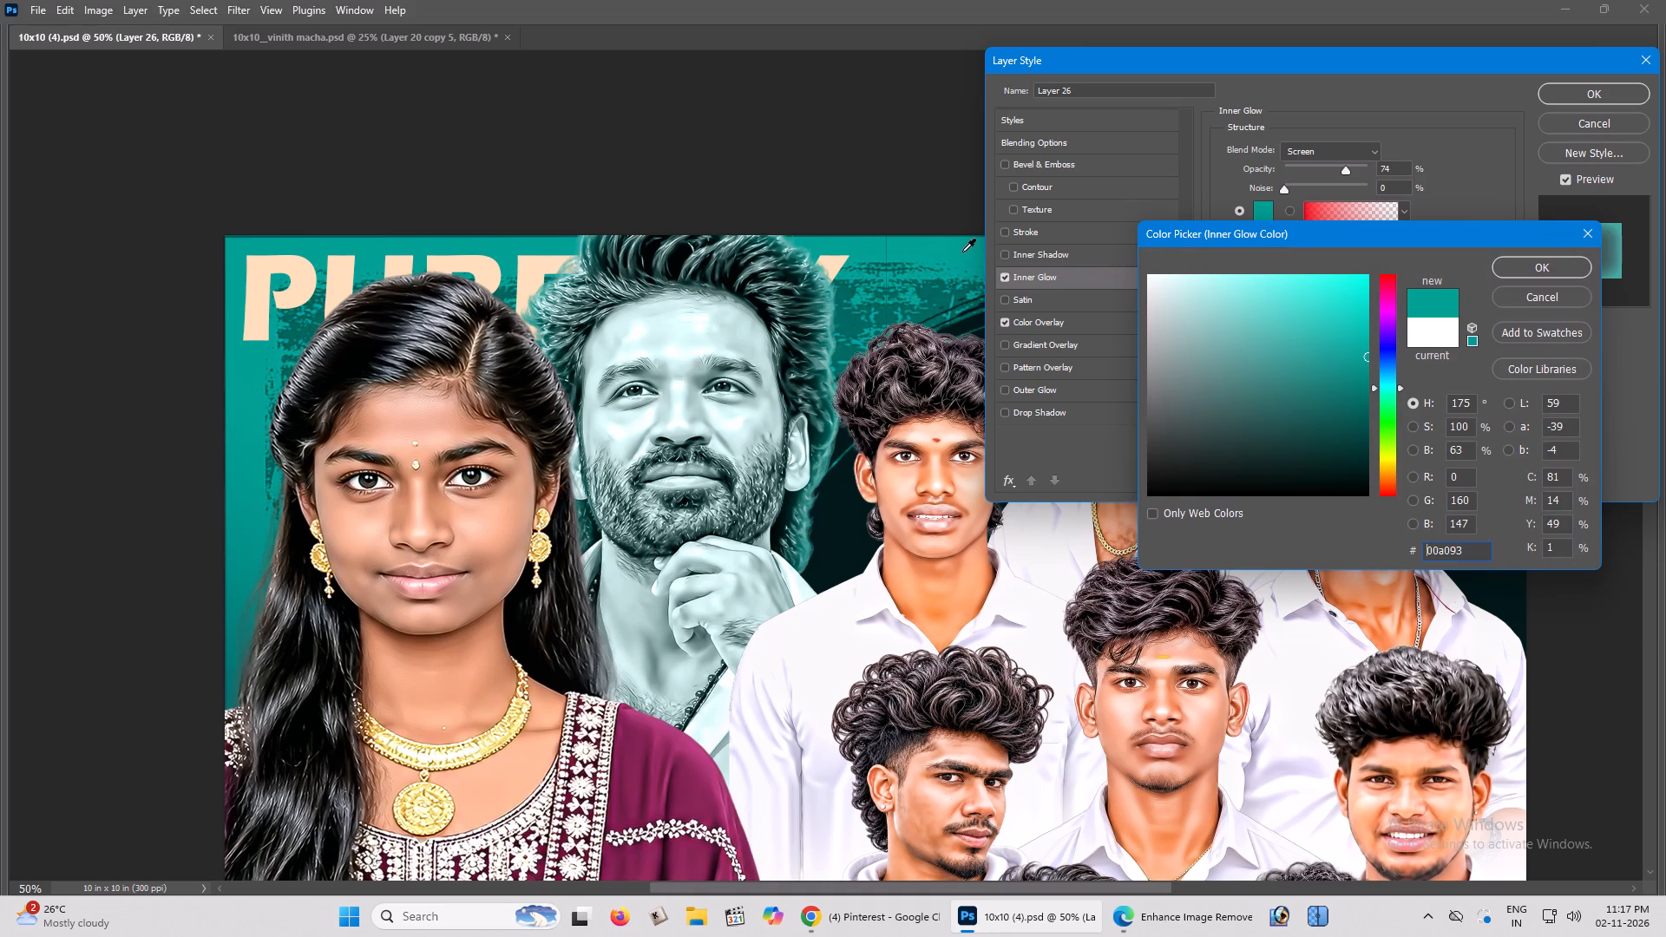
key(Return)
key(Return)
Review the whole composition at a reduced view and save the document.
key(ctrl+minus)
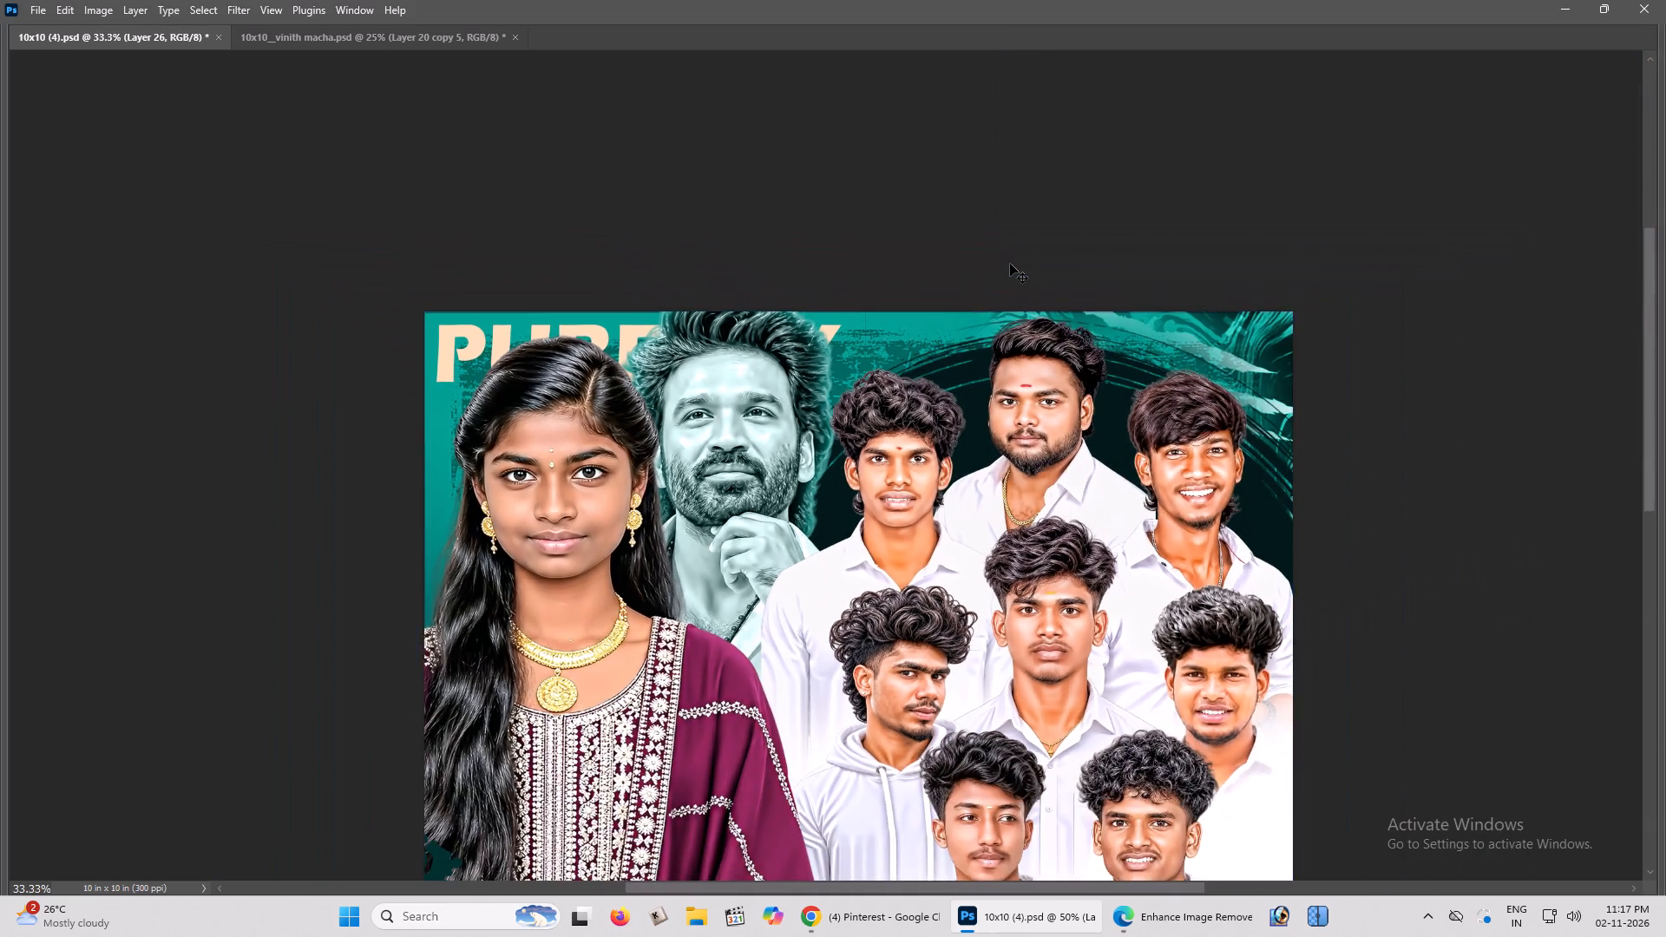
key(ctrl+0)
key(Tab)
key(Tab)
scroll(916, 236, down, 2)
scroll(916, 236, up, 2)
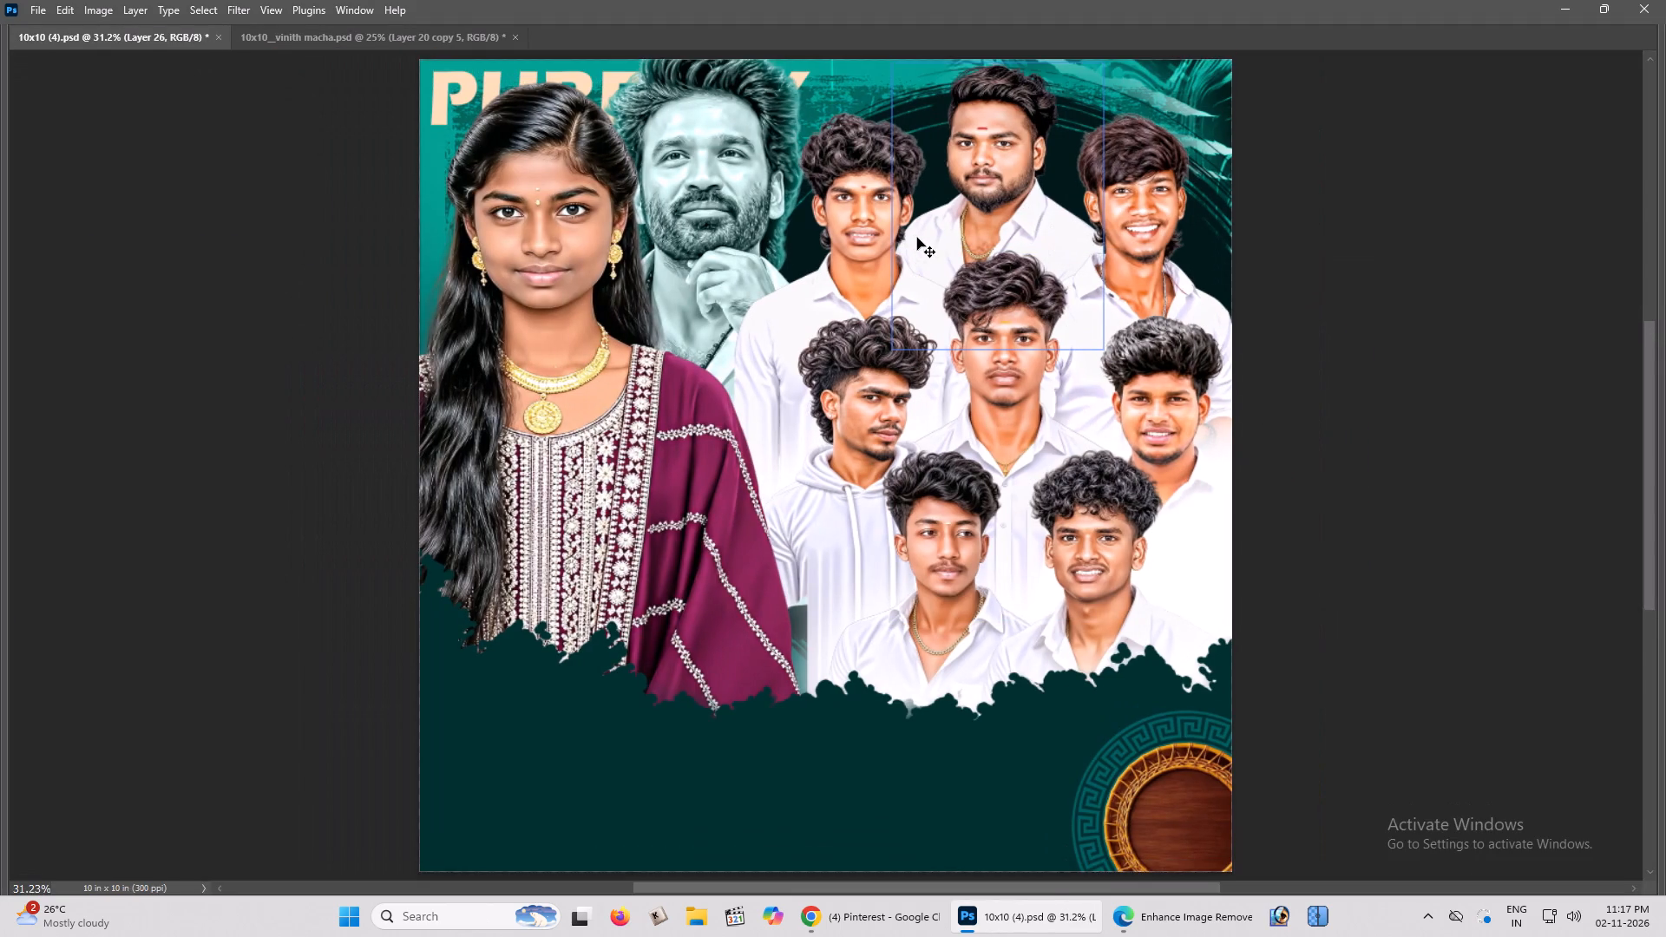
key(ctrl+minus)
key(ctrl+s)
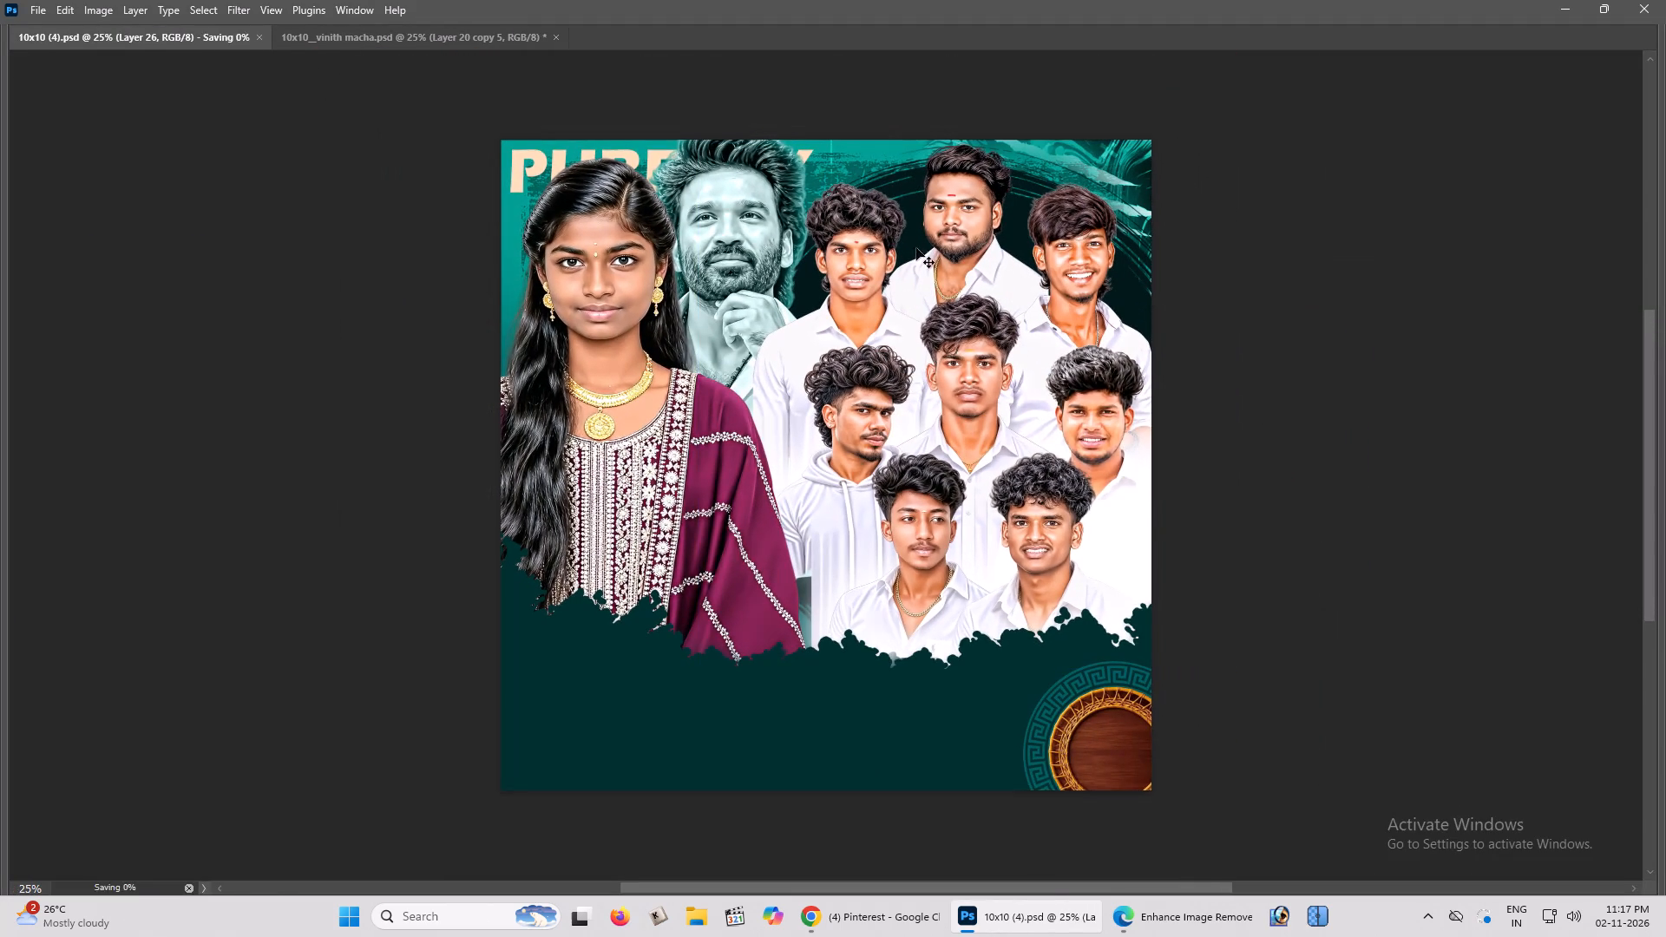
Select the PUBERTY text layer and bring it to the front of all layers.
scroll(838, 380, up, 3)
scroll(835, 383, down, 3)
key(ctrl+plus)
key(ctrl+minus)
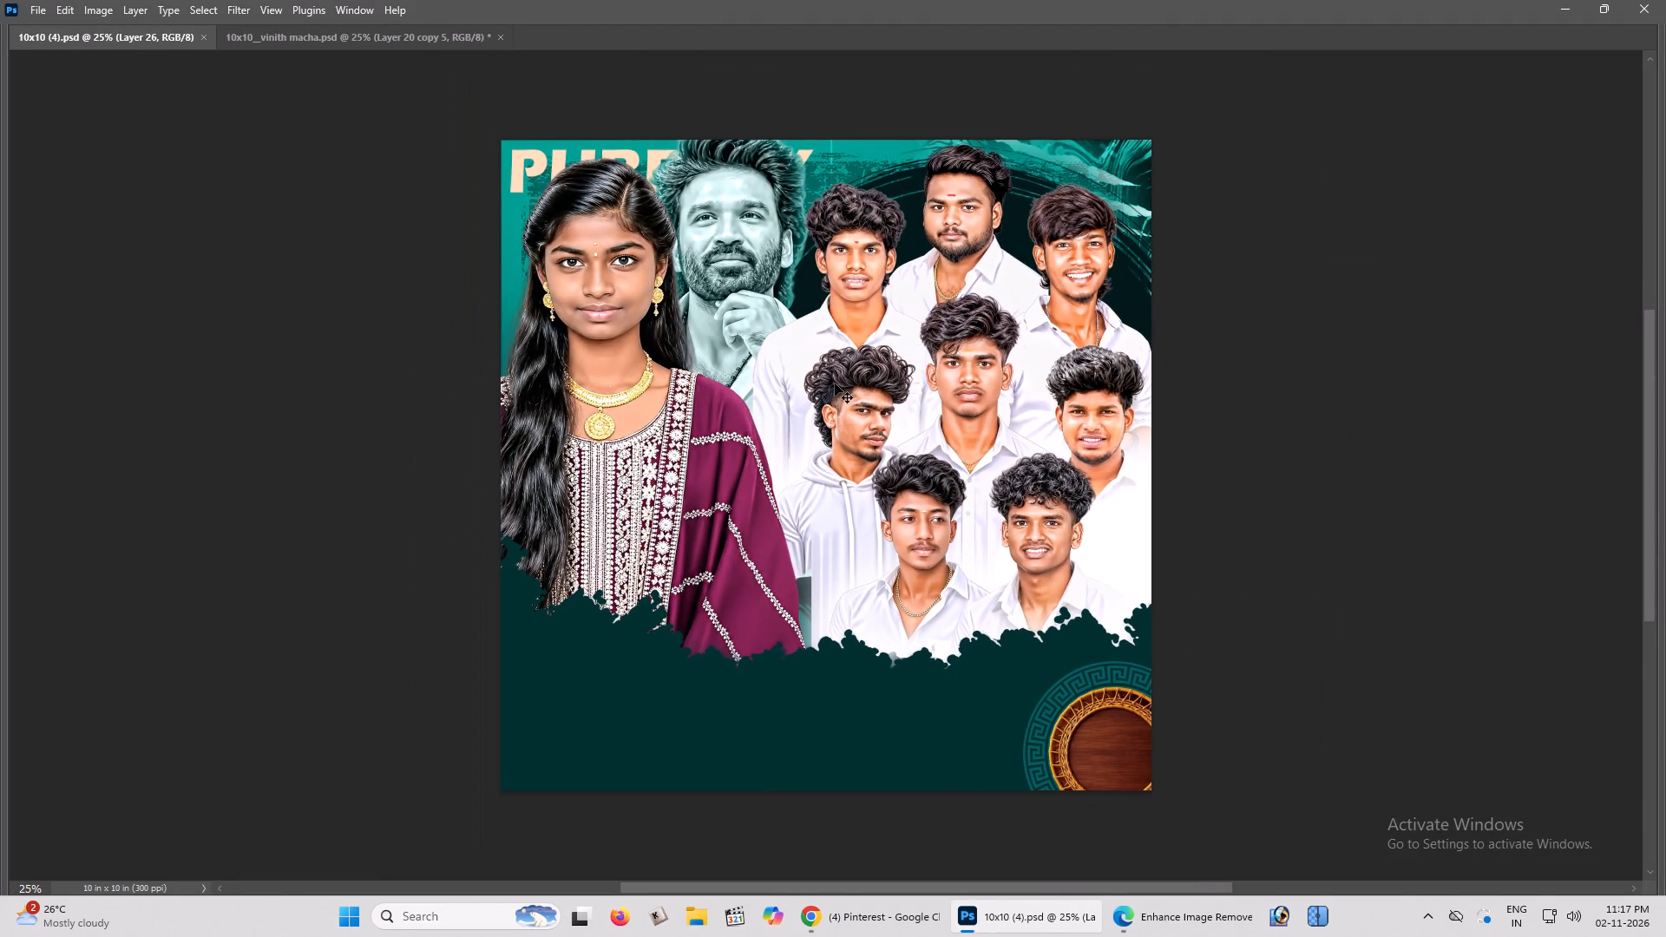
right_click(535, 172)
click(548, 179)
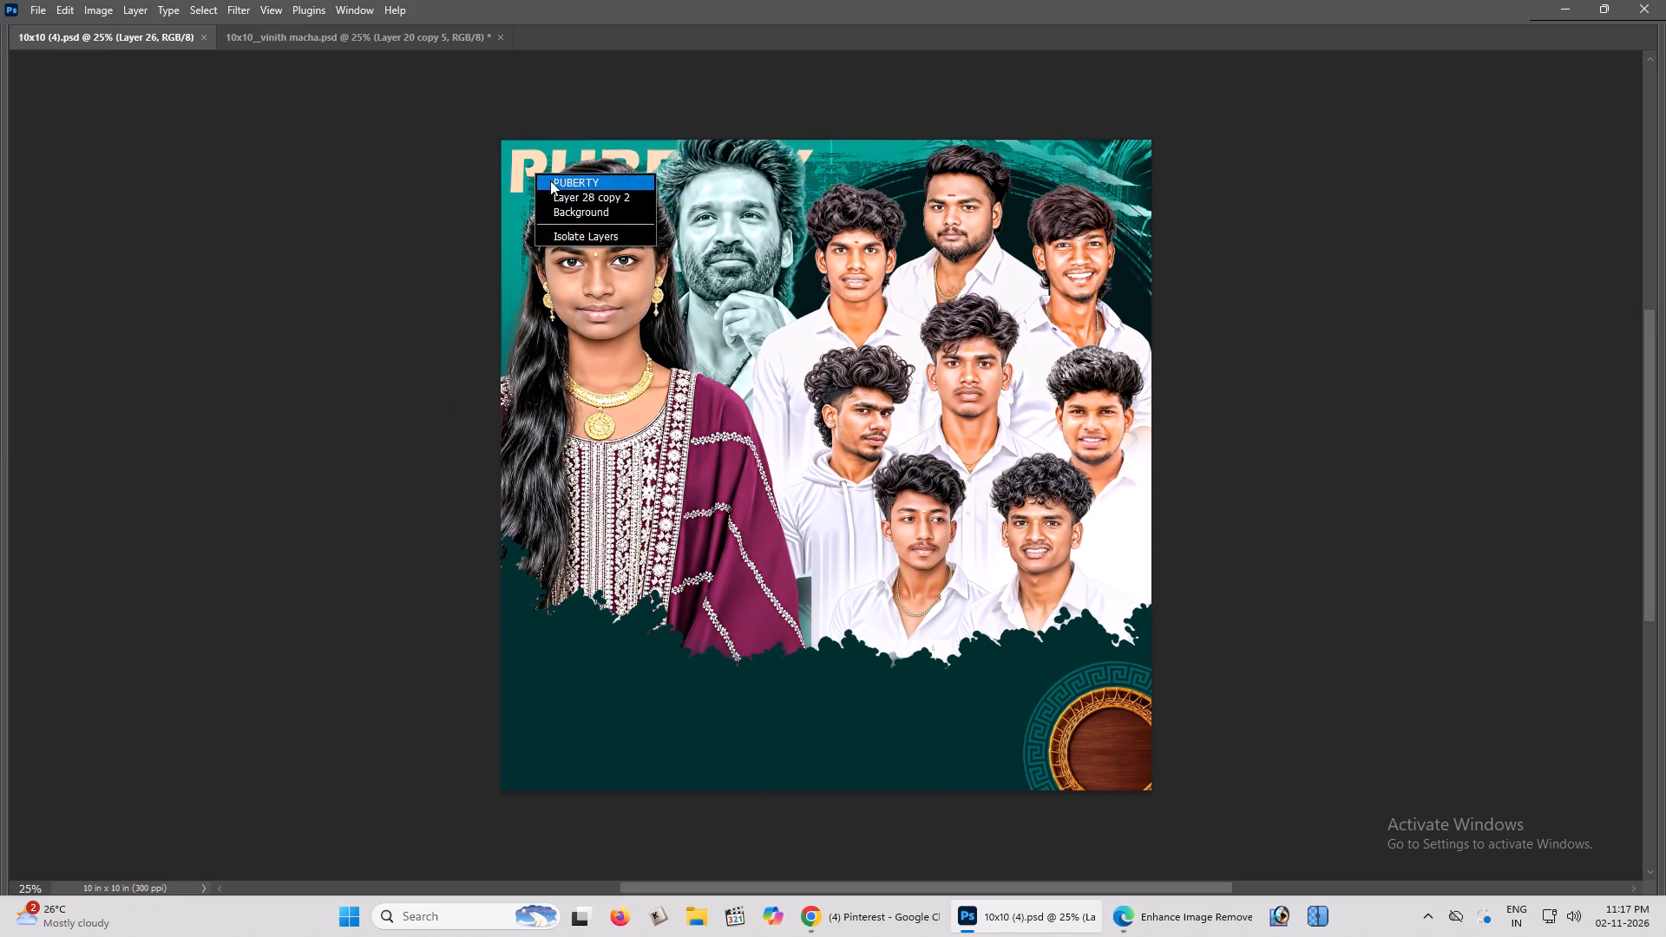
drag(548, 173, 568, 189)
key(ctrl+z)
key(ctrl+shift+bracketright)
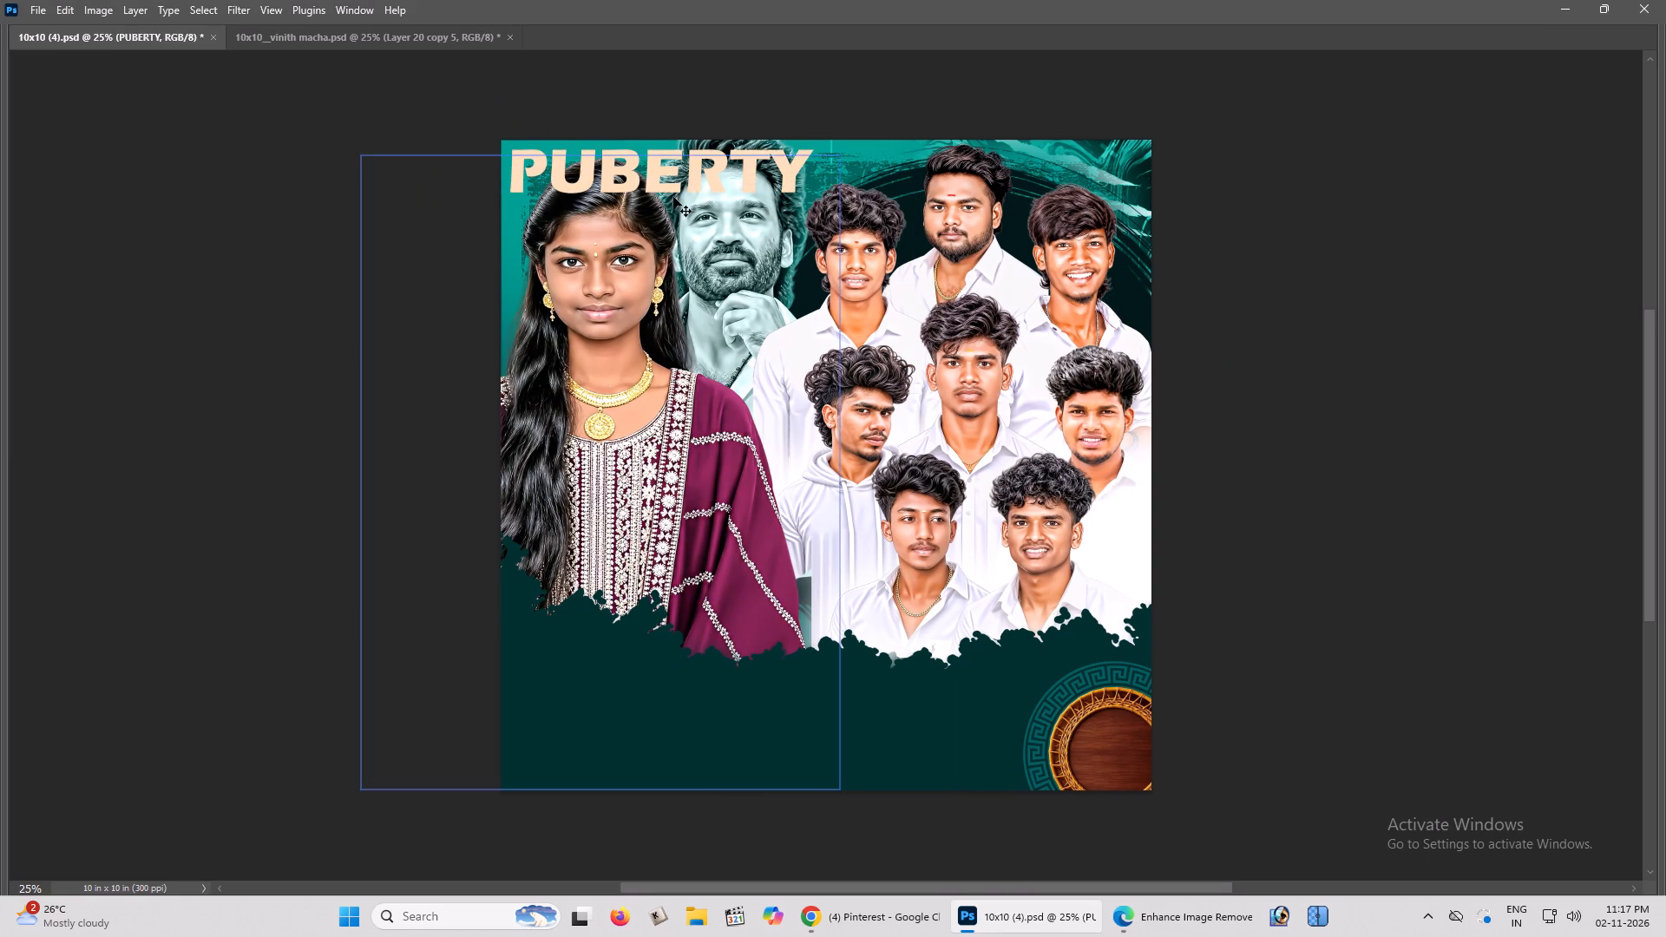
Move the PUBERTY title down into the empty dark teal area beneath the girl's dress, near the canvas's left edge.
drag(673, 197, 710, 731)
key(z)
click(710, 725)
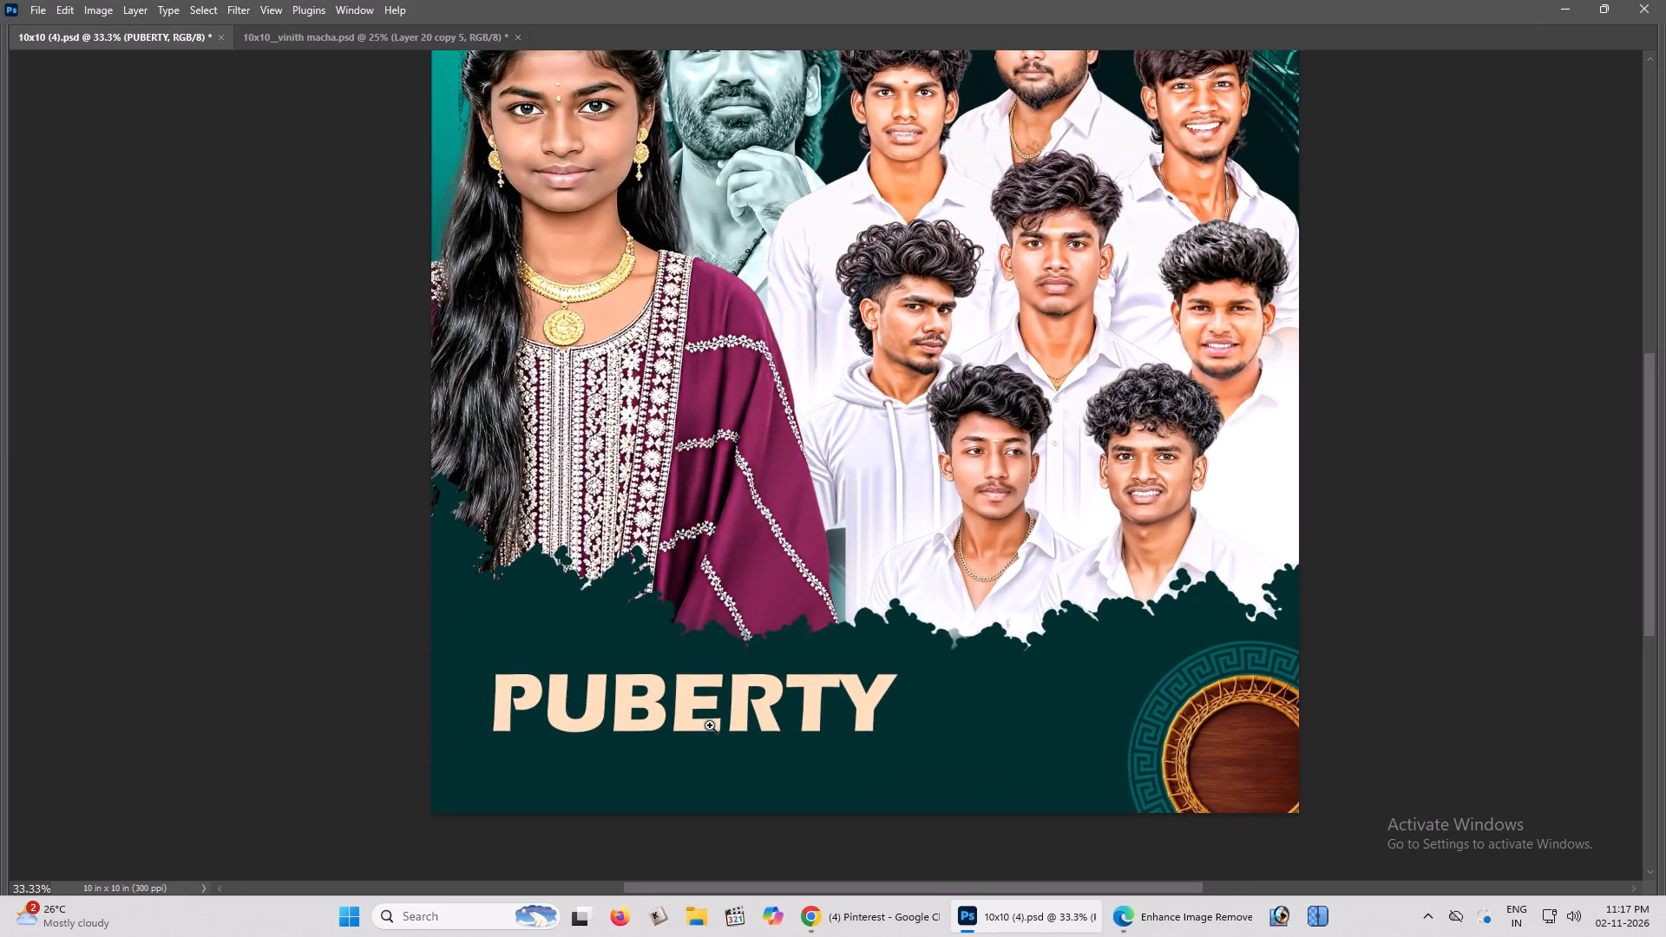
click(710, 725)
key(space)
key(space)
key(space)
drag(710, 725, 723, 711)
click(727, 706)
click(731, 694)
key(v)
drag(739, 676, 735, 645)
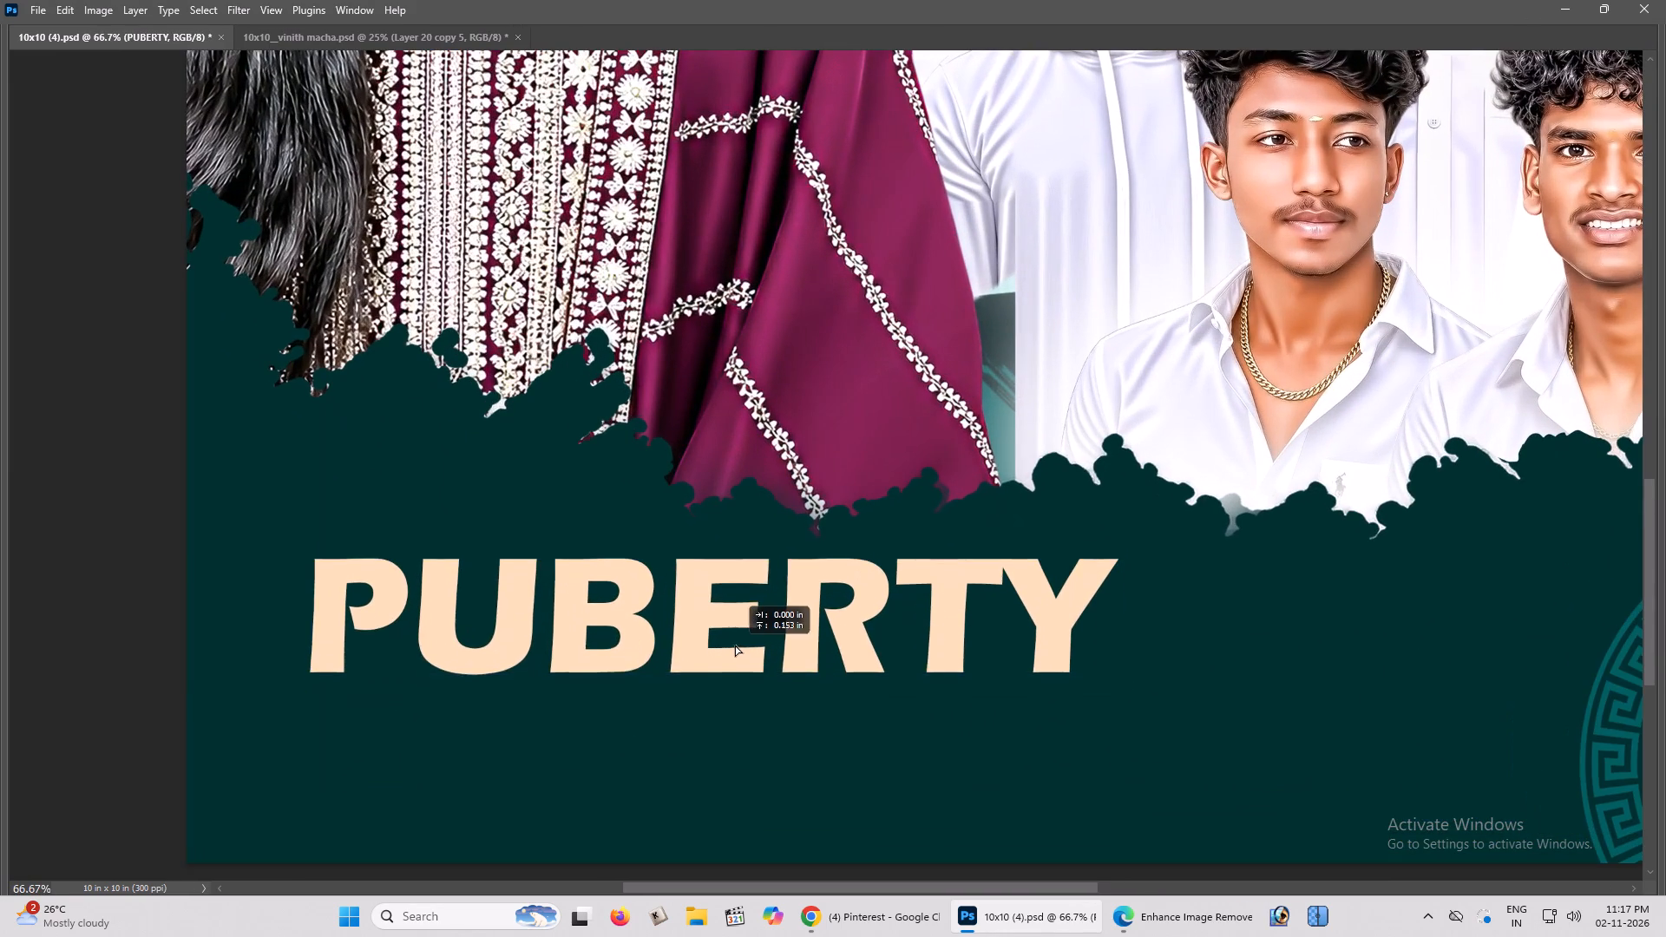
drag(735, 645, 677, 659)
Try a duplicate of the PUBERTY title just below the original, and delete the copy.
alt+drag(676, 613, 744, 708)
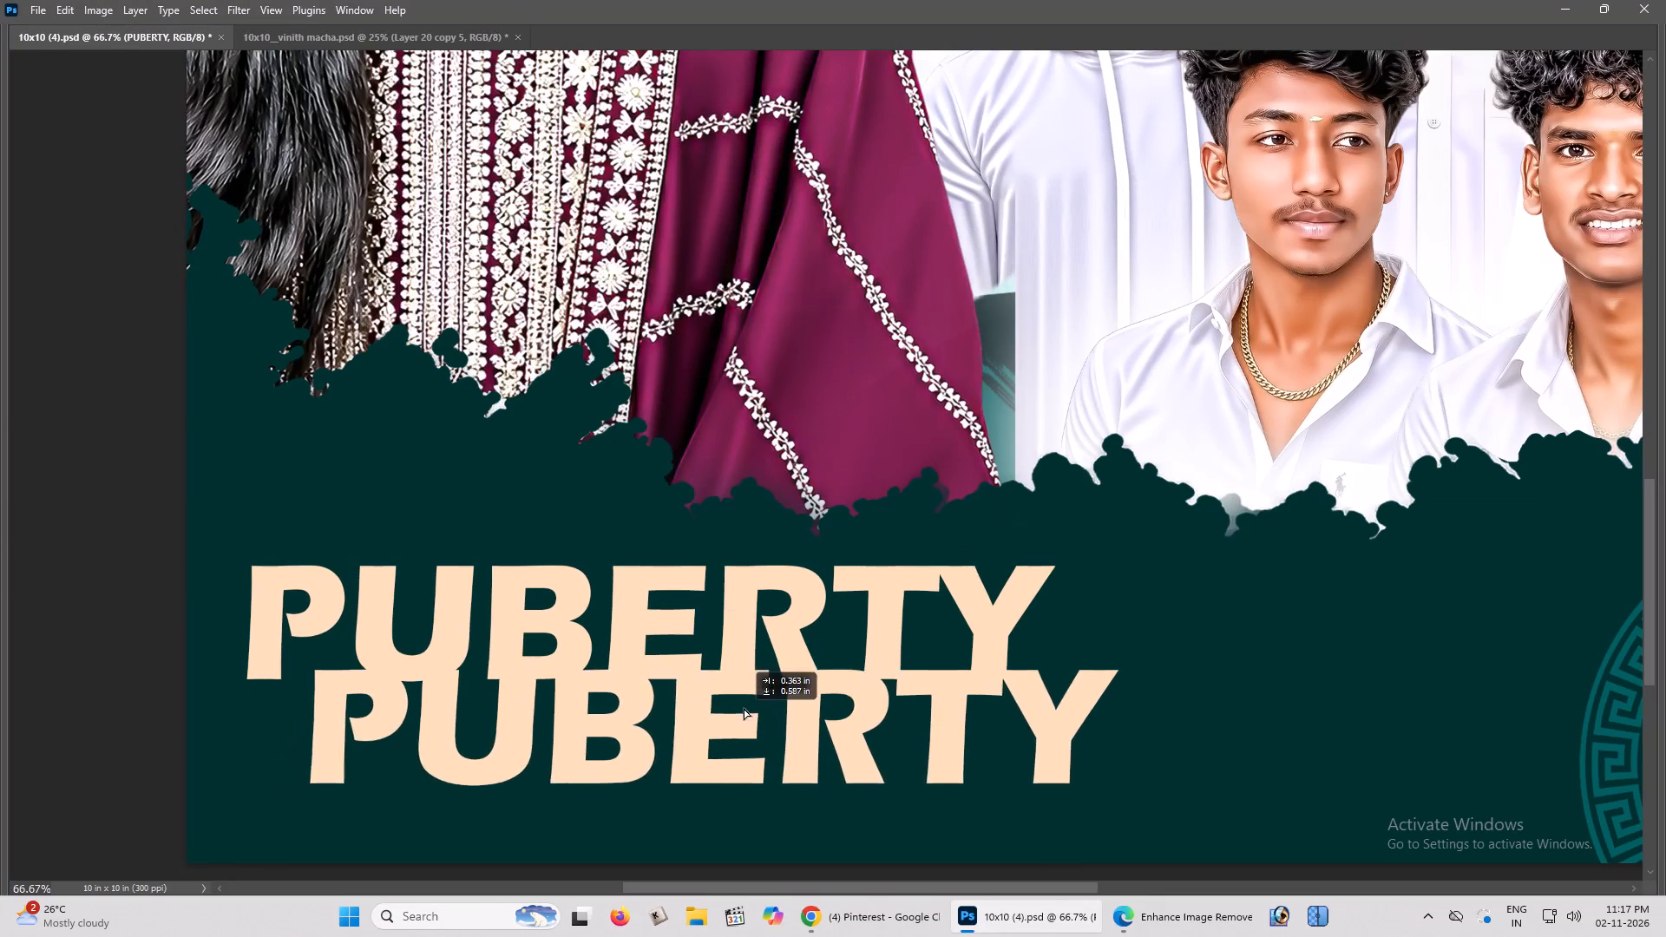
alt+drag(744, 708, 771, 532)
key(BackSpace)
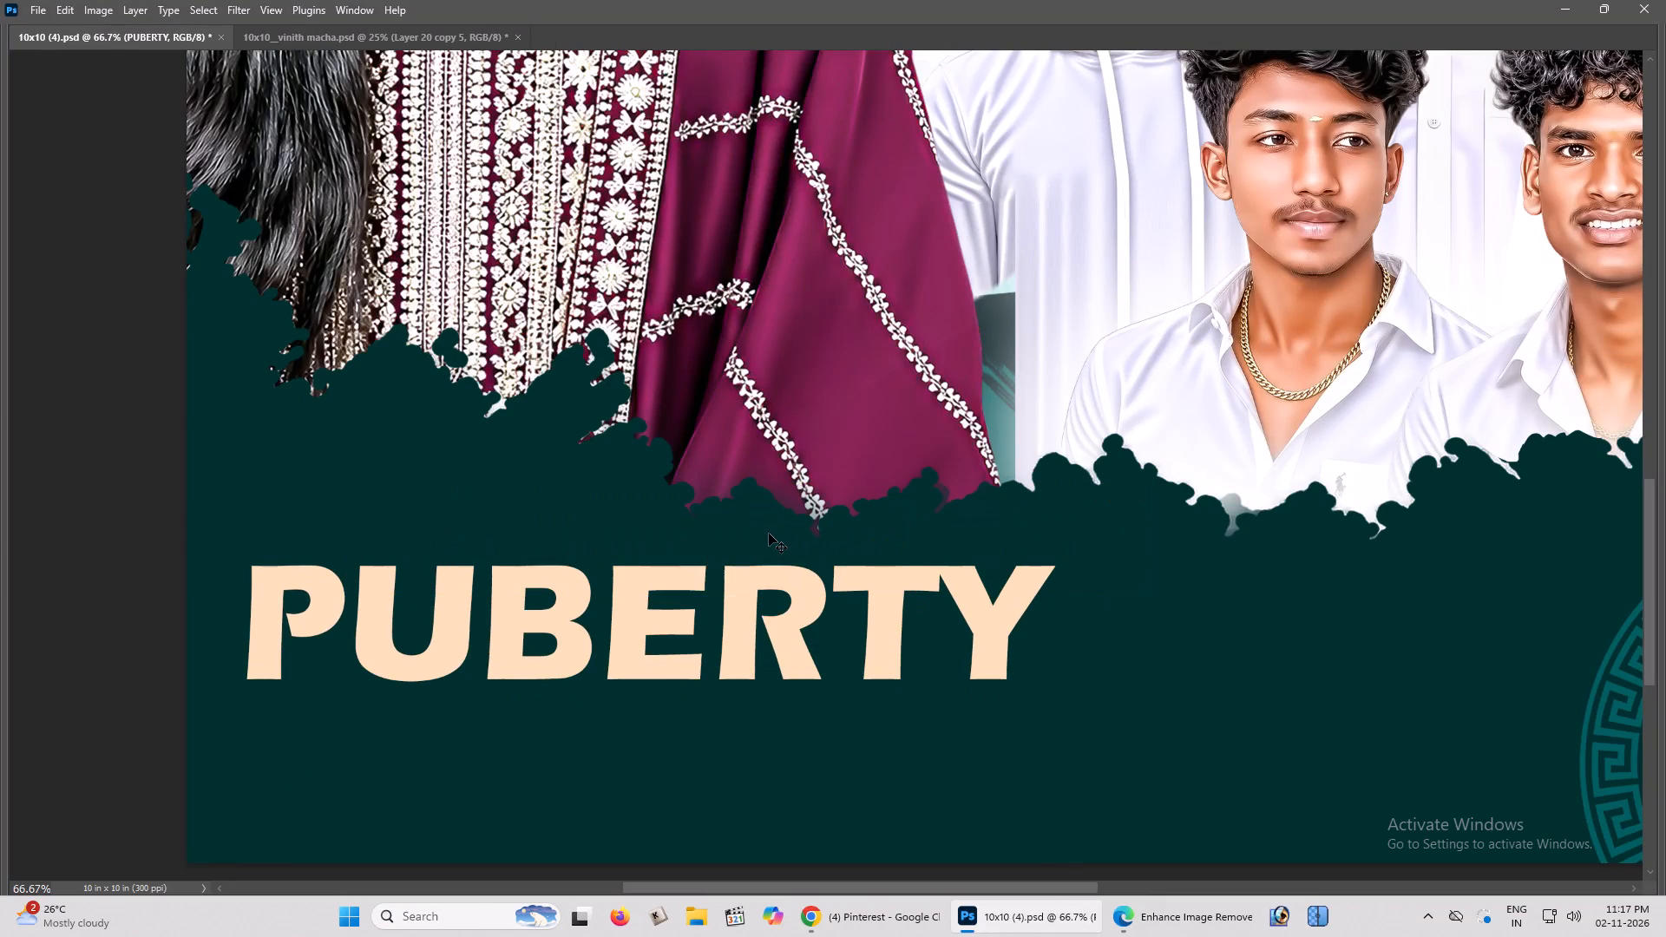
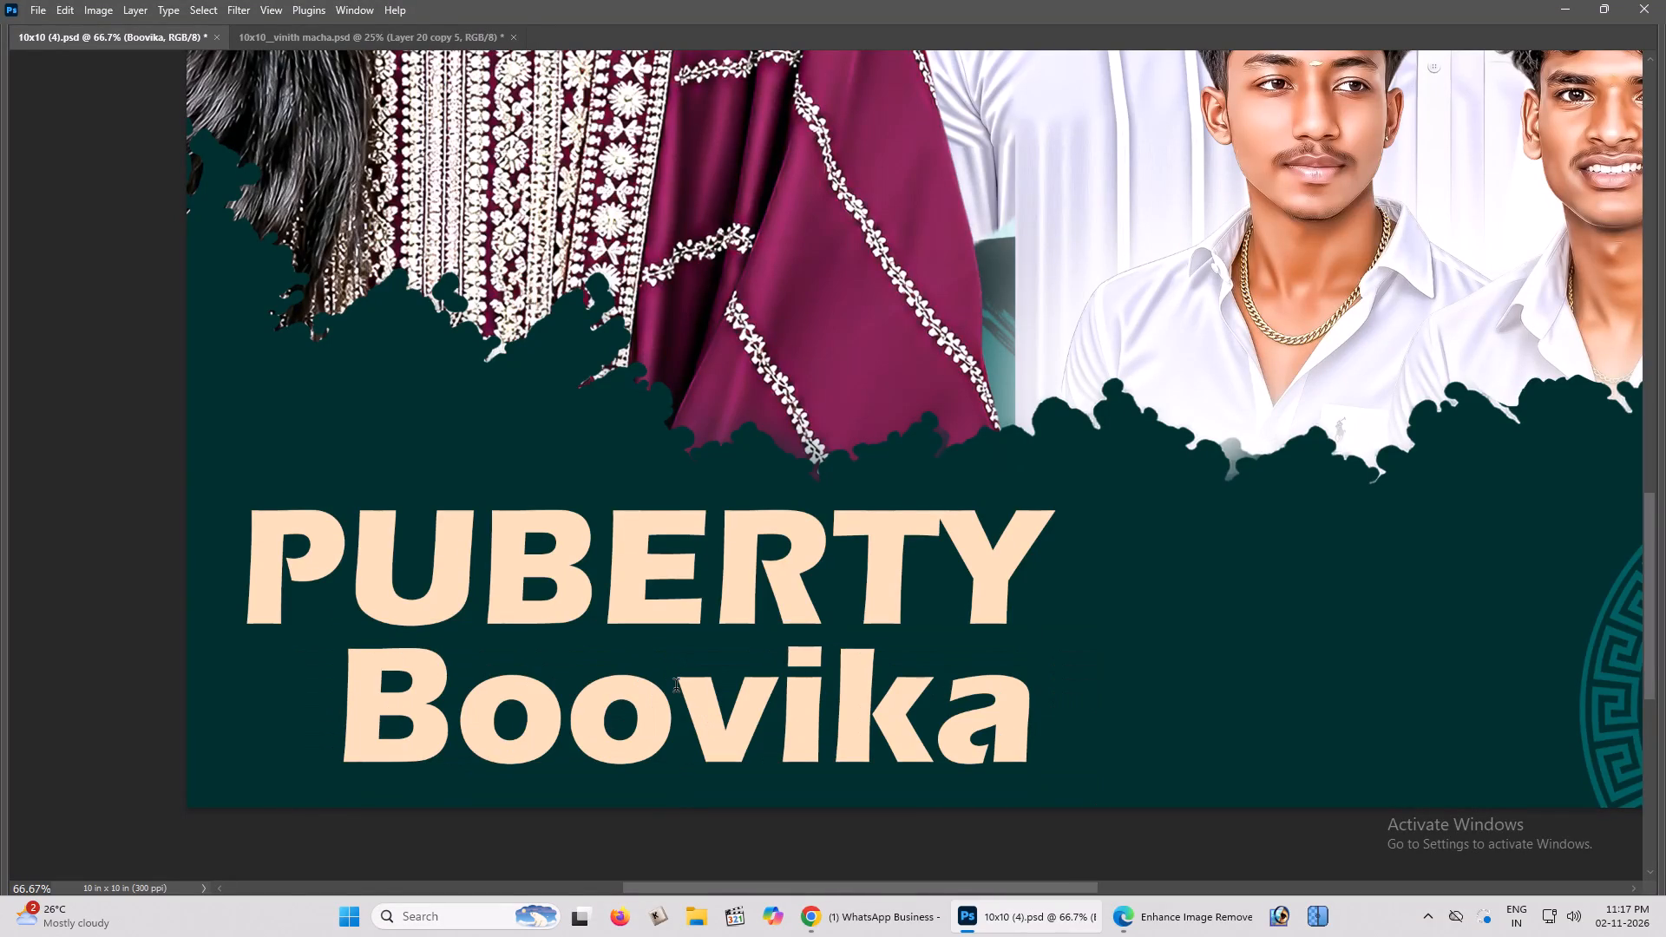
Preview alternative fonts on the Boovika name line and keep Eras Bold ITC.
key(v)
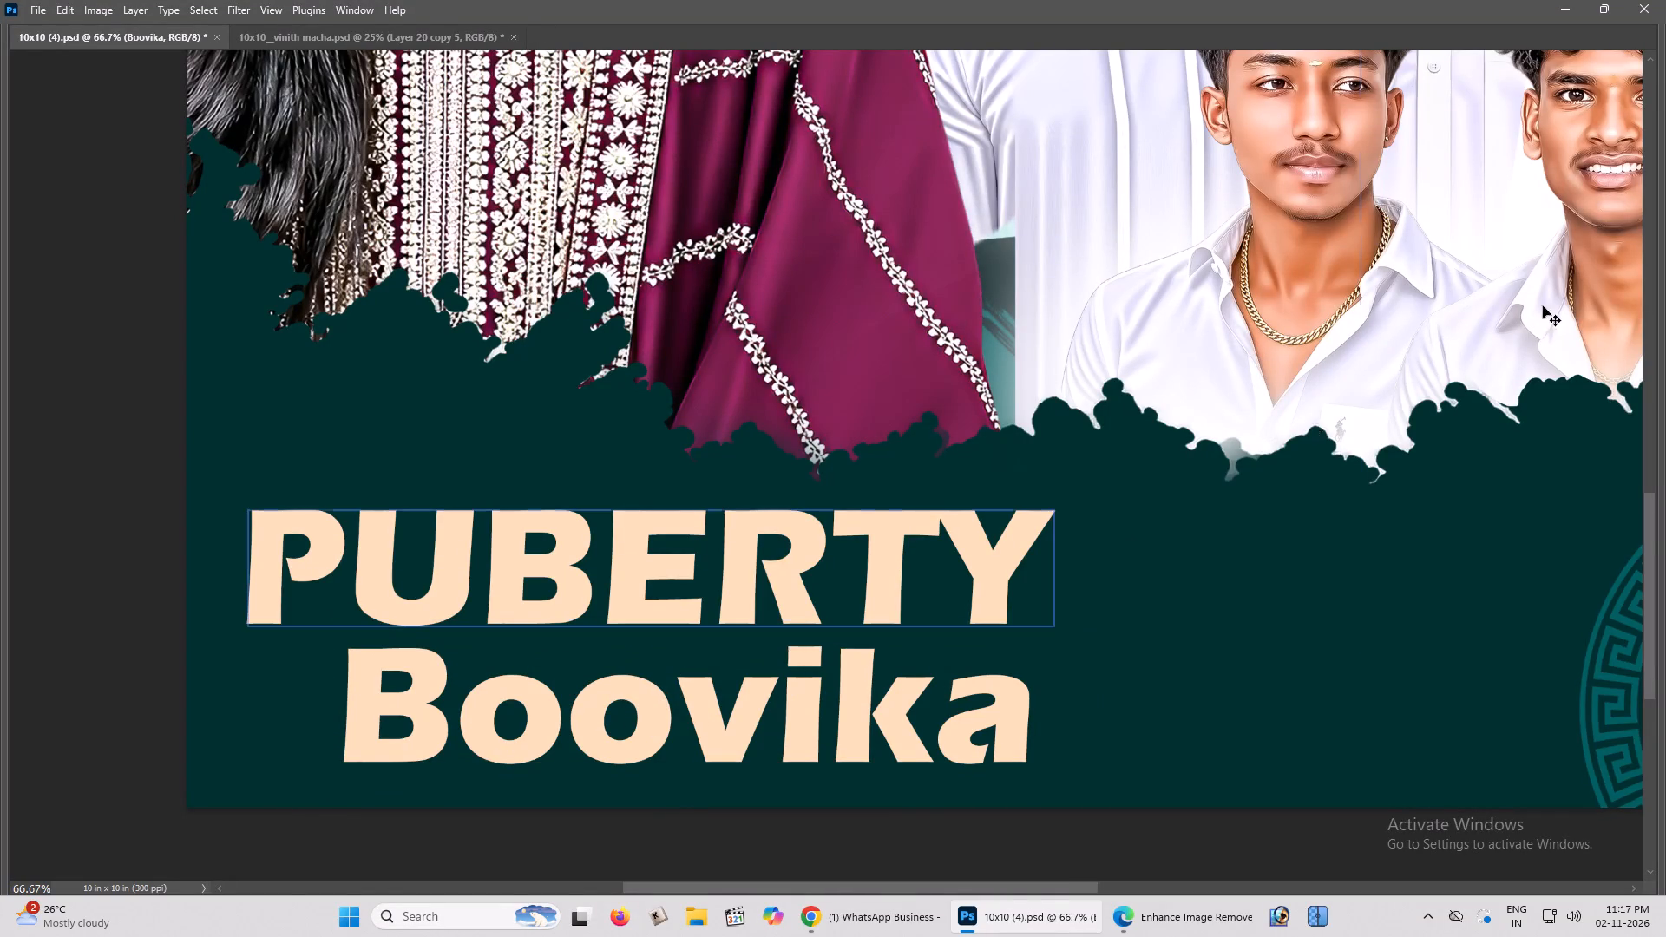
key(t)
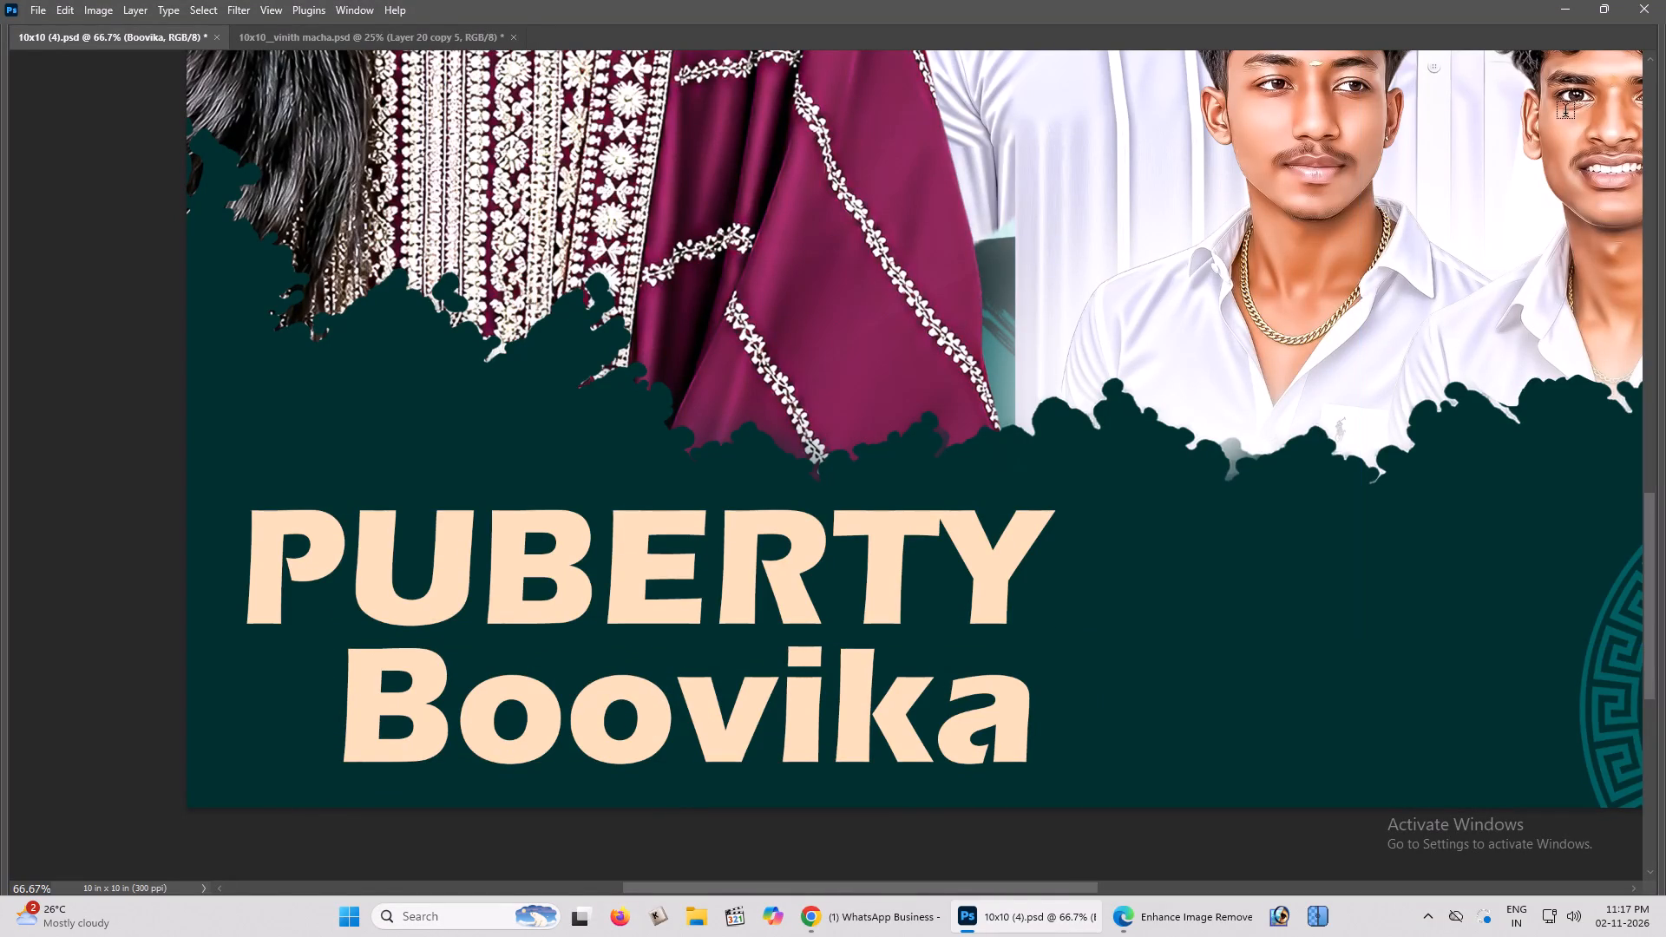
key(Tab)
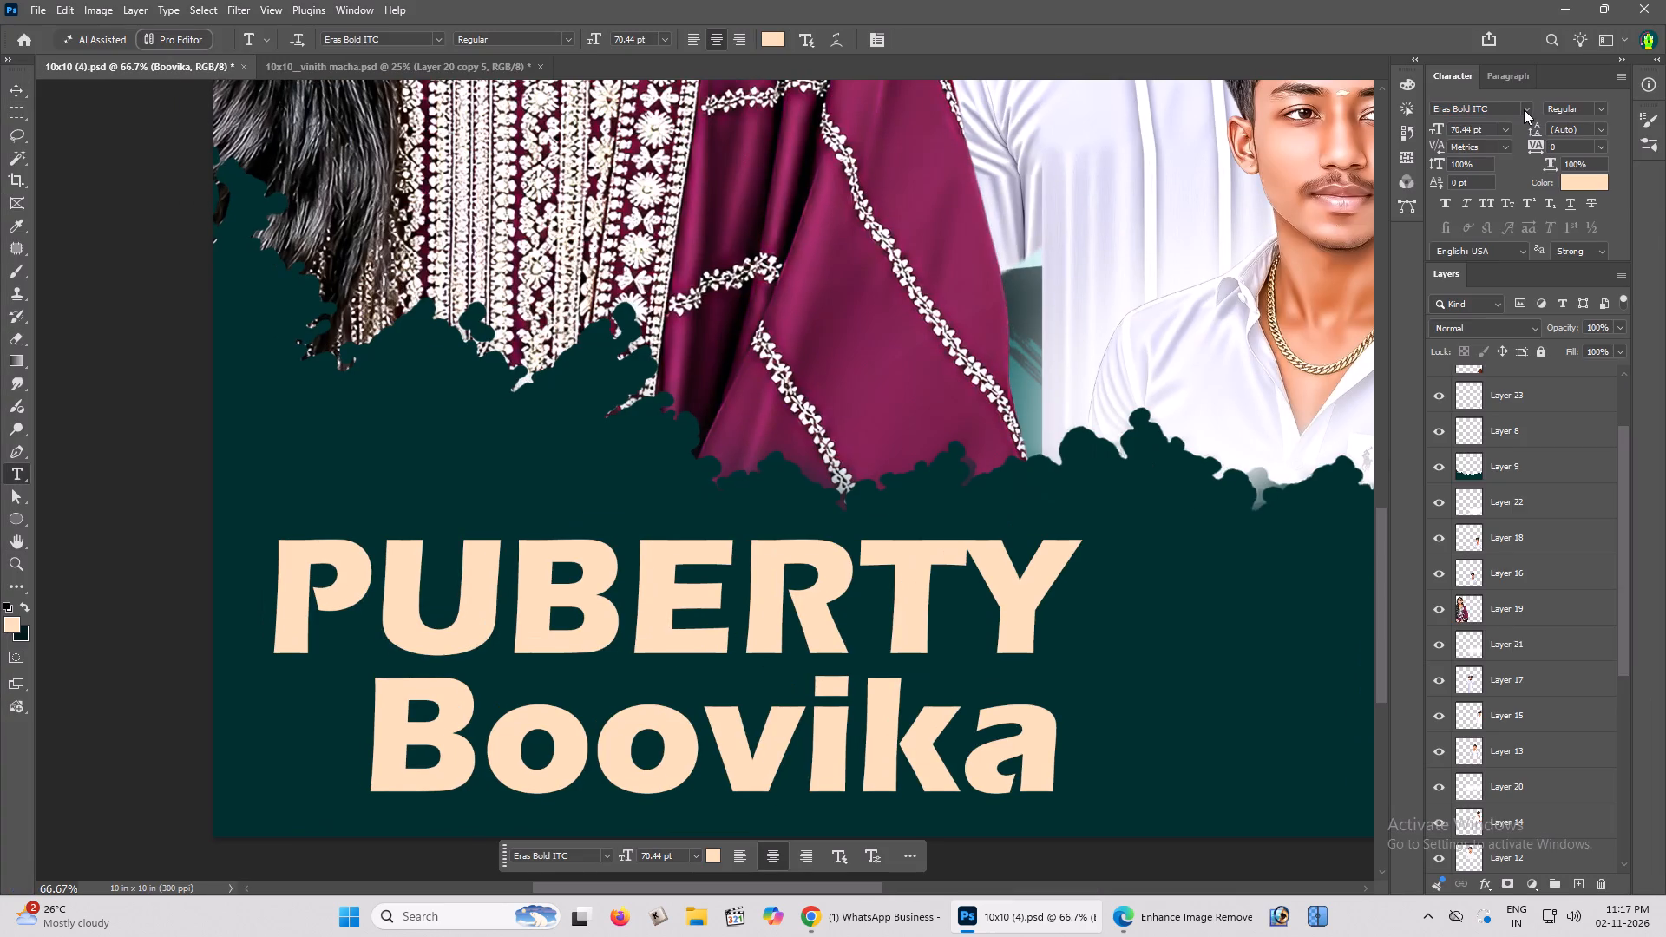
click(1524, 109)
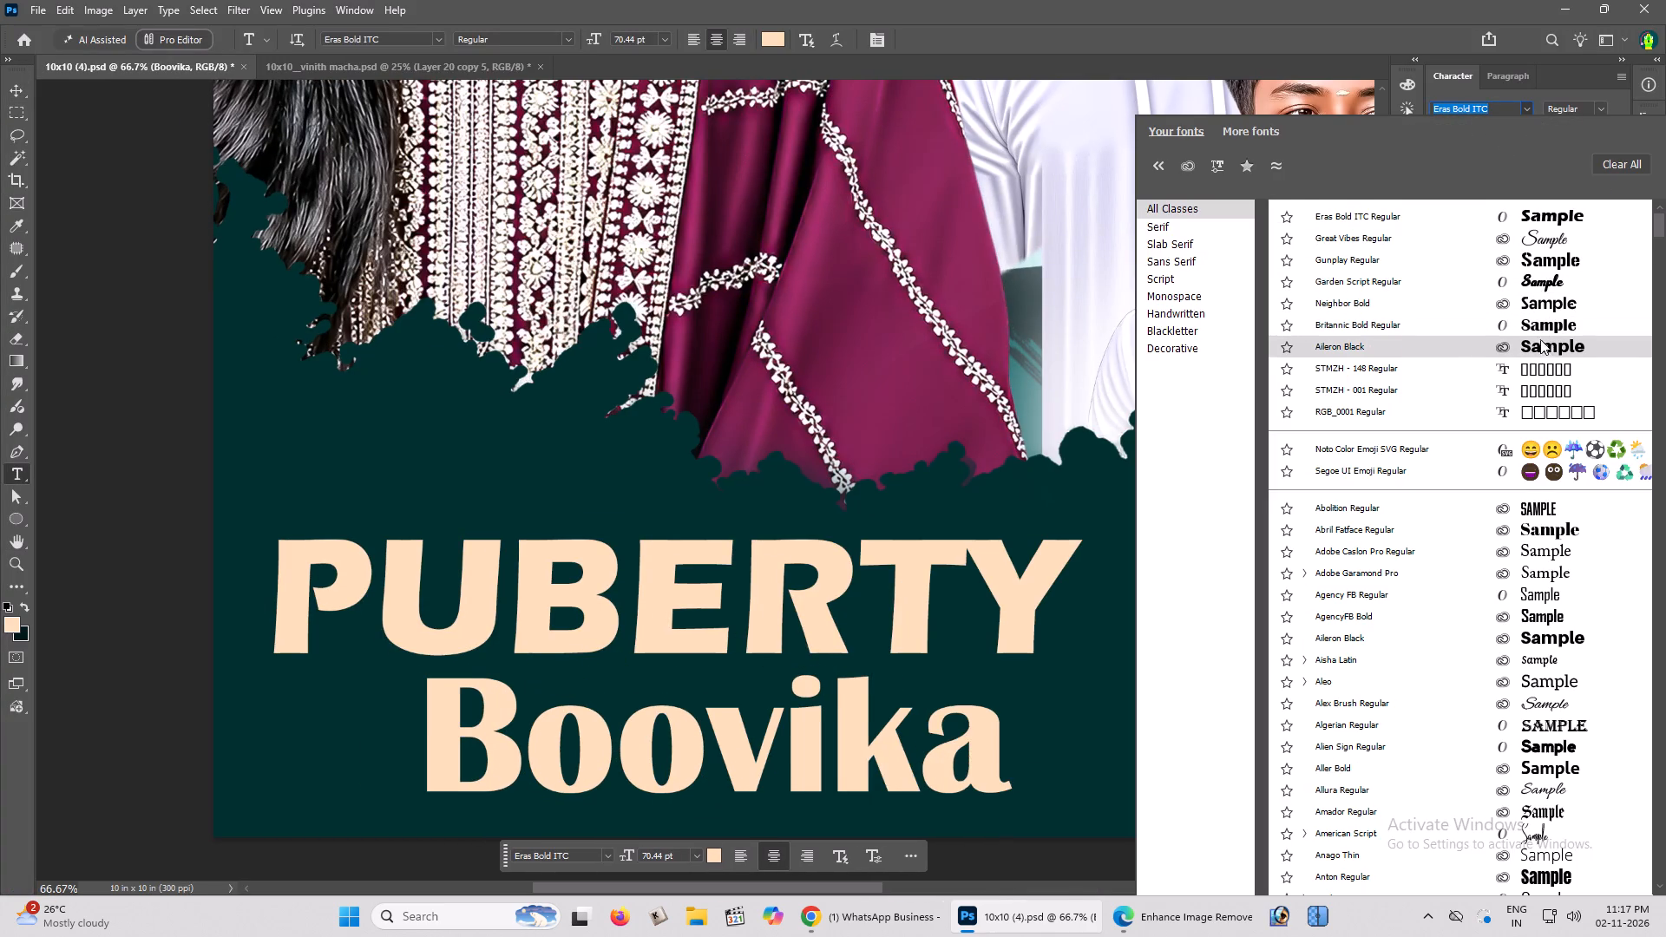
click(1555, 221)
key(Tab)
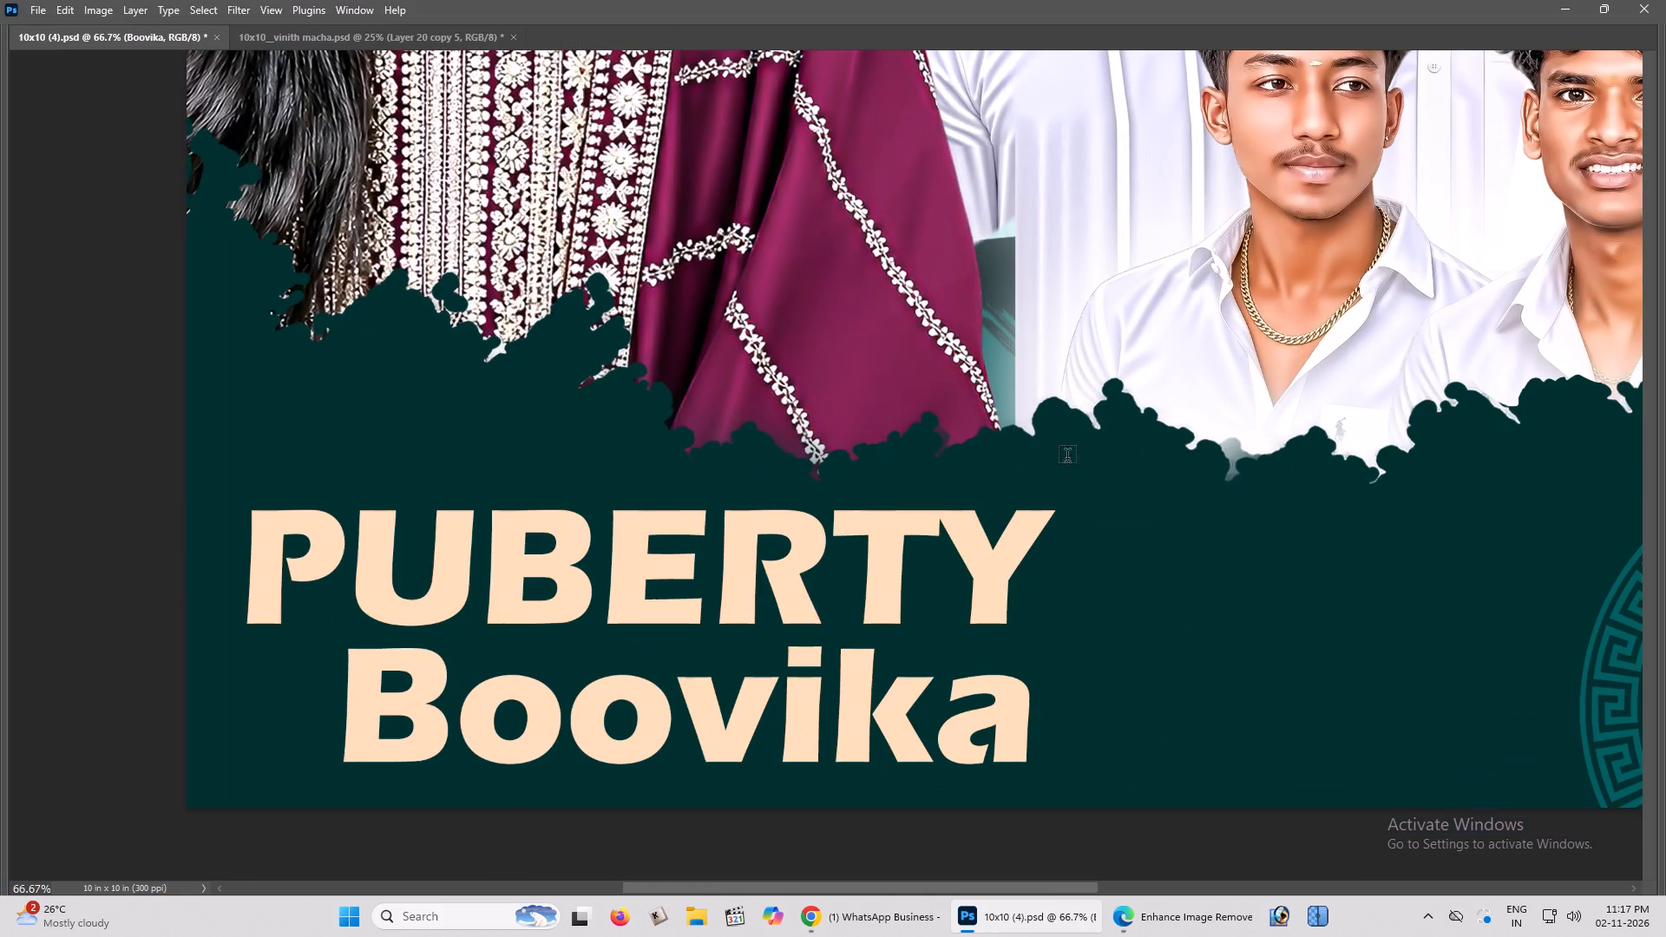
Retype the name line under PUBERTY in capitals so it reads BOOVIKA.
drag(489, 708, 1123, 707)
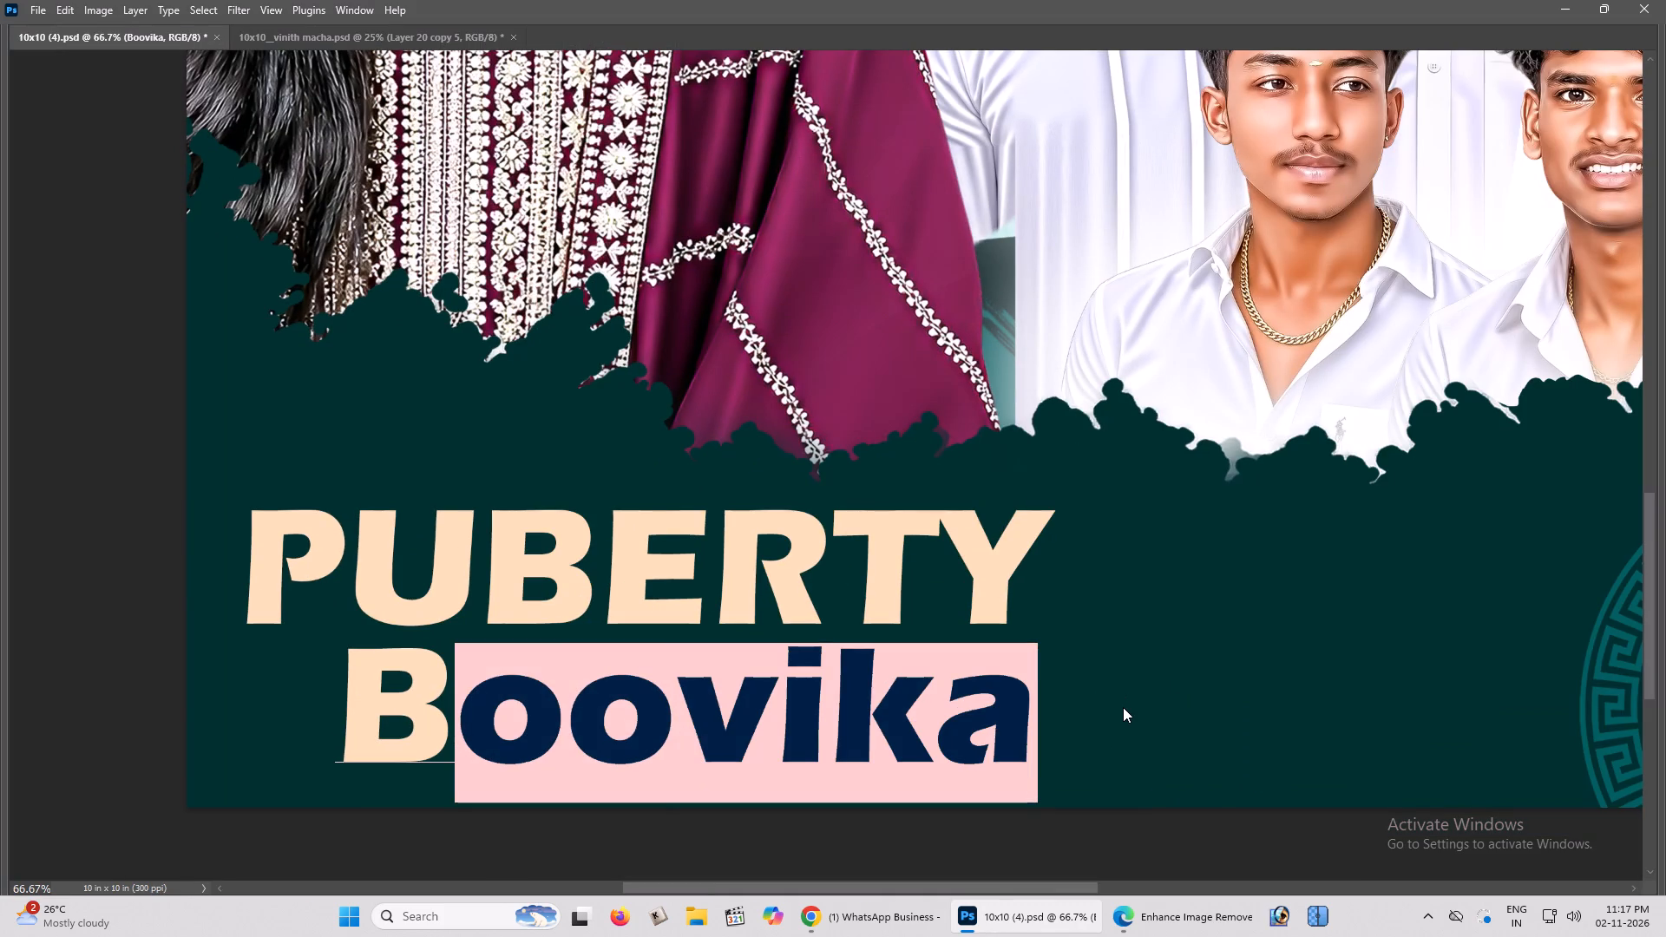
text(OOVIKA)
key(ctrl+Return)
text(V)
Scale down the BOOVIKA line and move it below PUBERTY so that both words end at the same right edge.
key(space)
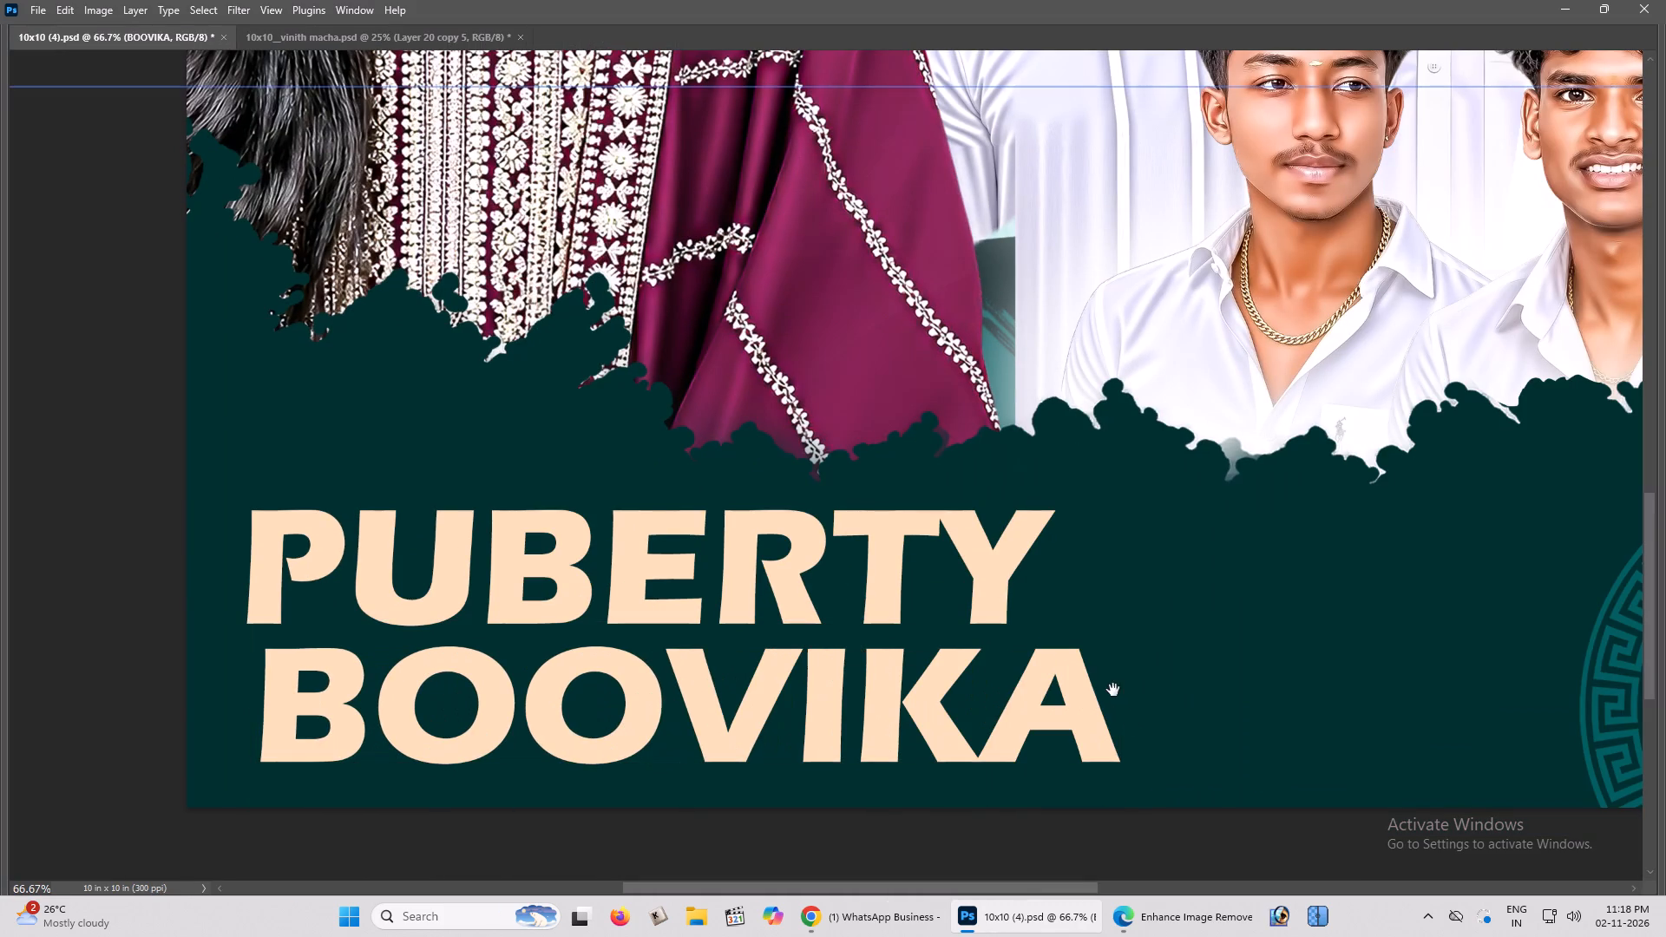
drag(1113, 687, 1113, 675)
click(1114, 670)
drag(897, 687, 987, 700)
key(ctrl+t)
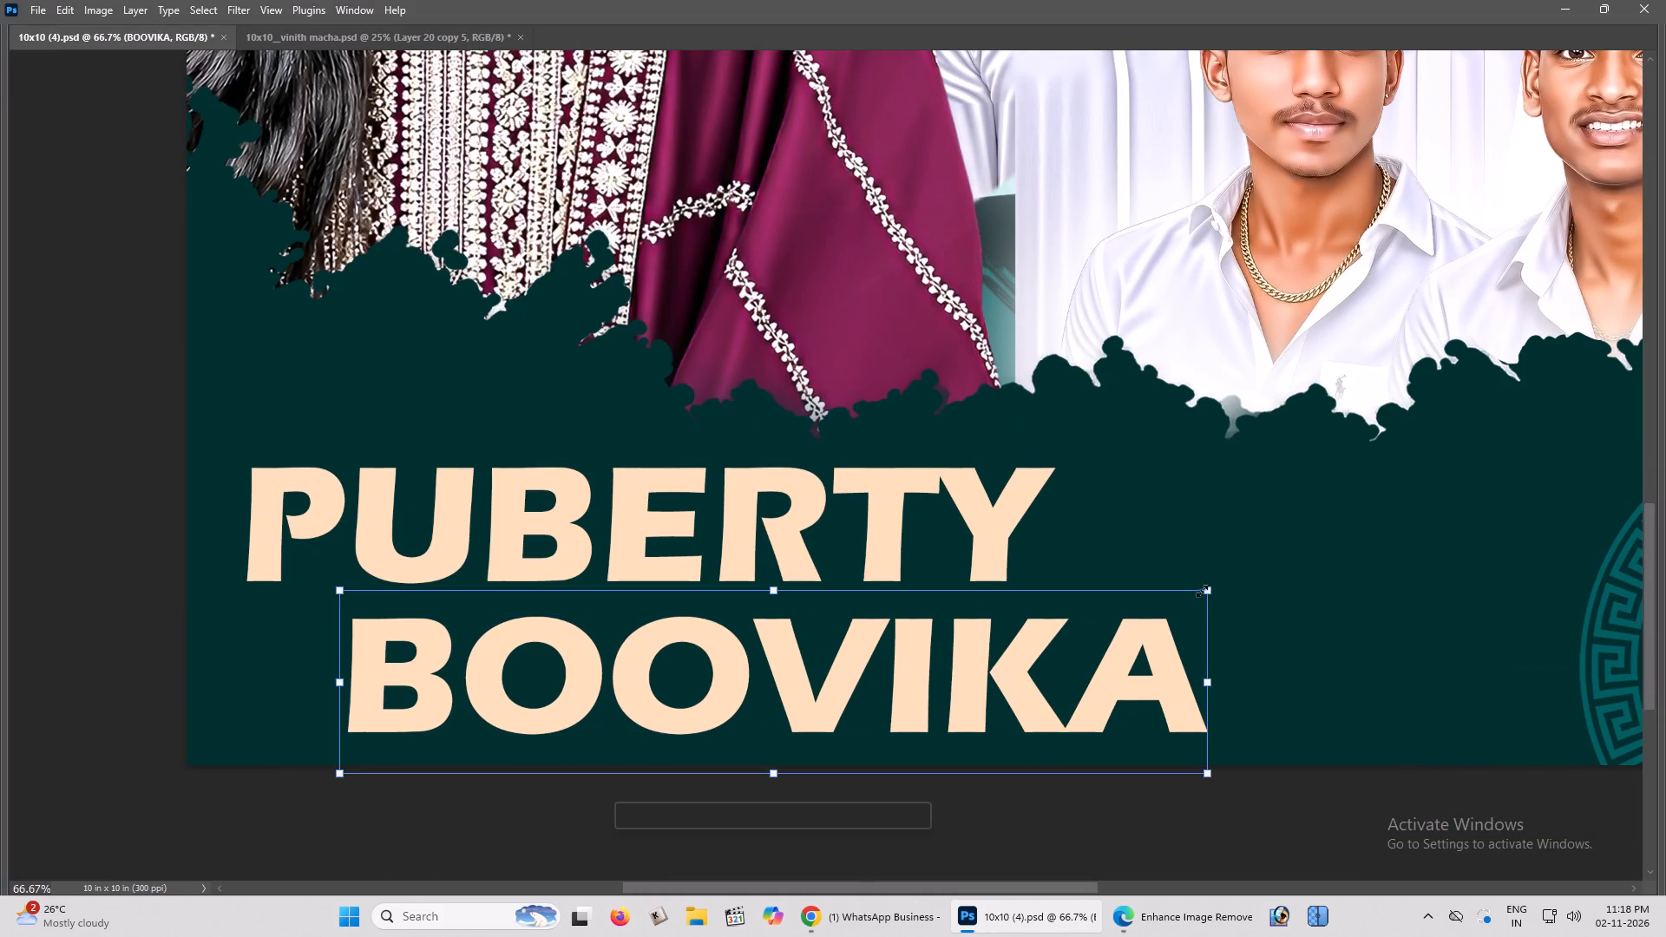
drag(1212, 587, 1172, 606)
key(Return)
key(space)
key(space)
key(space)
key(space)
key(space)
key(space)
drag(1075, 631, 1086, 627)
click(1087, 626)
drag(896, 662, 821, 660)
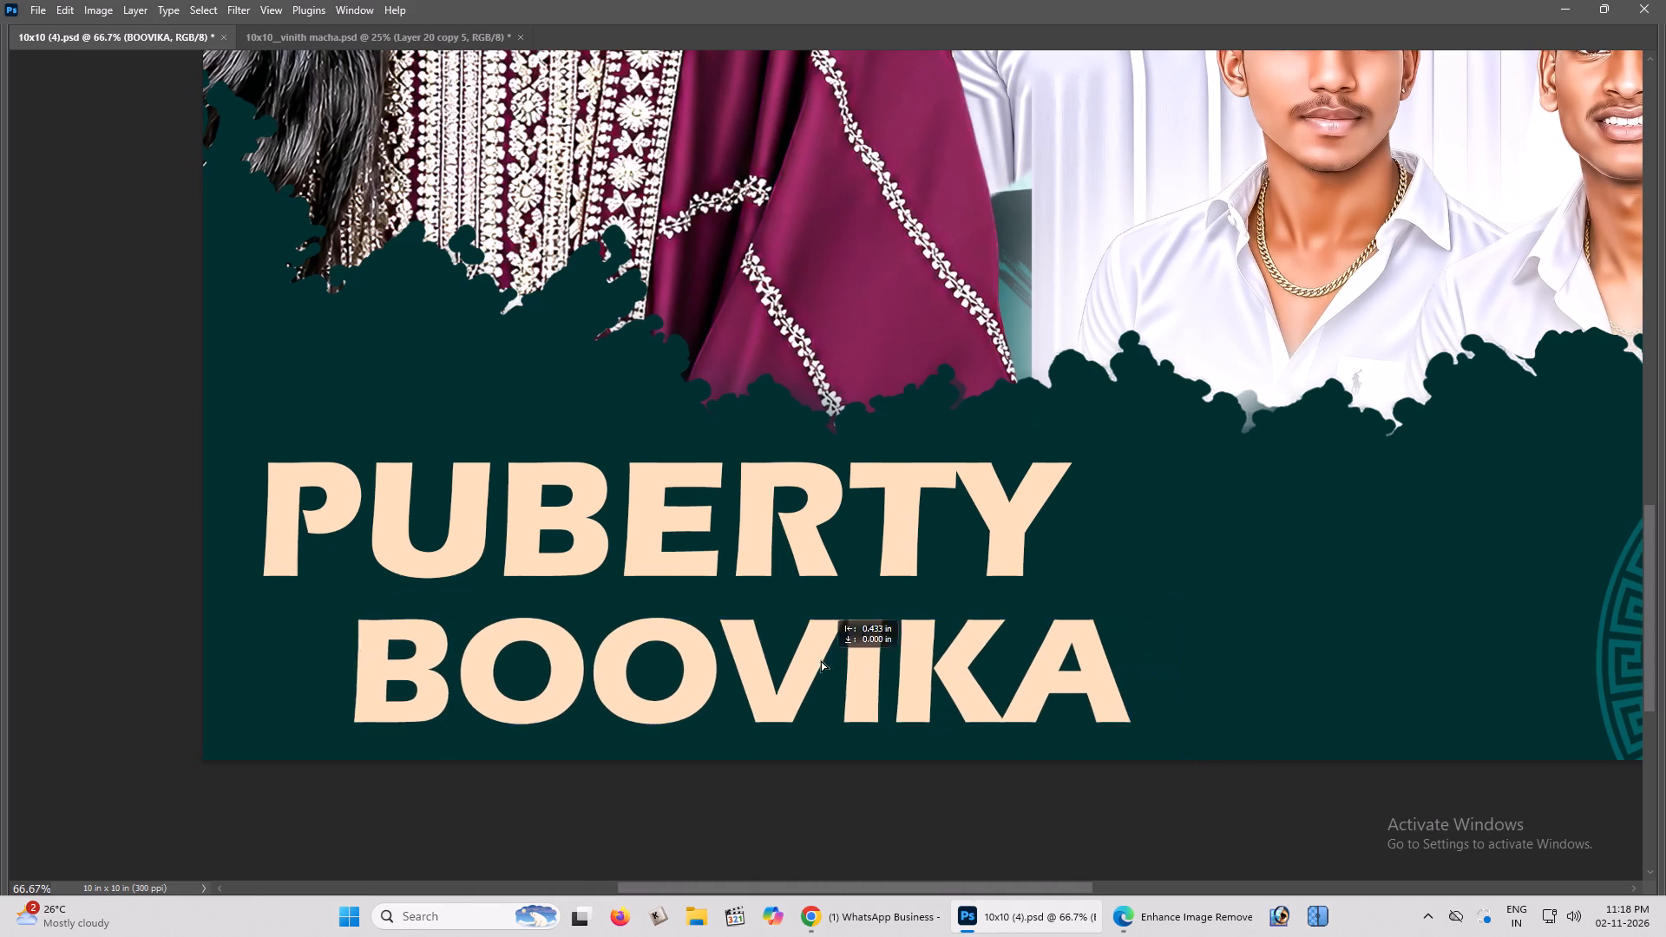
drag(821, 660, 787, 646)
Scale BOOVIKA down further to about 56 pt and tuck it close beneath PUBERTY, within that word's width.
key(ctrl+t)
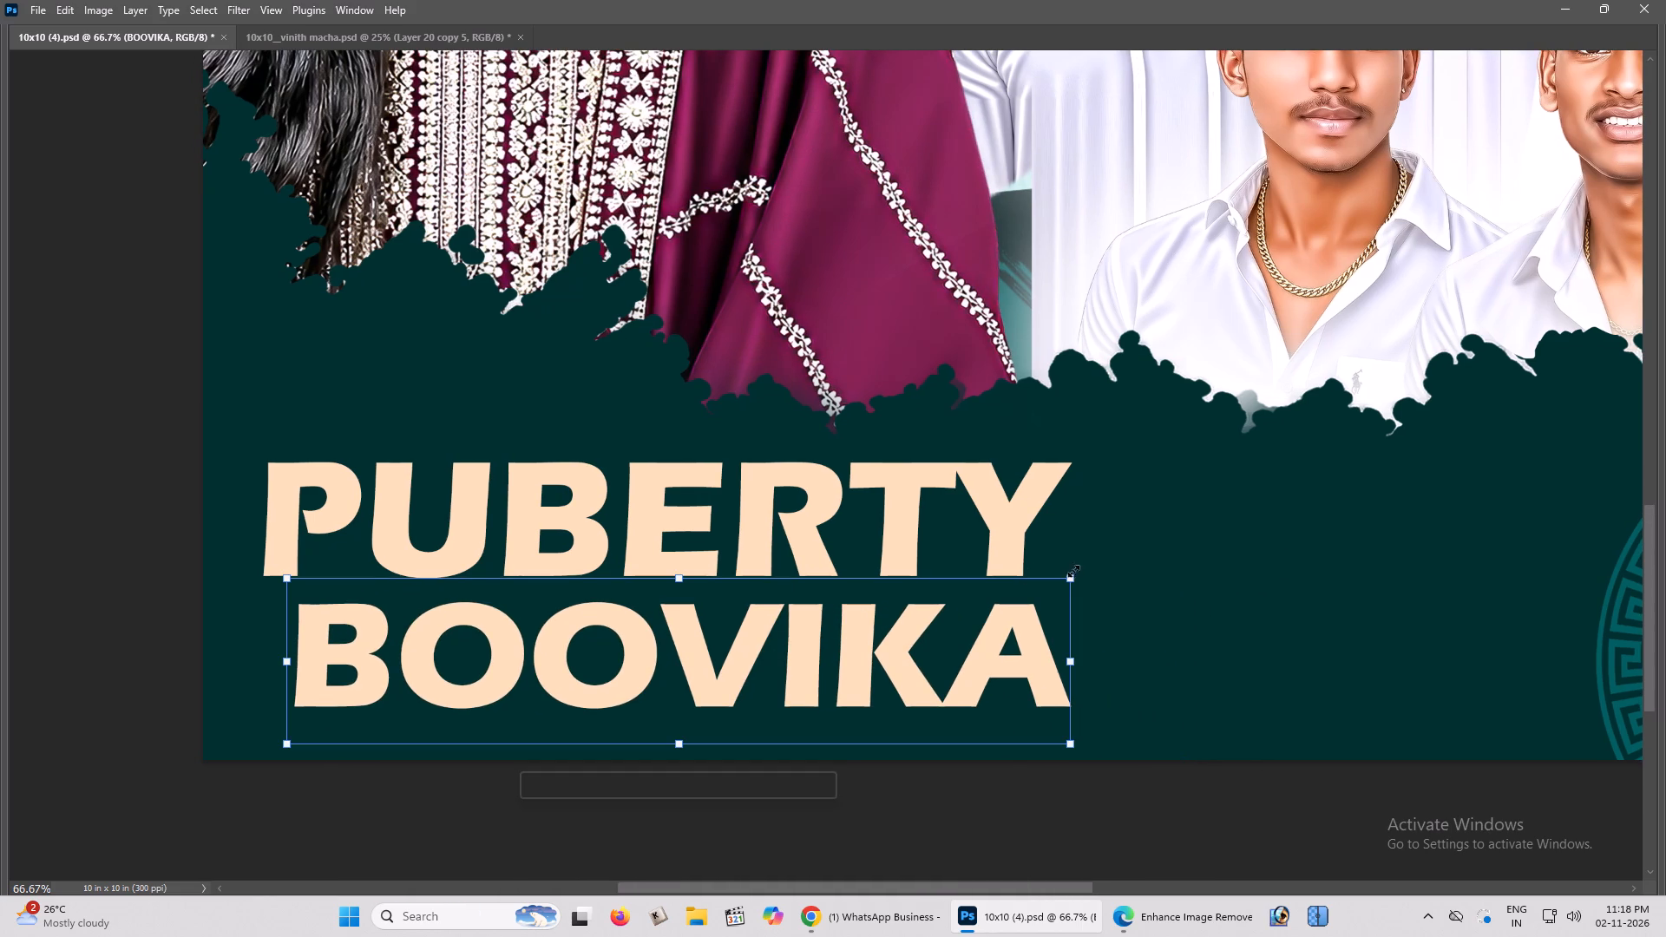
alt+drag(1072, 573, 1025, 594)
key(Return)
key(space)
drag(1109, 606, 1140, 602)
click(1143, 602)
drag(933, 659, 893, 640)
Duplicate the BOOVIKA text to the dark area beside the title and change the copy's text to With.
alt+drag(799, 639, 1372, 560)
key(space)
drag(1367, 562, 1301, 588)
click(1292, 593)
key(t)
triple_click(1236, 611)
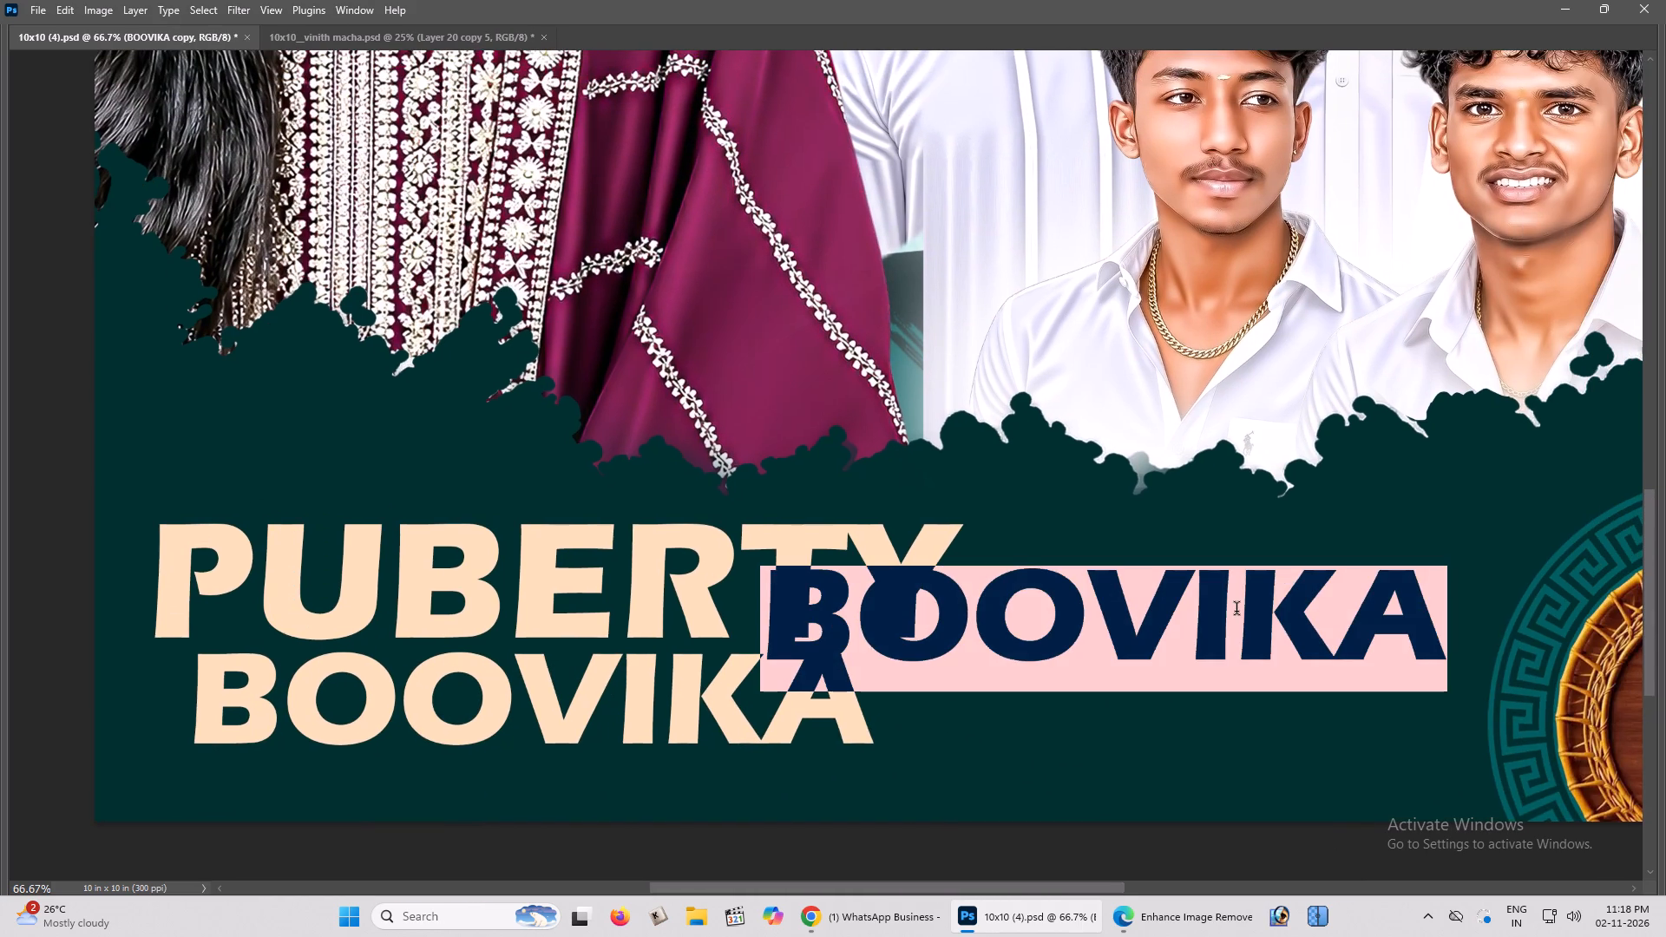
click(1236, 611)
key(w)
key(ctrl+Return)
key(ctrl+backslash)
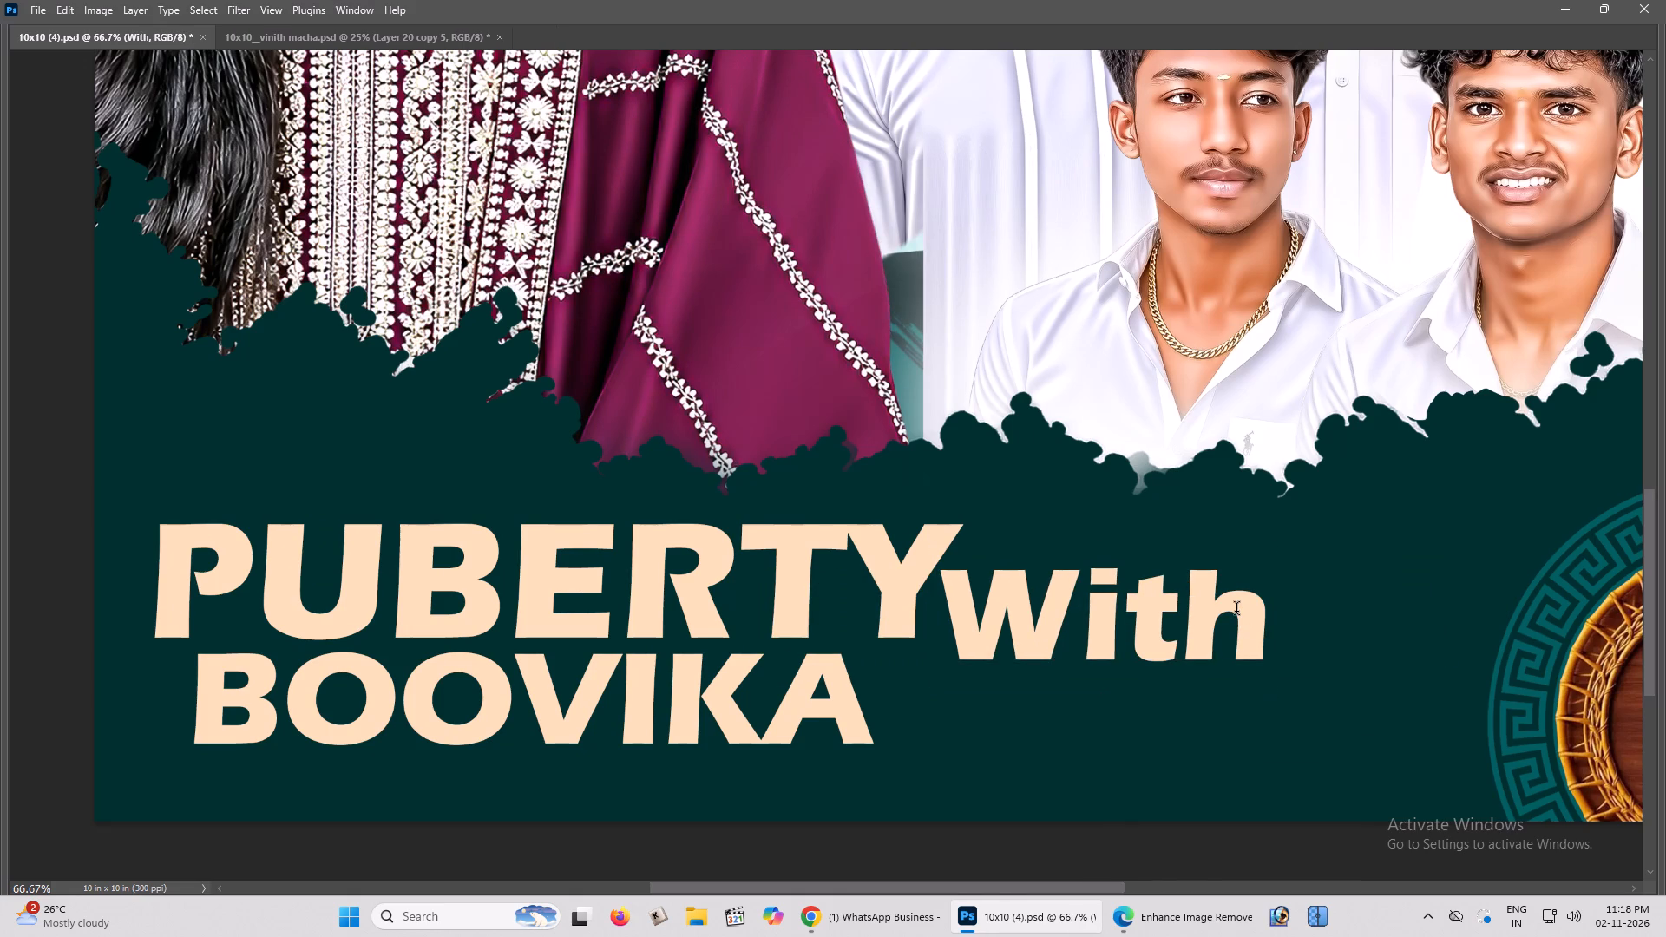
Set the With text in the Great Vibes script font.
key(v)
key(Tab)
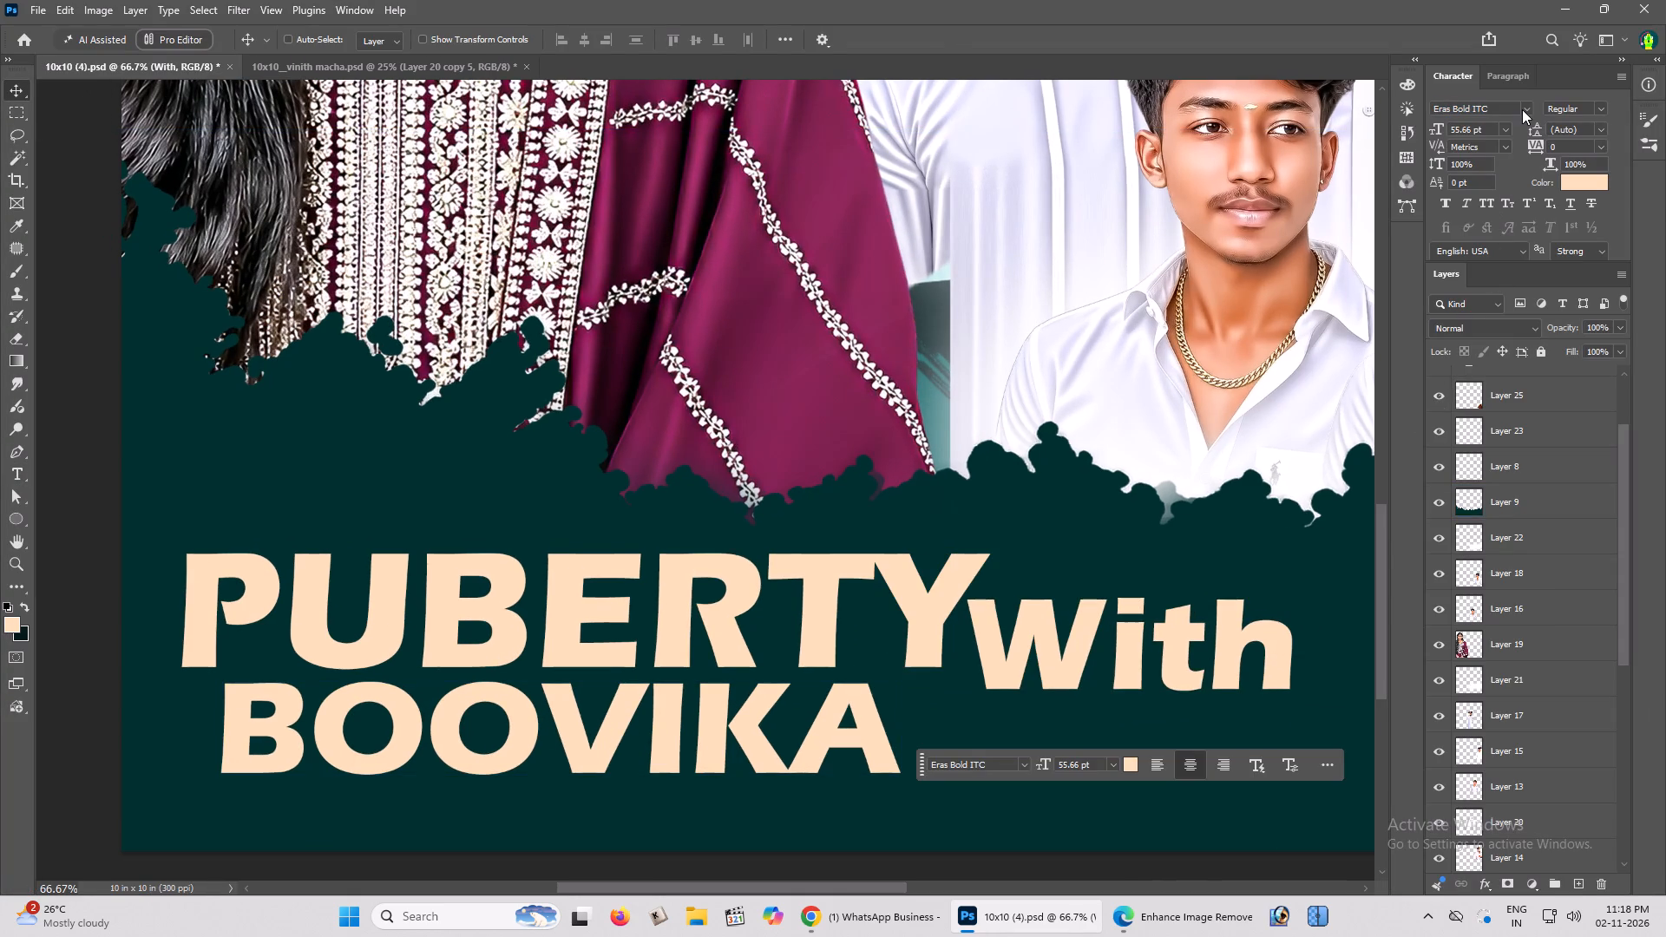
click(1522, 109)
click(1540, 241)
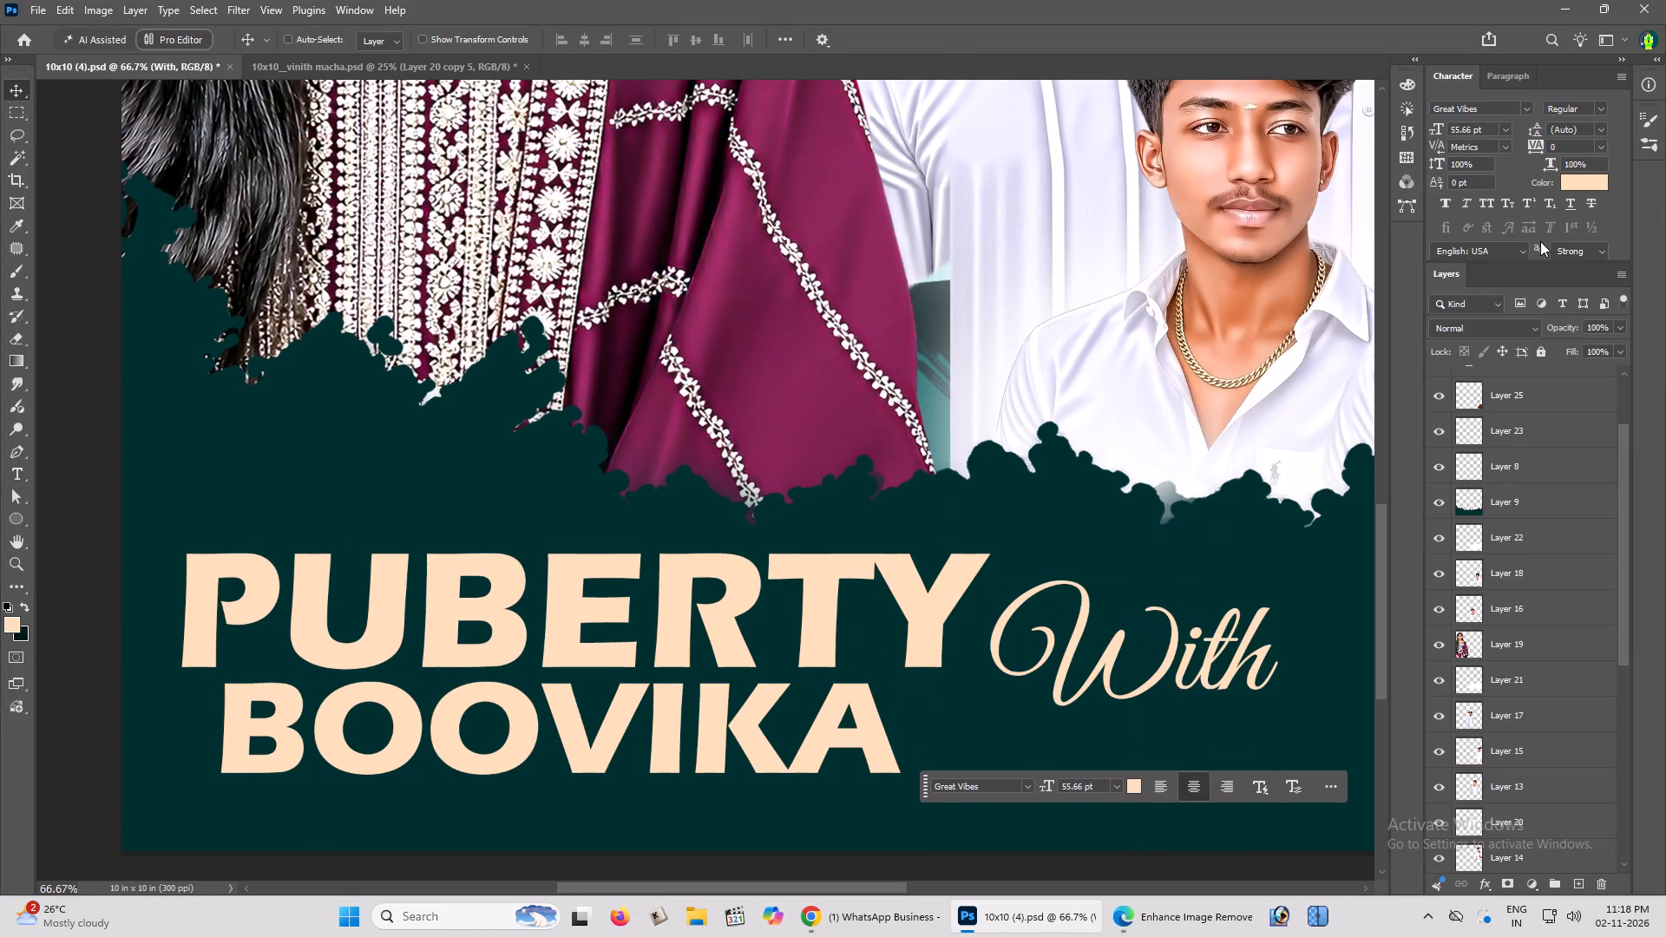
key(Tab)
key(ctrl+Return)
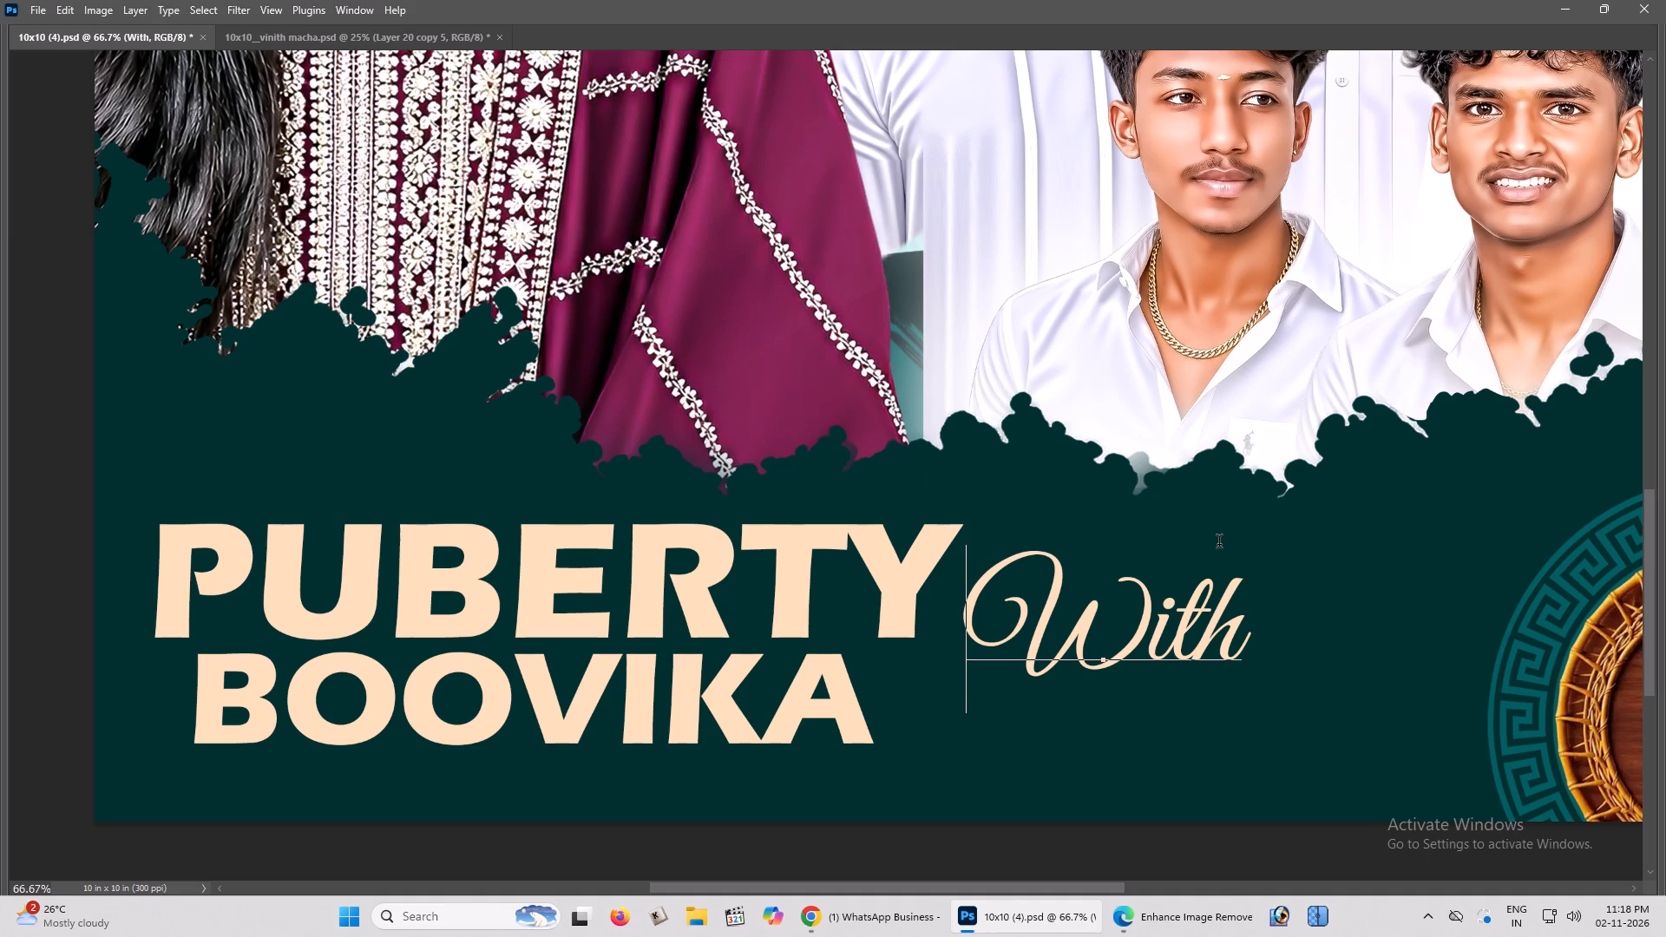
key(ctrl+Return)
key(v)
Choose teal #067c7f as the foreground colour and apply it to the With text.
key(Tab)
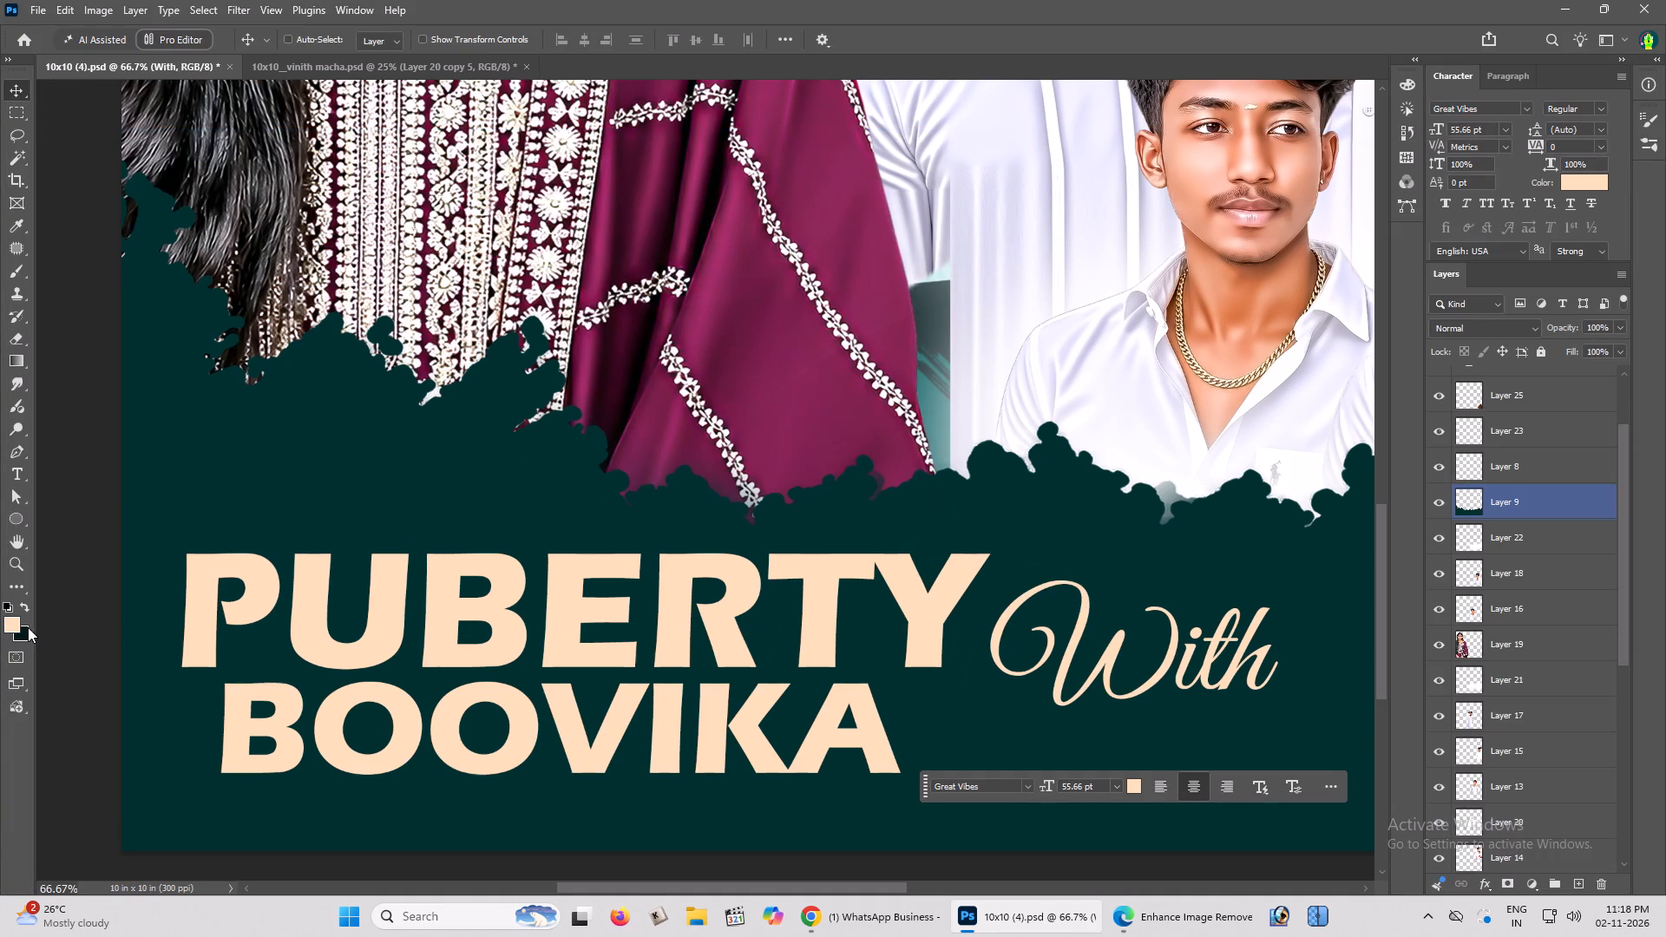
key(x)
click(18, 621)
click(267, 470)
drag(1306, 390, 1358, 385)
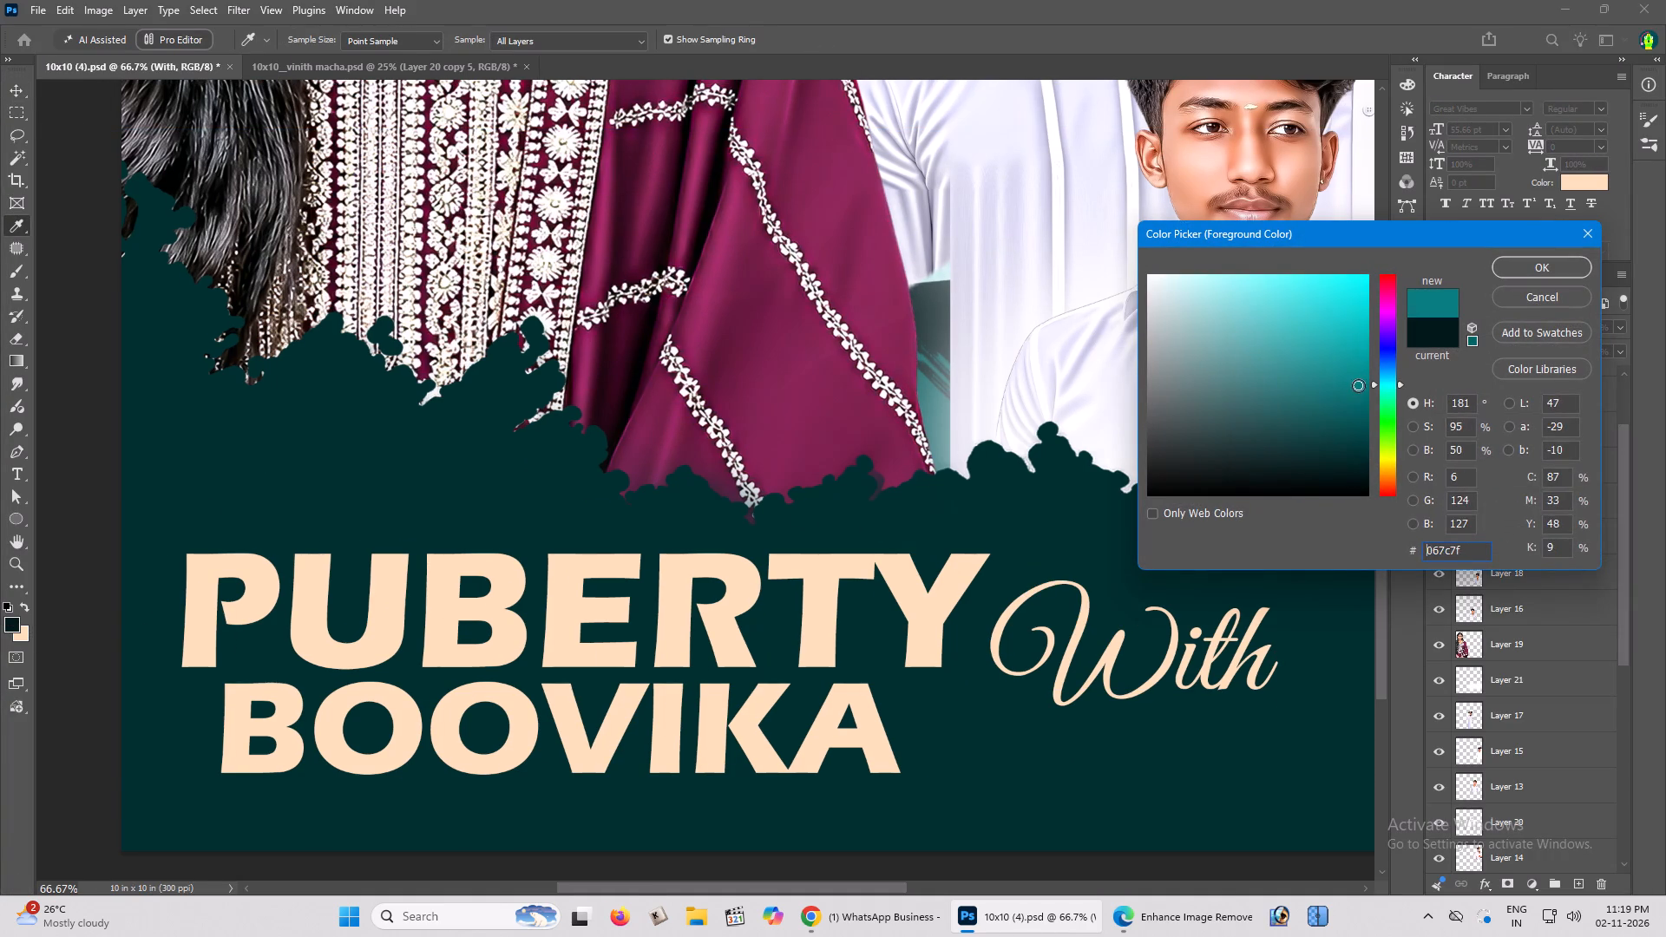
key(Return)
key(alt+shift+BackSpace)
key(Tab)
Scale the With text down to about 28.8 pt and move it to the end of BOOVIKA, overlapping the Y of PUBERTY.
key(space)
key(space)
key(space)
key(space)
key(space)
key(space)
key(space)
key(space)
drag(1175, 660, 1144, 648)
click(1143, 648)
key(ctrl+plus)
key(space)
key(ctrl+t)
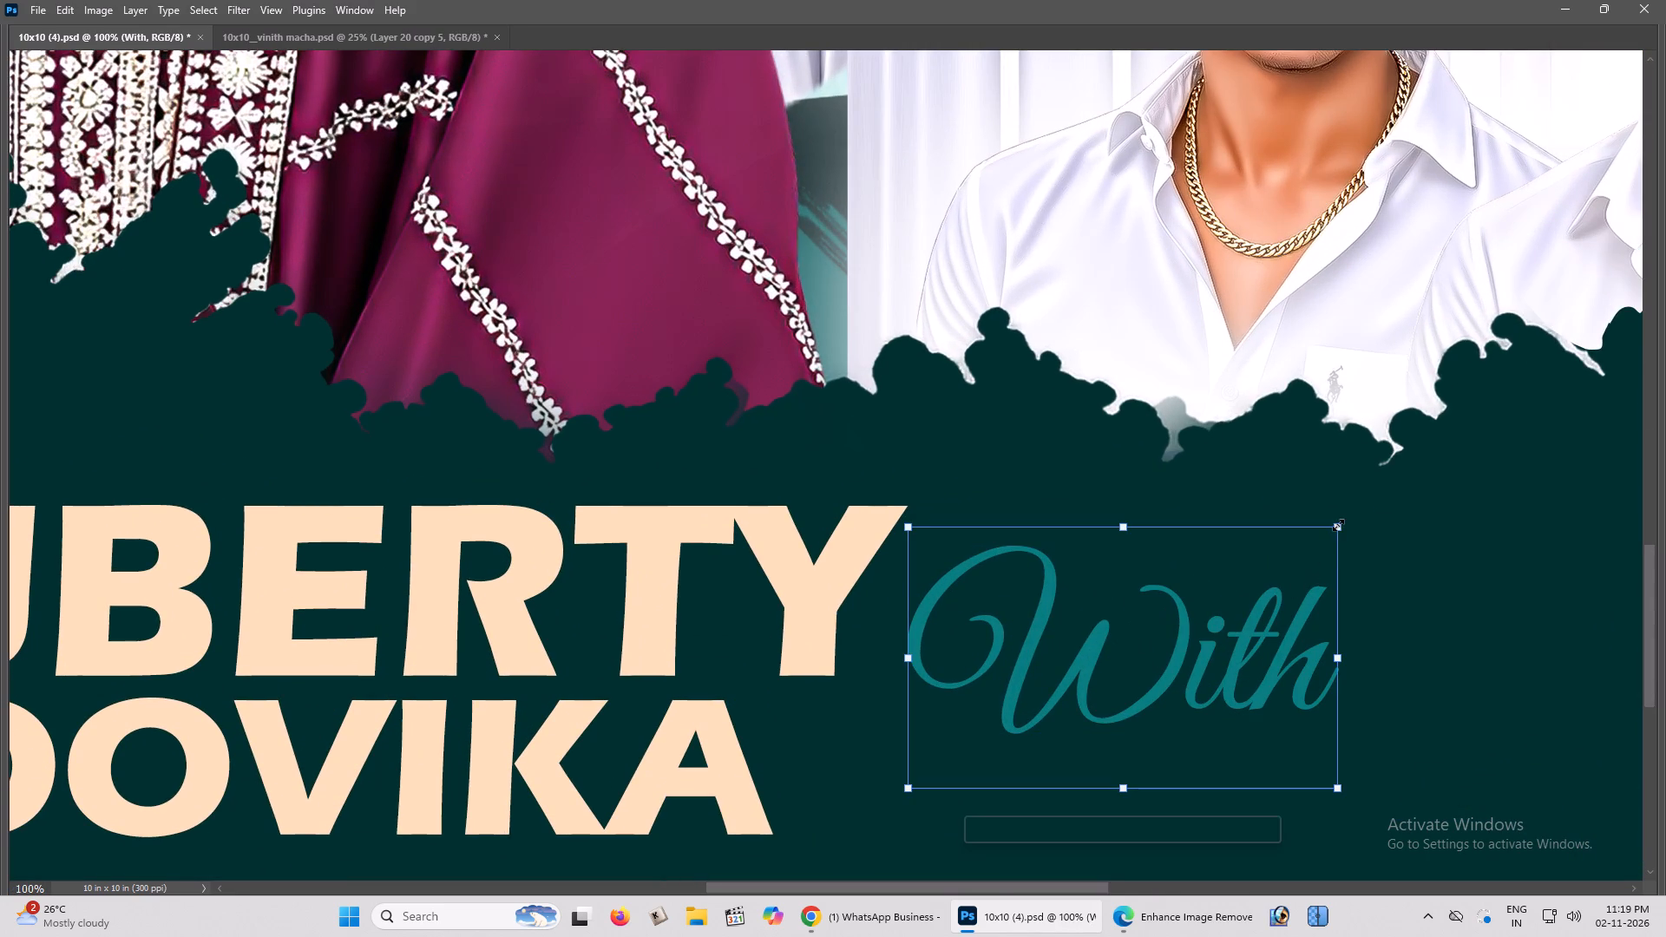
alt+drag(1338, 524, 1236, 590)
key(Return)
key(space)
key(space)
key(space)
key(space)
key(space)
drag(1233, 624, 1267, 573)
click(1268, 572)
drag(1244, 564, 1007, 609)
Select the PUBERTY text layer and fill it with the same teal as With.
key(space)
drag(863, 593, 1052, 593)
click(1078, 592)
right_click(707, 459)
click(717, 464)
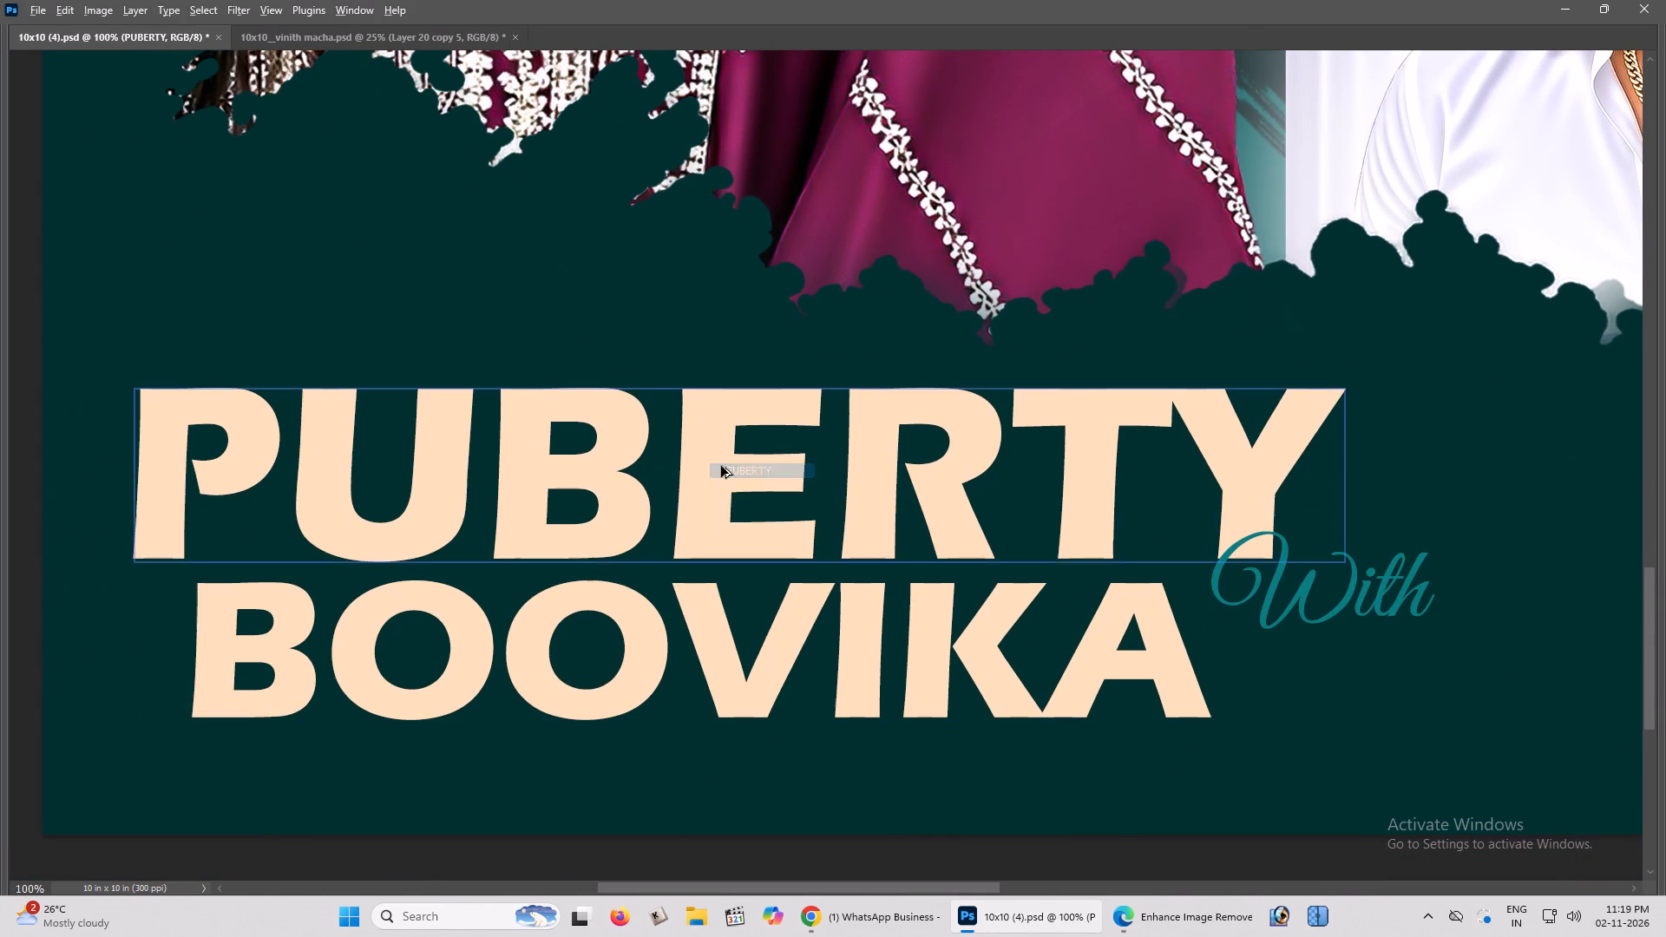
key(alt+shift+BackSpace)
key(Tab)
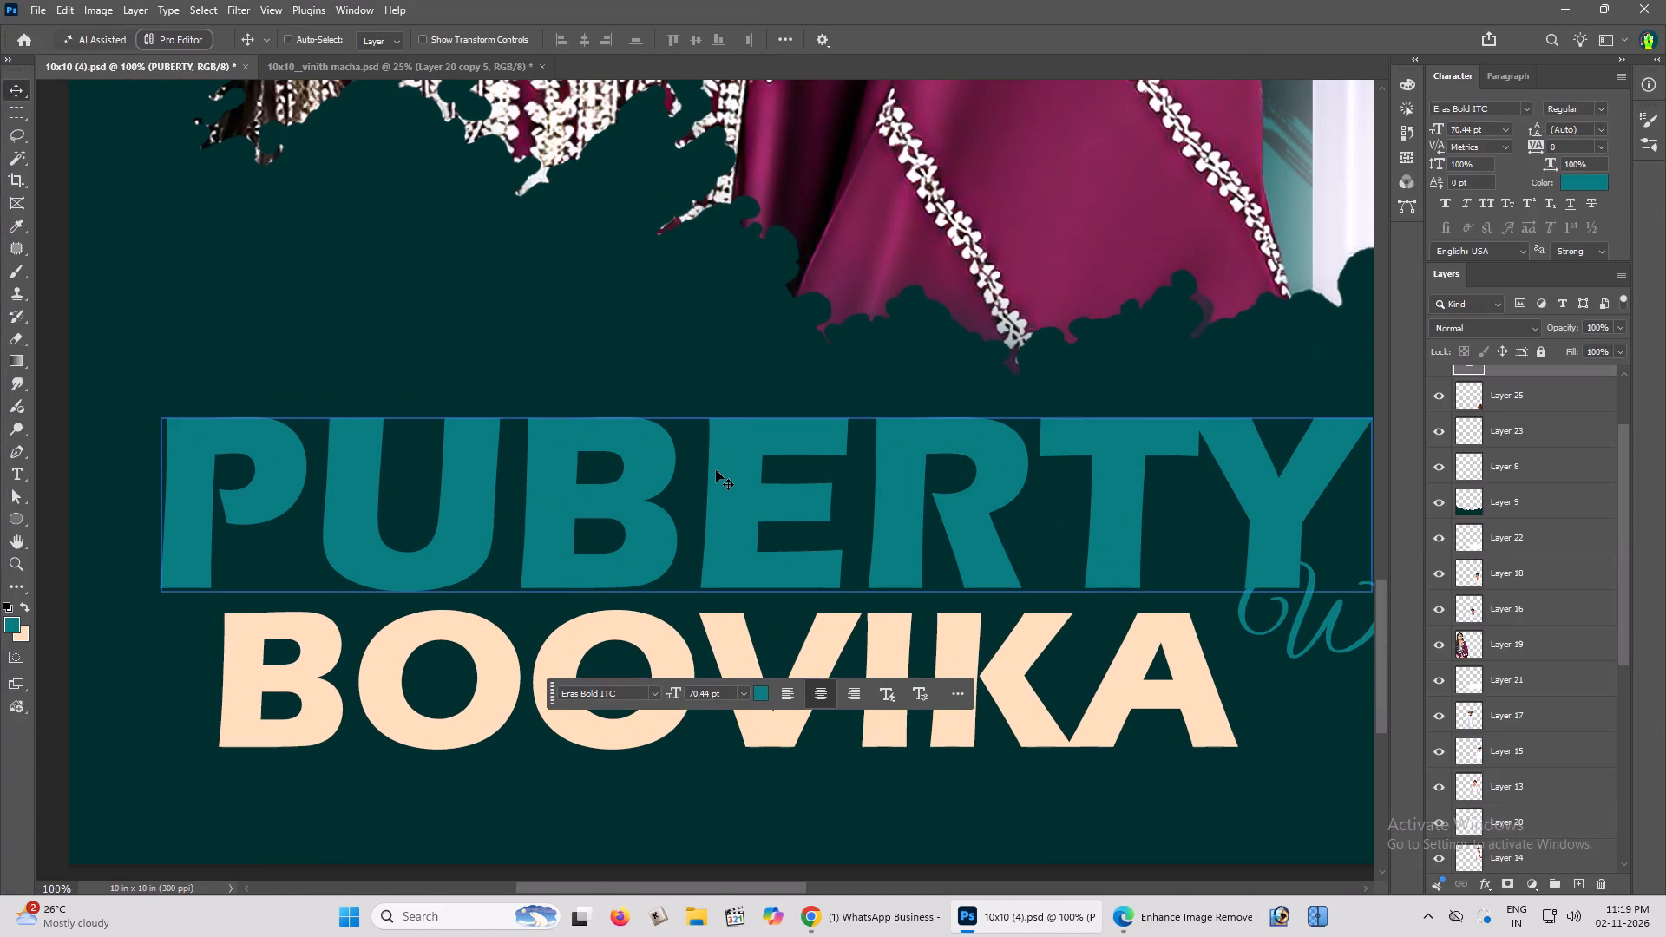
key(Tab)
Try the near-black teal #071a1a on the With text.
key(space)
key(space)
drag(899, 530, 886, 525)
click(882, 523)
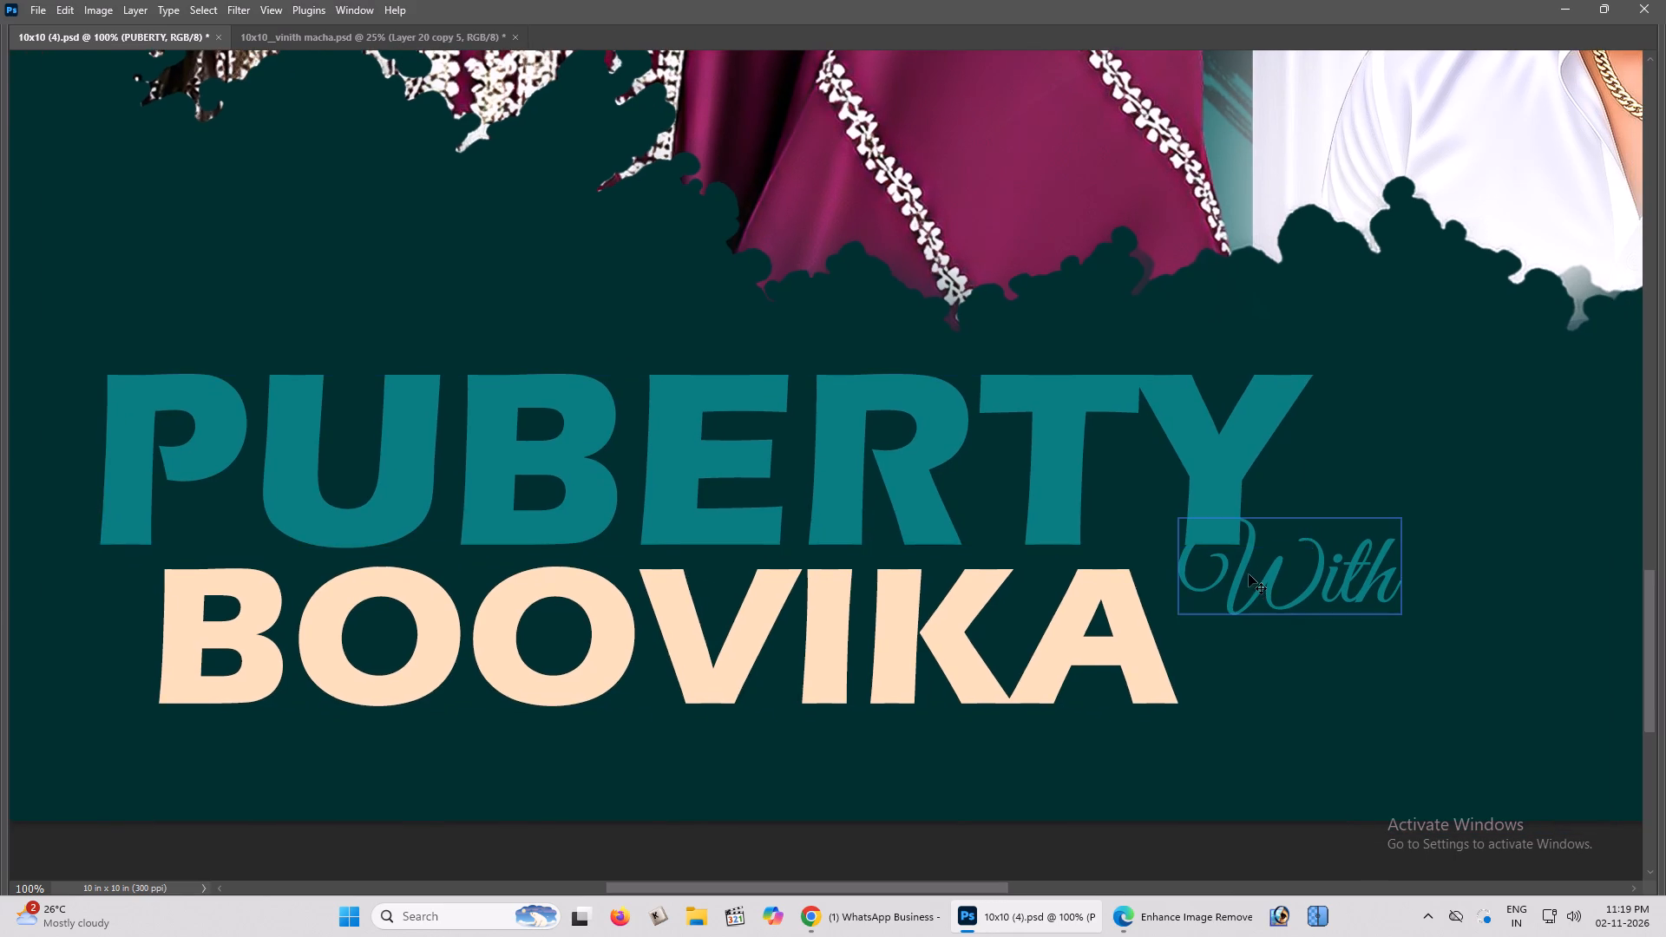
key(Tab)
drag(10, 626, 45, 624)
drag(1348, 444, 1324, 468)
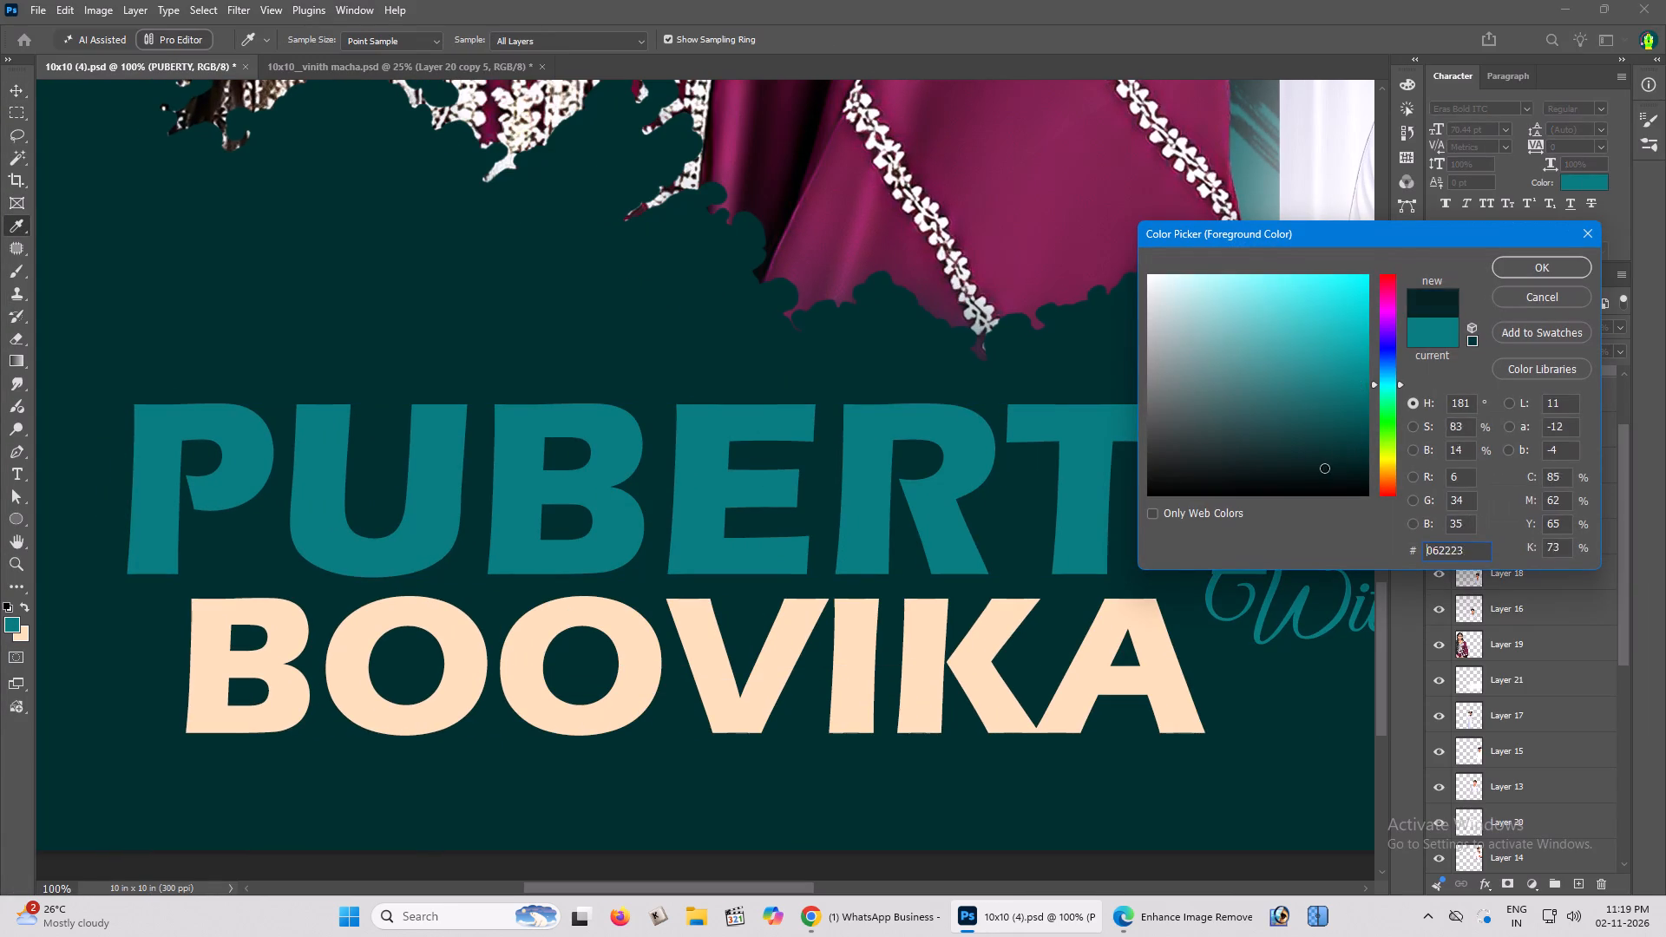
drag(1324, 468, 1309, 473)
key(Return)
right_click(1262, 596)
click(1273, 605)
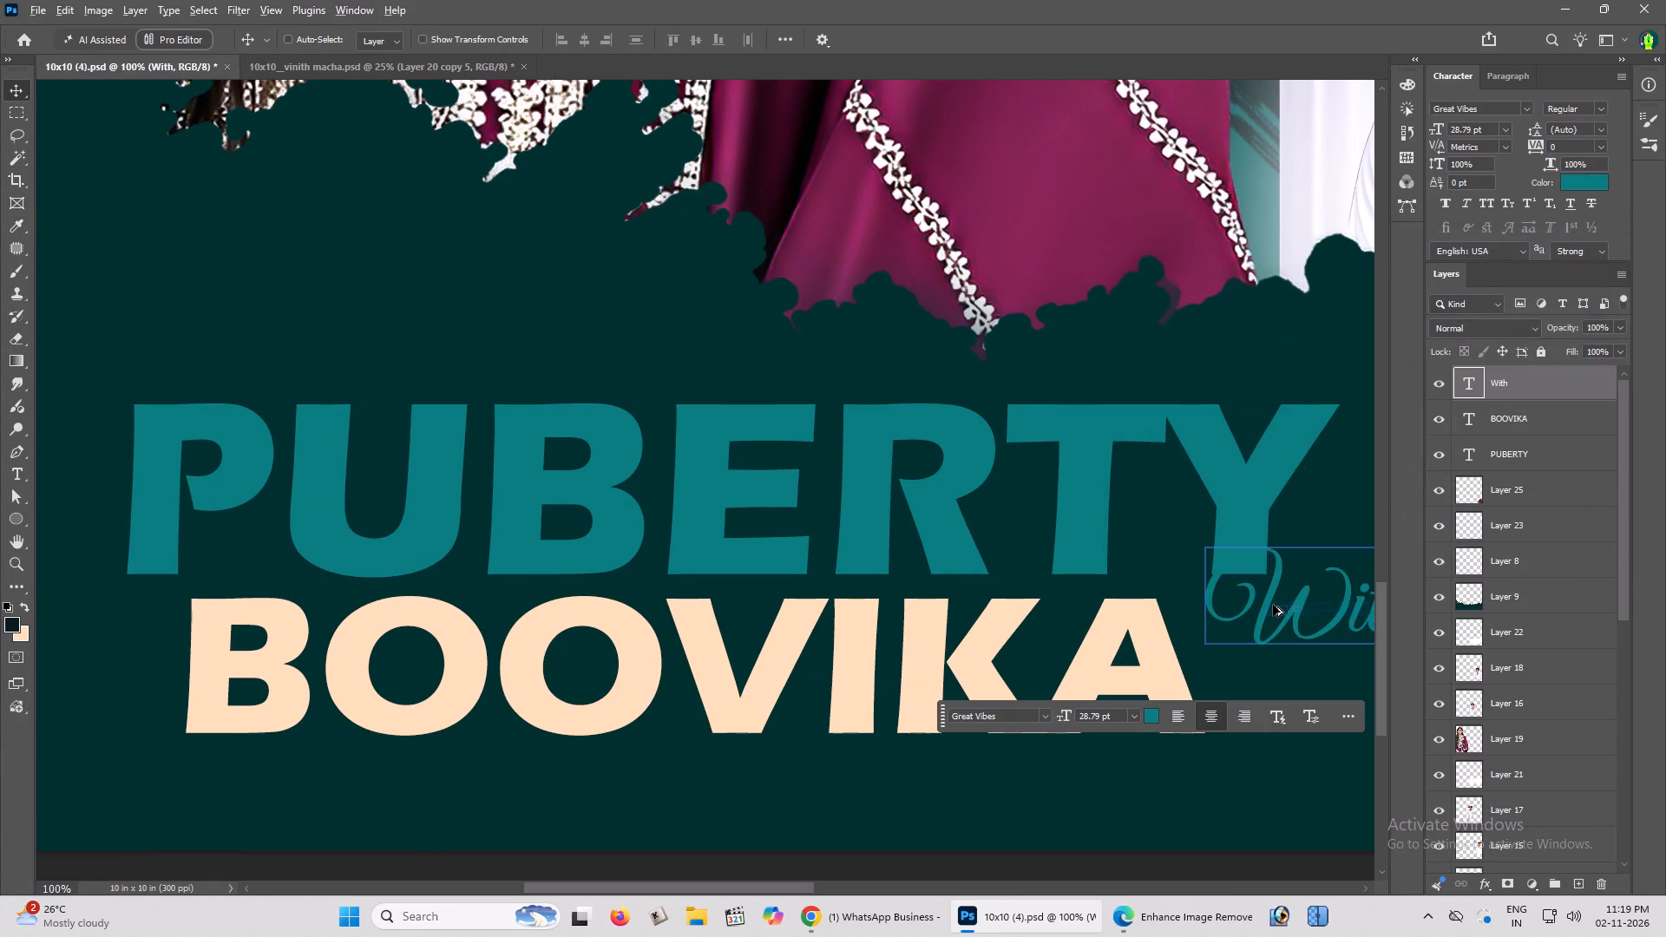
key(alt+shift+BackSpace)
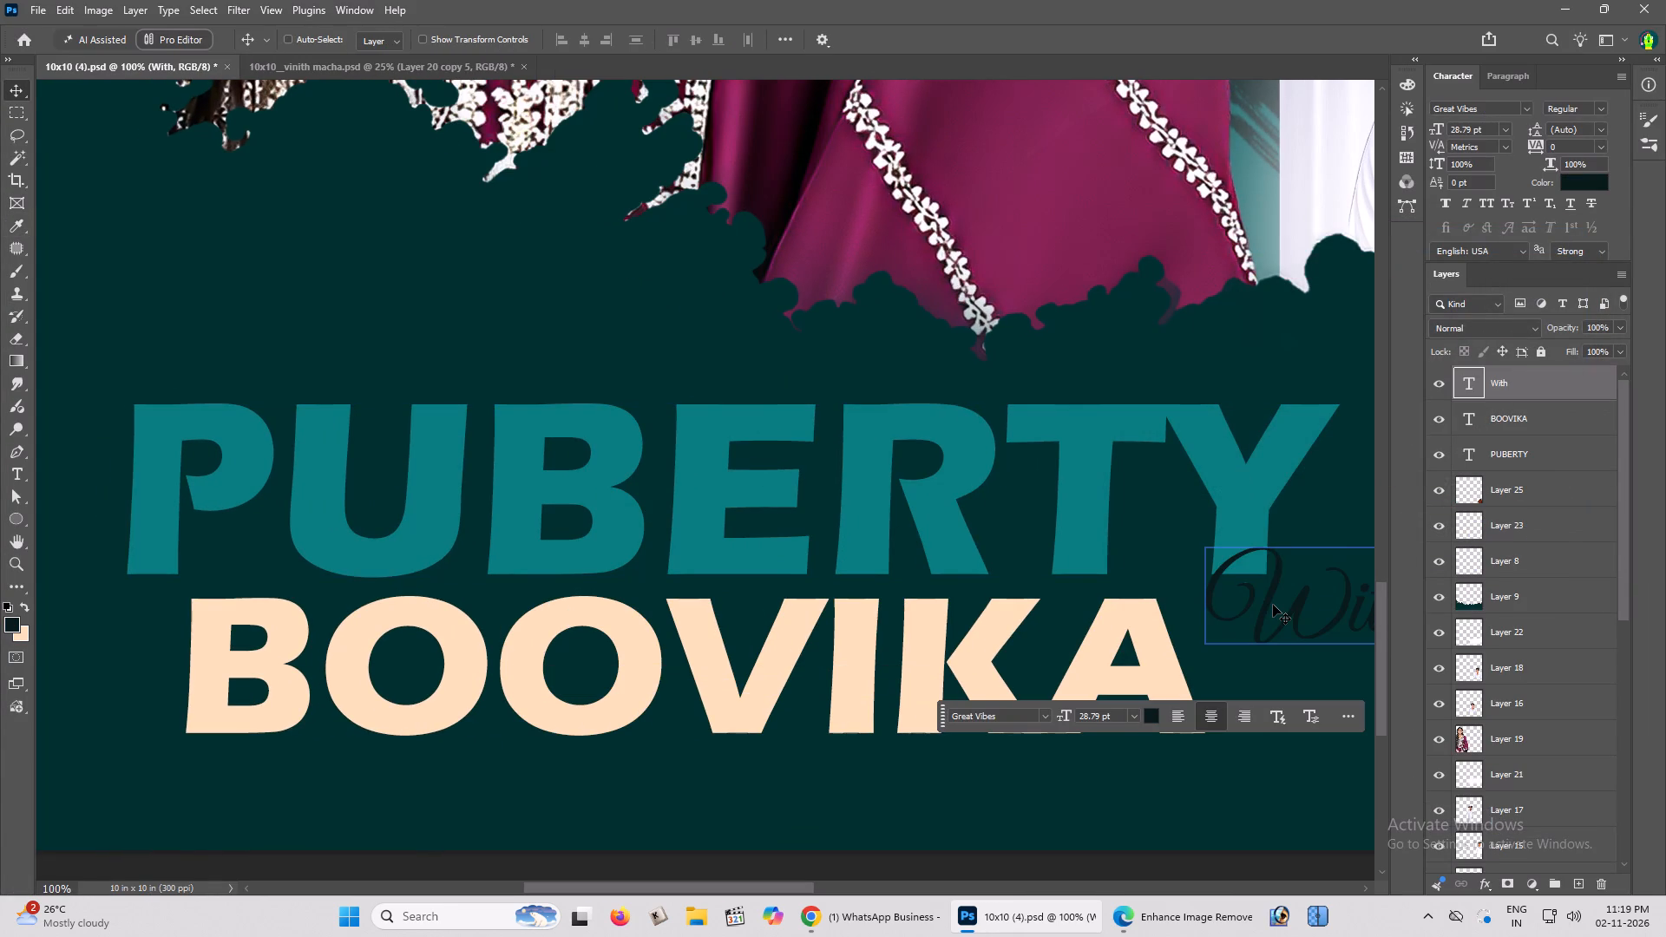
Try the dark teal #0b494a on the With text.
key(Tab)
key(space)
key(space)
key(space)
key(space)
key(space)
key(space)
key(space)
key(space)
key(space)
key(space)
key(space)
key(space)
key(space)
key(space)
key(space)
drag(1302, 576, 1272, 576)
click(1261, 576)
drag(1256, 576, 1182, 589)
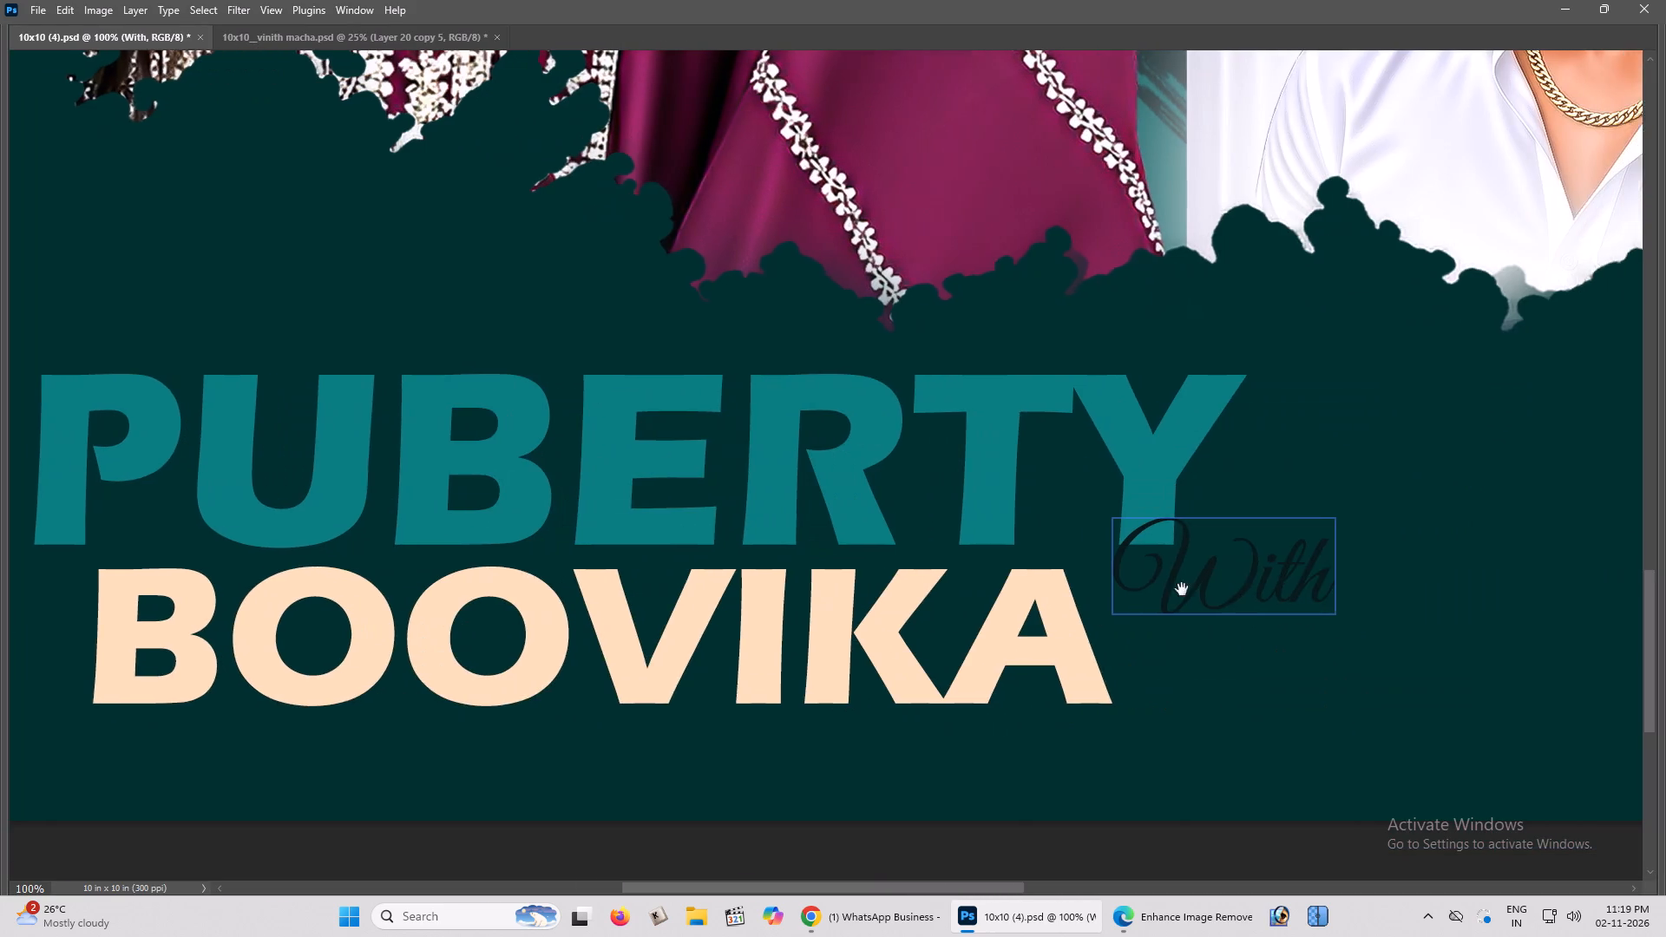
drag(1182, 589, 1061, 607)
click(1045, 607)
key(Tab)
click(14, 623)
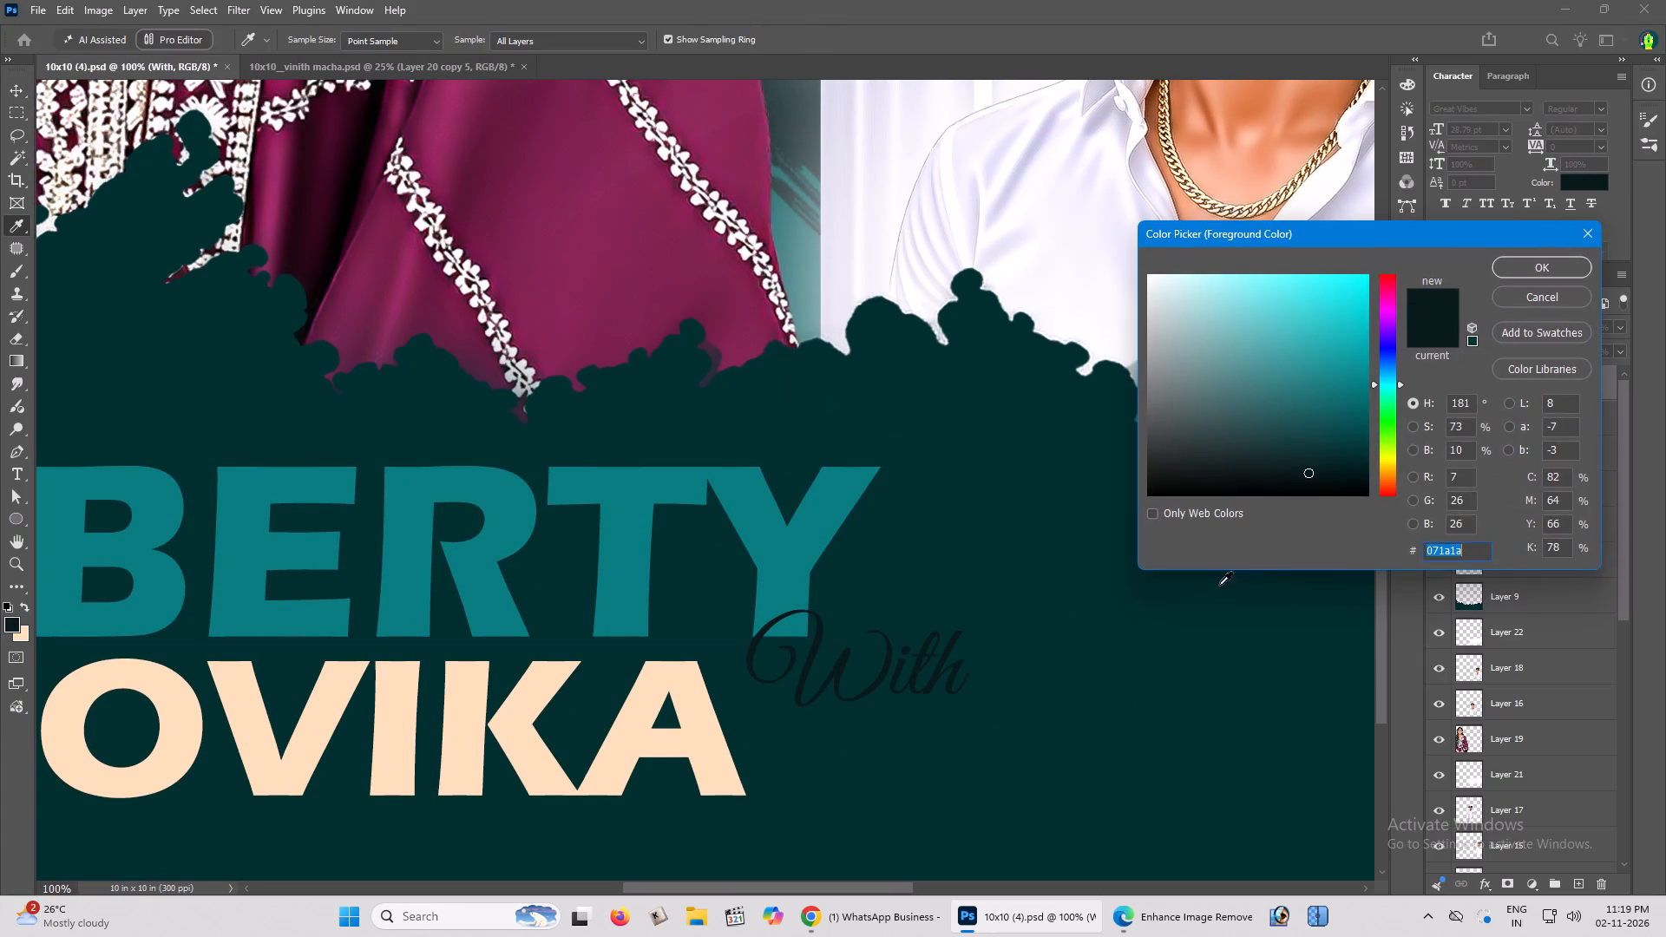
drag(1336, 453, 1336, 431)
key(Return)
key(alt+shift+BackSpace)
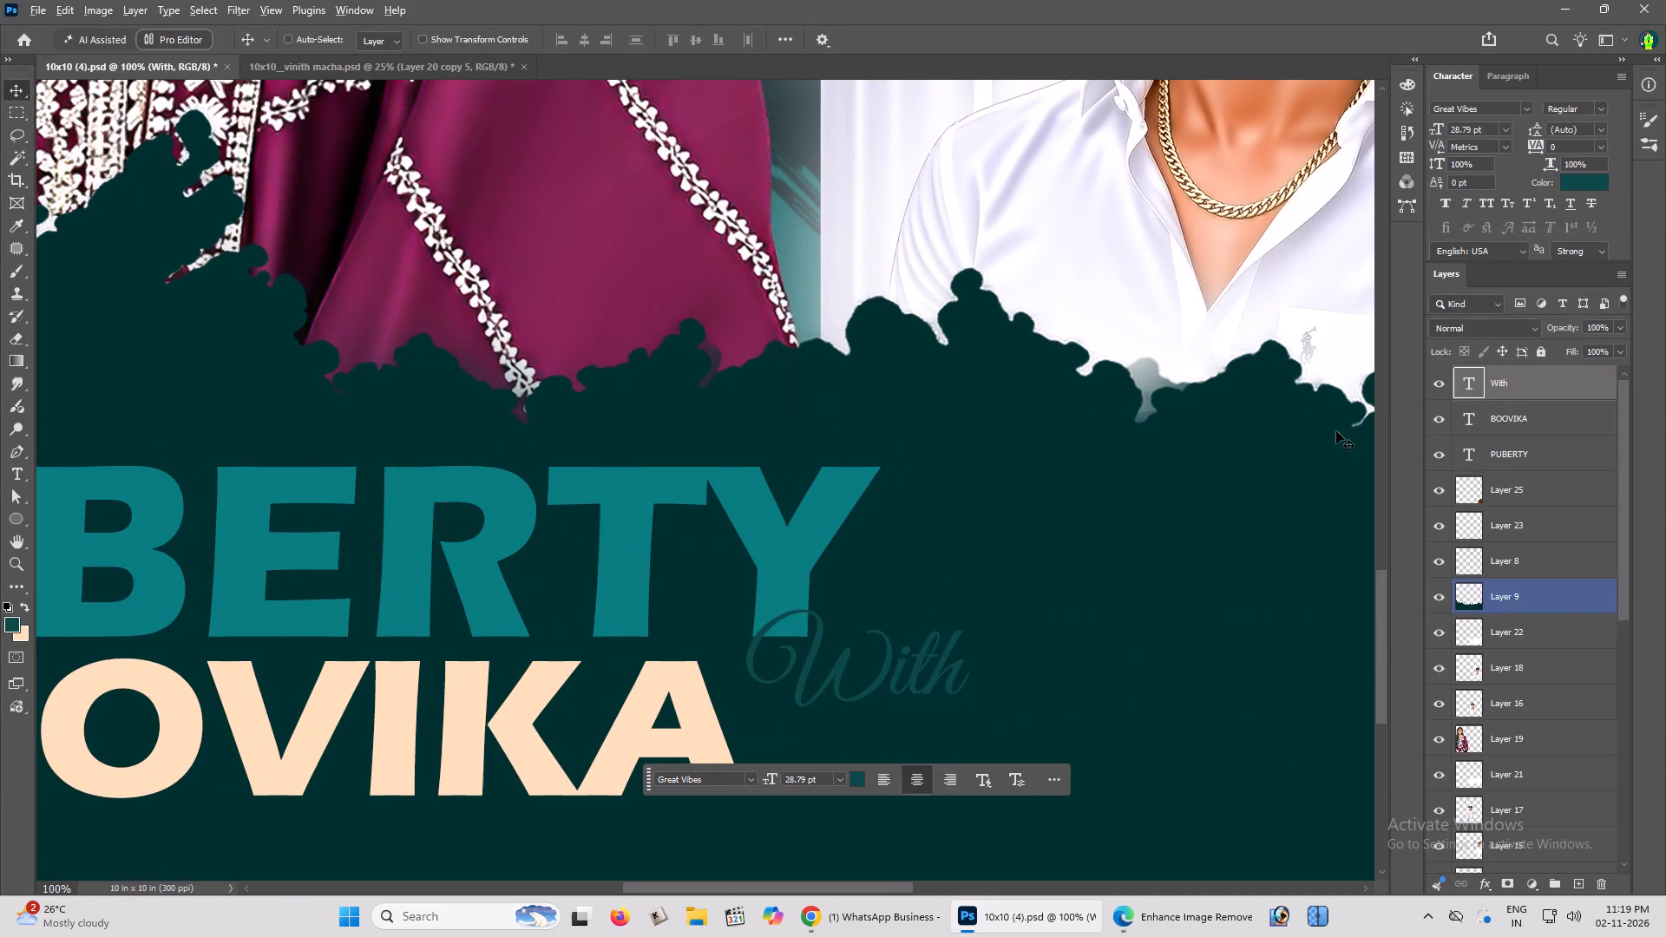
Recolour the With text in a brighter teal, close to the colour of PUBERTY.
click(14, 626)
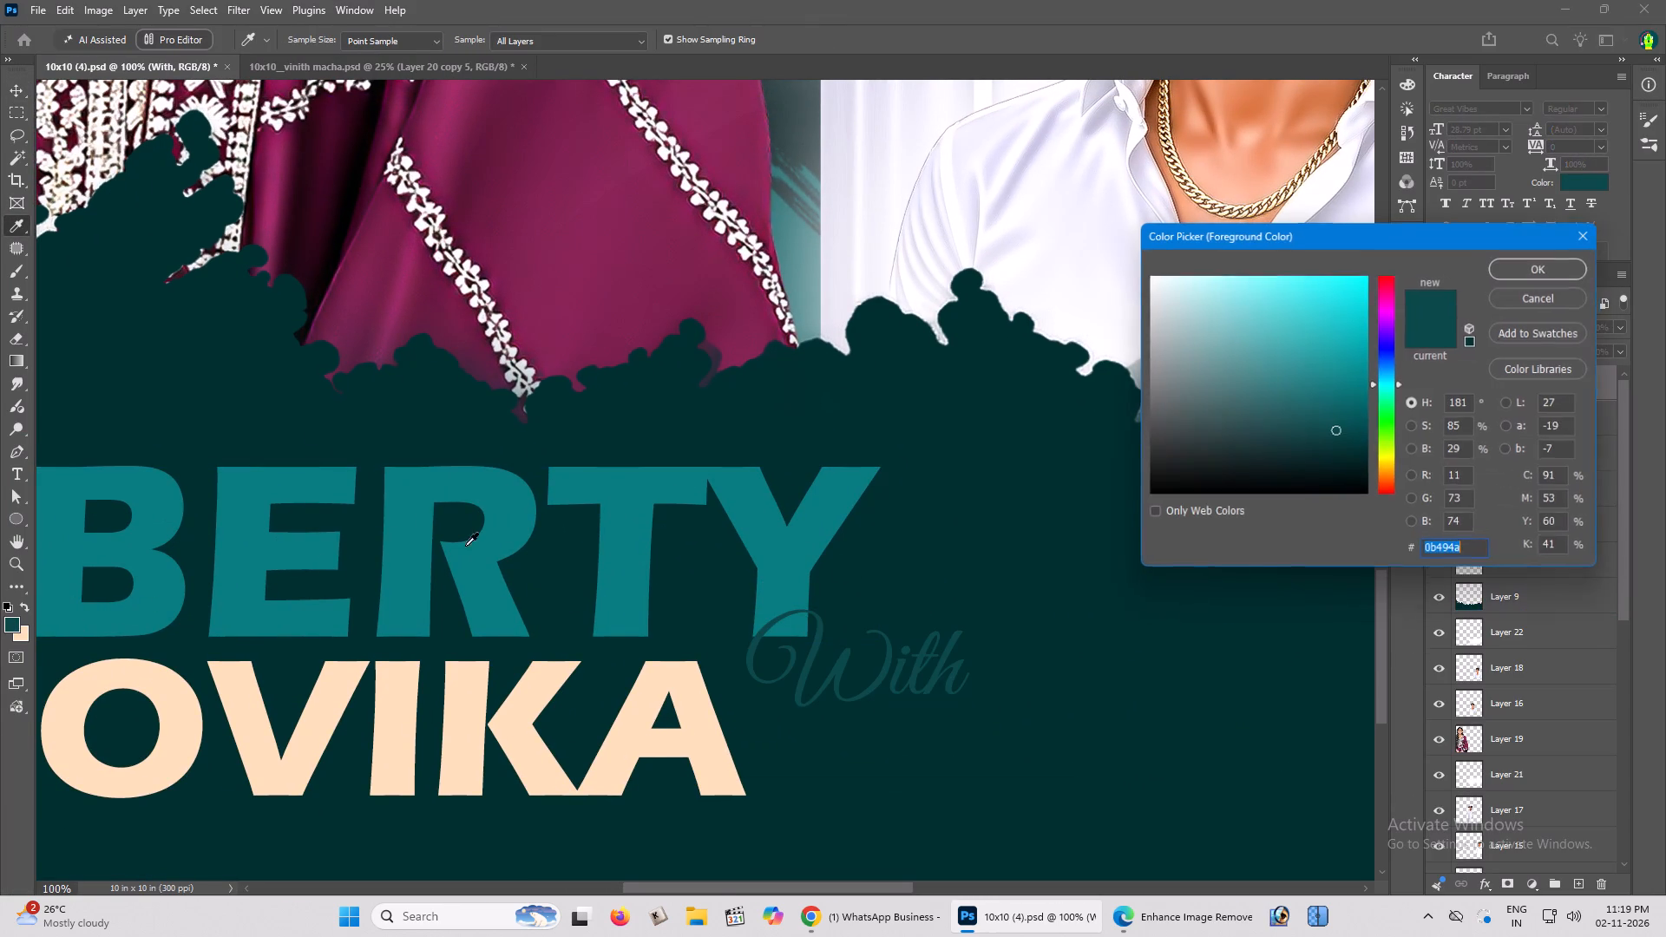
click(1333, 379)
key(Return)
key(alt+shift+BackSpace)
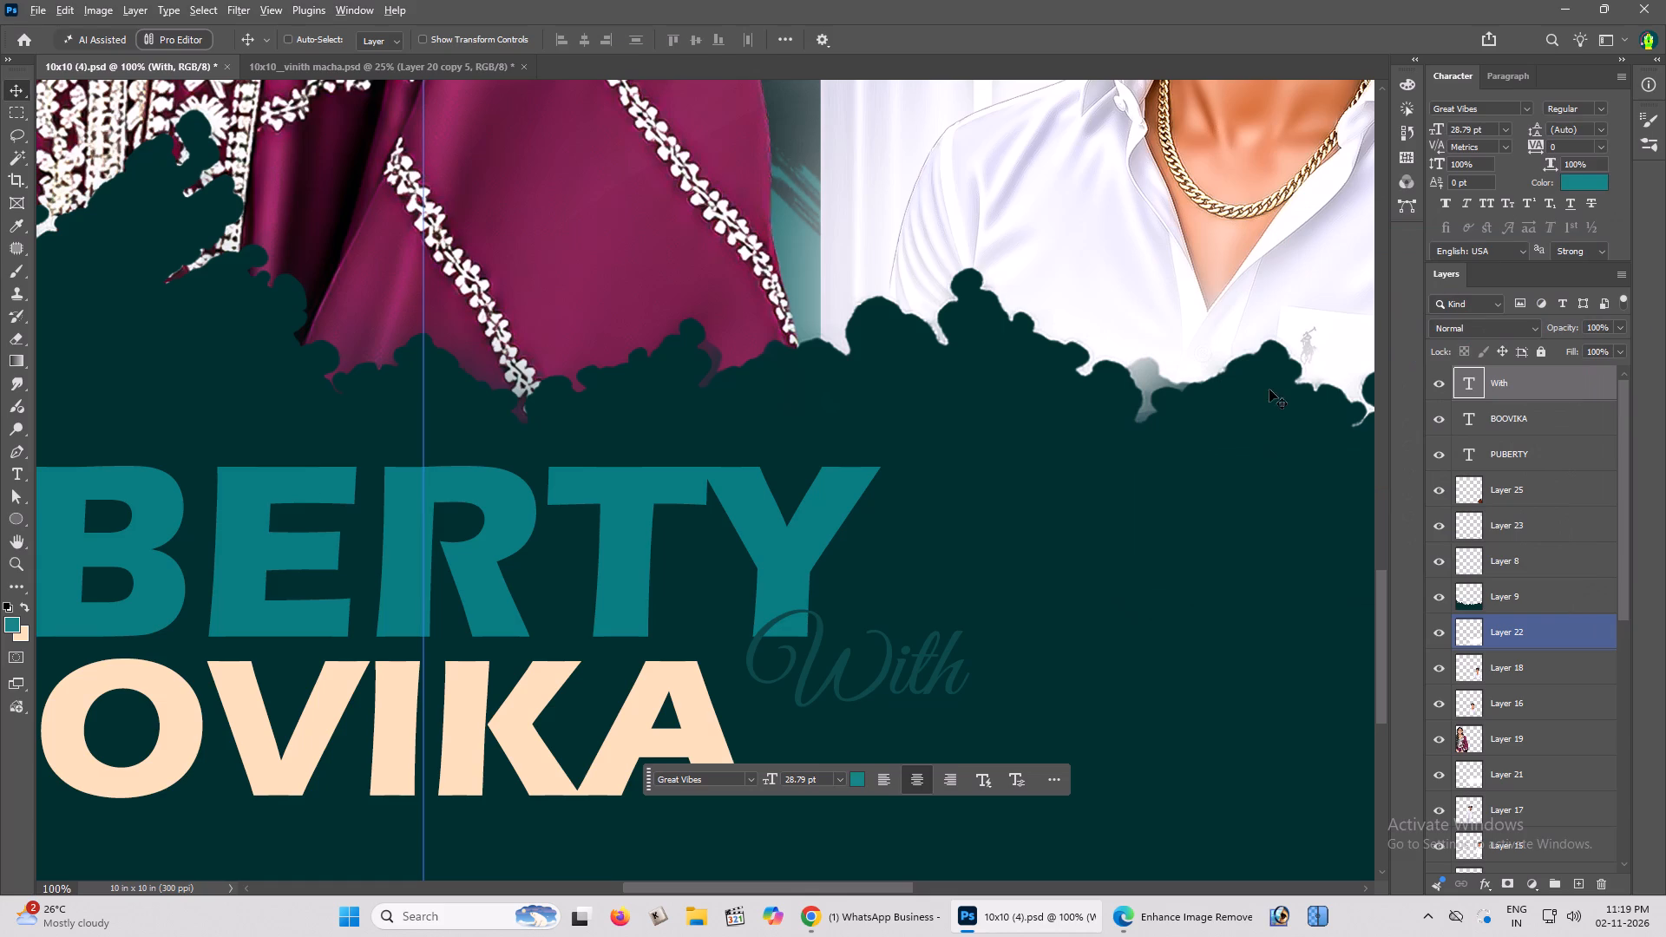
key(Tab)
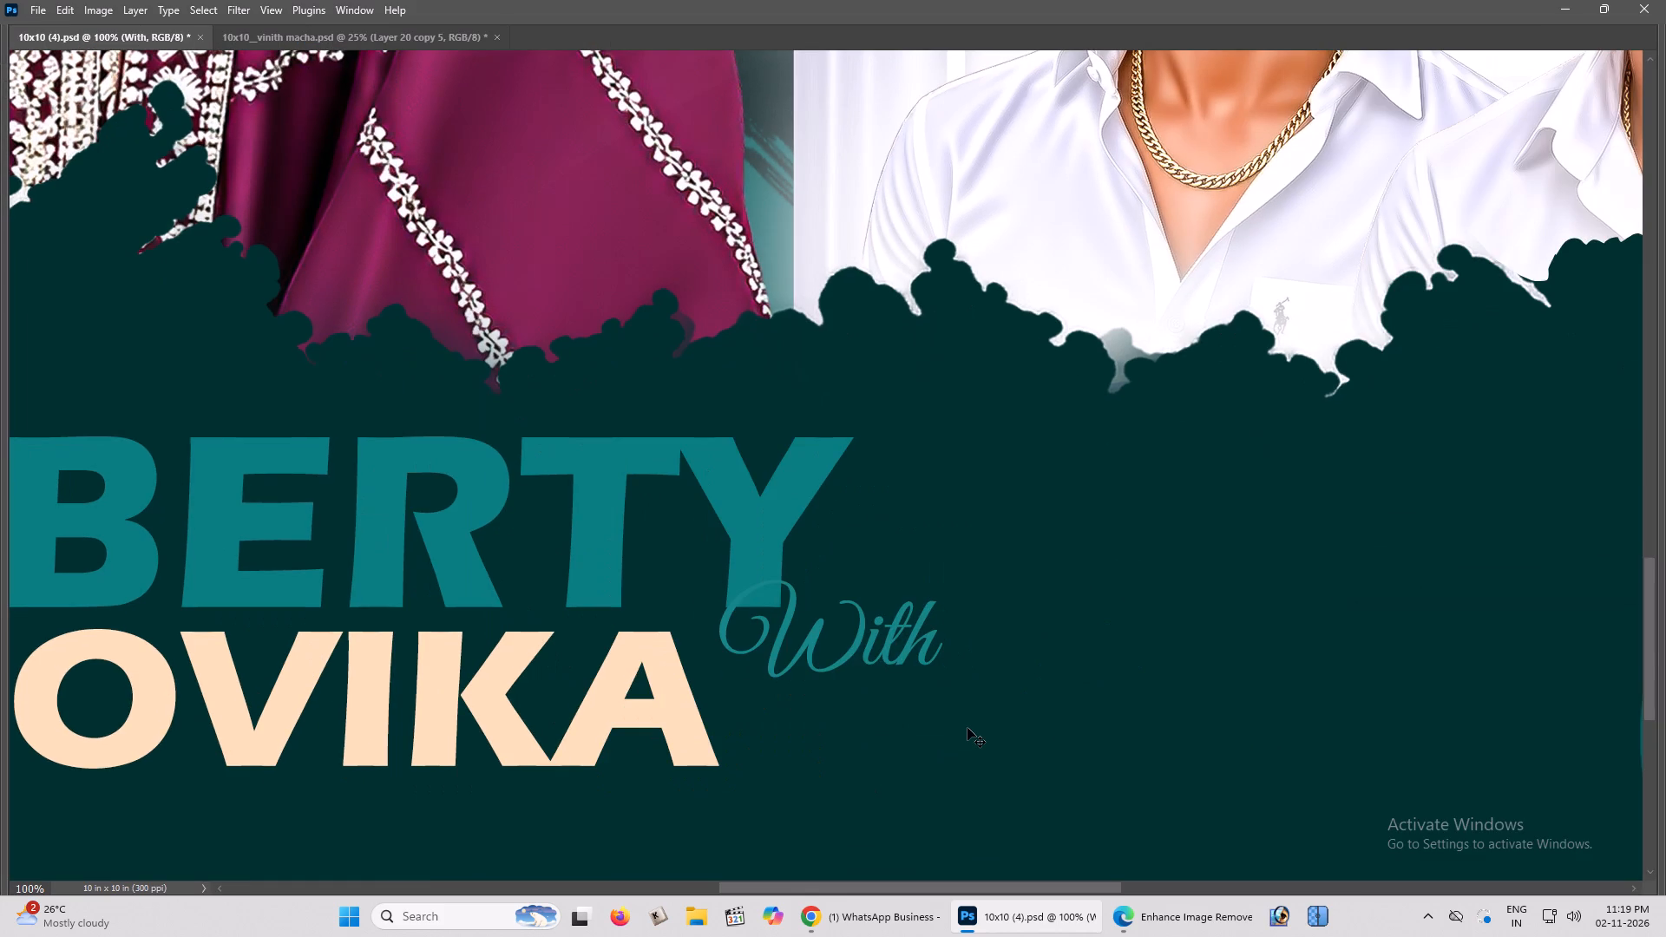
Move the With text down clear of the Y of PUBERTY, so it sits just after the end of BOOVIKA.
drag(928, 623, 960, 653)
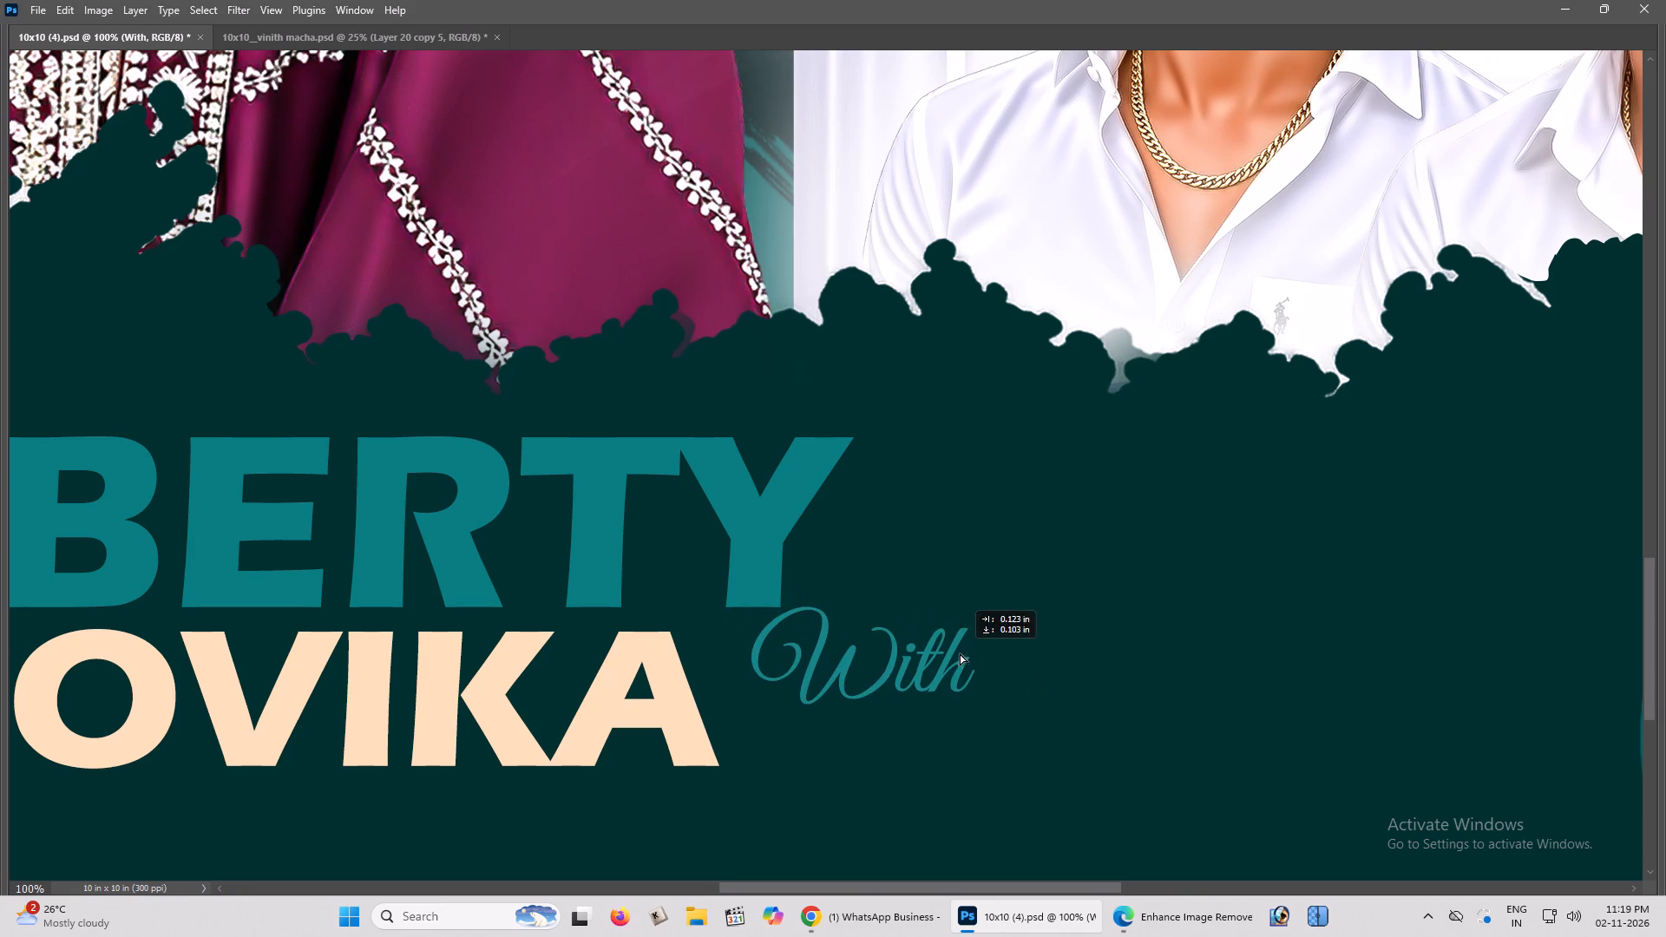
drag(960, 653, 935, 658)
key(space)
key(space)
key(space)
key(space)
key(space)
key(space)
key(space)
key(space)
key(space)
key(space)
key(space)
key(space)
key(space)
key(space)
key(space)
key(space)
key(space)
key(space)
key(space)
key(space)
drag(949, 654, 1157, 613)
drag(1252, 587, 1167, 591)
click(1166, 591)
drag(1175, 586, 1183, 581)
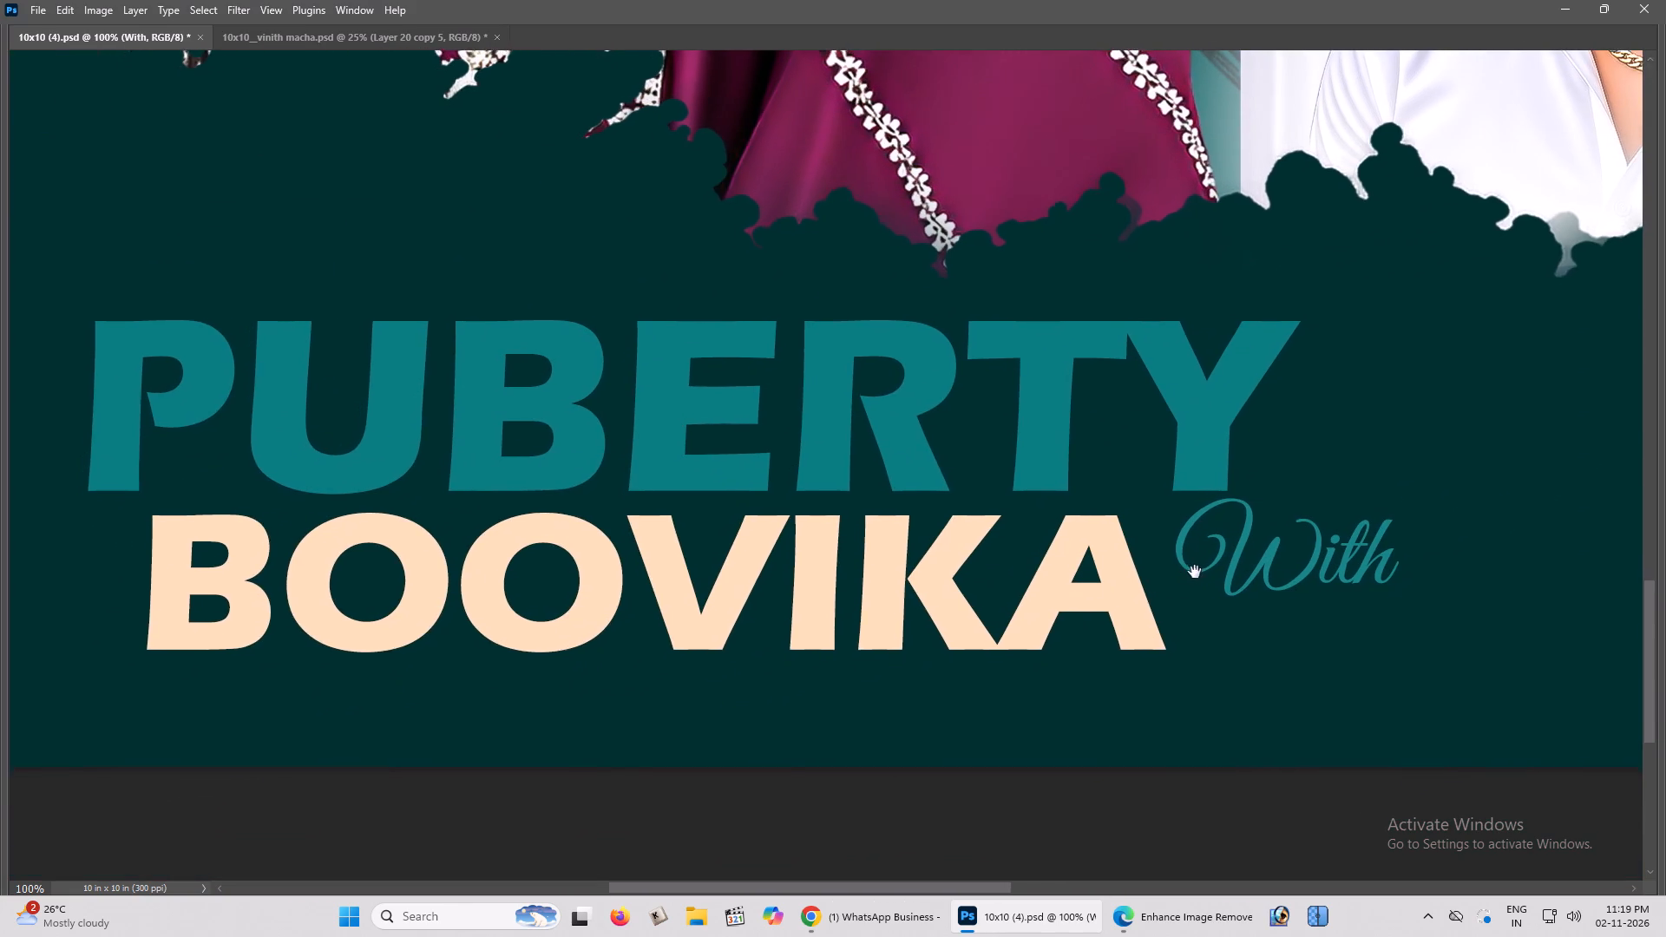
Move the BOOVIKA text slightly down to widen the gap below PUBERTY.
click(1194, 573)
right_click(663, 571)
click(673, 578)
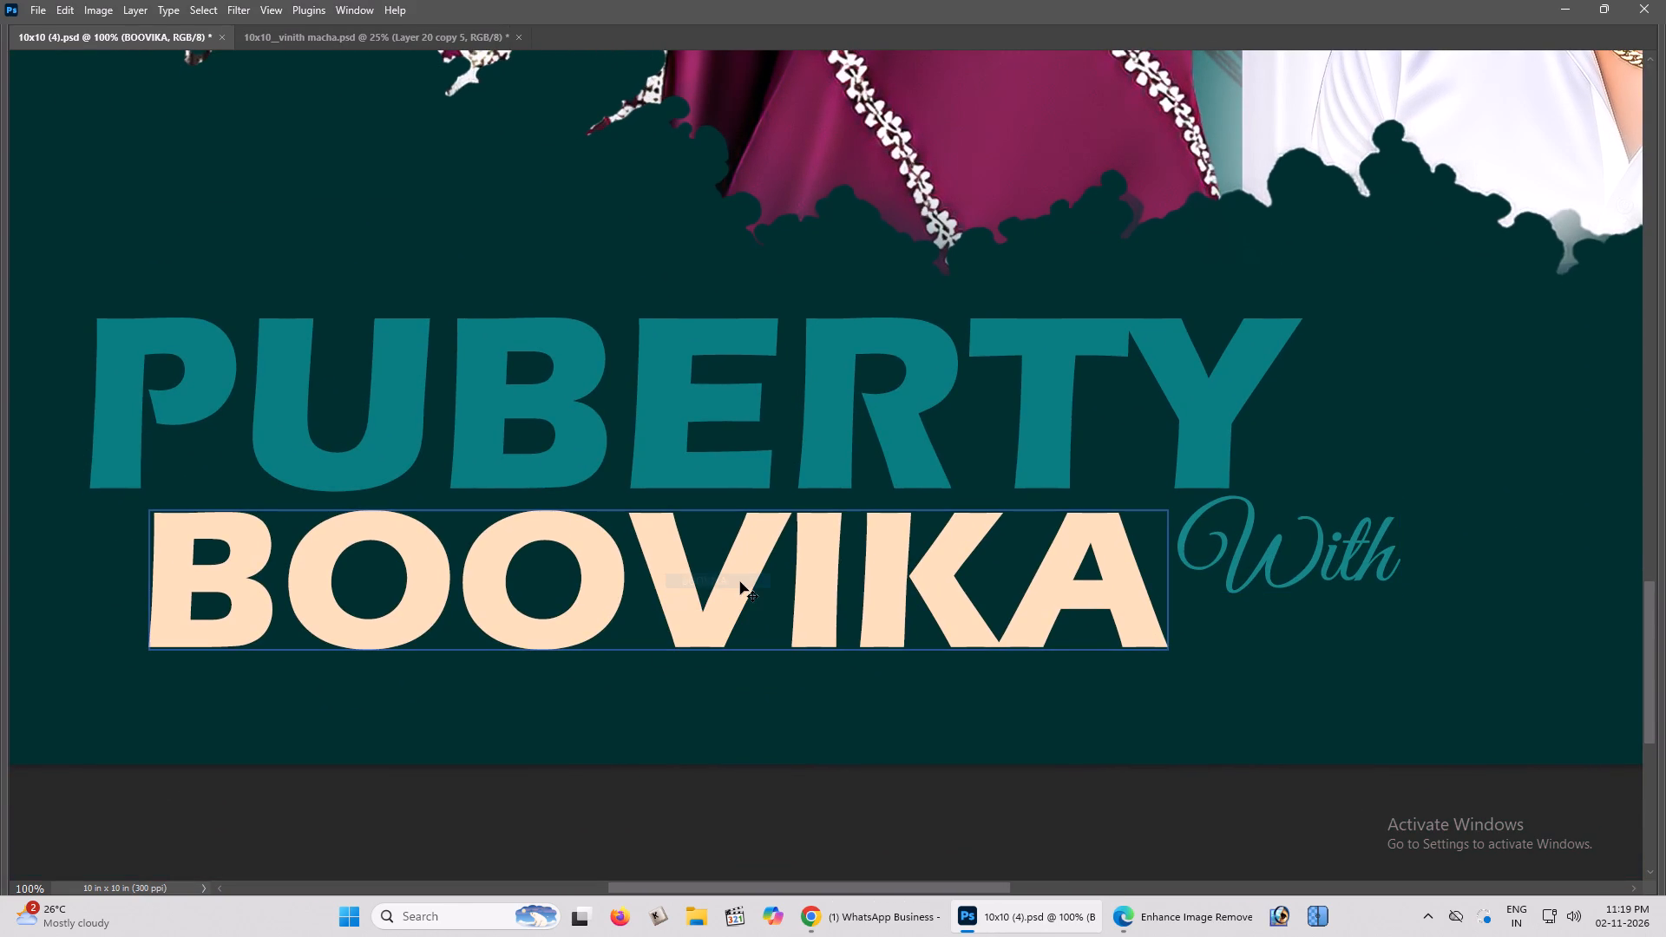
shift+drag(741, 580, 738, 597)
Recolour the PUBERTY text in light pink.
key(ctrl+minus)
key(ctrl+0)
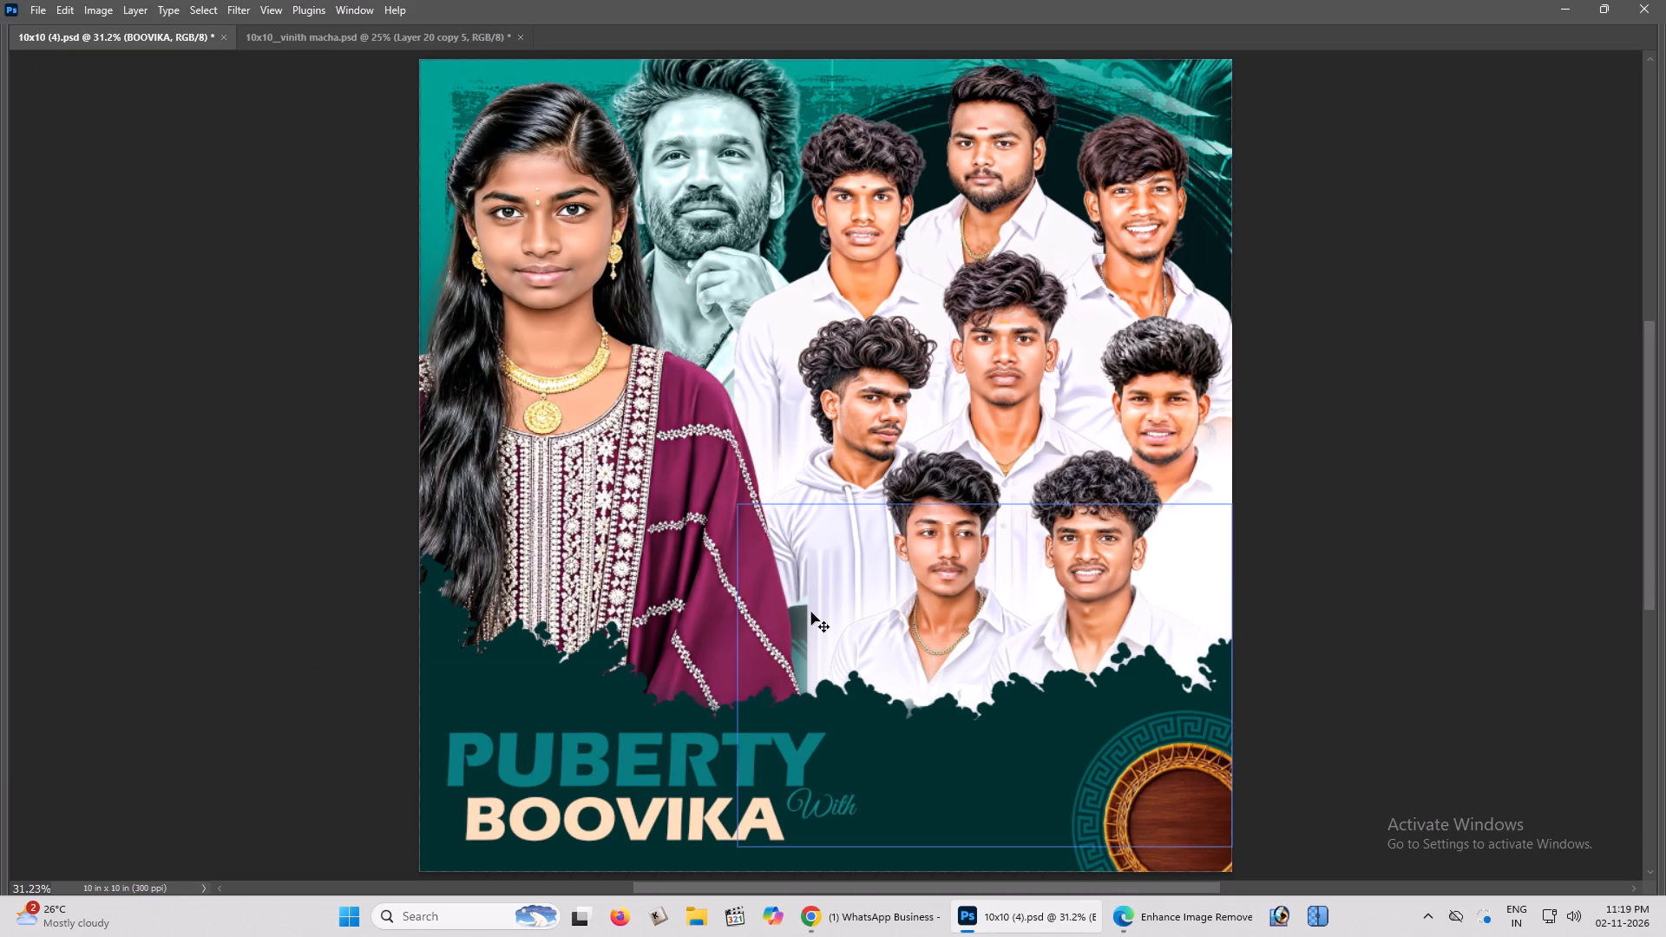
scroll(777, 645, down, 5)
key(z)
triple_click(630, 781)
click(630, 781)
key(v)
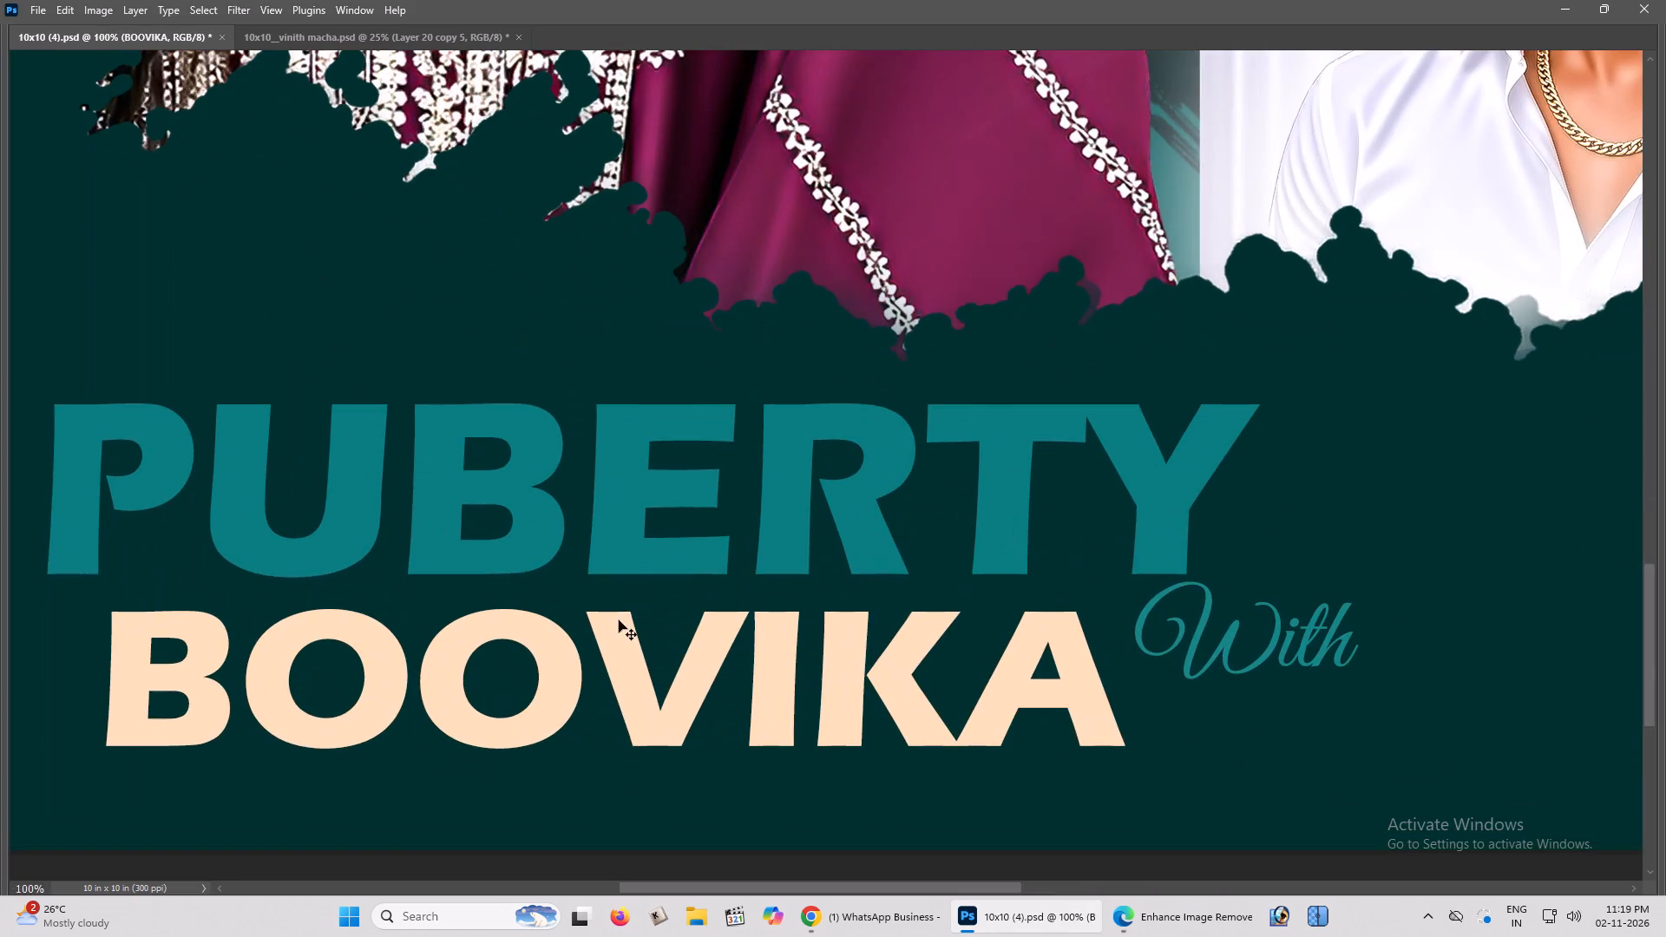
right_click(617, 509)
click(628, 512)
key(Tab)
key(x)
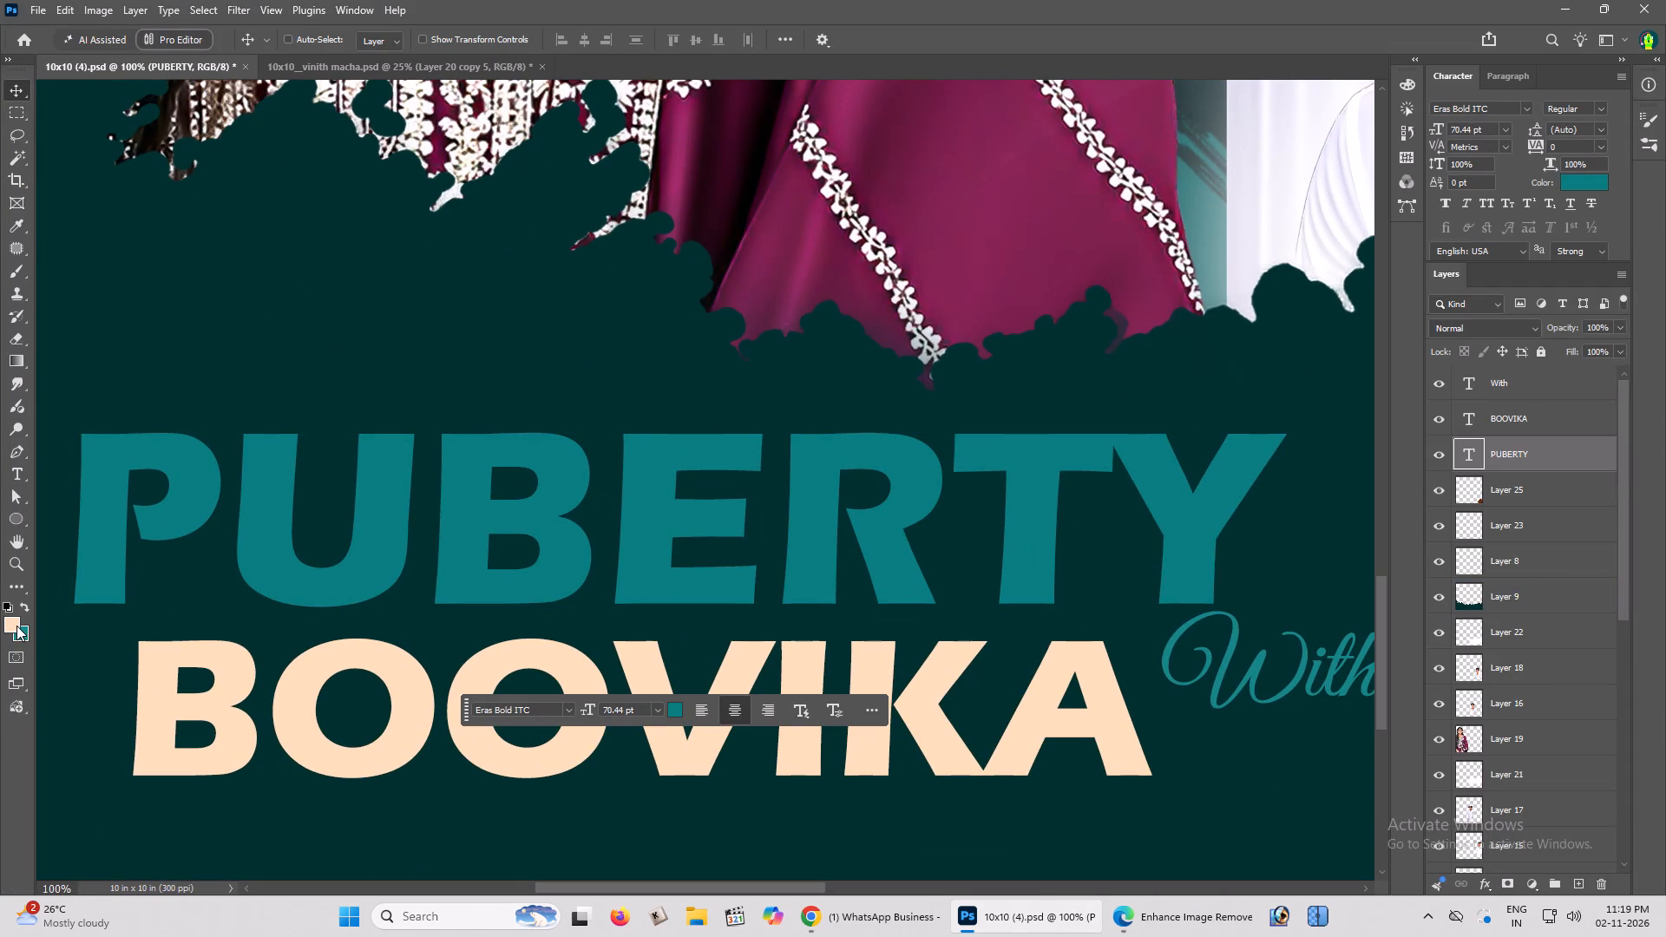
click(16, 626)
click(1385, 311)
key(Return)
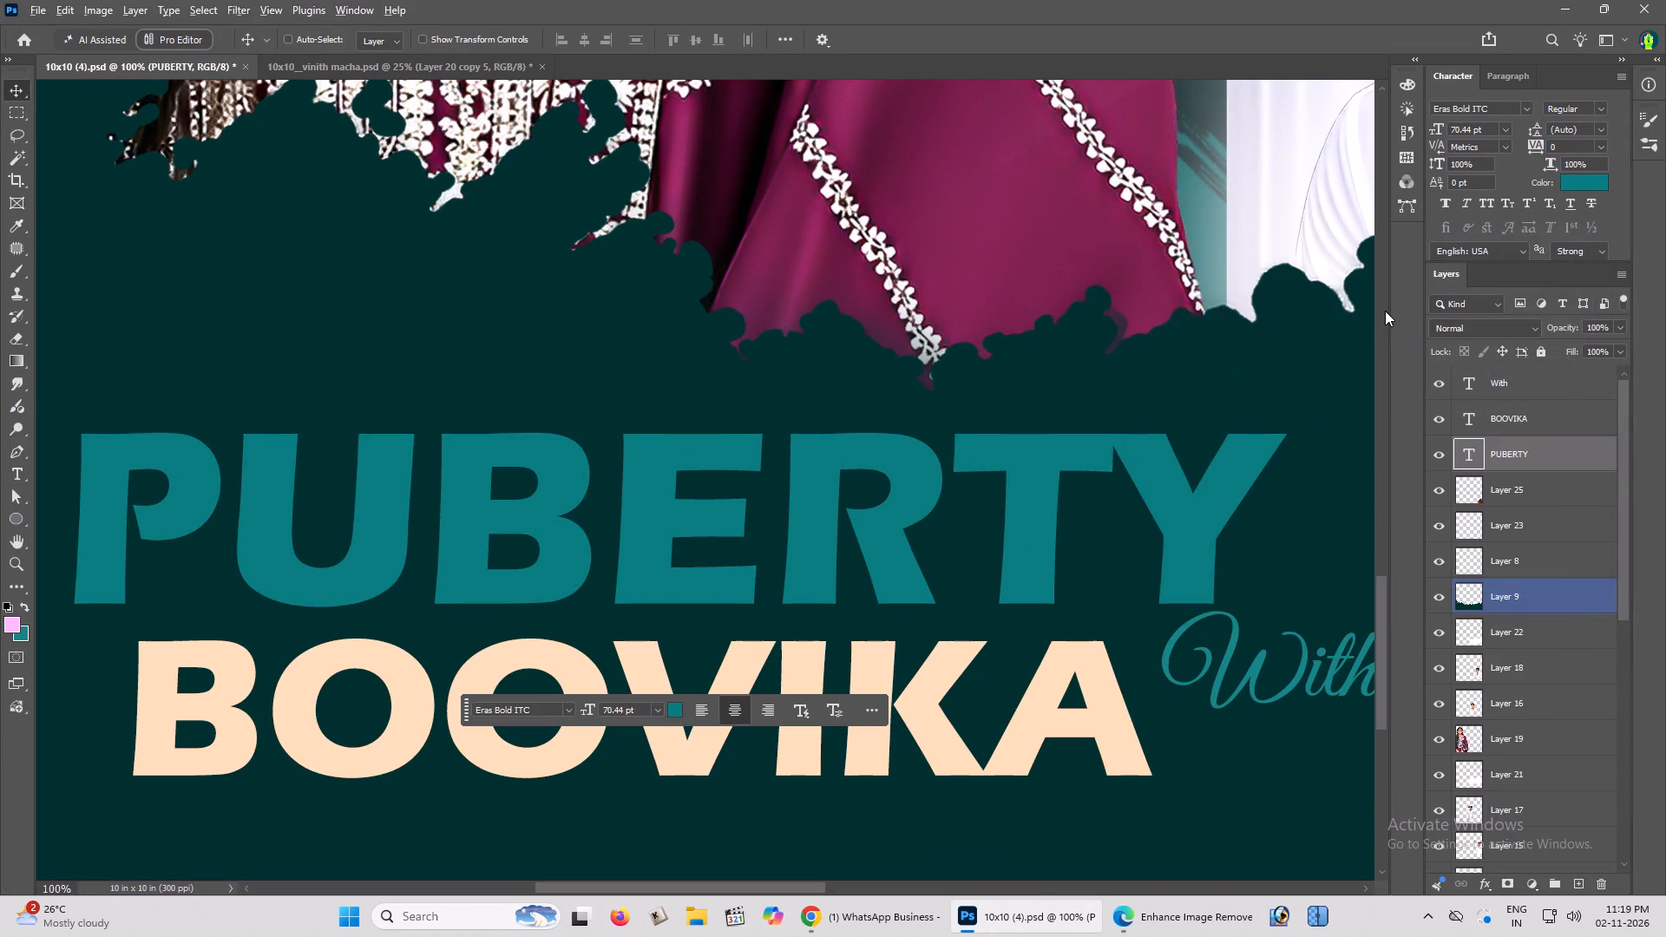
key(alt+shift+BackSpace)
Move the With text about 0.06 in left and 0.02 in down, closer to the end of BOOVIKA.
key(Tab)
key(ctrl+minus)
key(ctrl+minus)
key(ctrl+minus)
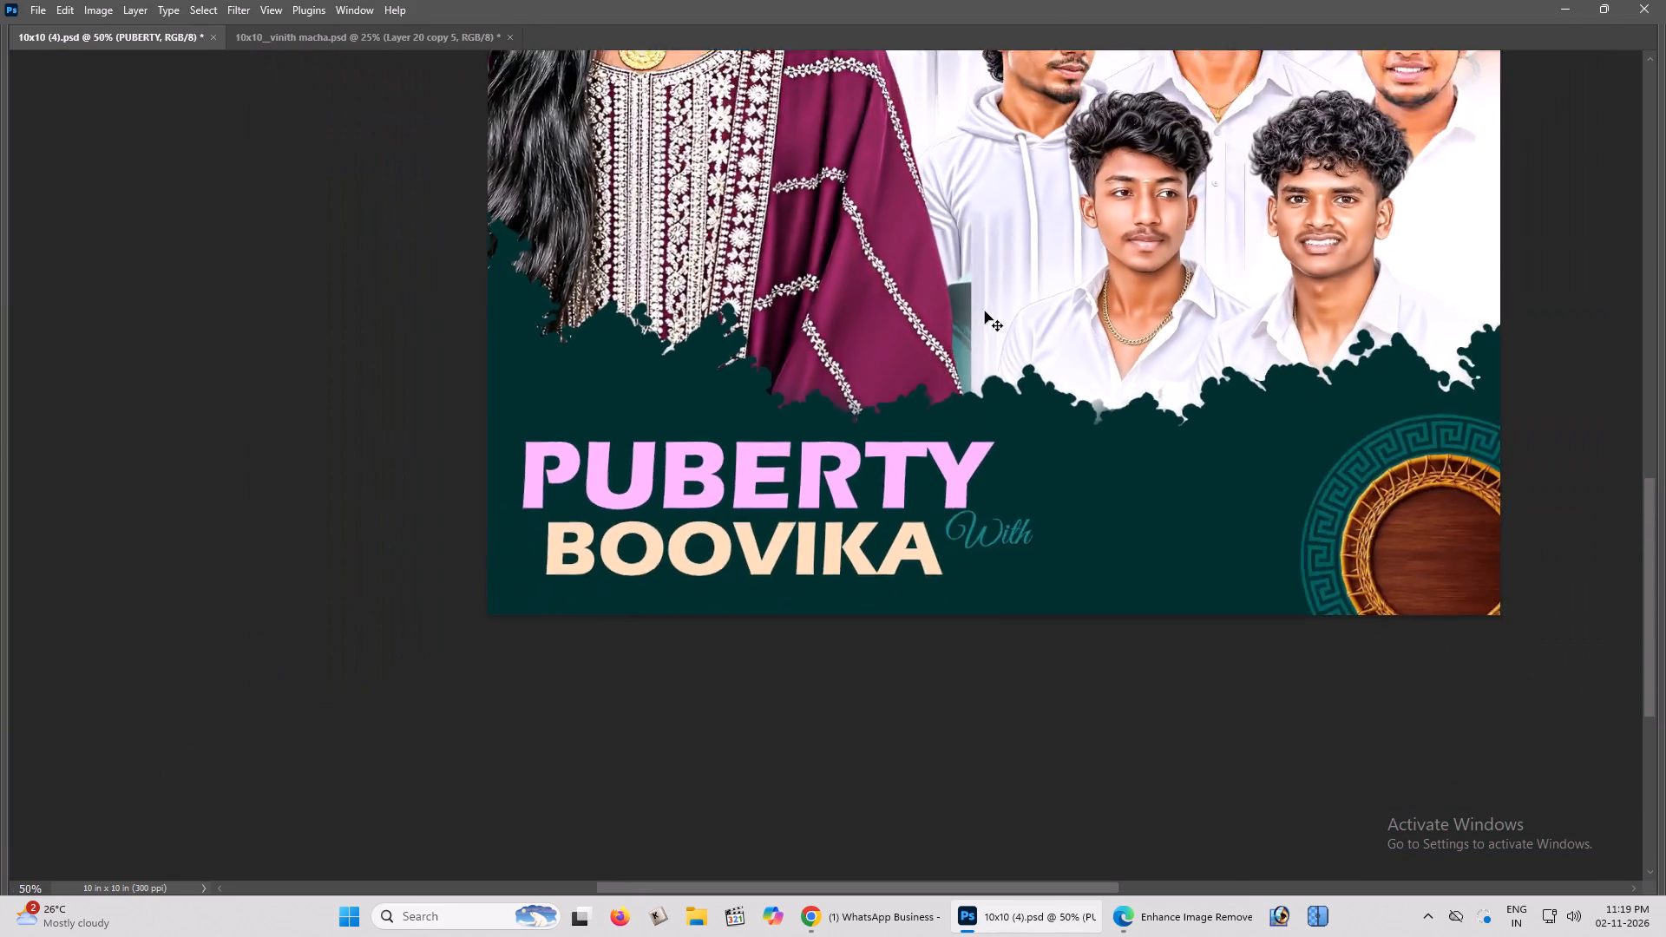
key(ctrl+0)
scroll(913, 592, down, 4)
key(z)
double_click(723, 678)
key(space)
key(space)
key(space)
key(space)
drag(744, 665, 804, 600)
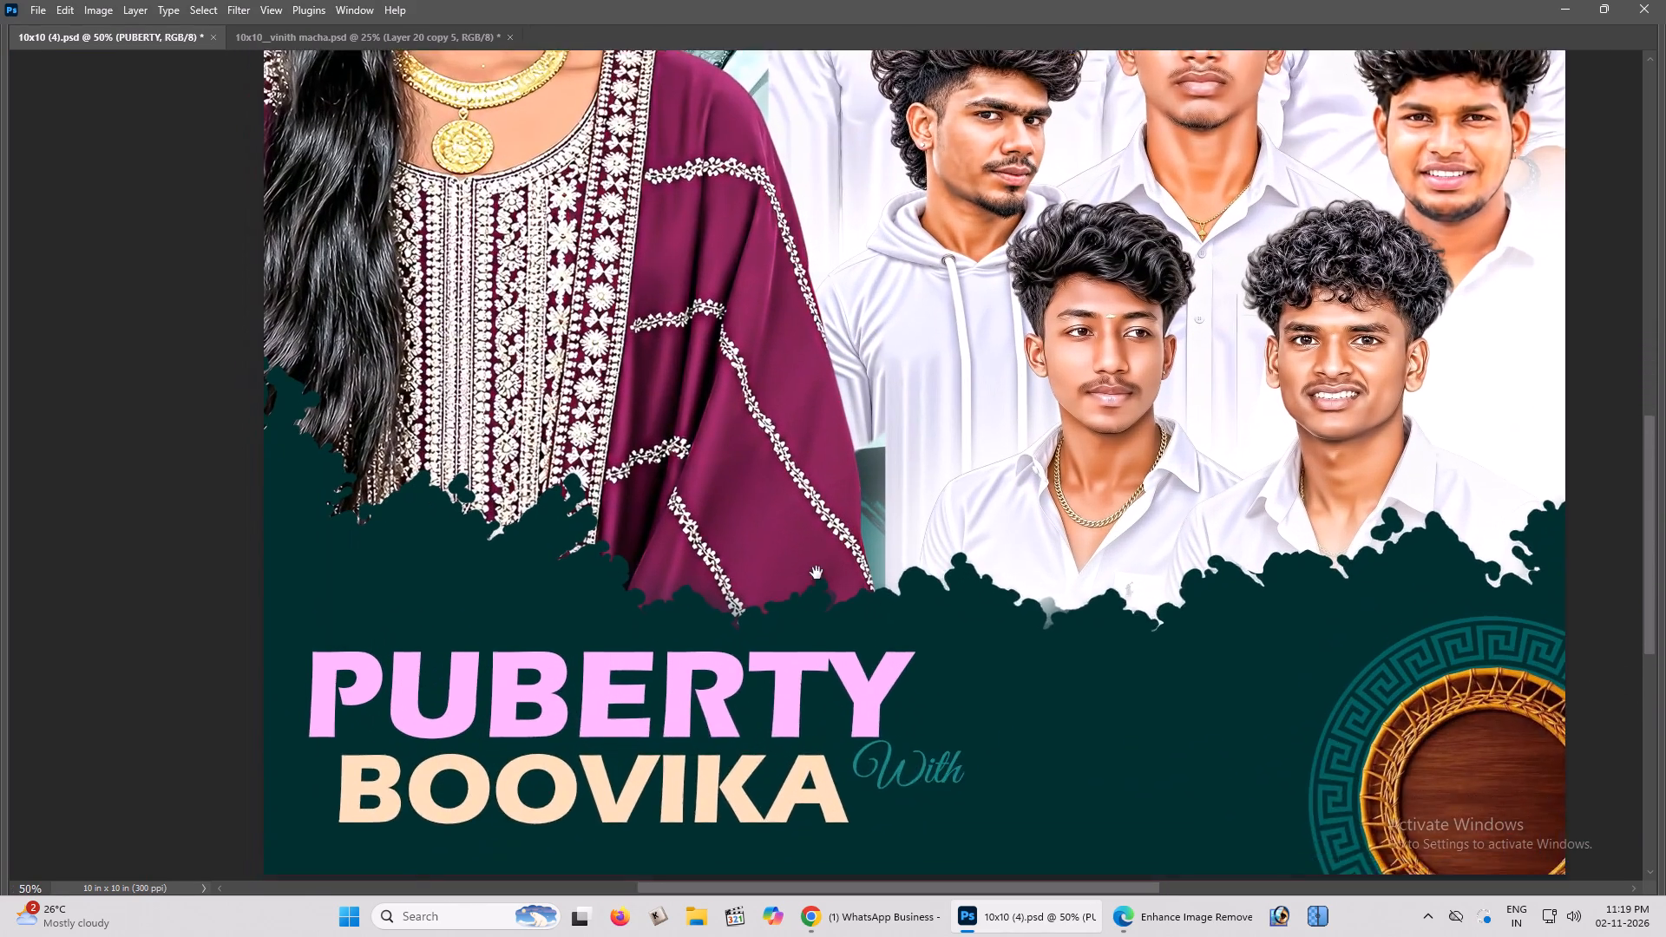
click(817, 571)
click(888, 594)
key(v)
key(z)
double_click(1015, 687)
key(space)
key(space)
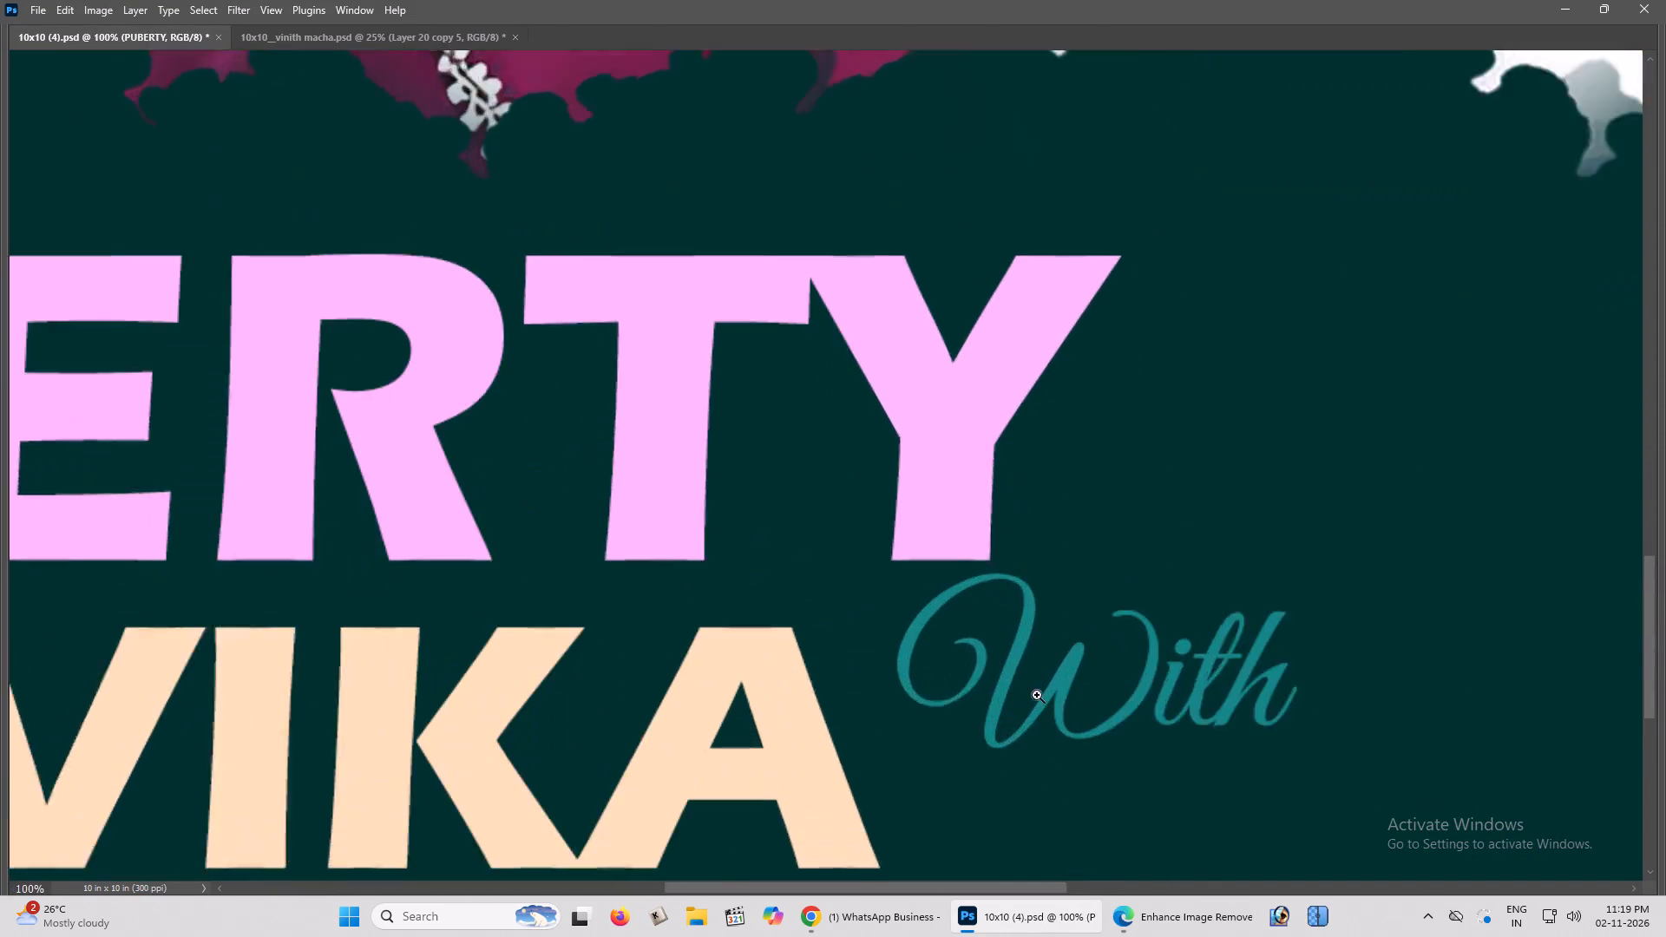
drag(1037, 695, 928, 714)
click(889, 716)
key(v)
right_click(777, 703)
click(797, 718)
drag(797, 718, 764, 726)
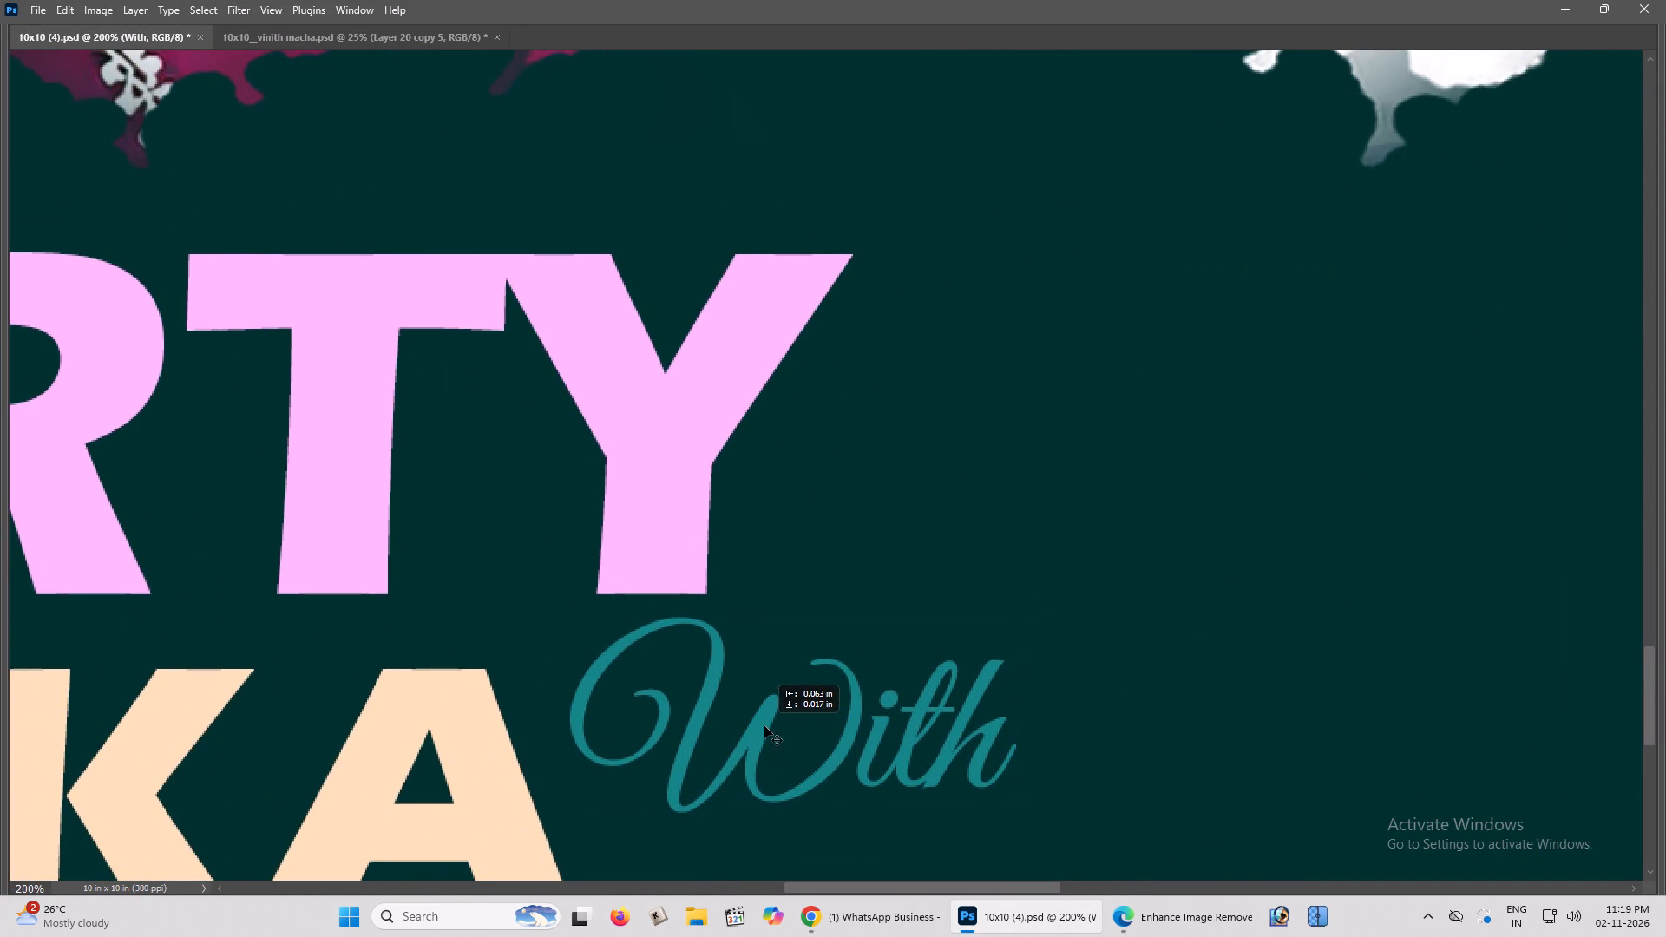
Scale the With text down slightly and shift it left so it tucks against the final A of BOOVIKA.
key(ctrl+t)
alt+drag(1014, 598, 987, 615)
key(Return)
key(ctrl+minus)
key(ctrl+minus)
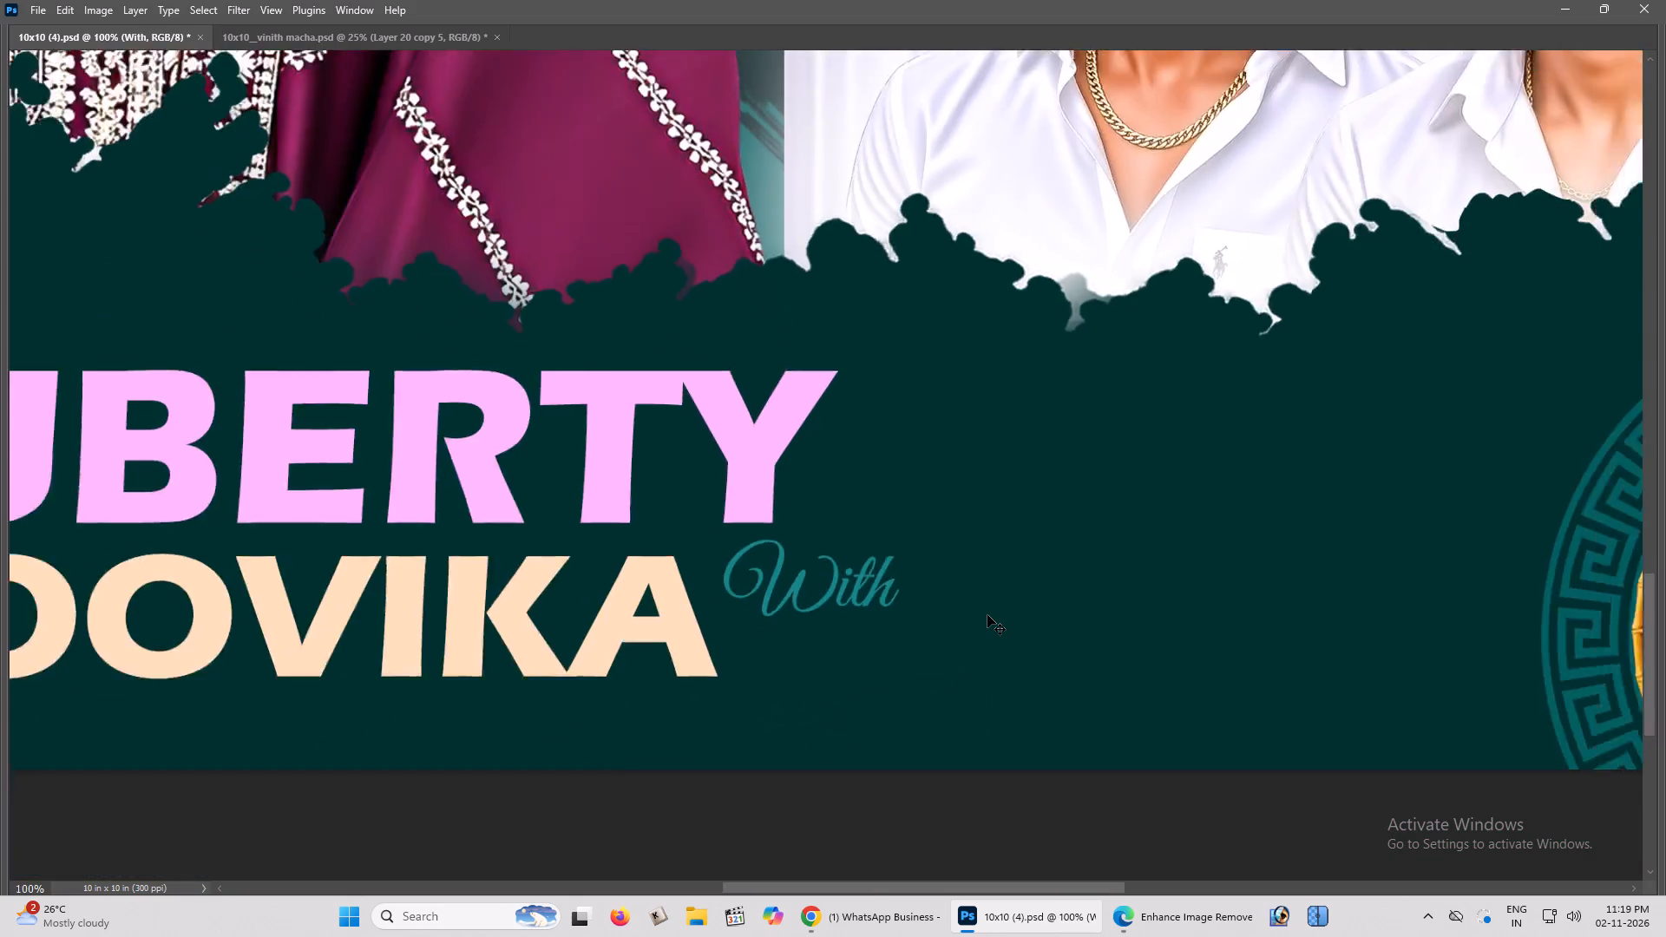
key(ctrl+minus)
key(space)
key(space)
key(space)
key(space)
key(space)
key(space)
drag(987, 615, 1020, 613)
click(1023, 613)
drag(895, 545, 882, 546)
Select the PUBERTY, BOOVIKA and With texts together and move them about 0.1 in left and 0.1 in down.
key(space)
key(space)
key(space)
key(space)
drag(755, 574, 797, 578)
click(804, 578)
key(z)
click(793, 578)
key(v)
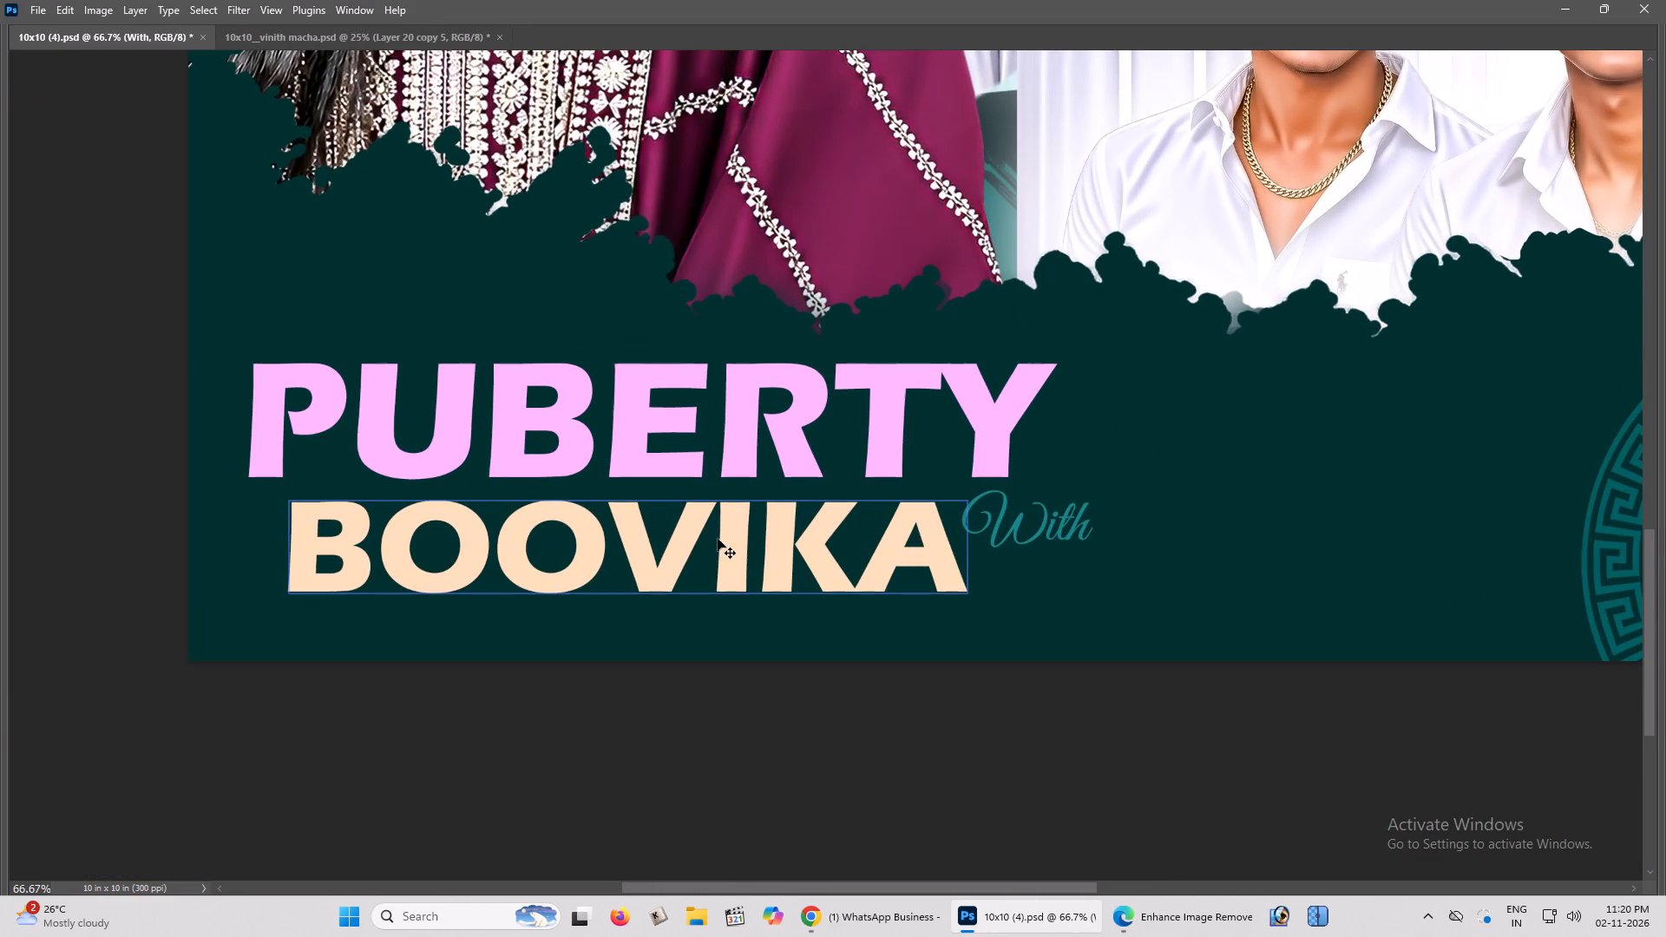
right_click(718, 539)
double_click(731, 547)
shift+right_click(616, 445)
shift+double_click(632, 453)
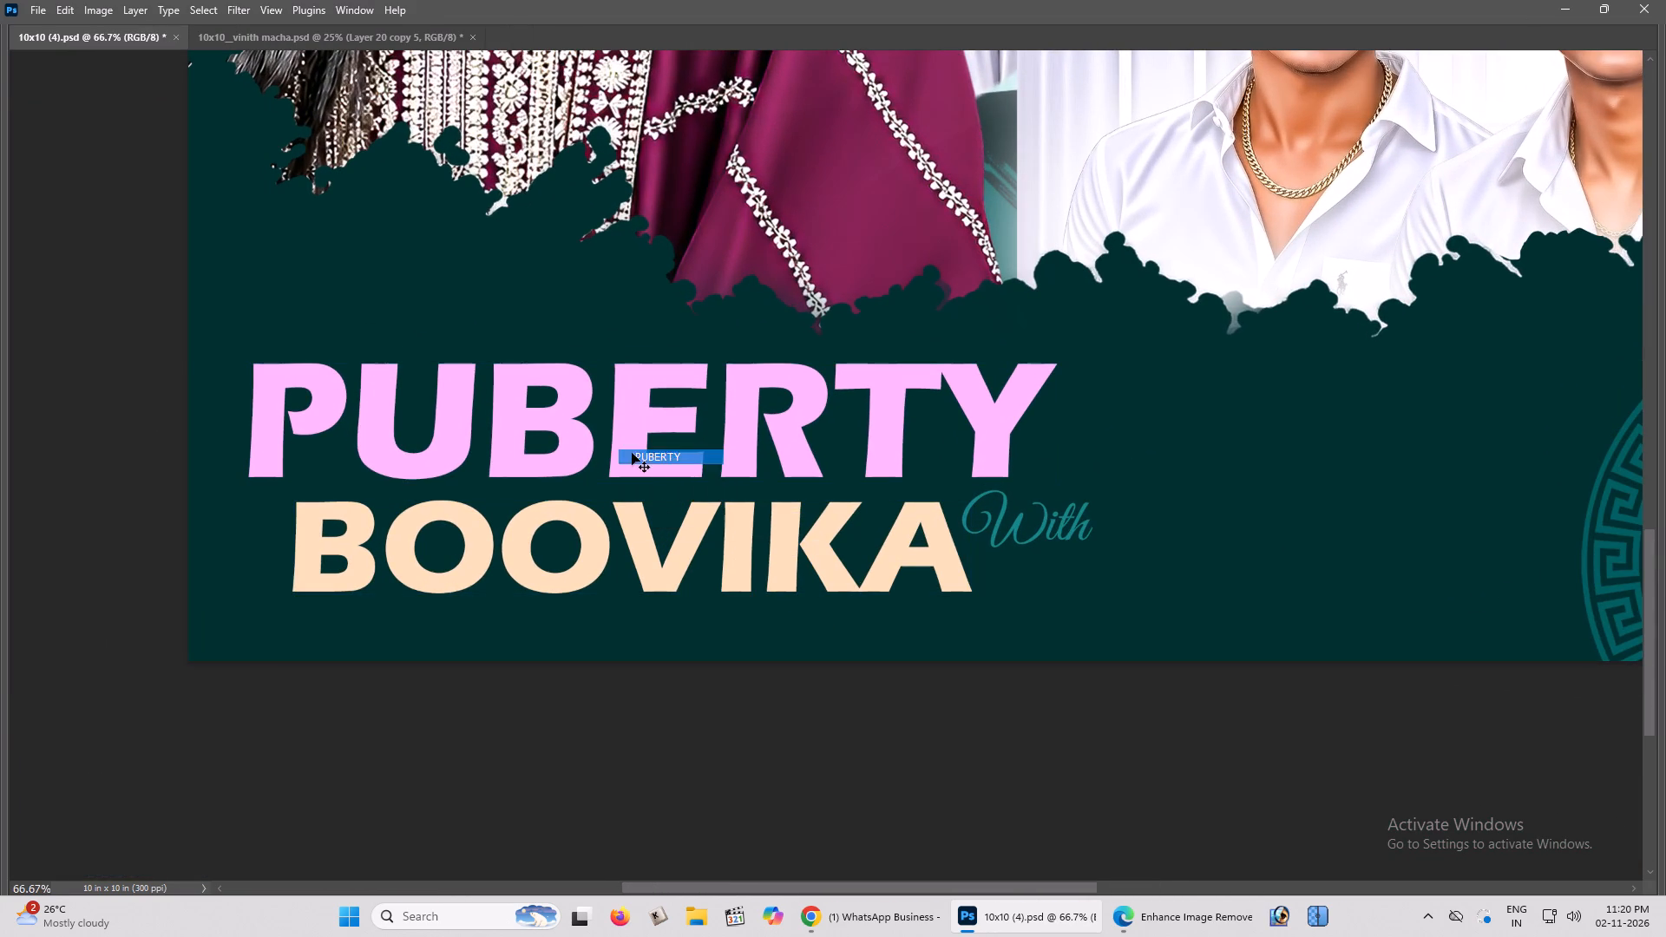
key(ctrl+z)
shift+right_click(1016, 526)
shift+click(1030, 534)
shift+drag(1030, 534, 1046, 540)
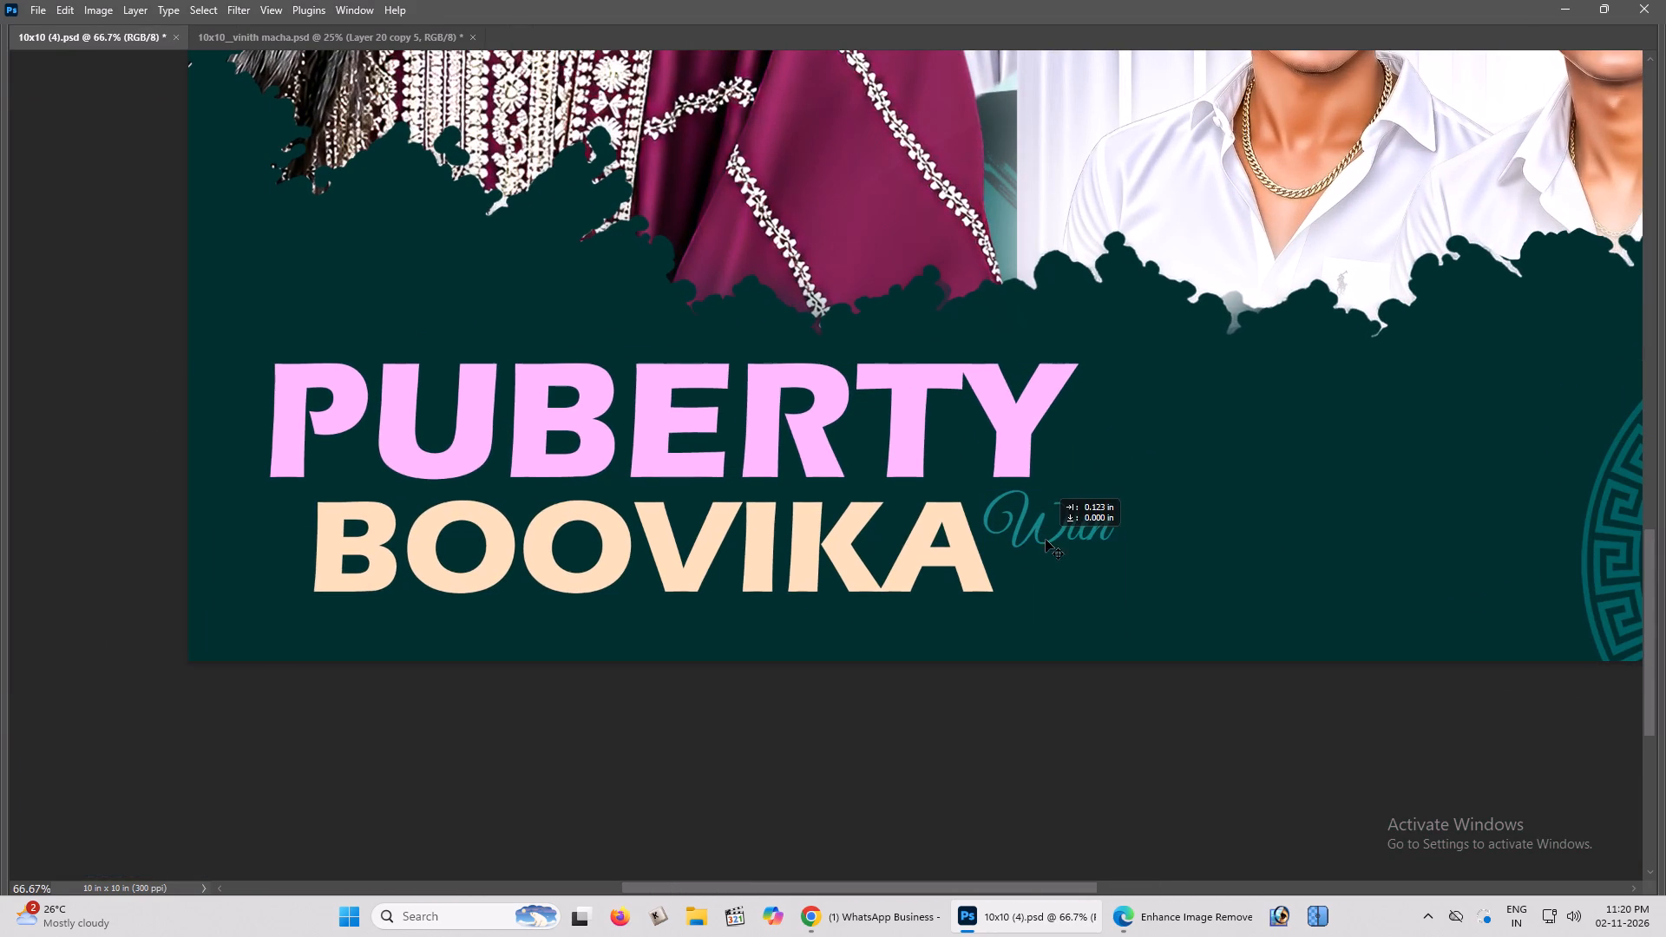
key(ctrl+z)
shift+drag(908, 466, 895, 483)
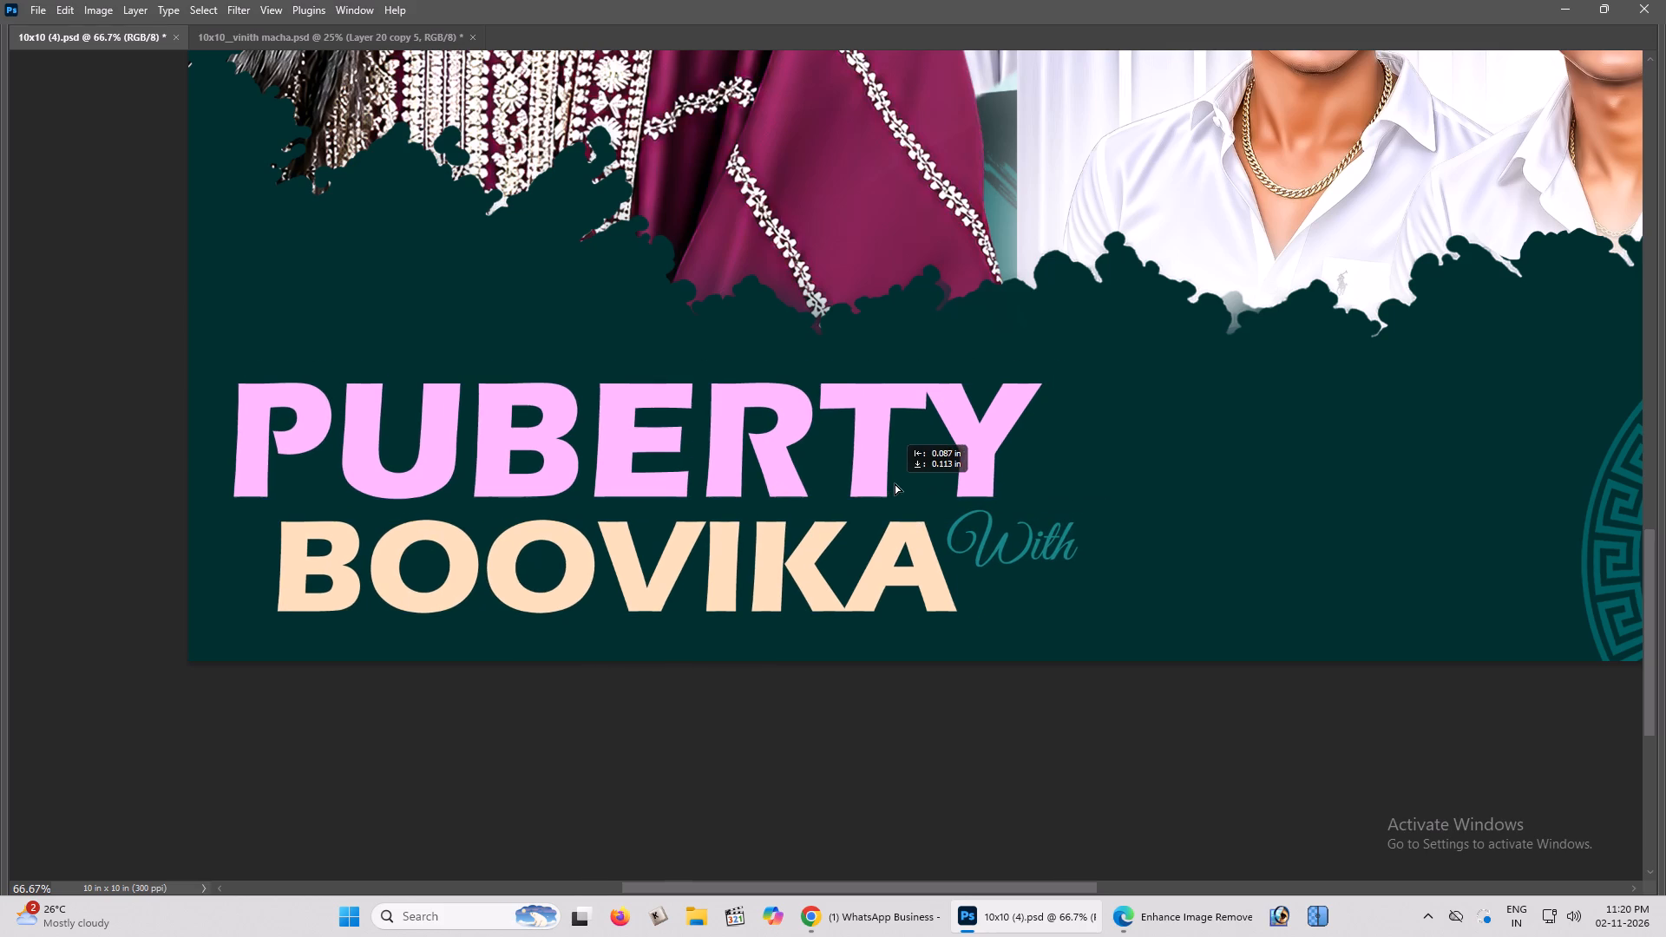
shift+drag(895, 483, 894, 480)
Examine the whole design with the title block in its shifted position.
scroll(894, 480, up, 2)
key(ctrl+0)
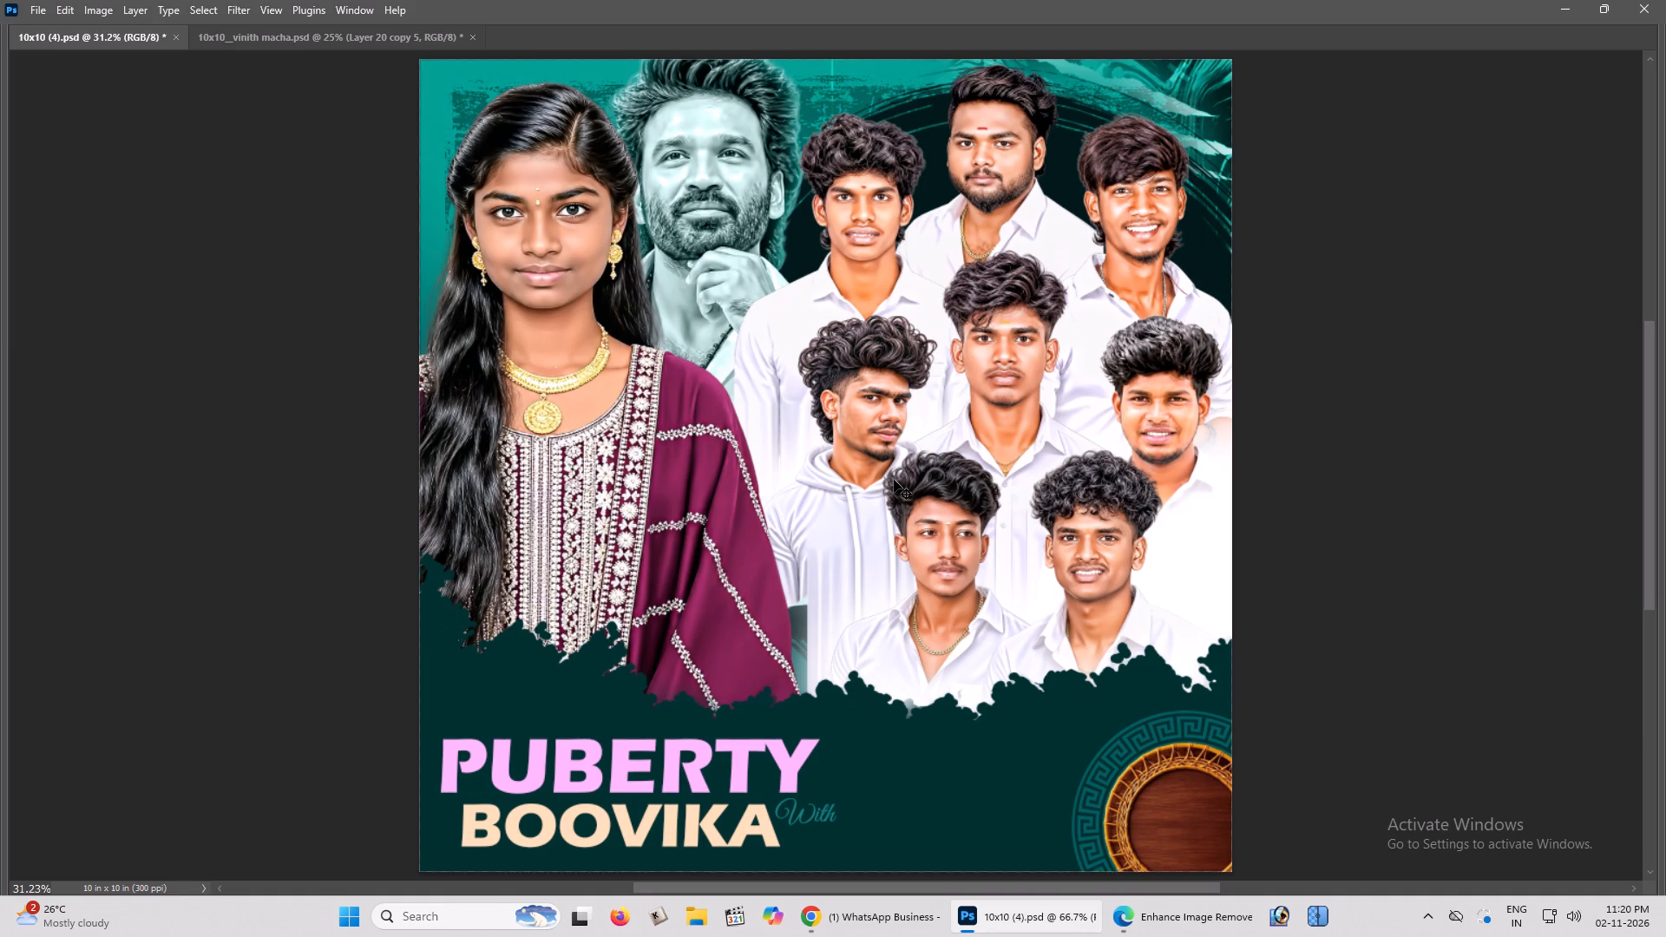
scroll(892, 483, down, 4)
scroll(921, 519, up, 2)
key(ctrl+minus)
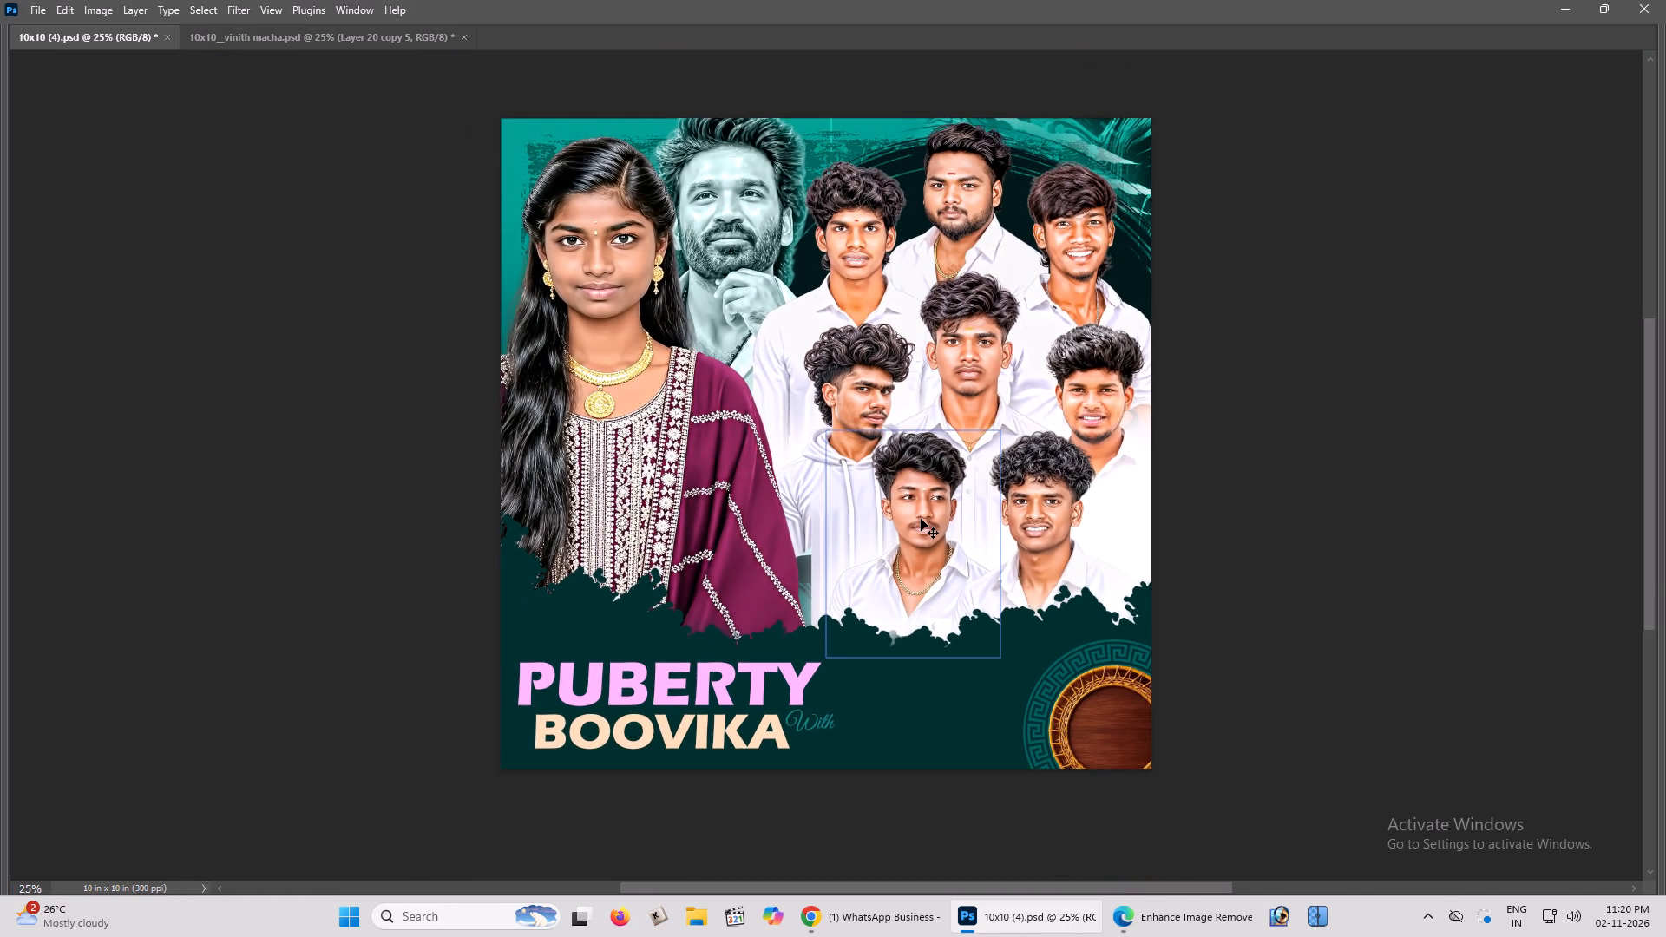
key(ctrl+plus)
scroll(921, 519, up, 4)
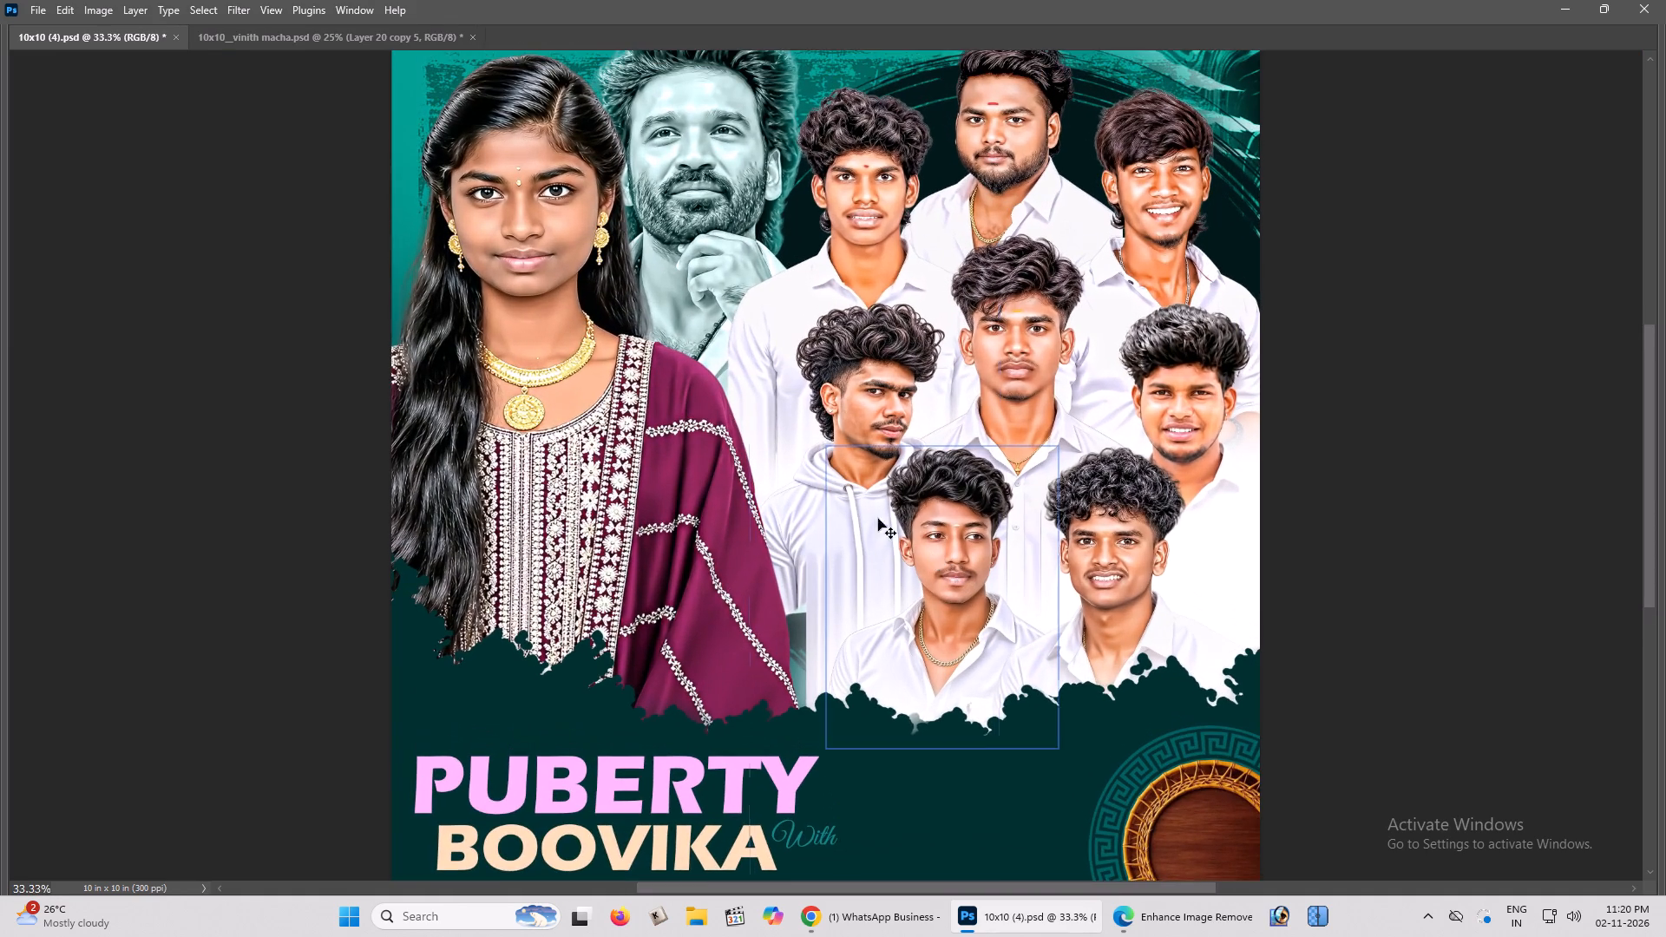
scroll(878, 519, up, 2)
Add an Inner Glow in bright cyan #00ffea to the curly-haired man in the top row, beside the teal portrait.
key(ctrl+plus)
key(space)
key(space)
key(space)
key(space)
key(space)
key(space)
key(space)
key(space)
key(space)
key(space)
key(space)
key(space)
key(space)
key(space)
key(space)
key(space)
key(space)
key(space)
drag(814, 515, 757, 584)
click(743, 584)
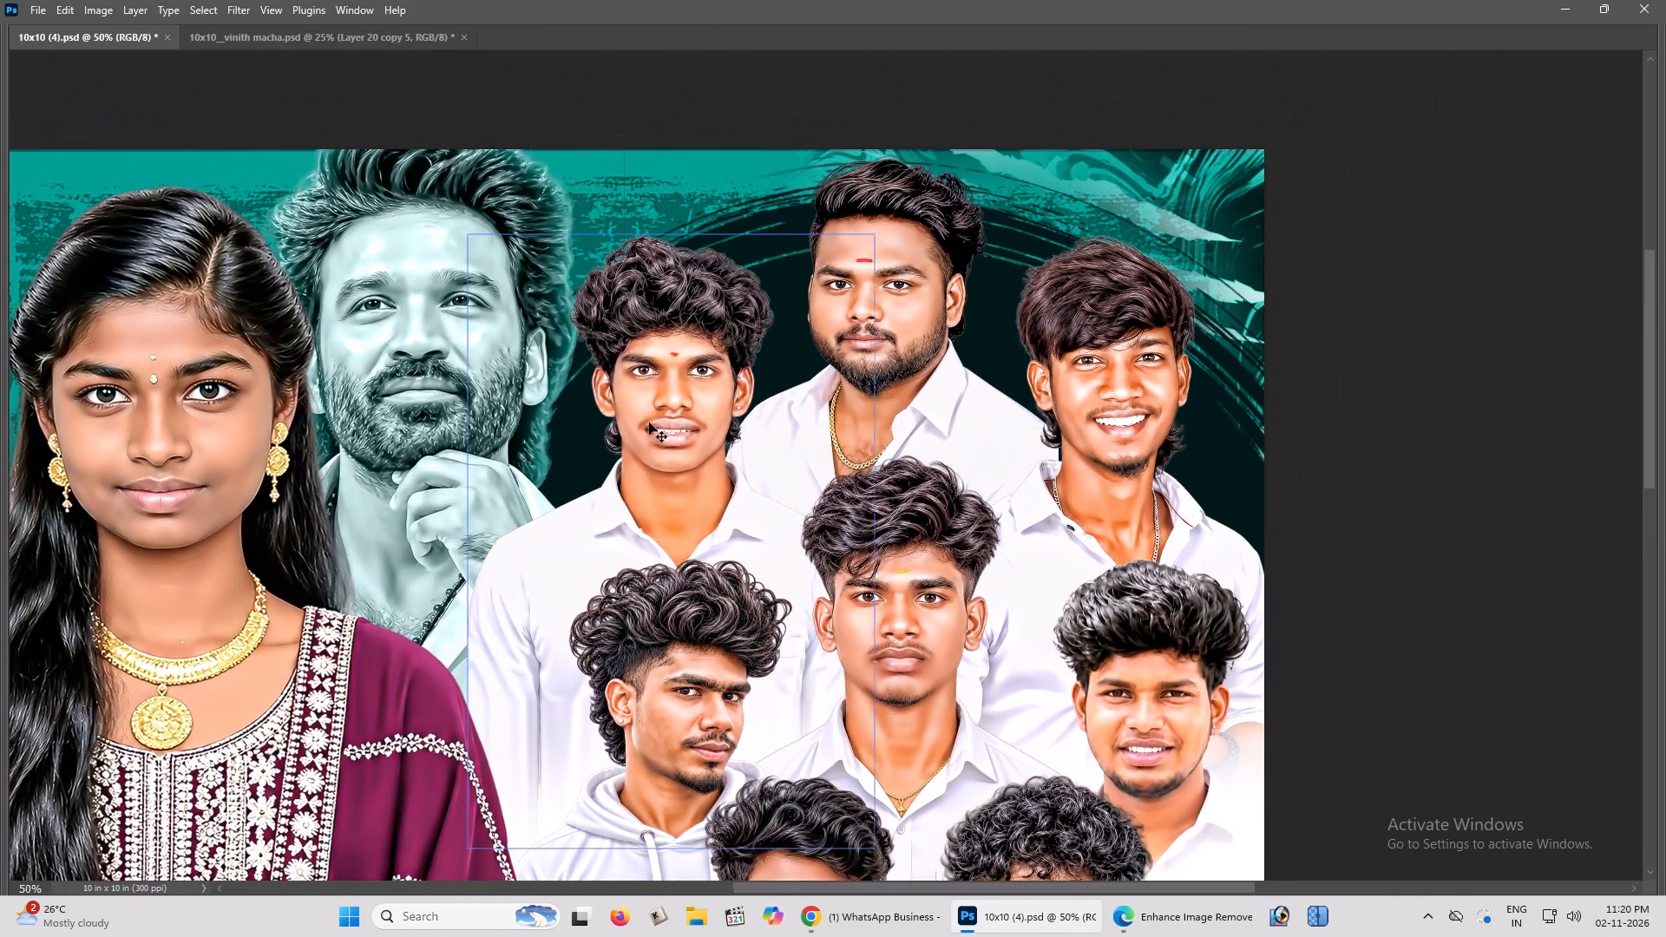
right_click(644, 402)
click(658, 409)
key(alt+l)
key(alt+y)
key(alt+i)
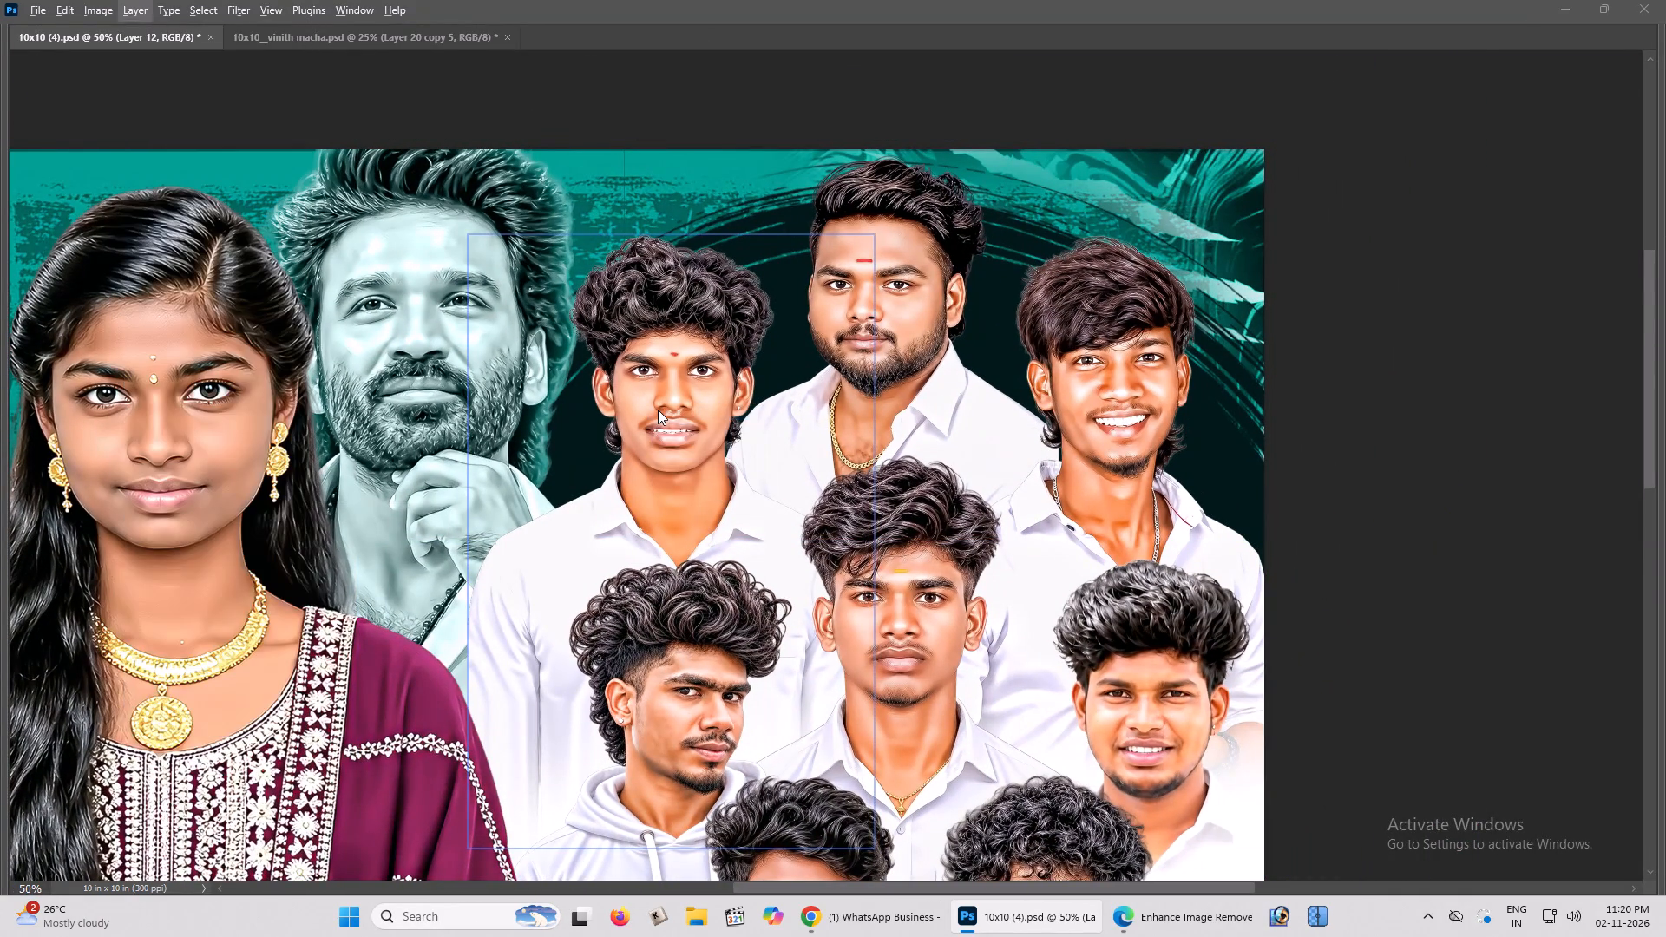
click(1007, 252)
click(1028, 278)
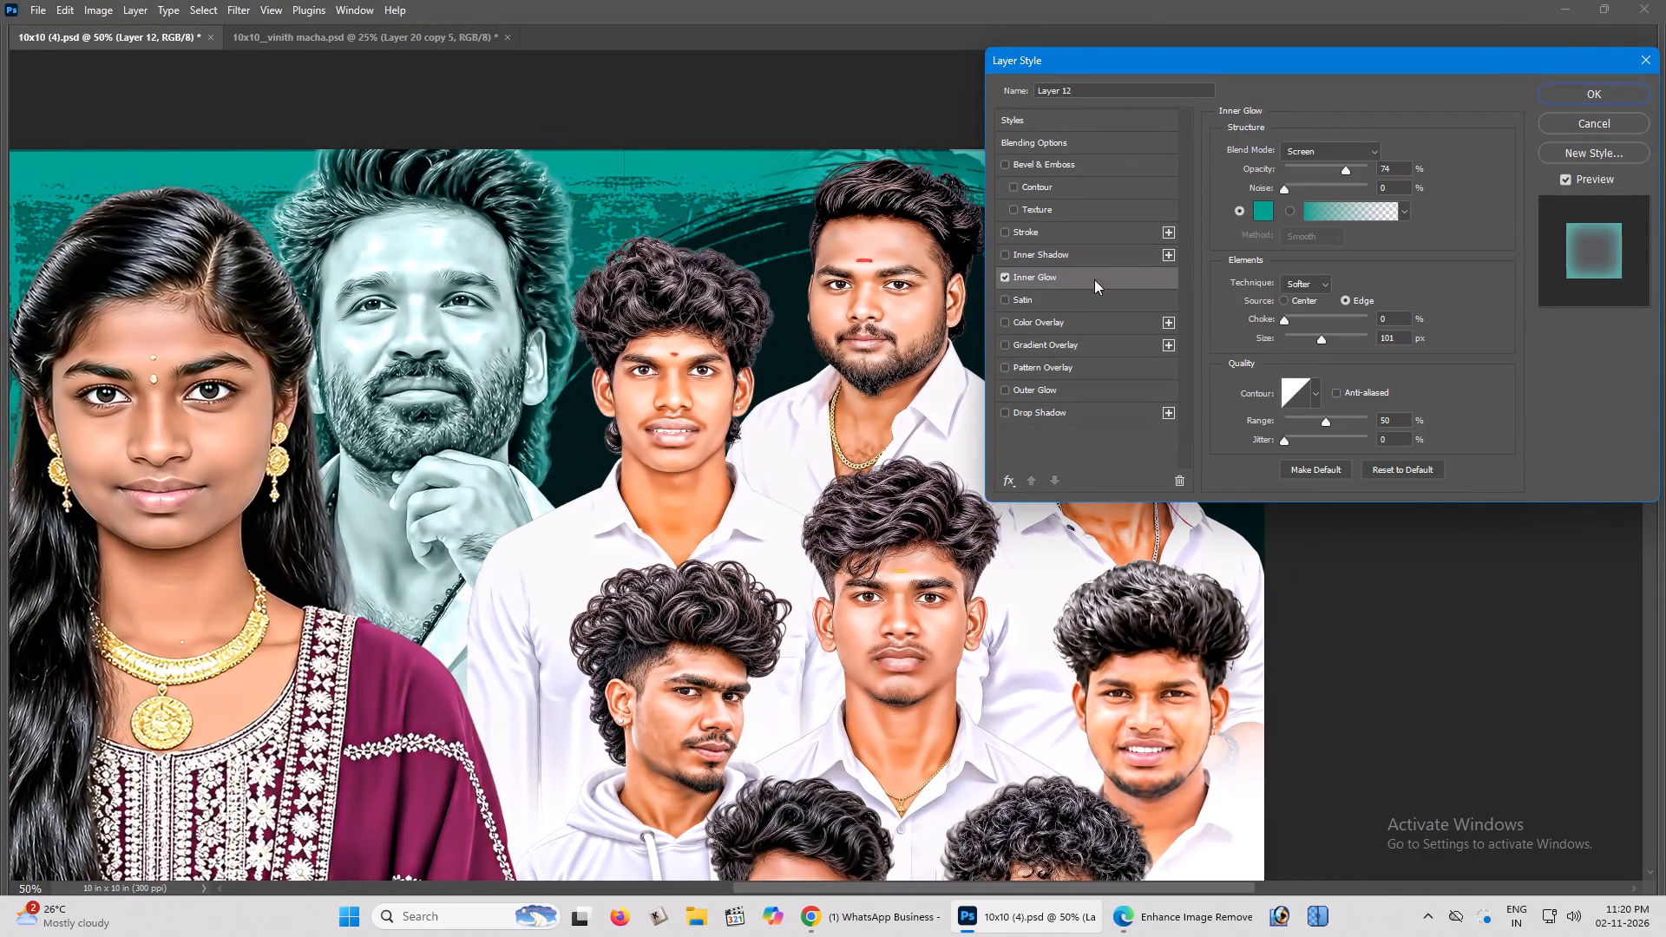
click(1266, 206)
drag(1283, 336, 1315, 317)
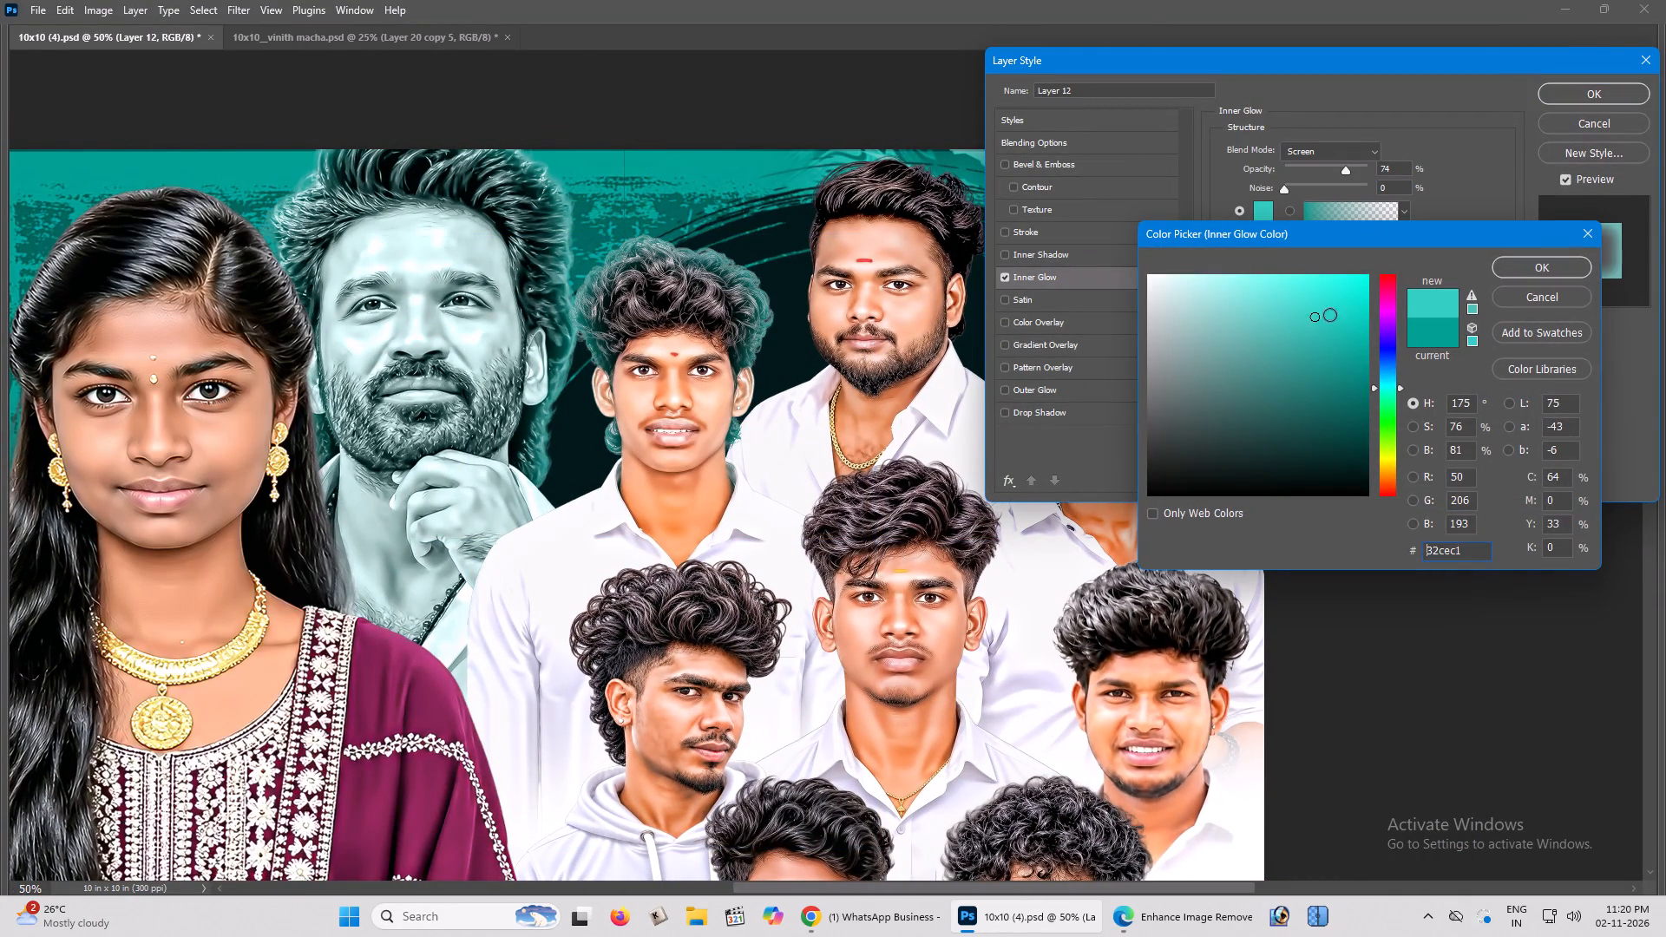
drag(1336, 309, 1370, 279)
drag(1238, 312, 1240, 286)
drag(1282, 299, 1392, 257)
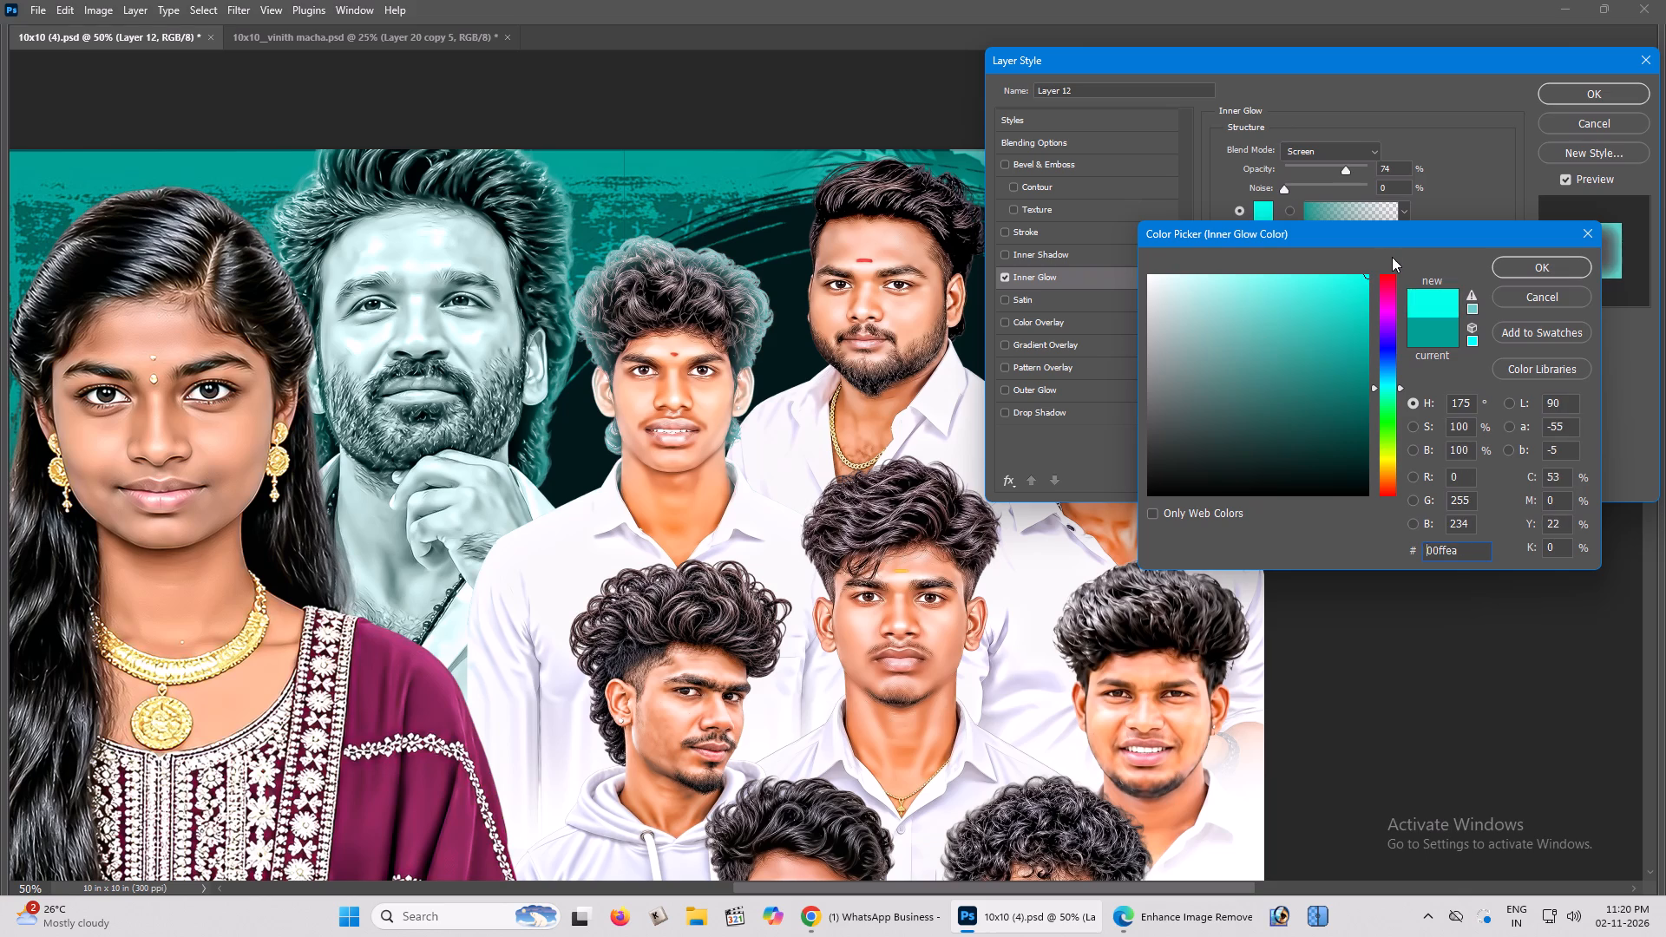
key(Return)
Reduce the inner glow size to about 49 px and apply the layer style.
drag(1317, 334, 1304, 338)
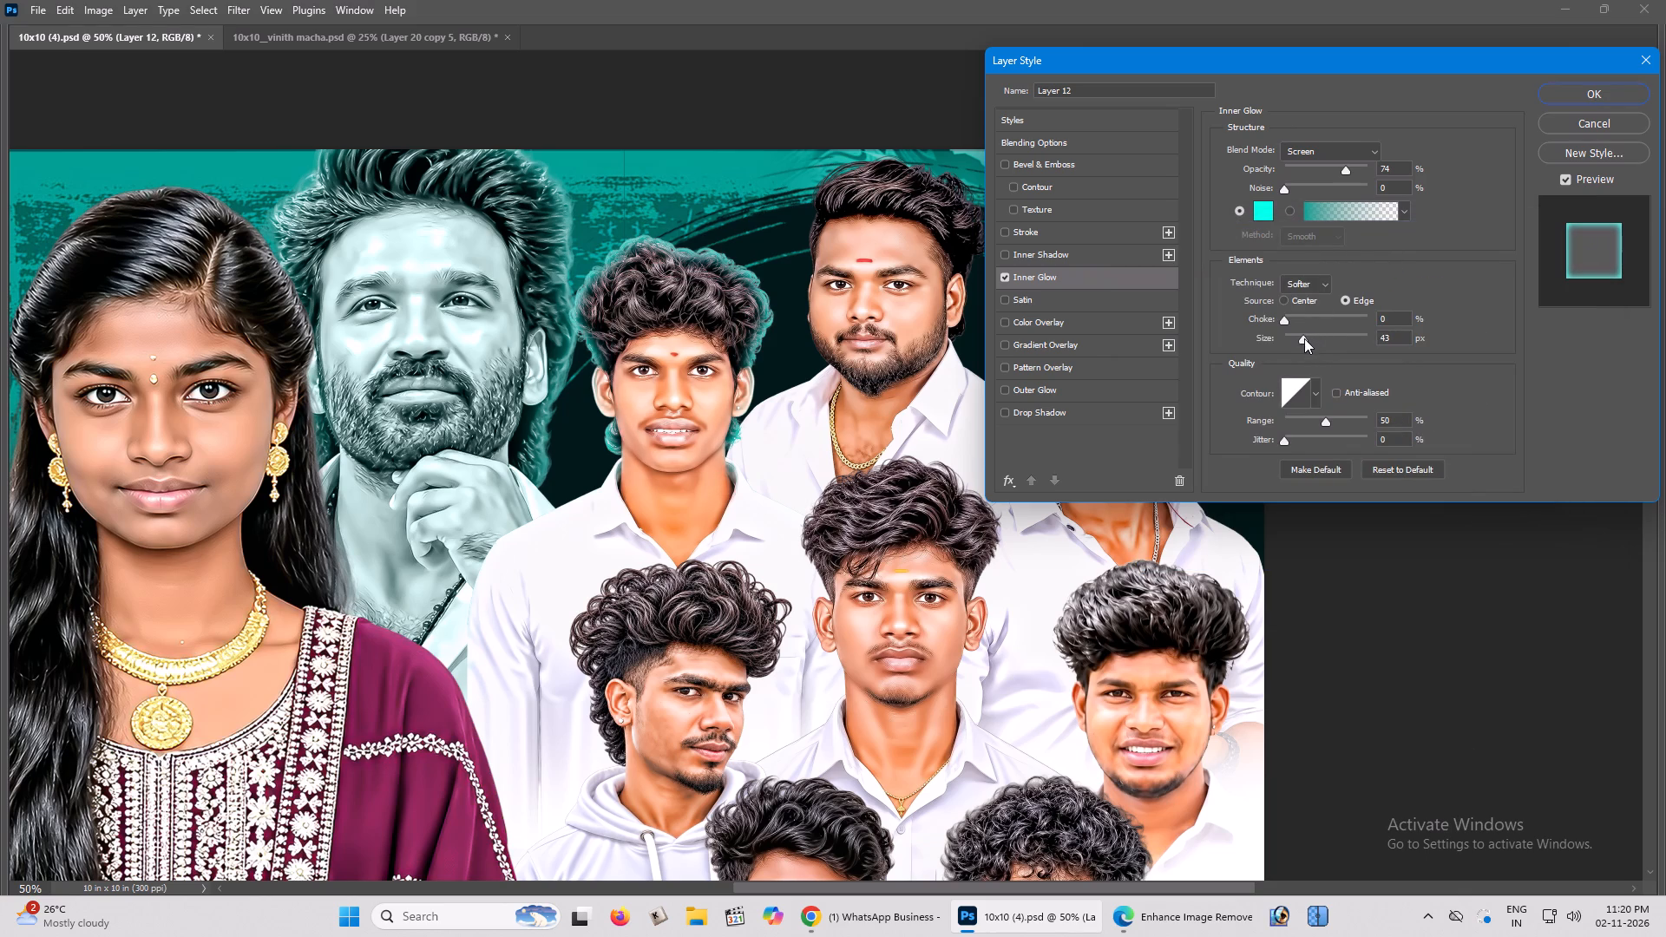
drag(1304, 338, 1308, 340)
drag(1308, 340, 1309, 340)
key(Return)
Copy this man's layer style and paste it onto the other two men in the top row and the three in the middle row.
key(alt+l)
key(alt+y)
key(alt+c)
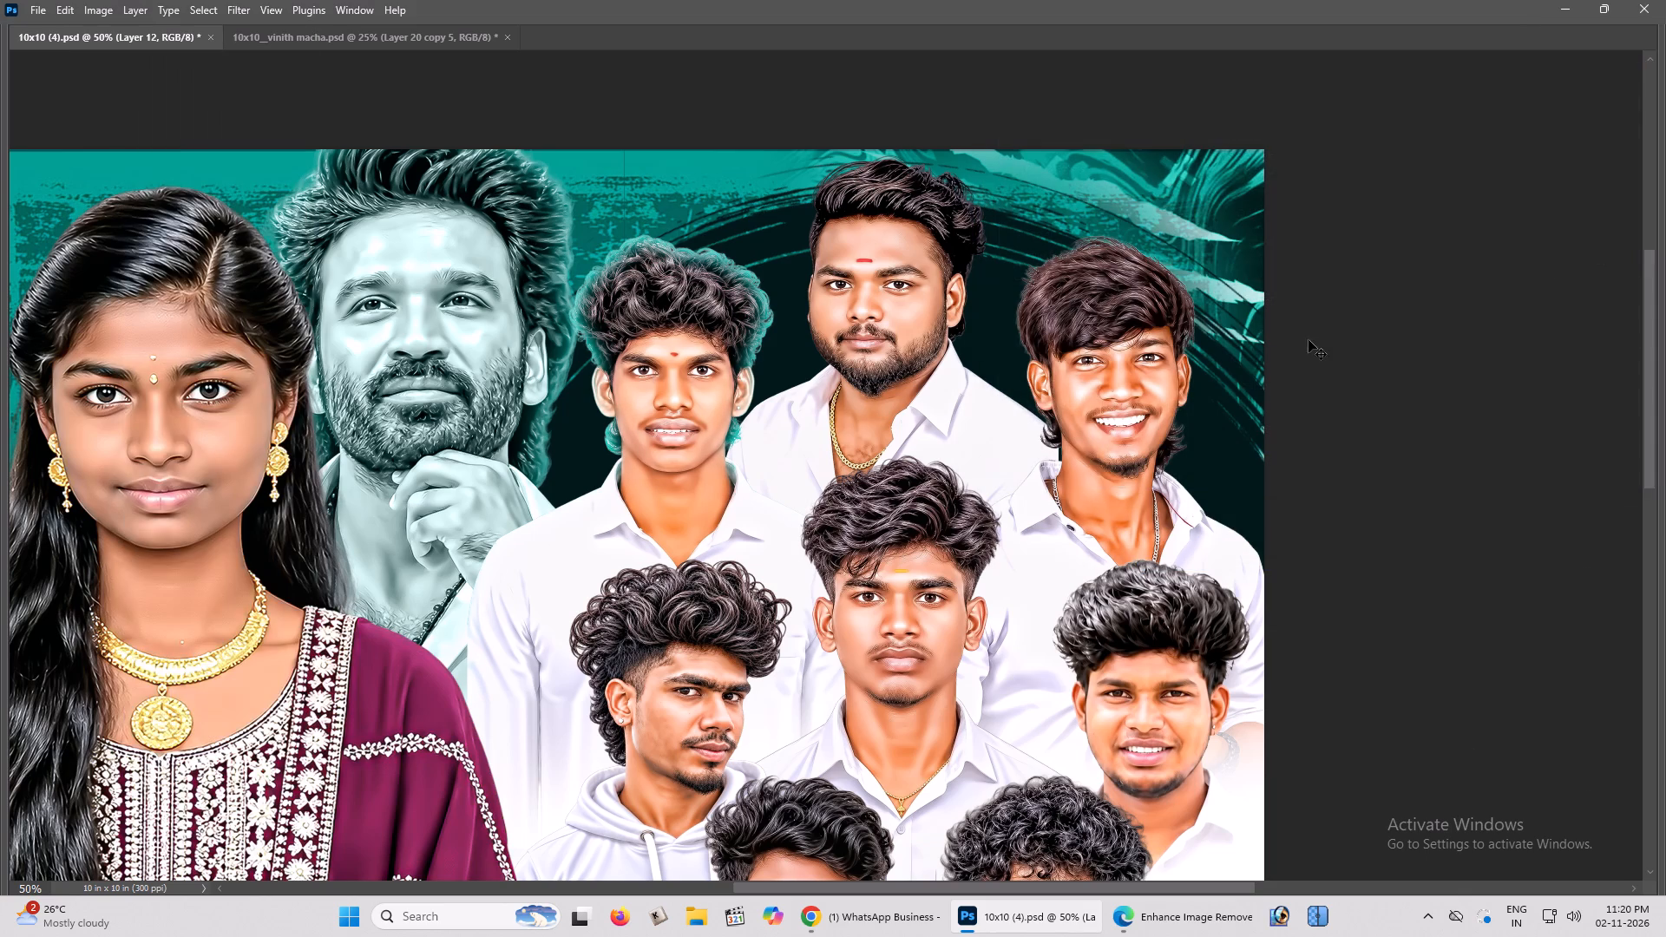
right_click(904, 277)
click(915, 282)
shift+right_click(1137, 316)
shift+click(1153, 330)
shift+right_click(1144, 665)
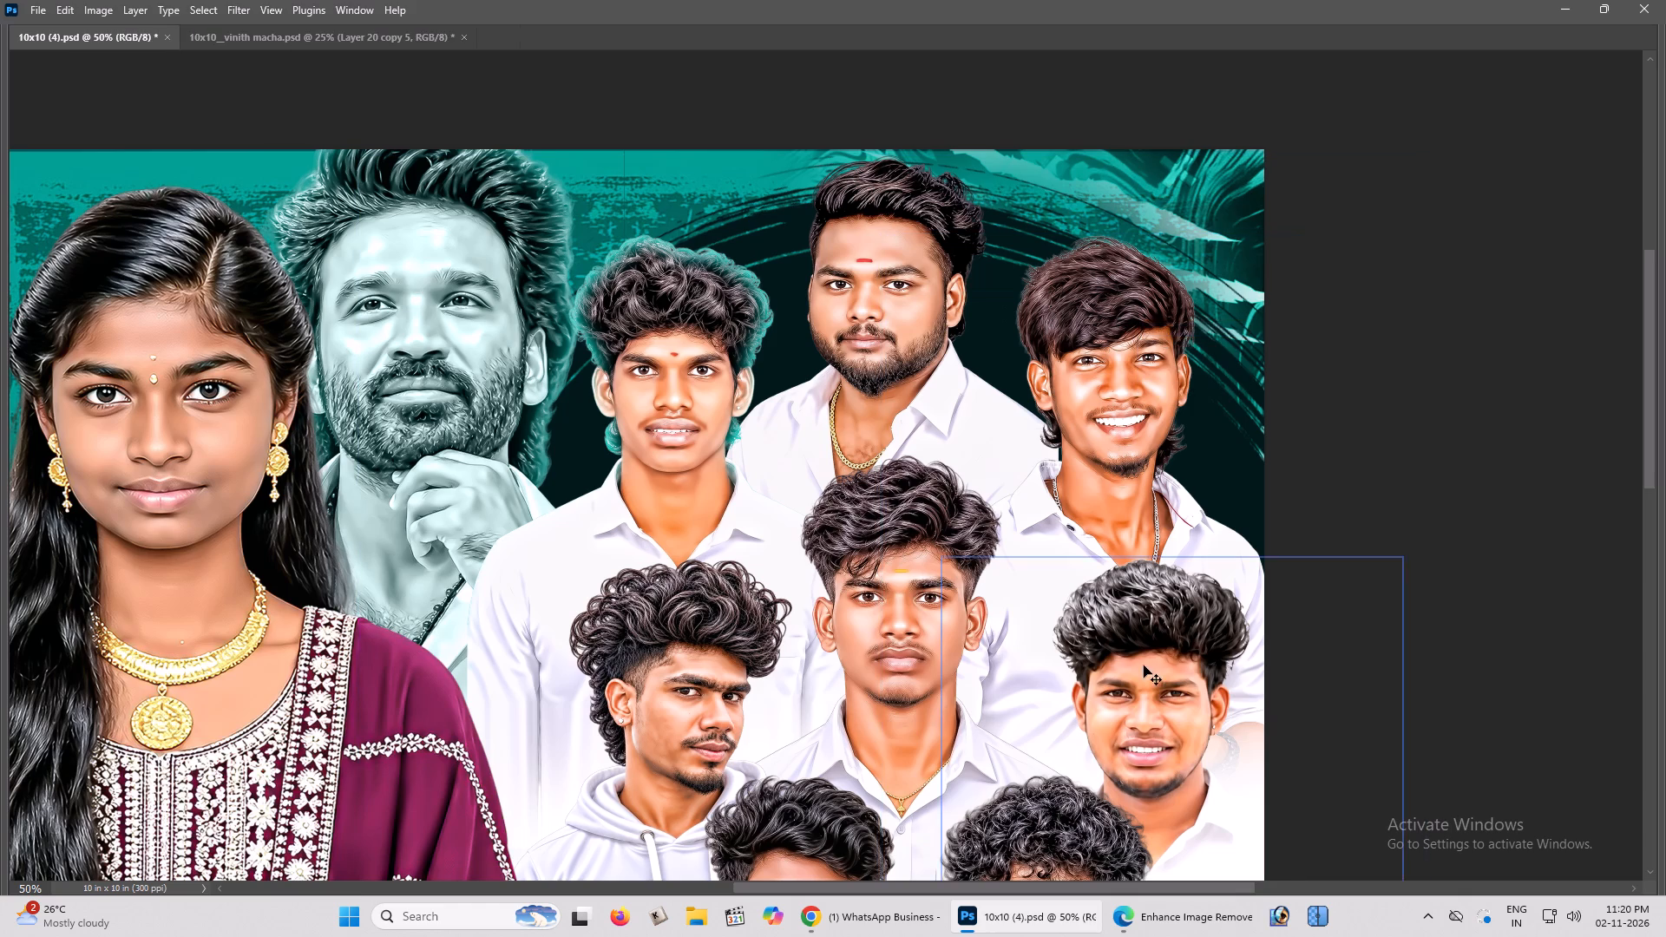
shift+click(1161, 679)
shift+right_click(877, 576)
shift+click(891, 584)
shift+right_click(693, 645)
shift+click(694, 647)
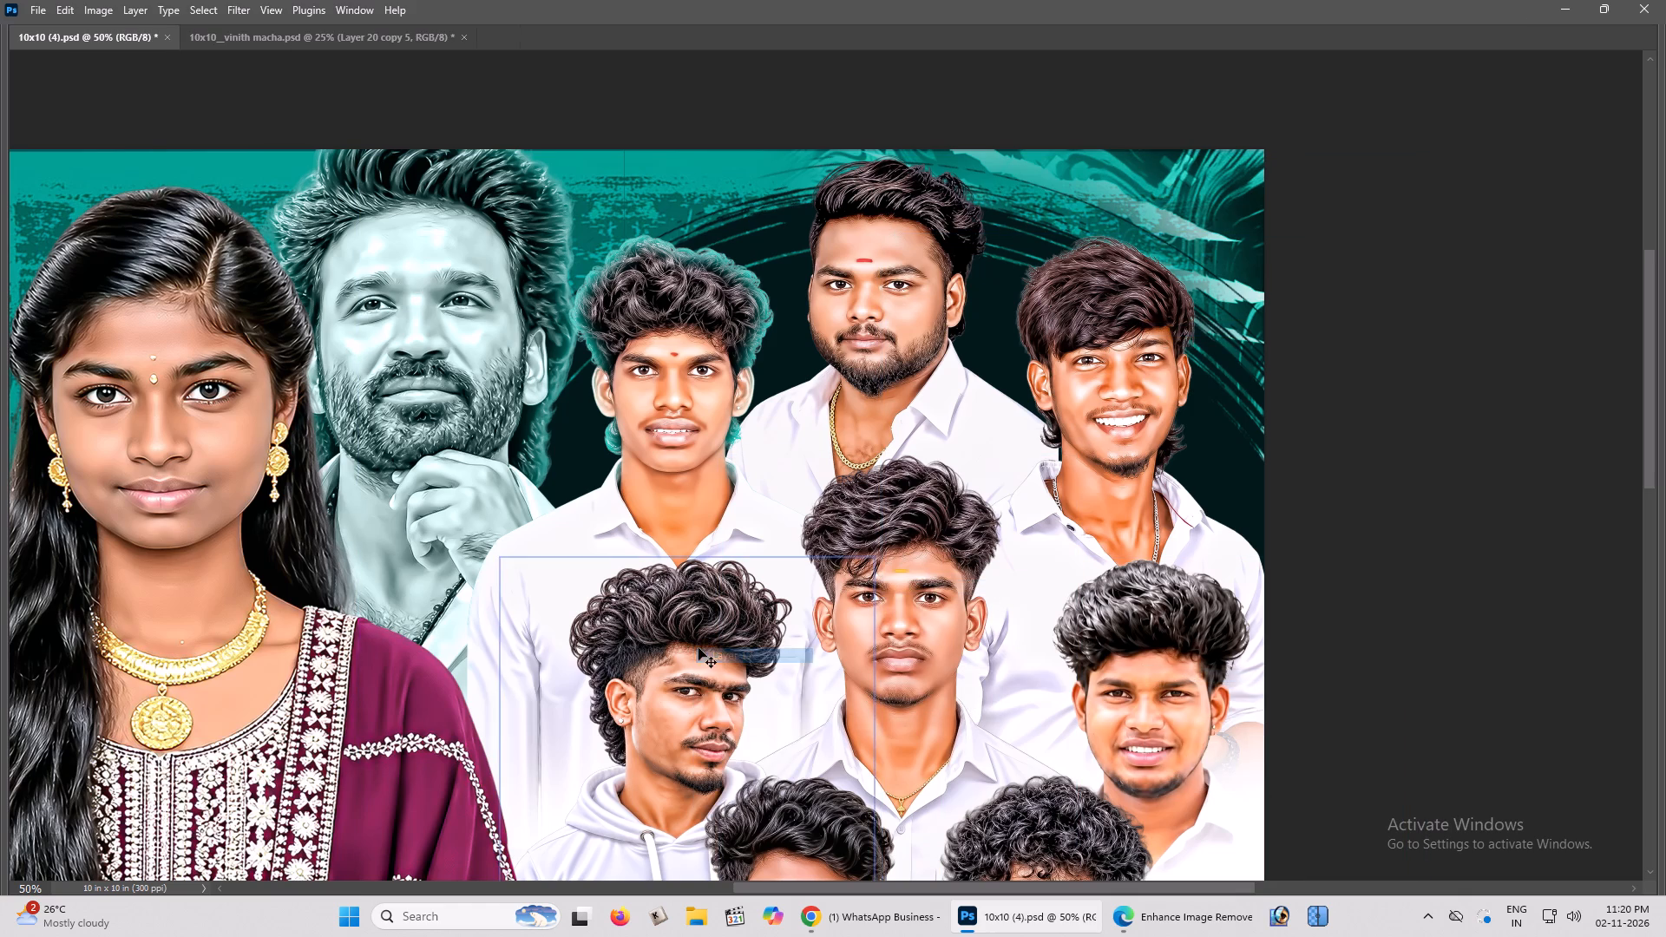
shift+drag(699, 648, 683, 639)
key(ctrl+z)
key(alt+l)
key(alt+y)
key(alt+p)
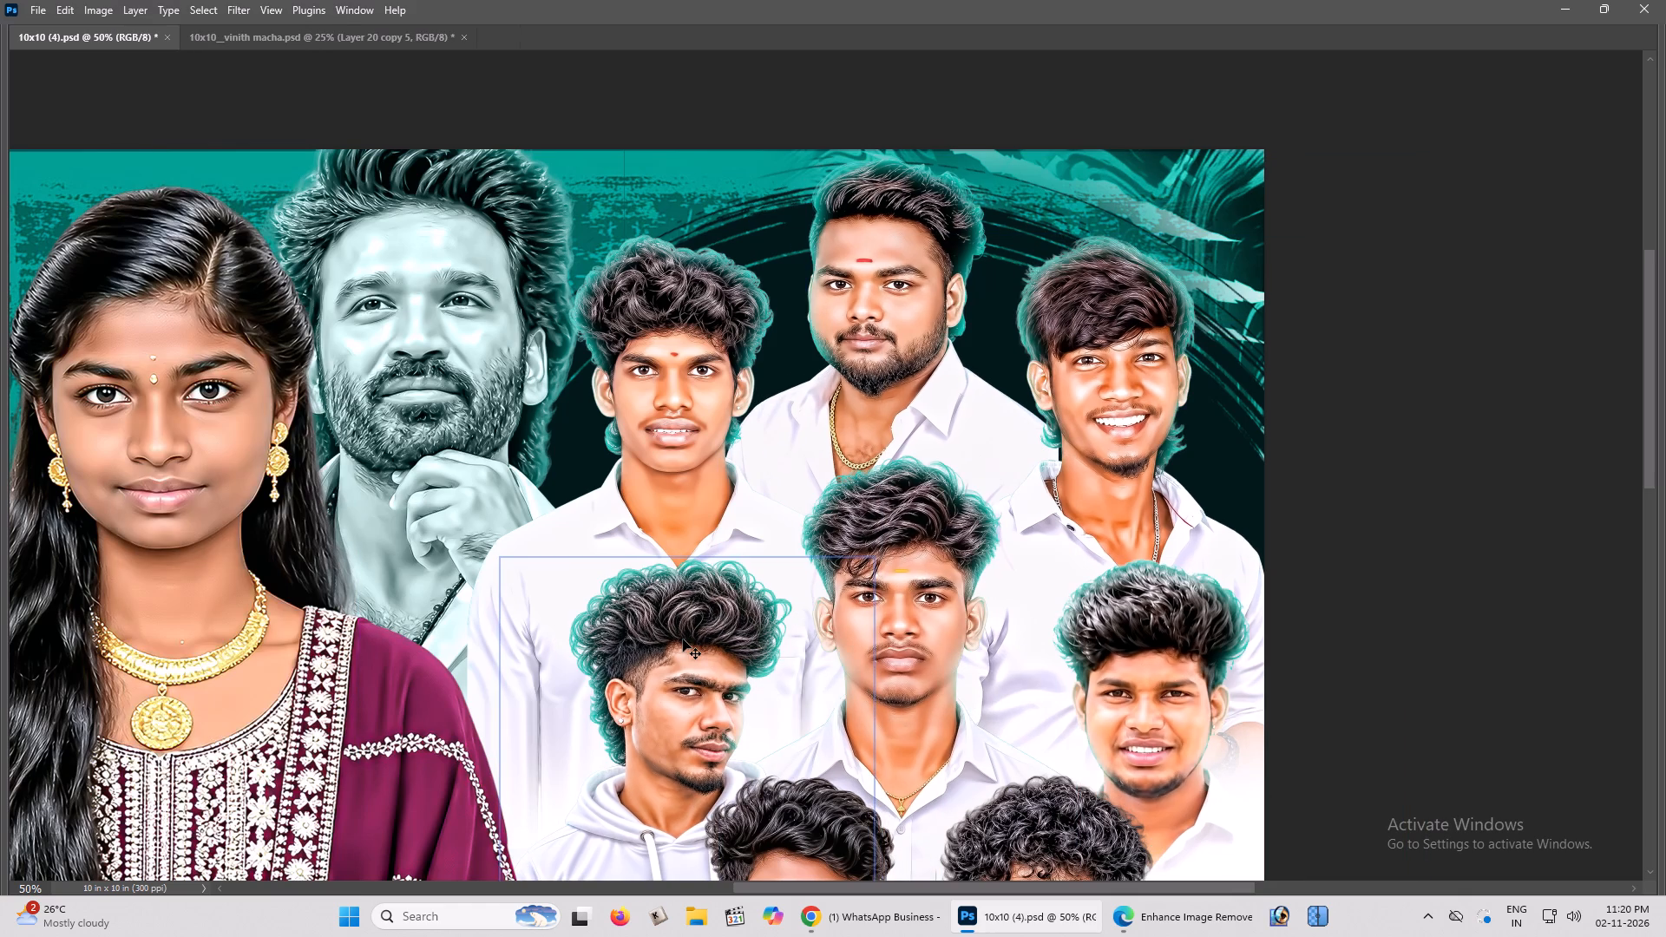
Paste the copied teal inner glow layer style onto the two men in the bottom row.
key(space)
key(space)
key(space)
key(space)
key(space)
key(space)
key(space)
key(space)
key(space)
key(space)
key(space)
key(space)
key(space)
drag(930, 678, 928, 601)
click(933, 578)
right_click(1017, 665)
click(1032, 674)
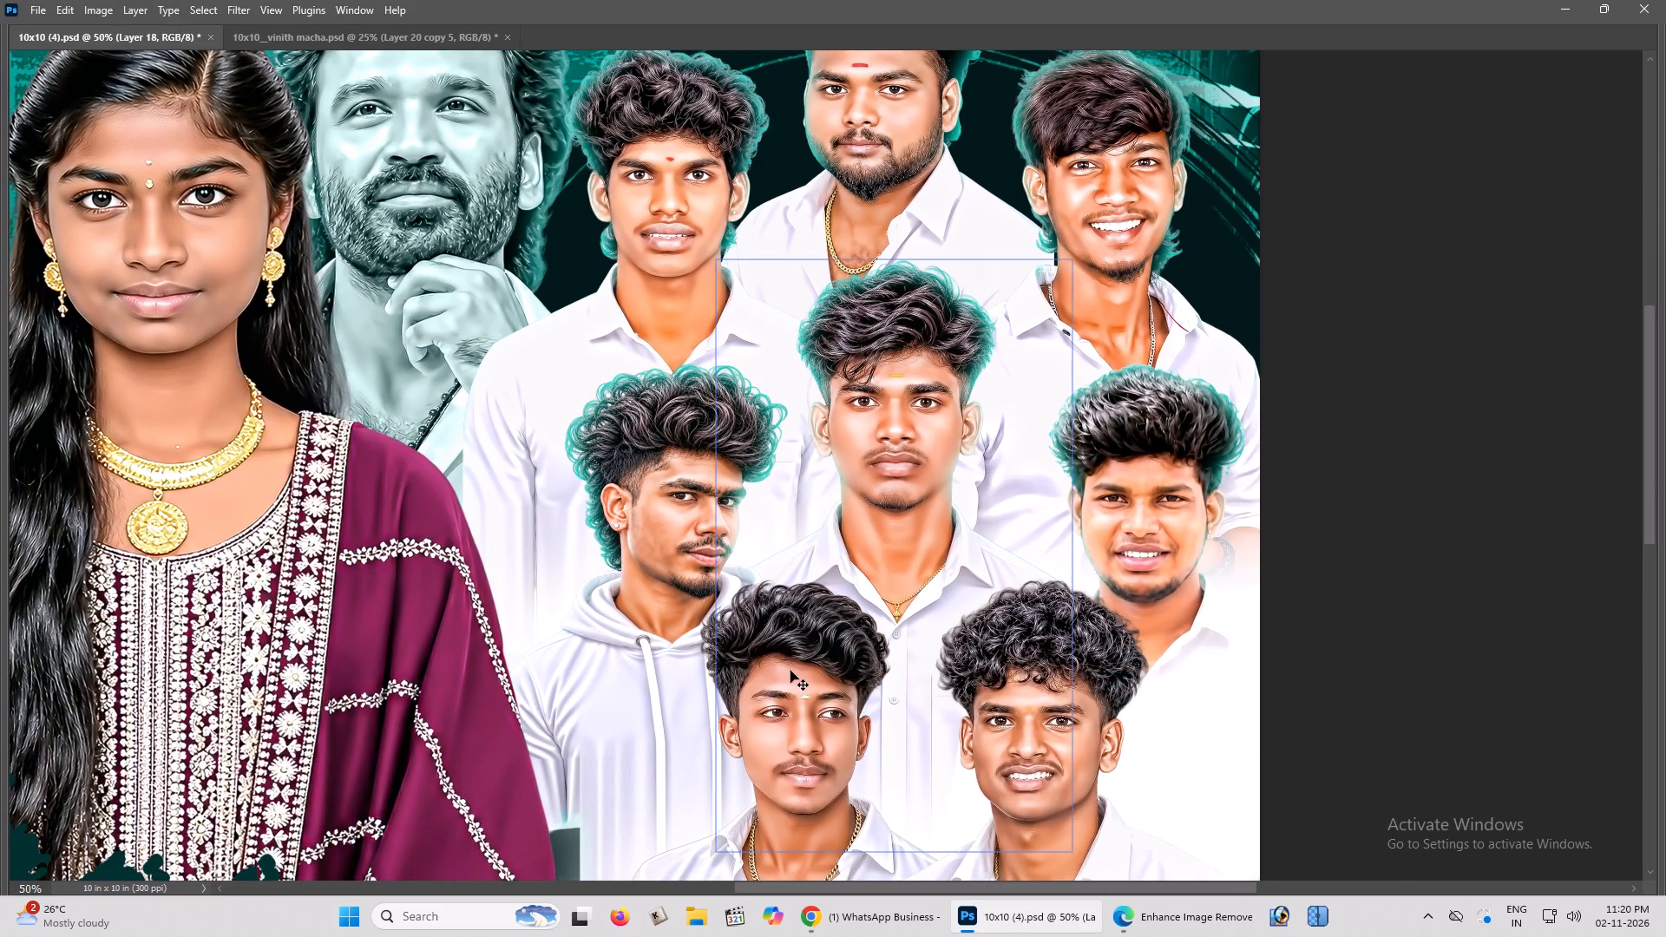
shift+right_click(786, 671)
shift+click(802, 680)
key(alt+l)
key(alt+y)
key(alt+p)
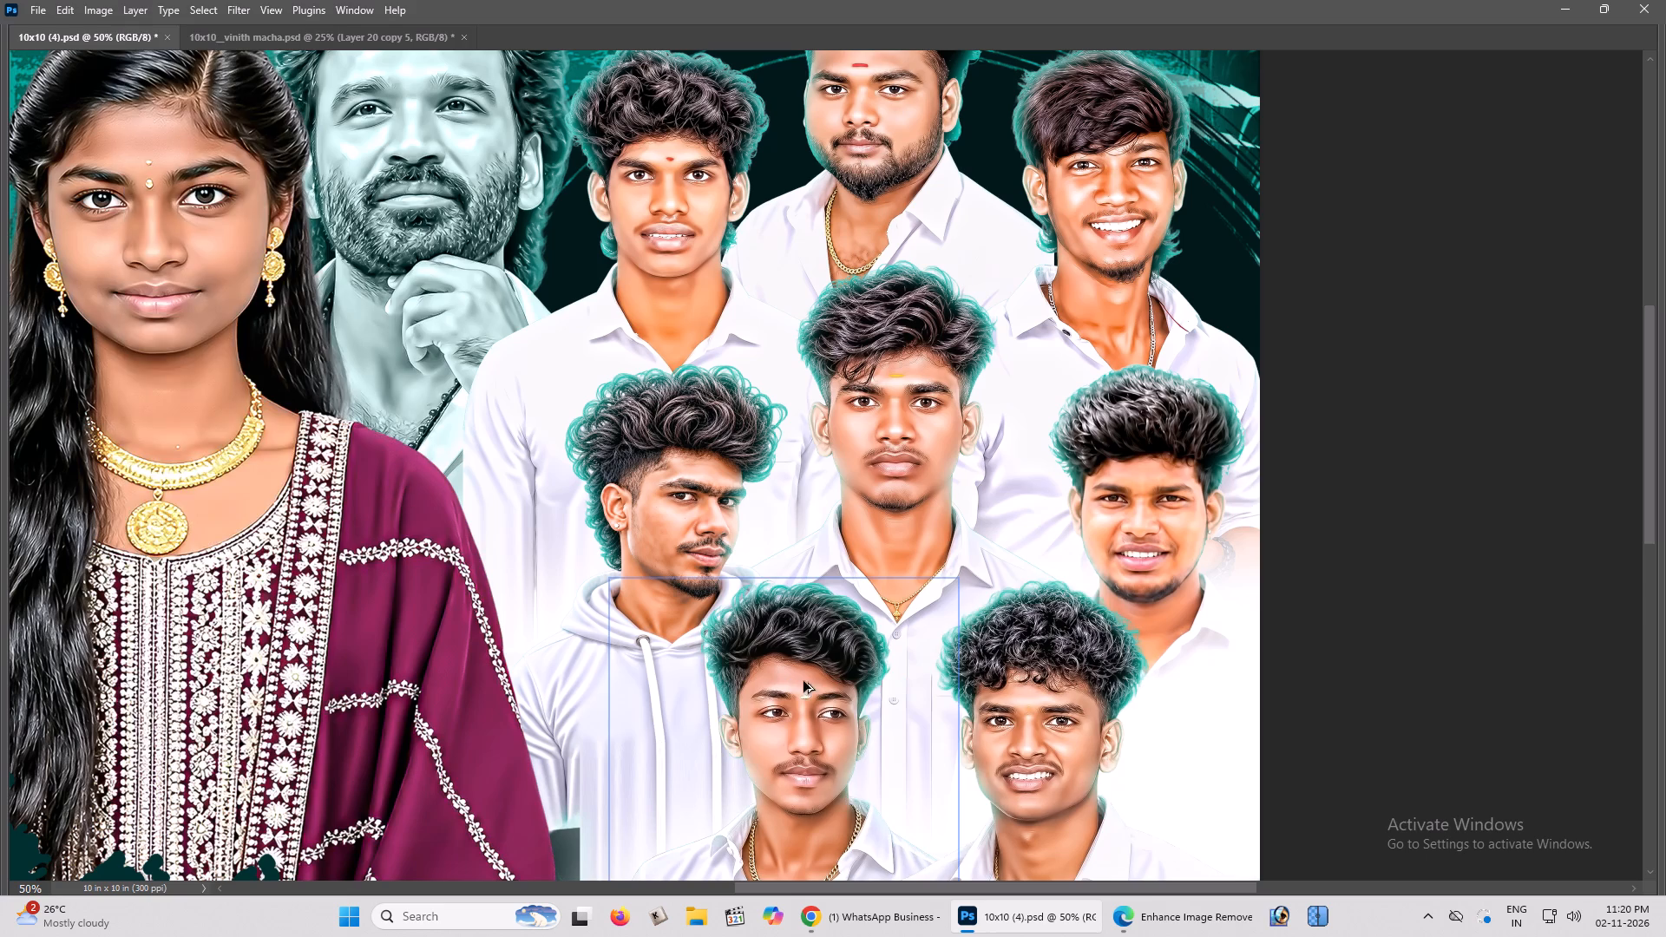
key(ctrl+minus)
key(ctrl+0)
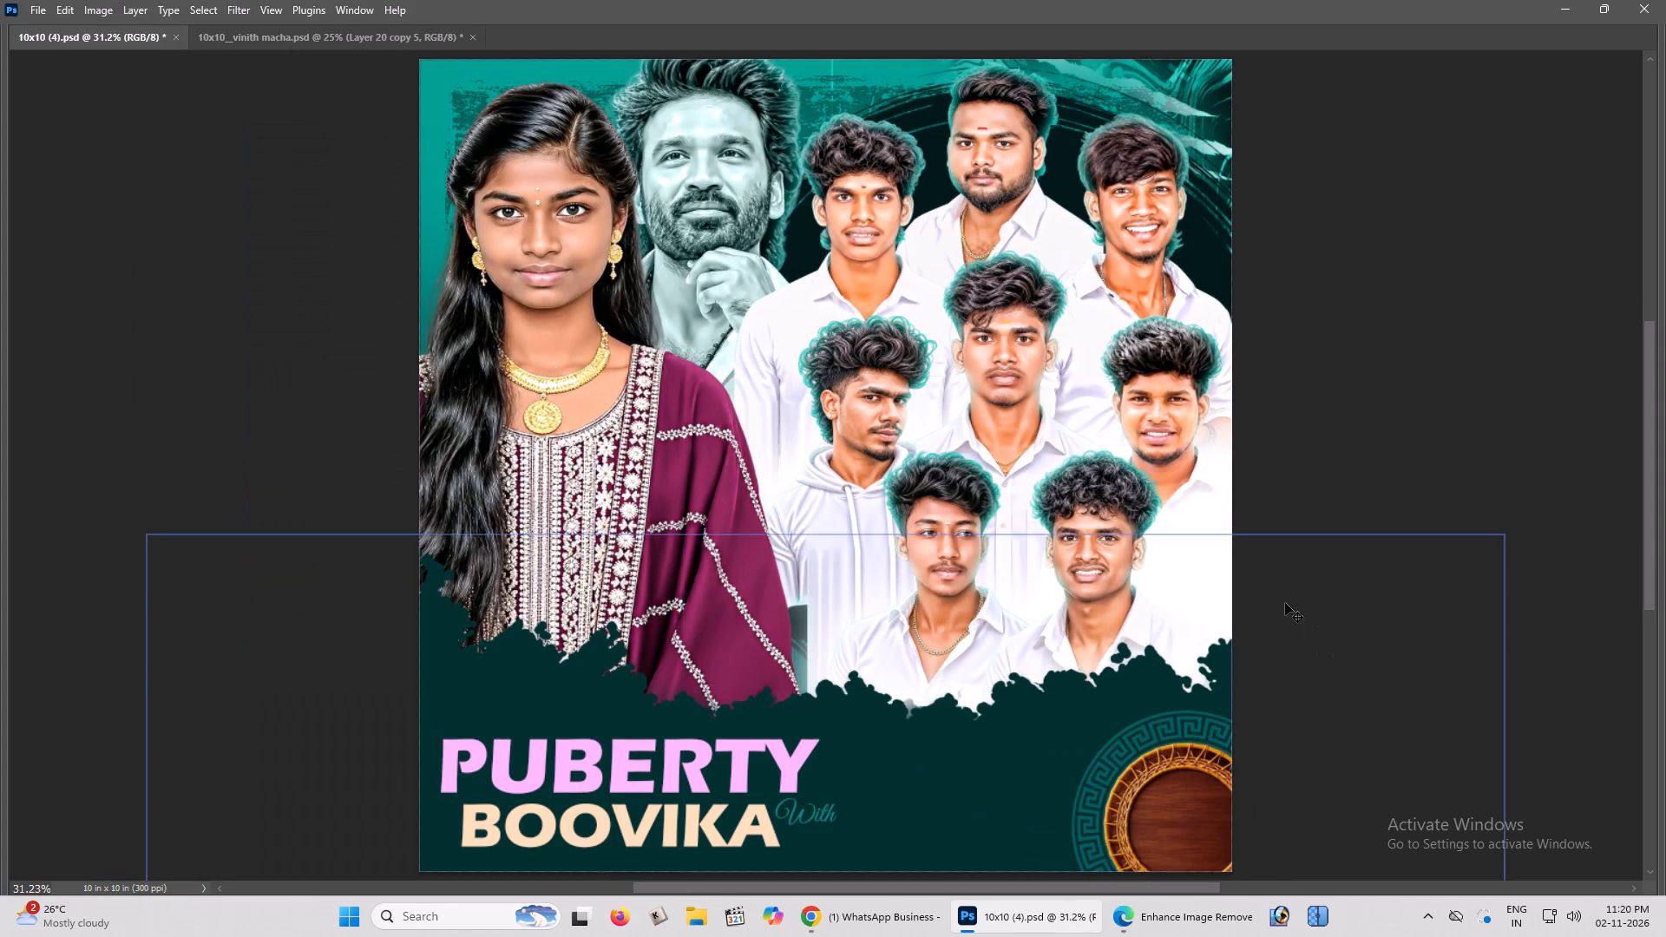
Shift the curly-haired man in the bottom row slightly closer to the man beside him and save the document.
key(z)
double_click(1170, 525)
key(v)
key(space)
key(space)
drag(1164, 449, 1162, 478)
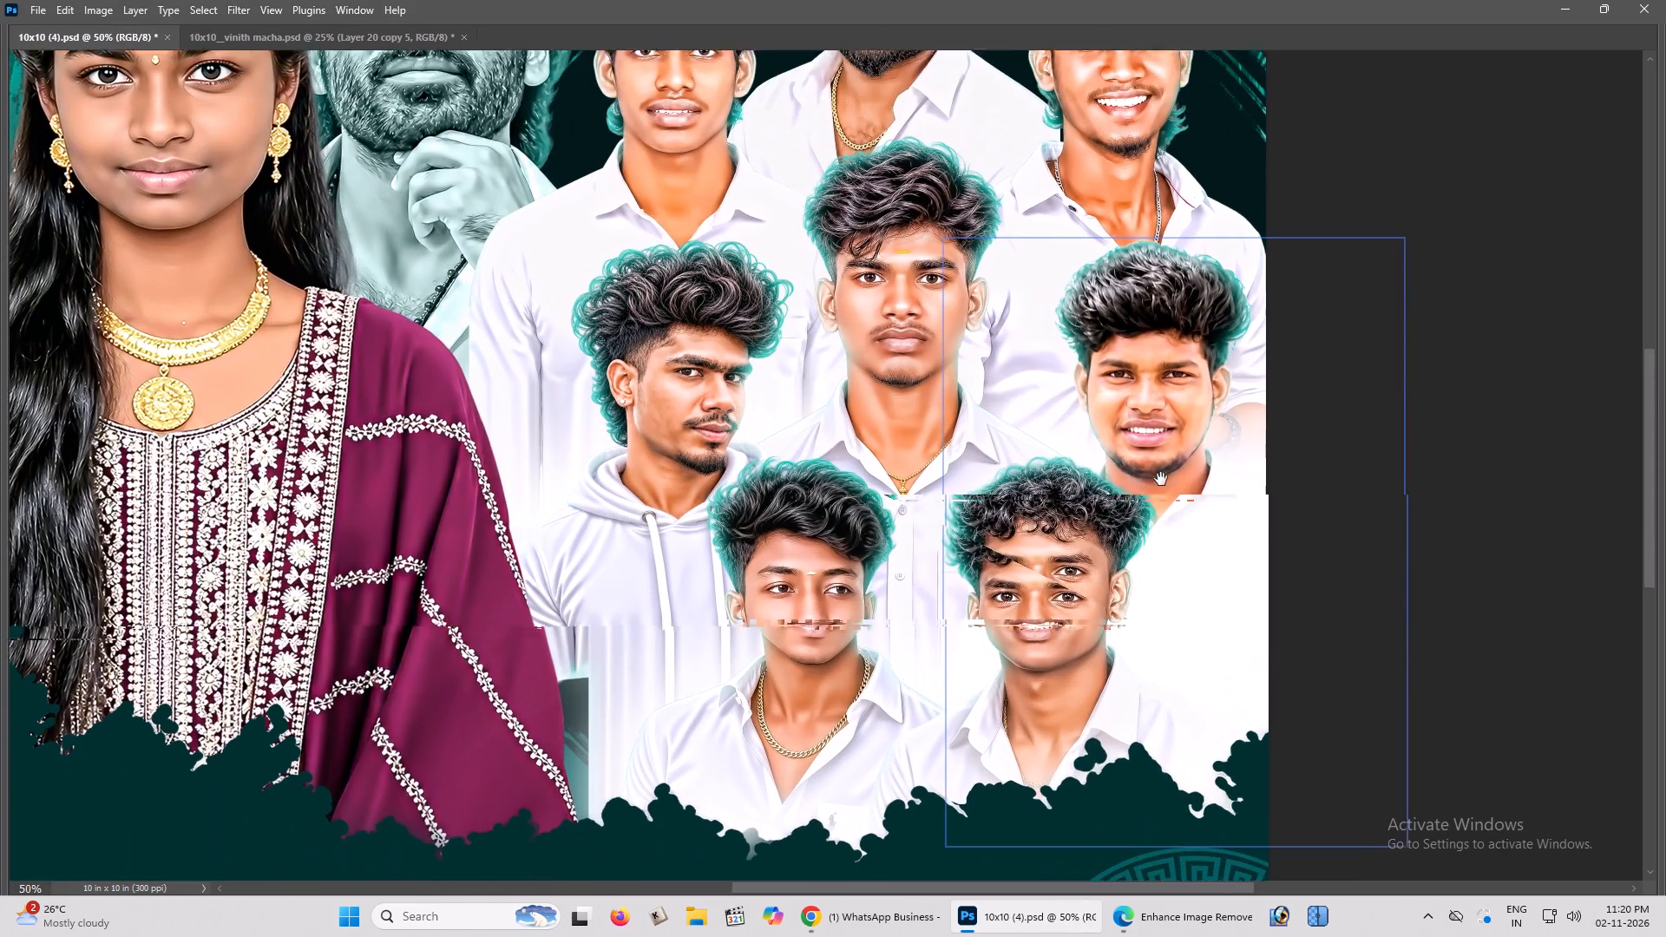
click(1161, 479)
right_click(1036, 586)
click(1057, 600)
shift+drag(1053, 595, 1031, 598)
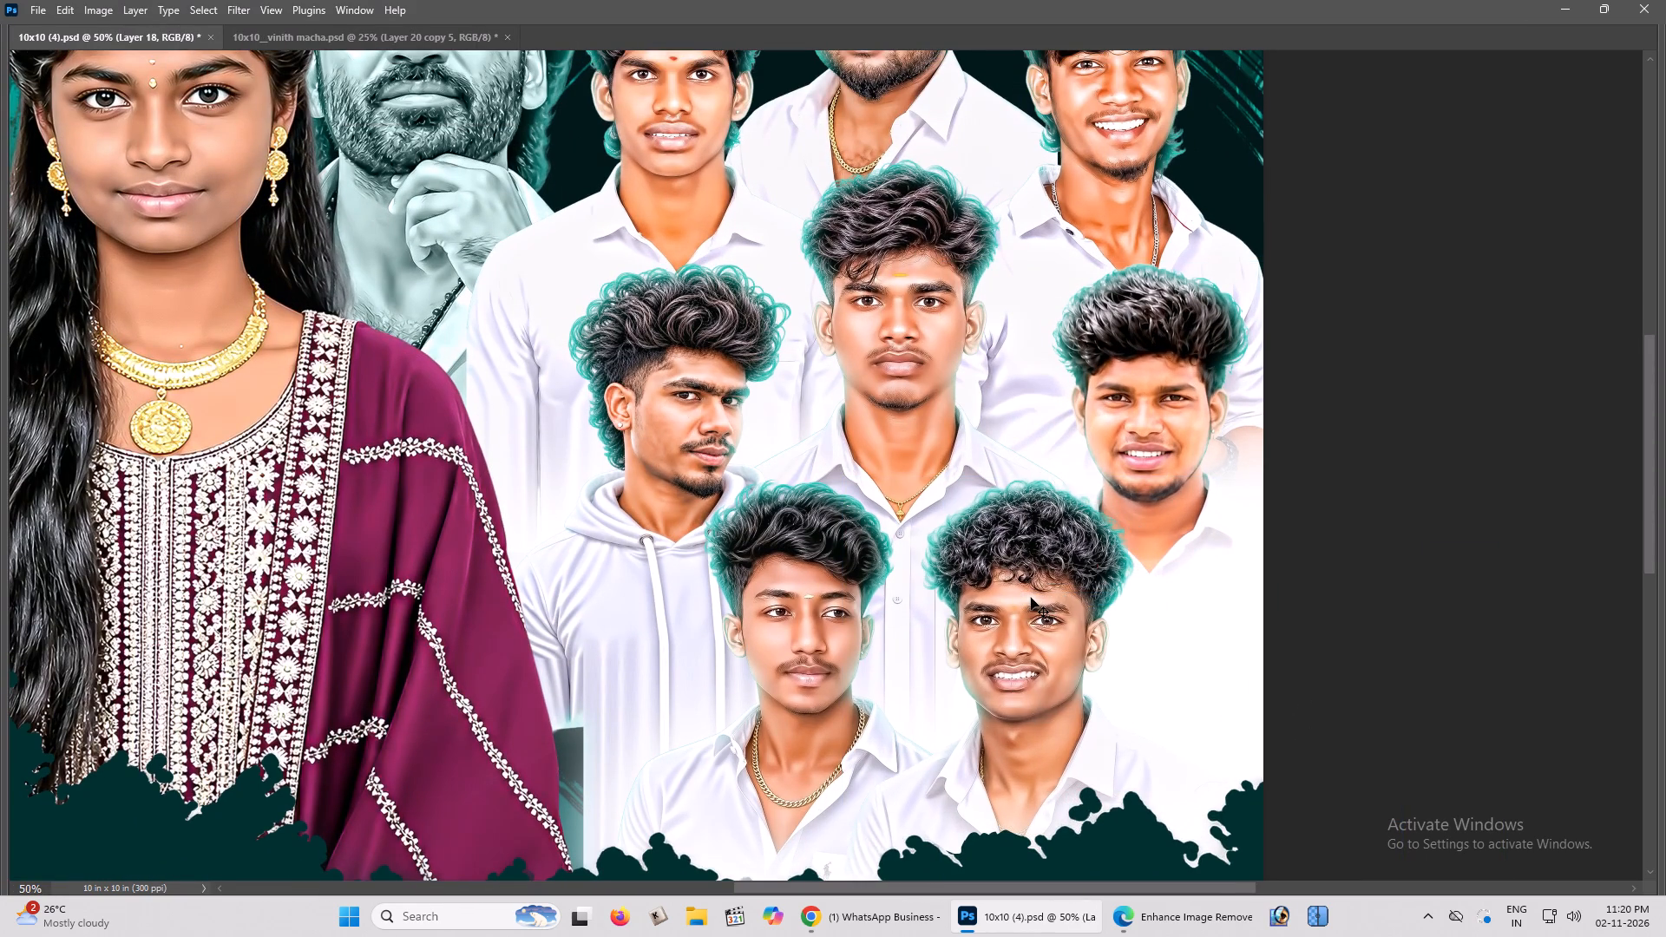
key(ctrl+minus)
key(ctrl+0)
key(ctrl+s)
Paste the same layer style onto the girl in the maroon outfit and save the document.
scroll(961, 511, up, 2)
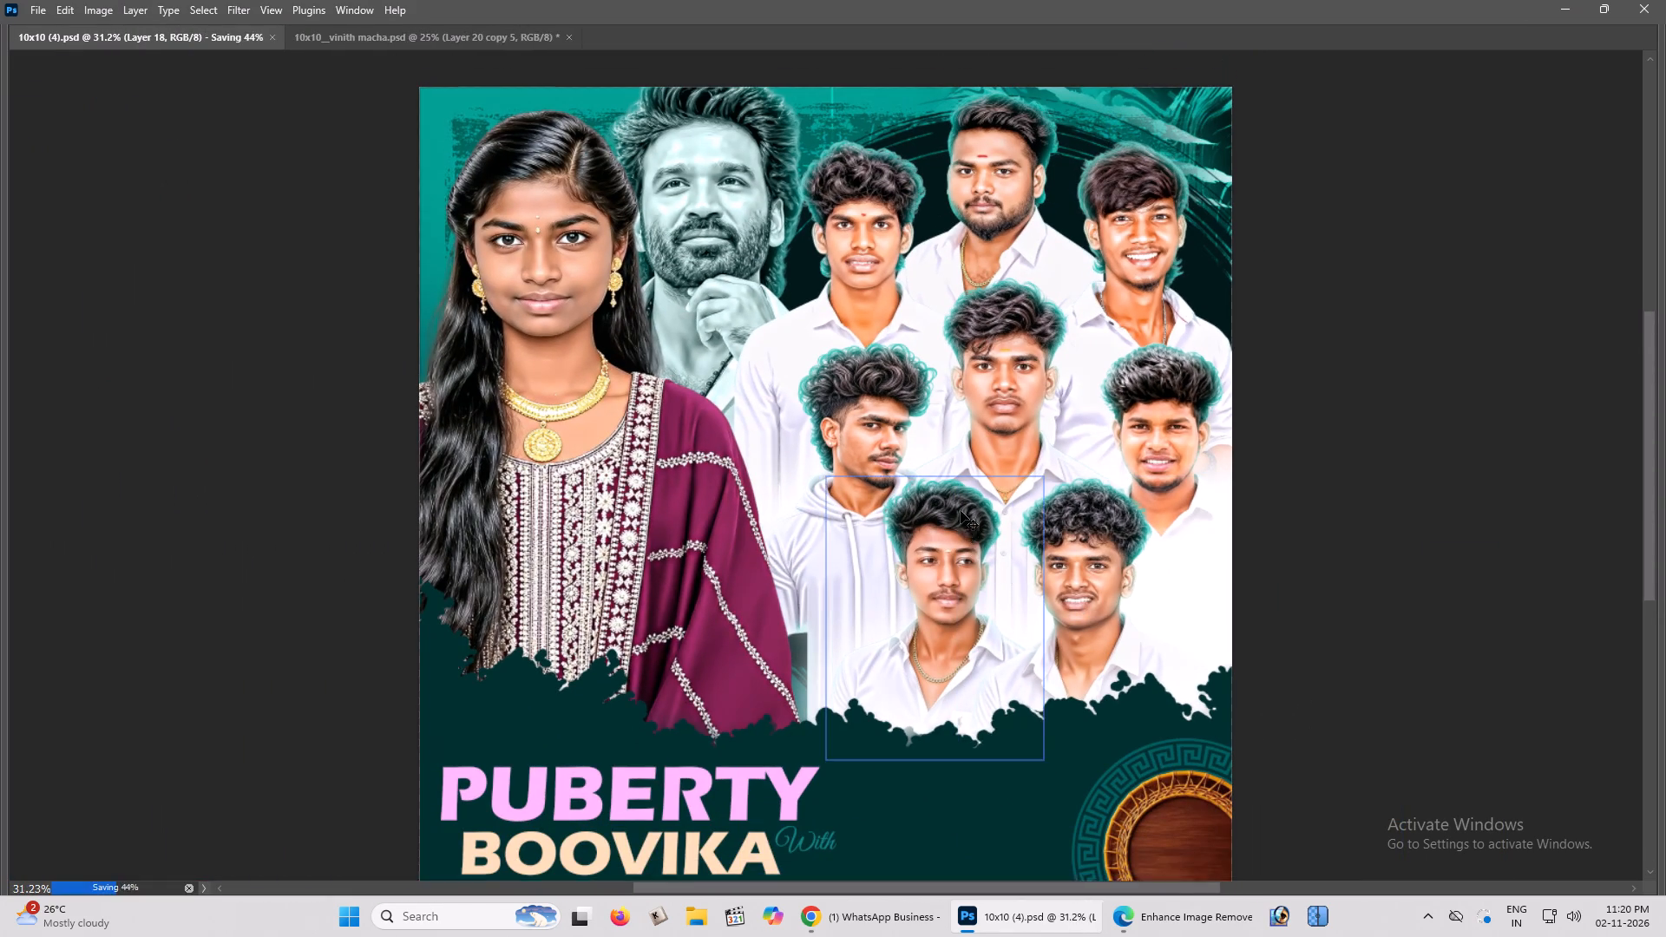
scroll(961, 511, down, 3)
key(ctrl+plus)
key(space)
key(space)
key(space)
key(space)
key(space)
key(space)
key(space)
key(space)
key(space)
key(space)
key(space)
drag(961, 511, 968, 550)
click(968, 550)
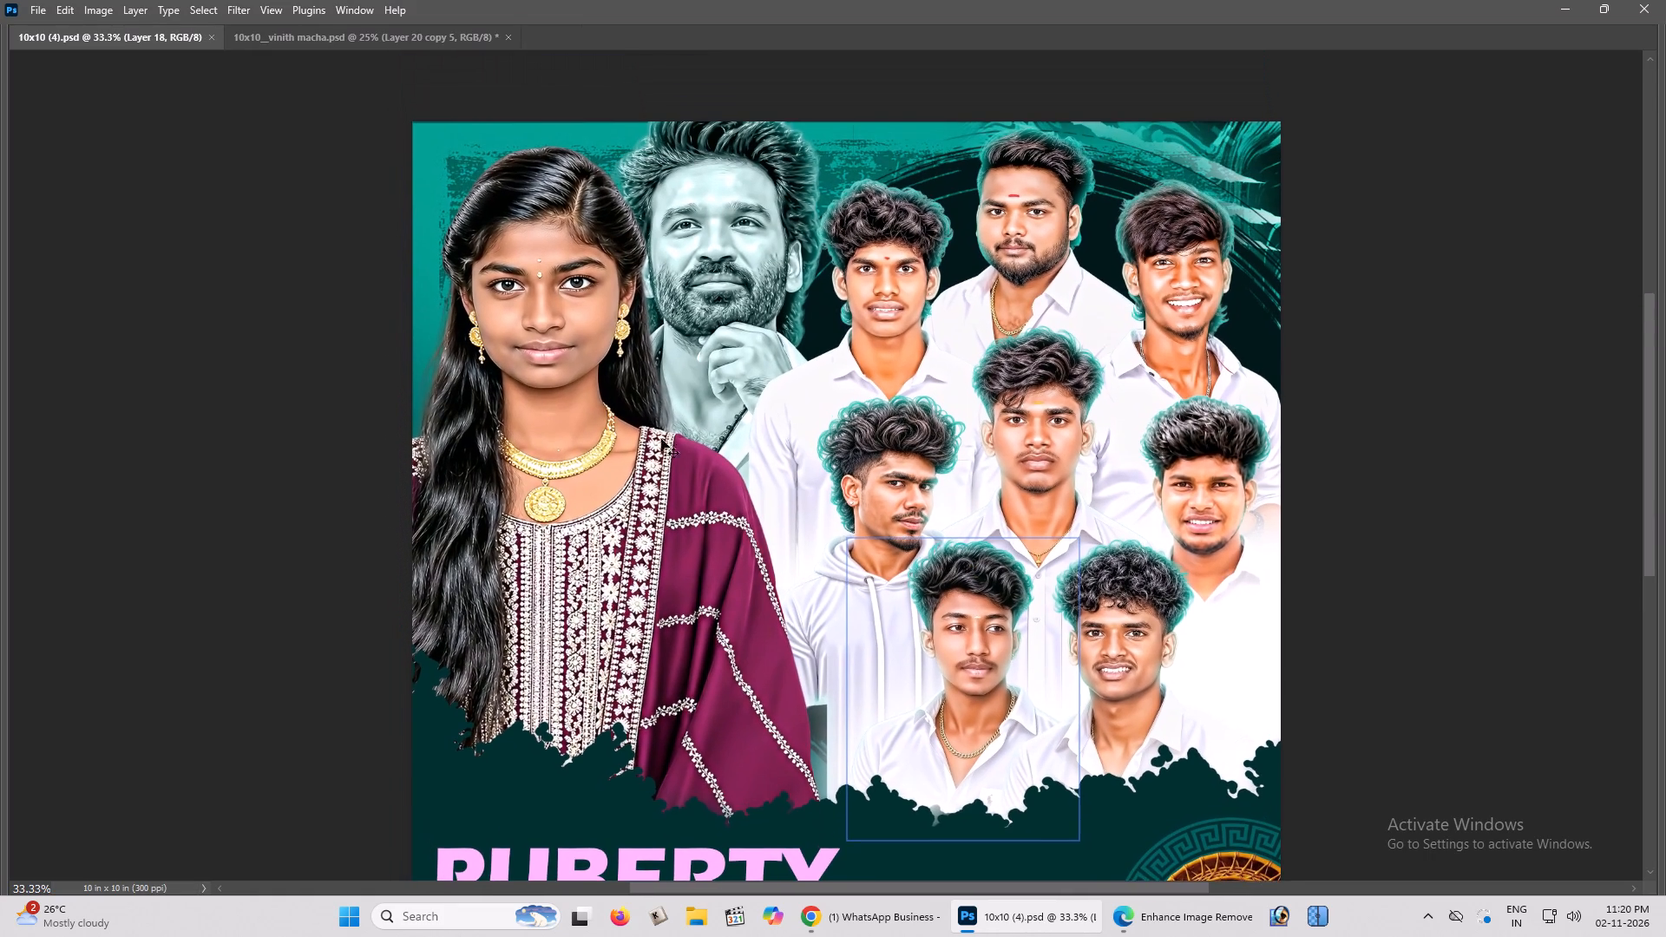
right_click(535, 281)
click(548, 292)
key(alt+l)
key(alt+y)
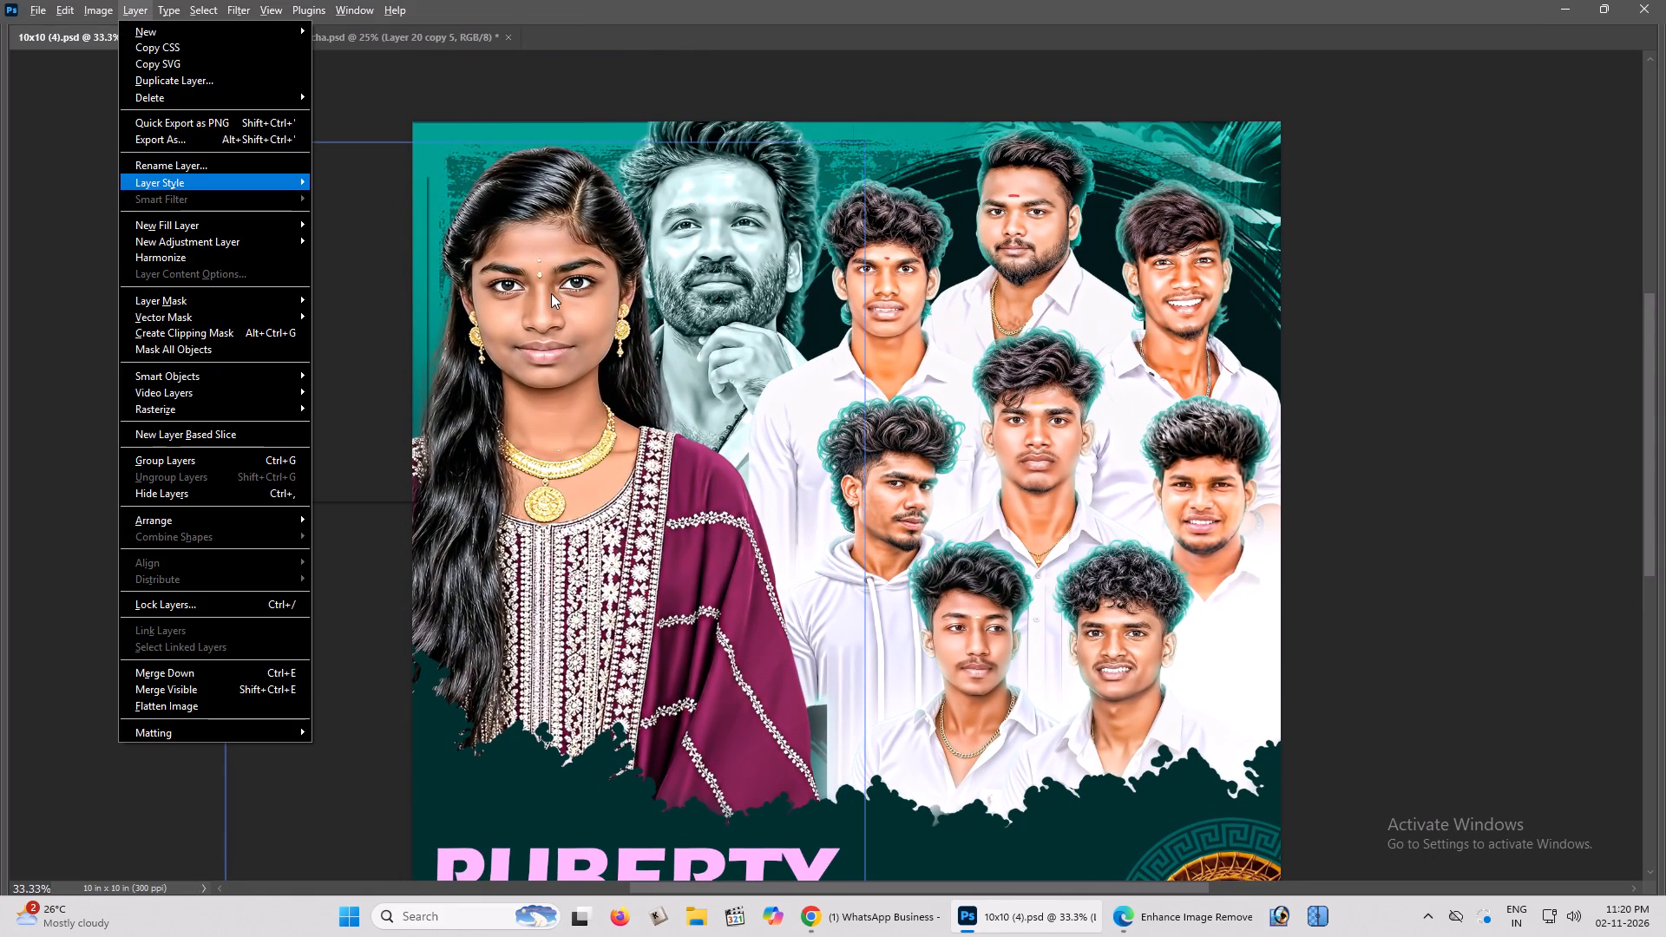
key(alt+p)
key(Tab)
key(Tab)
key(ctrl+0)
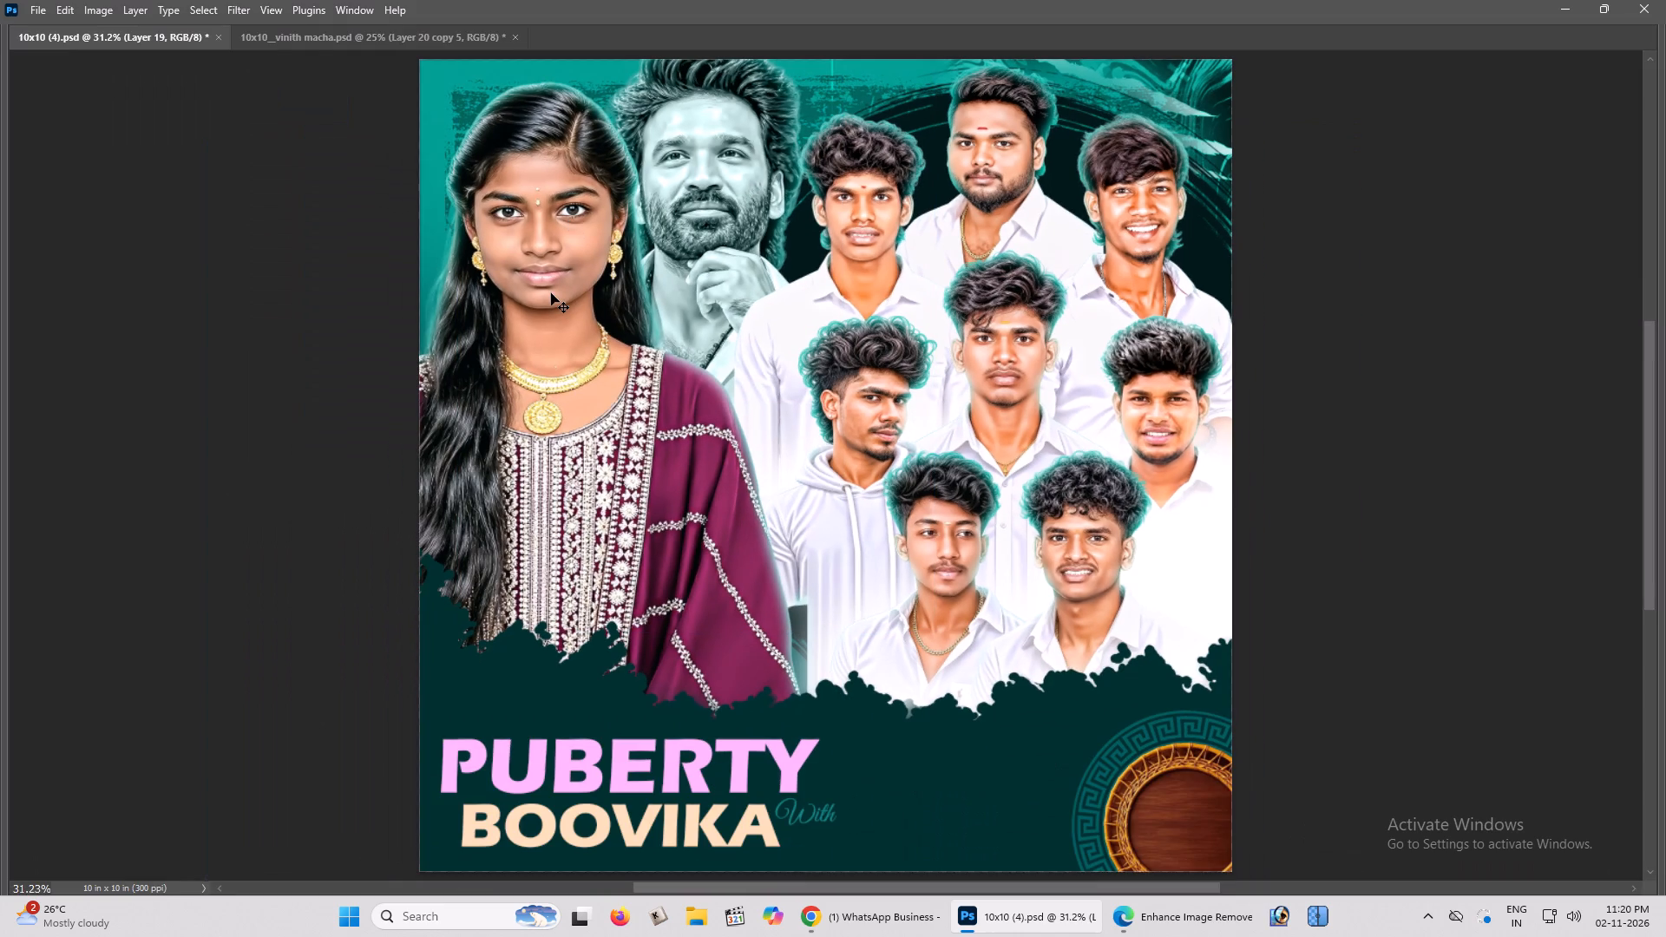
key(ctrl+s)
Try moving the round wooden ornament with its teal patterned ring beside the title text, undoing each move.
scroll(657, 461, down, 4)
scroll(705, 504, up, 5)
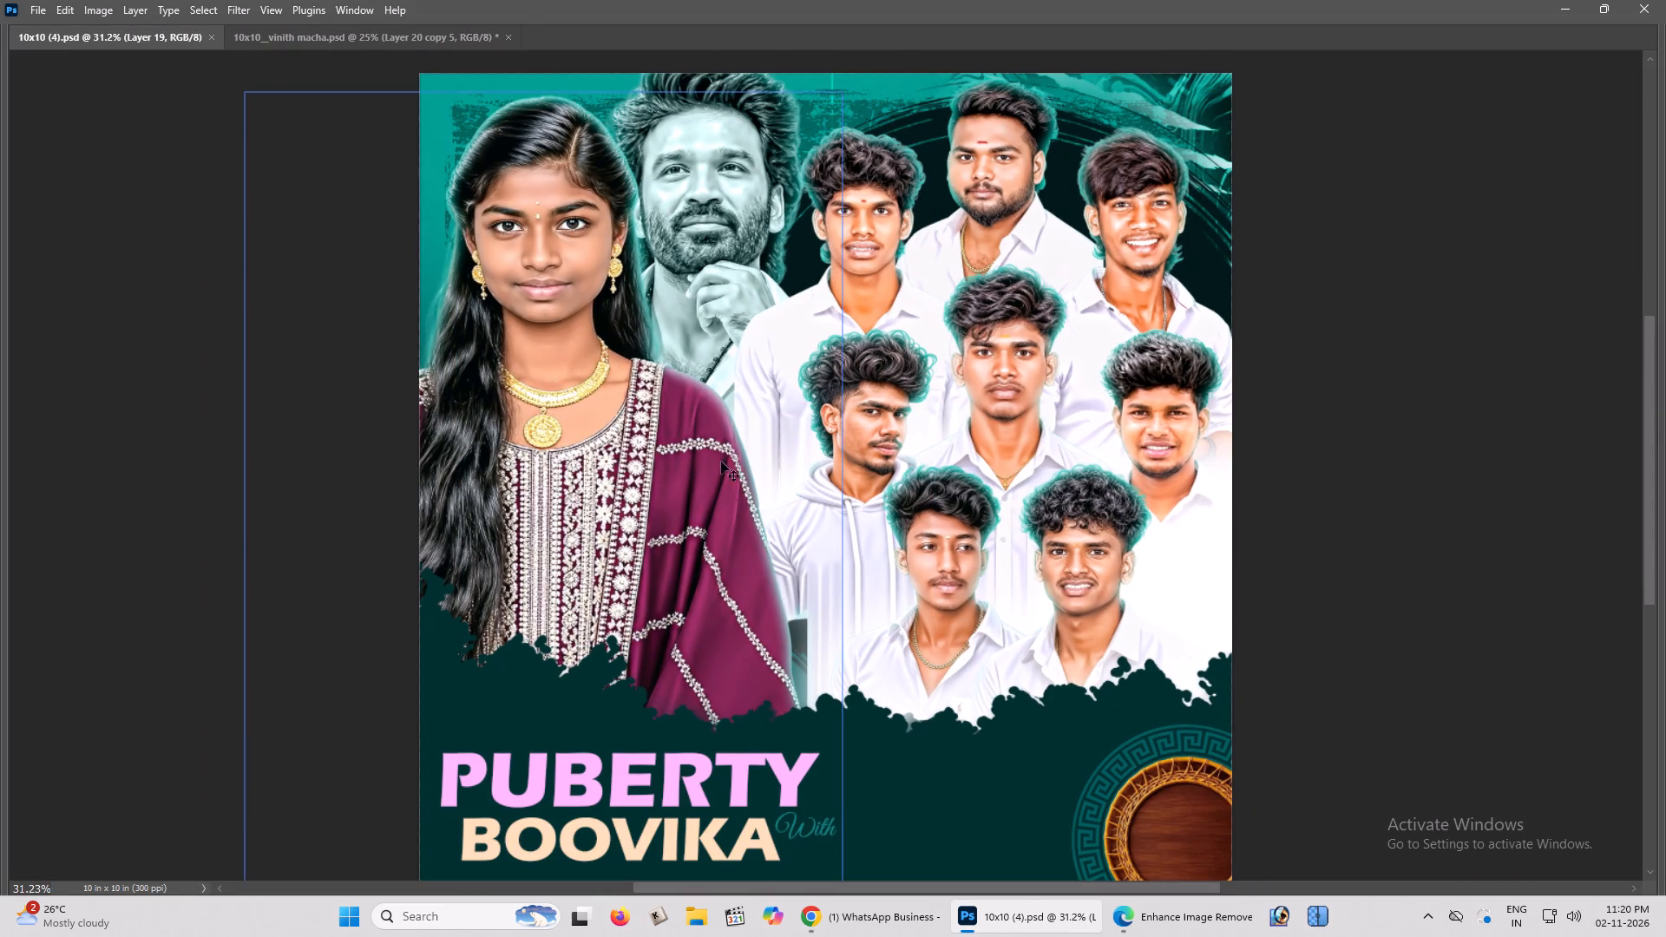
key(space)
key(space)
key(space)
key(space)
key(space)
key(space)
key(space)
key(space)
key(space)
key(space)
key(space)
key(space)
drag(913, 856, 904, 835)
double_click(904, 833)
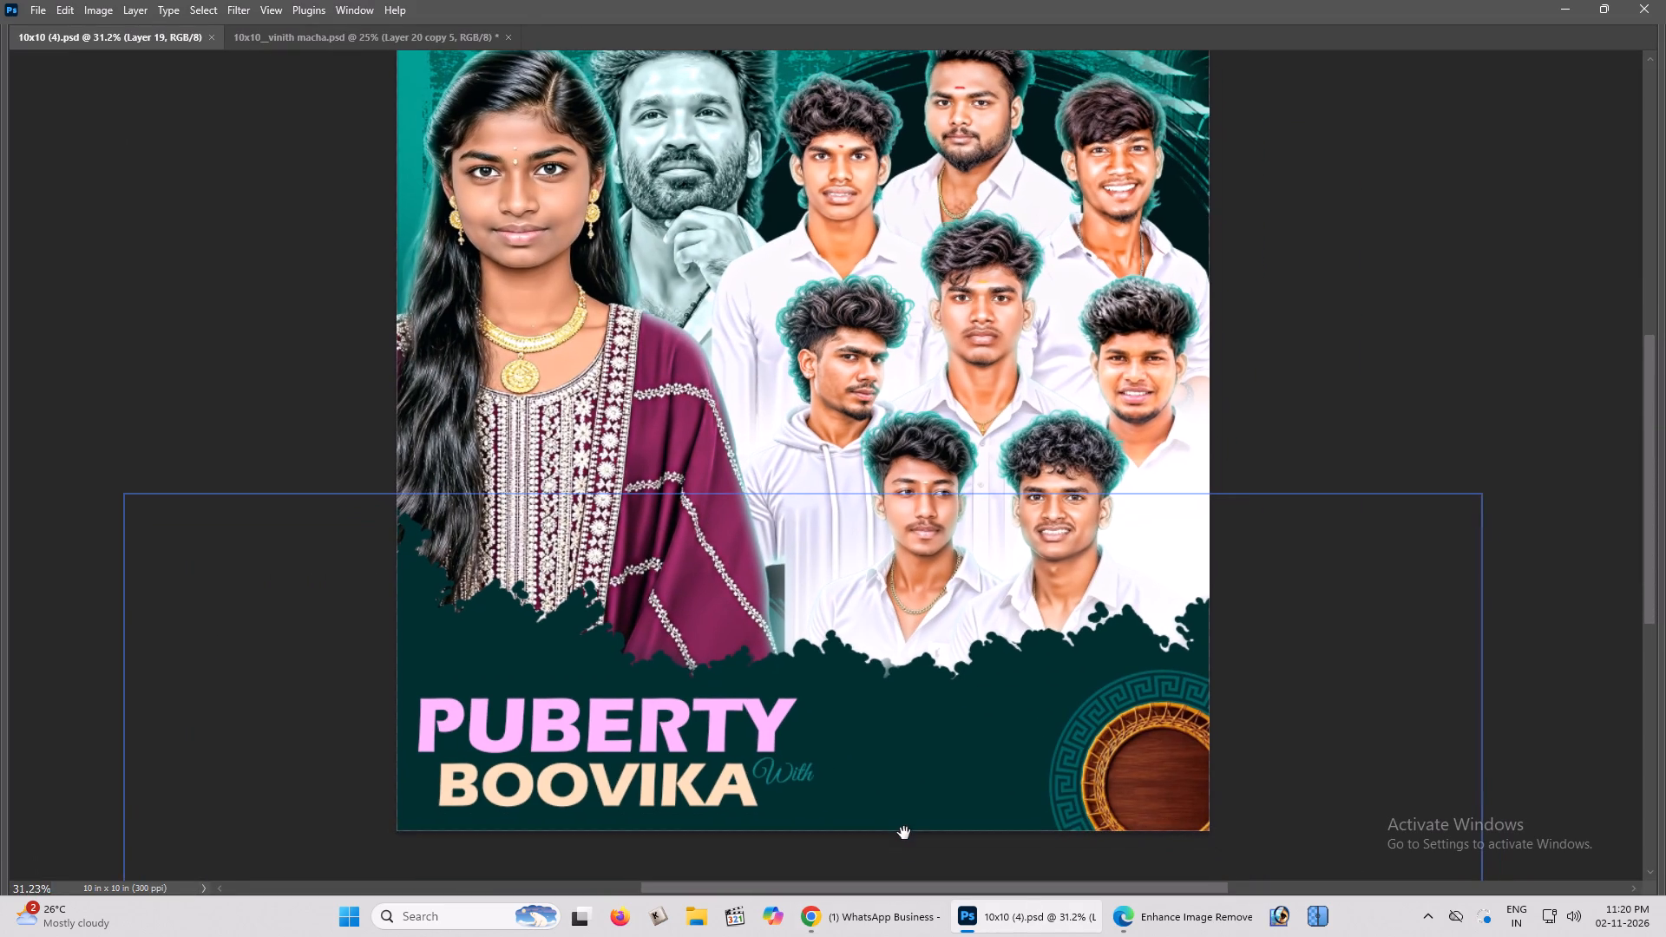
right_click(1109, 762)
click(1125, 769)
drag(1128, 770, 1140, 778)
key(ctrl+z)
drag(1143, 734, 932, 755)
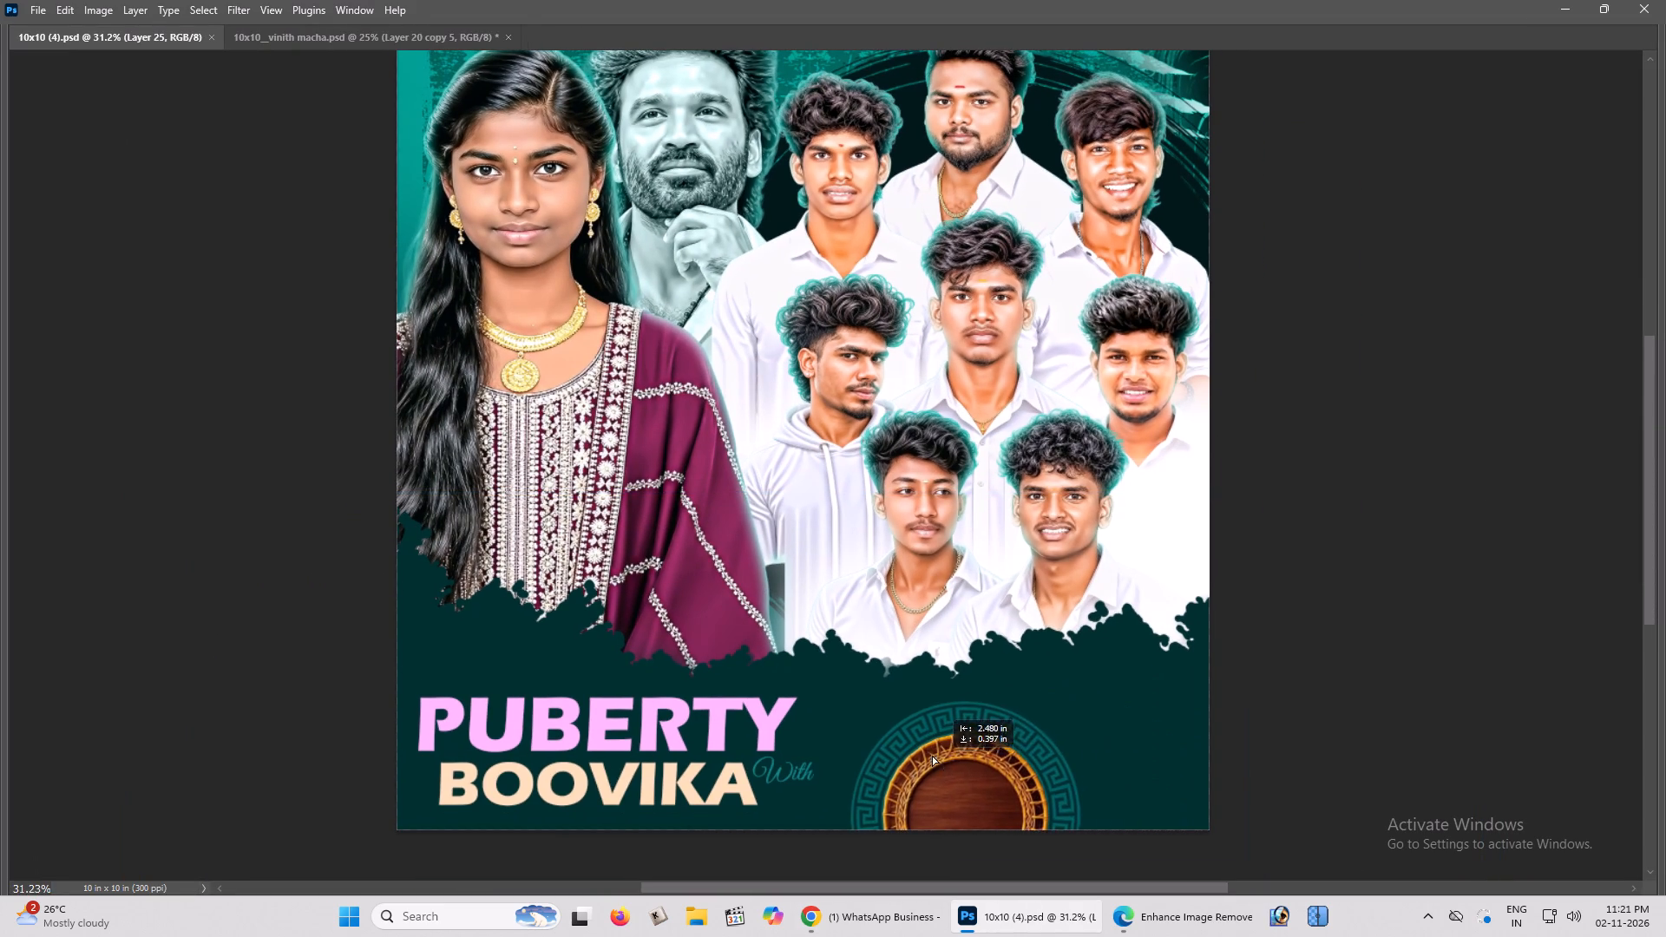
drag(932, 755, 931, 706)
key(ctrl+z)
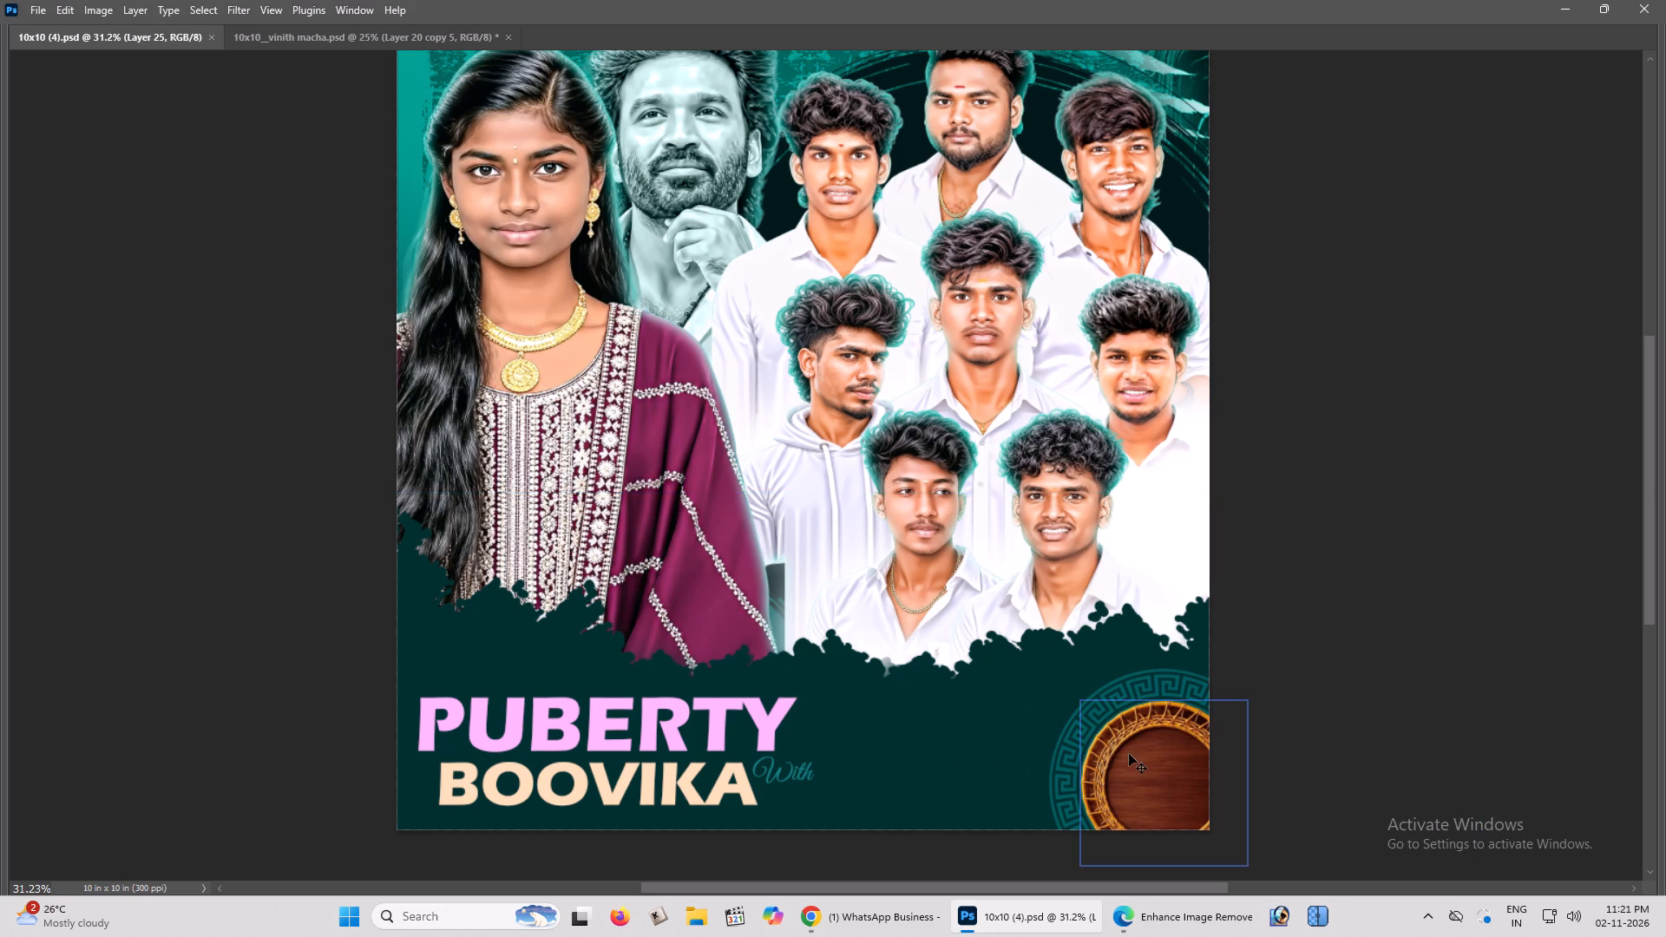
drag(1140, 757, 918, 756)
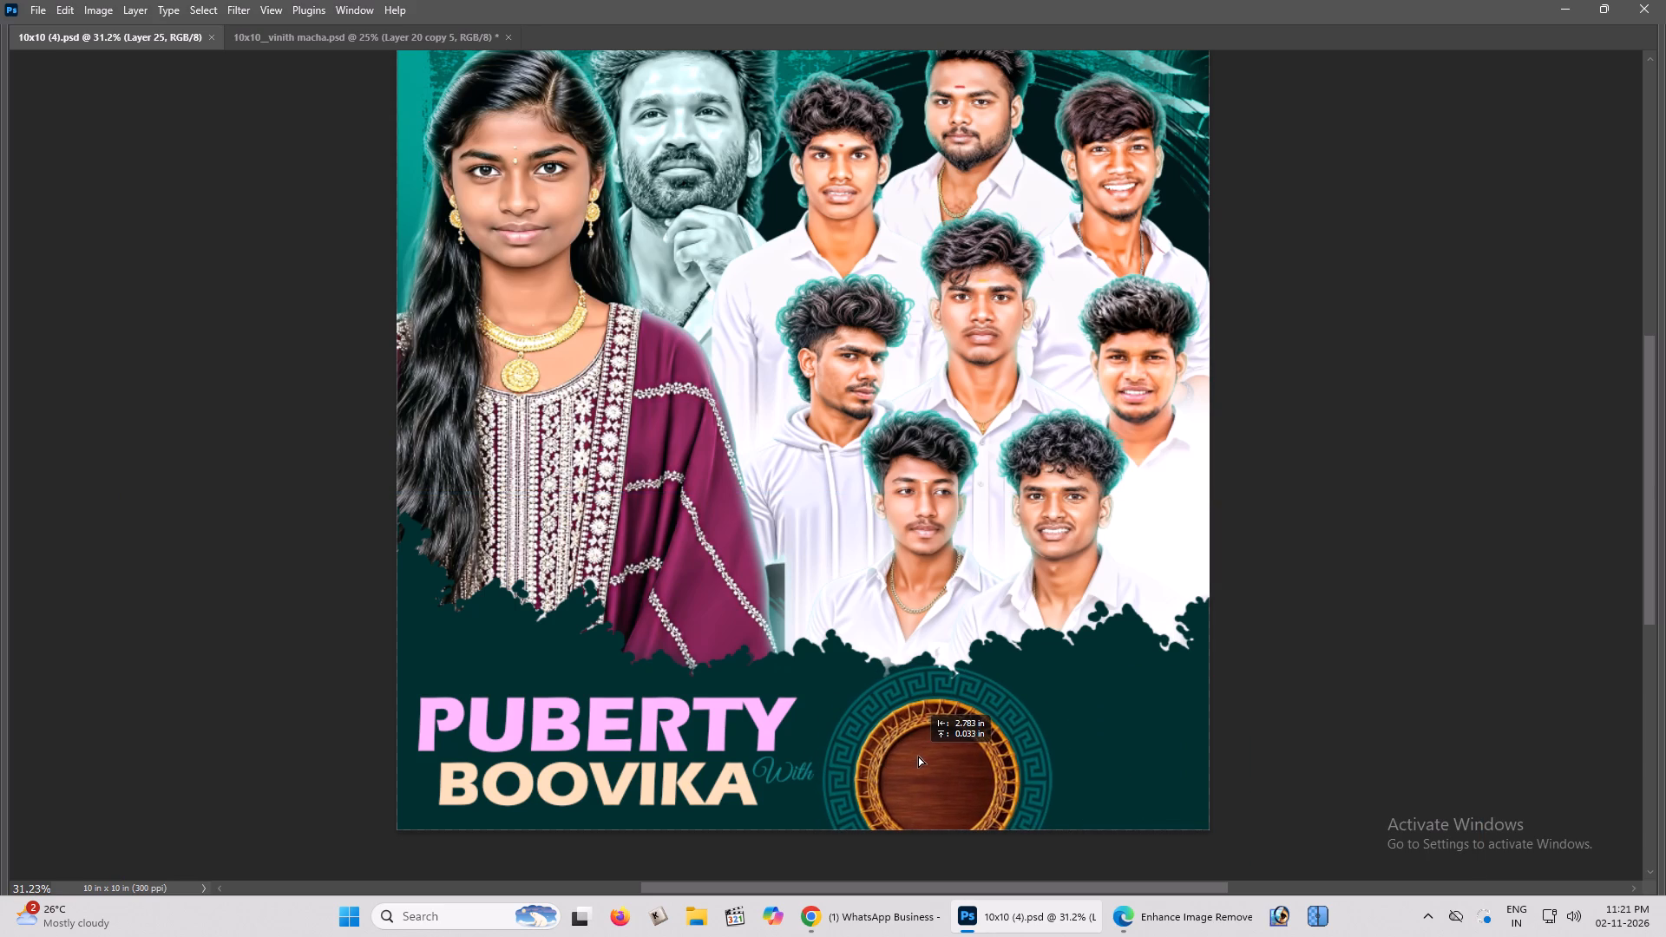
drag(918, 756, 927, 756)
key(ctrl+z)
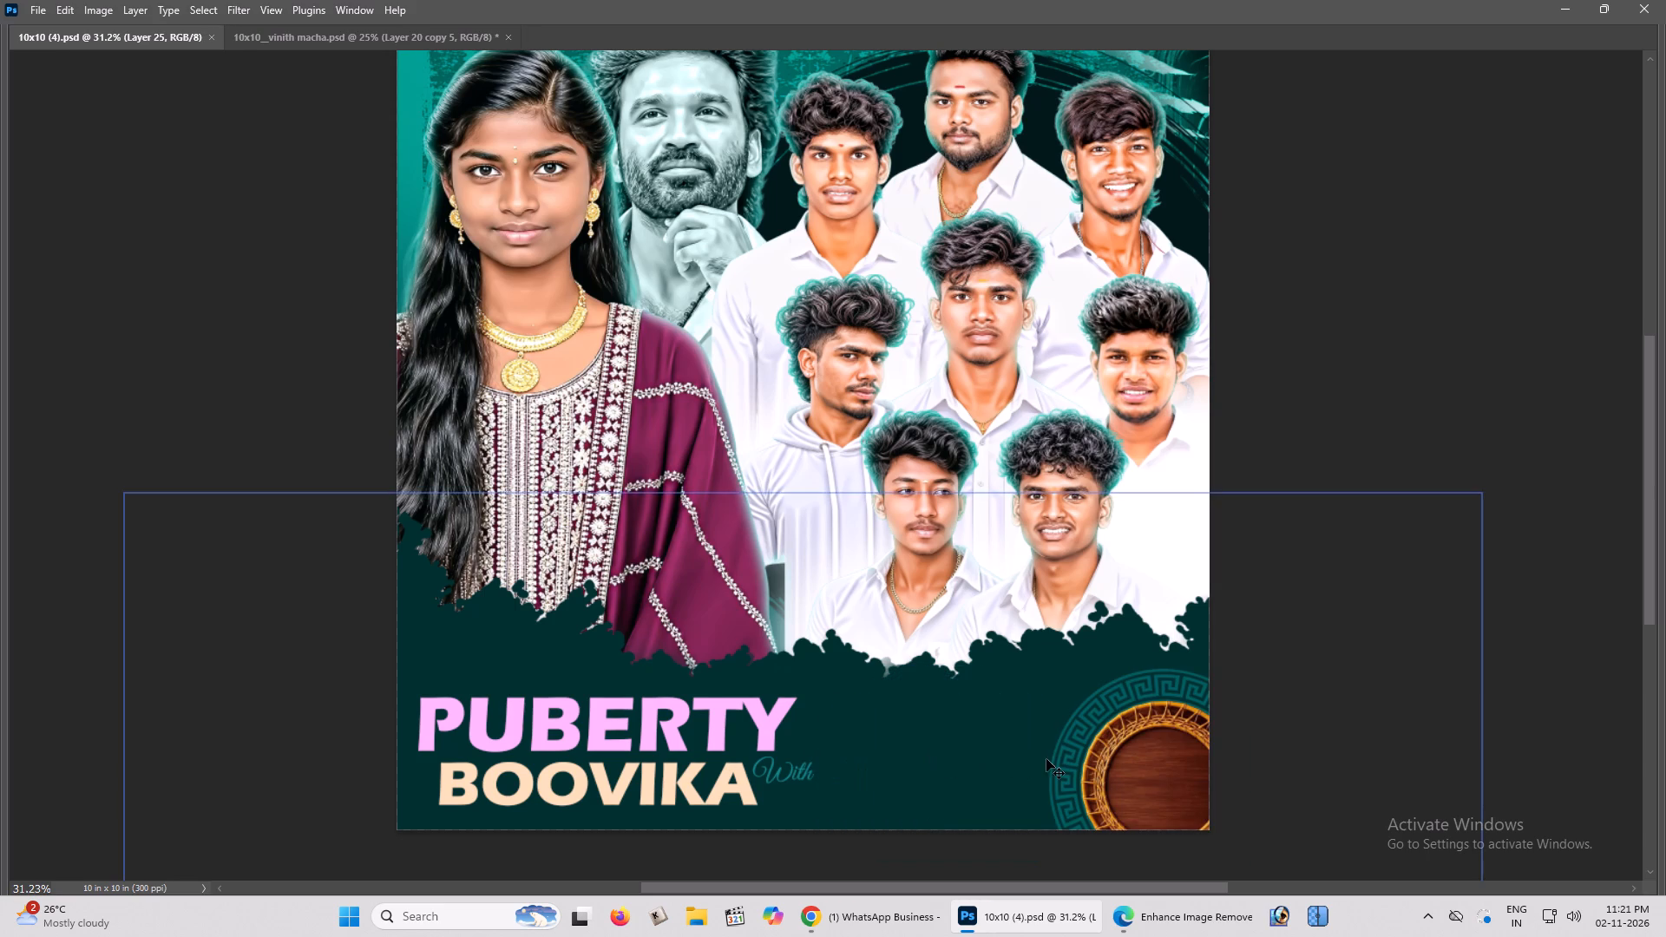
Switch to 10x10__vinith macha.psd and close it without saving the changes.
scroll(1045, 758, up, 1)
scroll(1045, 758, down, 1)
key(ctrl+Tab)
key(space)
key(space)
key(space)
key(space)
key(space)
key(space)
key(space)
drag(831, 514, 830, 533)
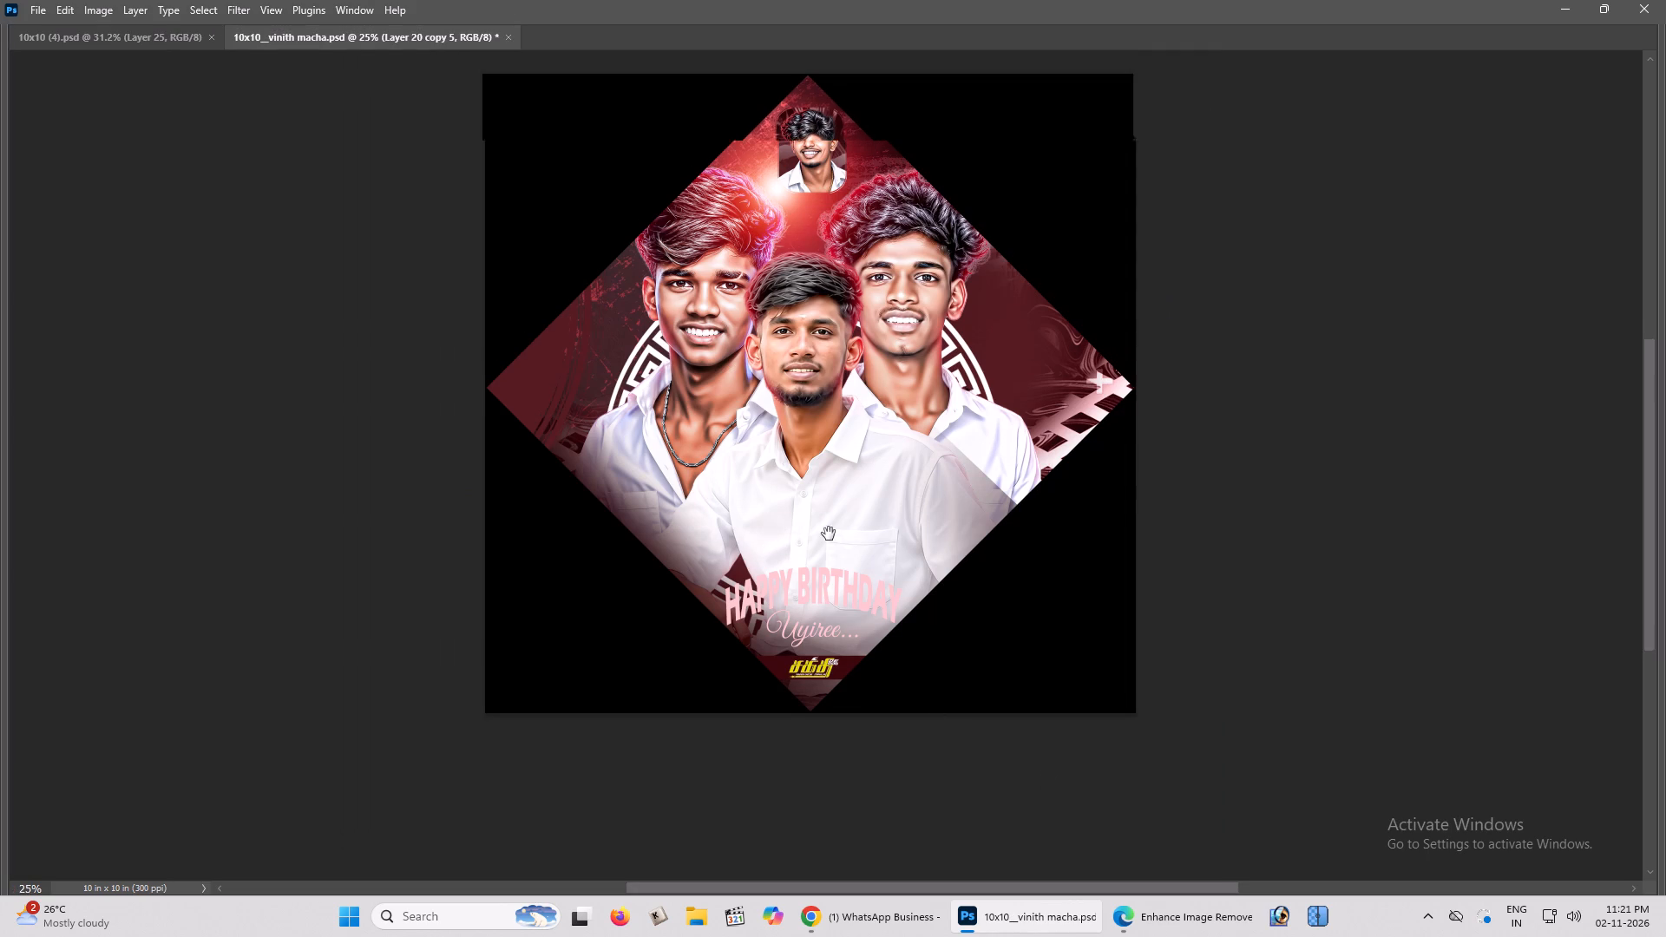
click(829, 534)
scroll(806, 502, up, 2)
scroll(806, 502, down, 2)
key(ctrl+w)
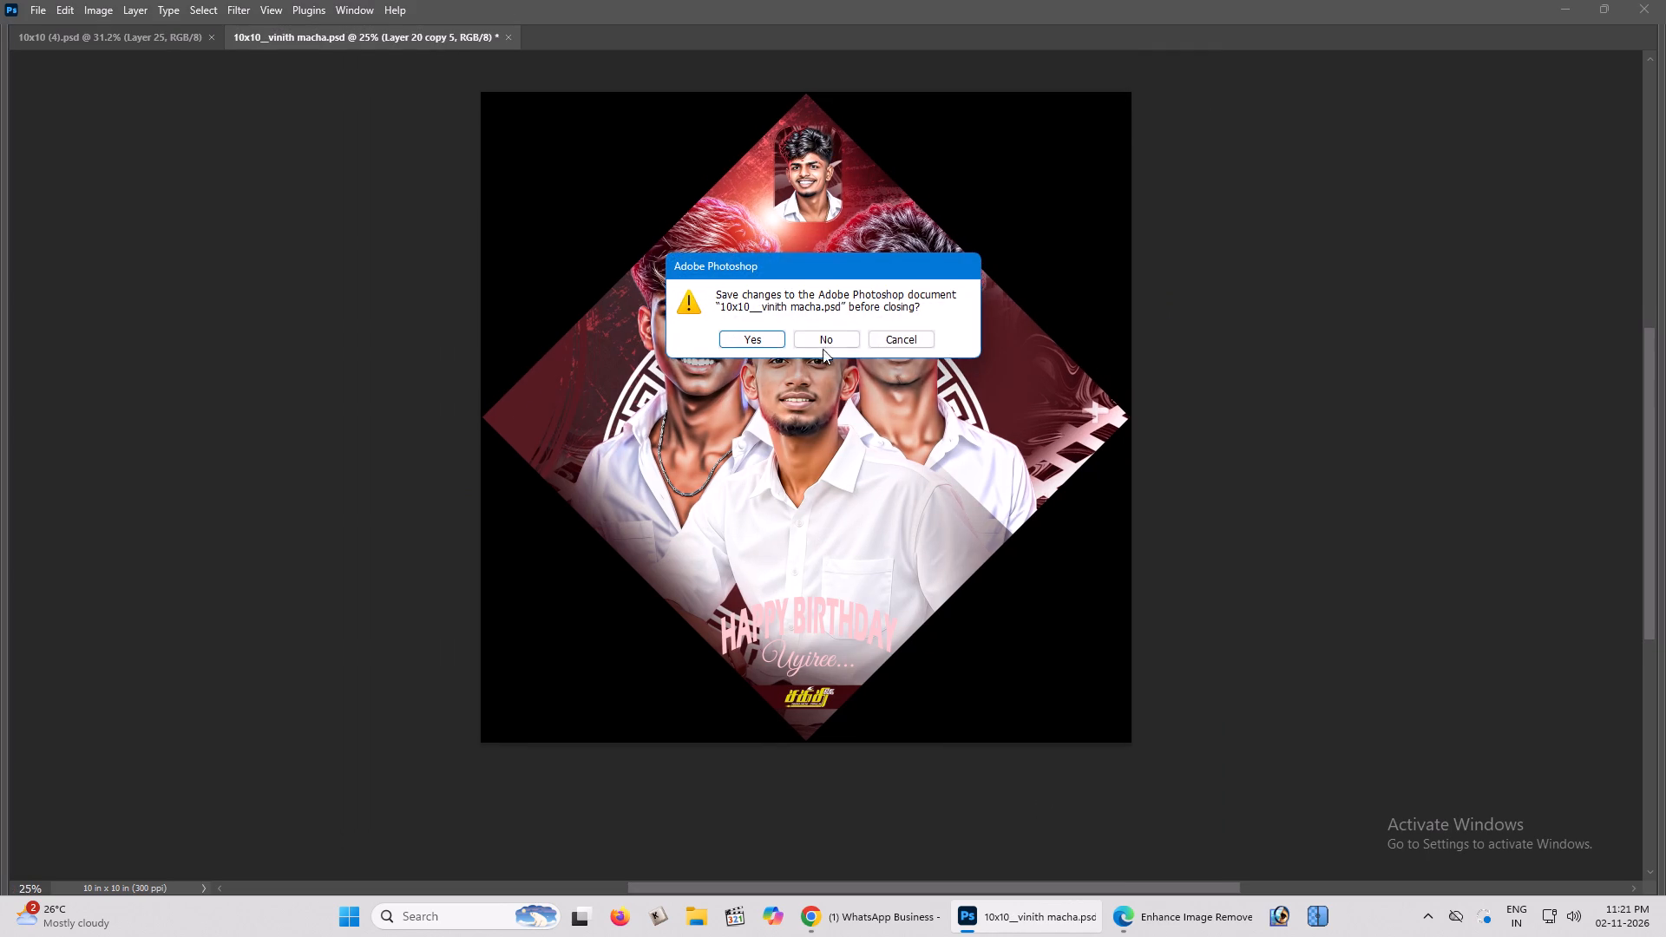
ctrl+click(821, 337)
Browse the Downloads folder and the OUTPUT (E:) drive for a file to open, leaving without opening one.
scroll(821, 337, up, 2)
scroll(821, 337, down, 2)
scroll(821, 337, up, 2)
key(ctrl+Tab)
key(ctrl+o)
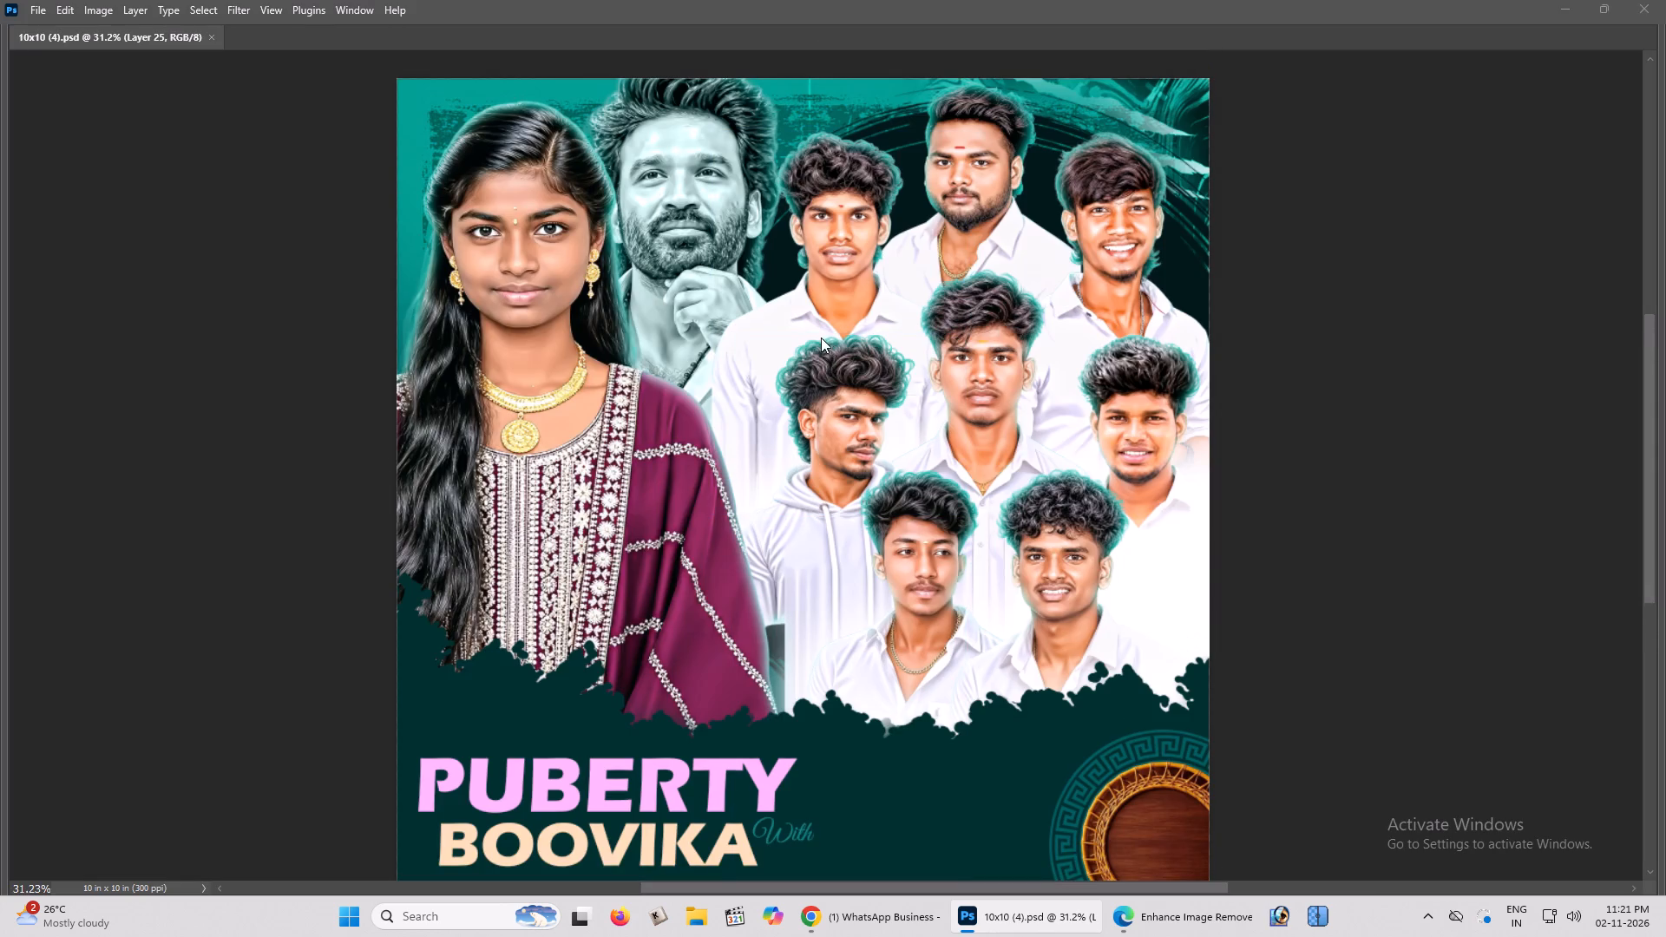
scroll(753, 370, down, 1)
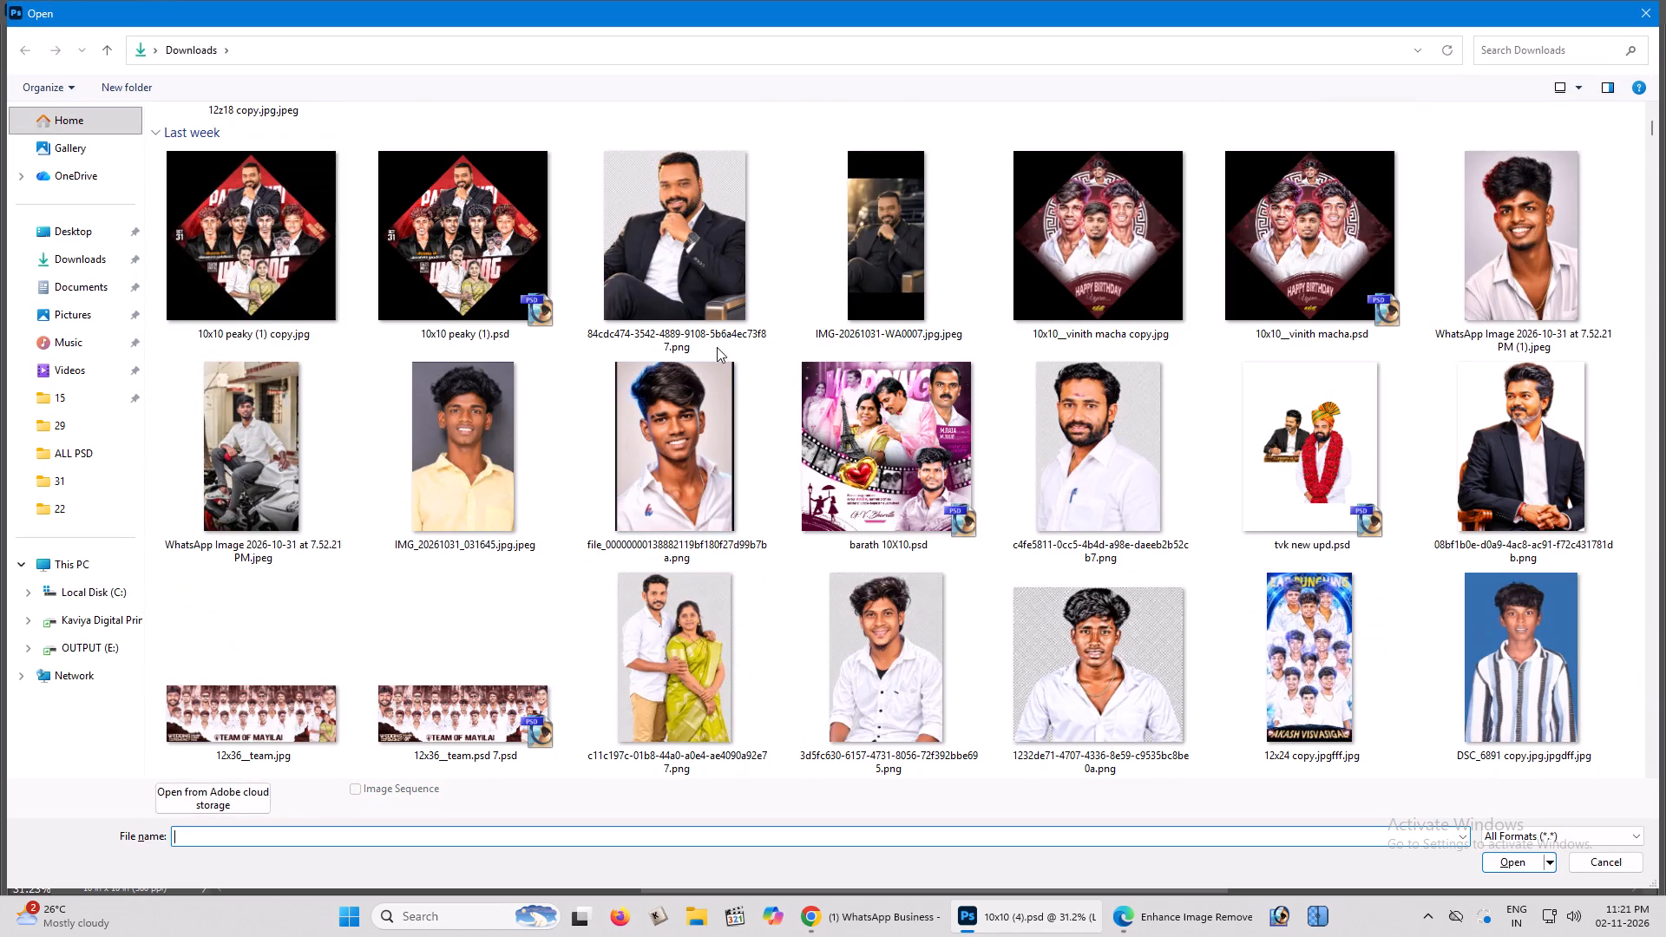
scroll(696, 331, down, 1)
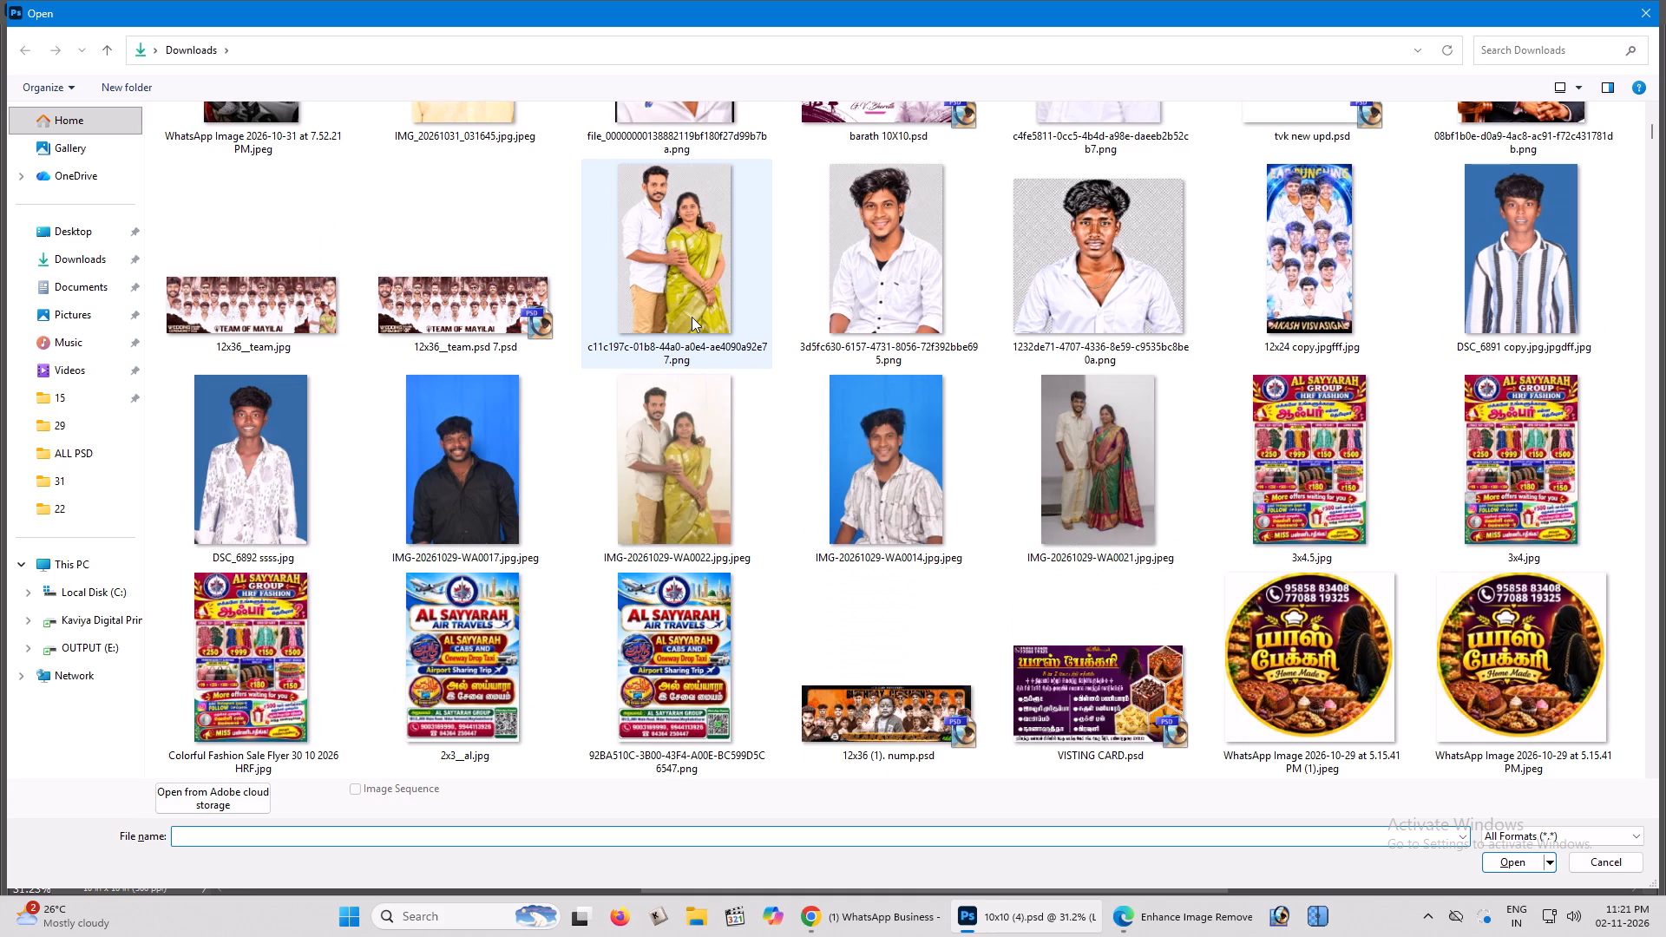
click(437, 331)
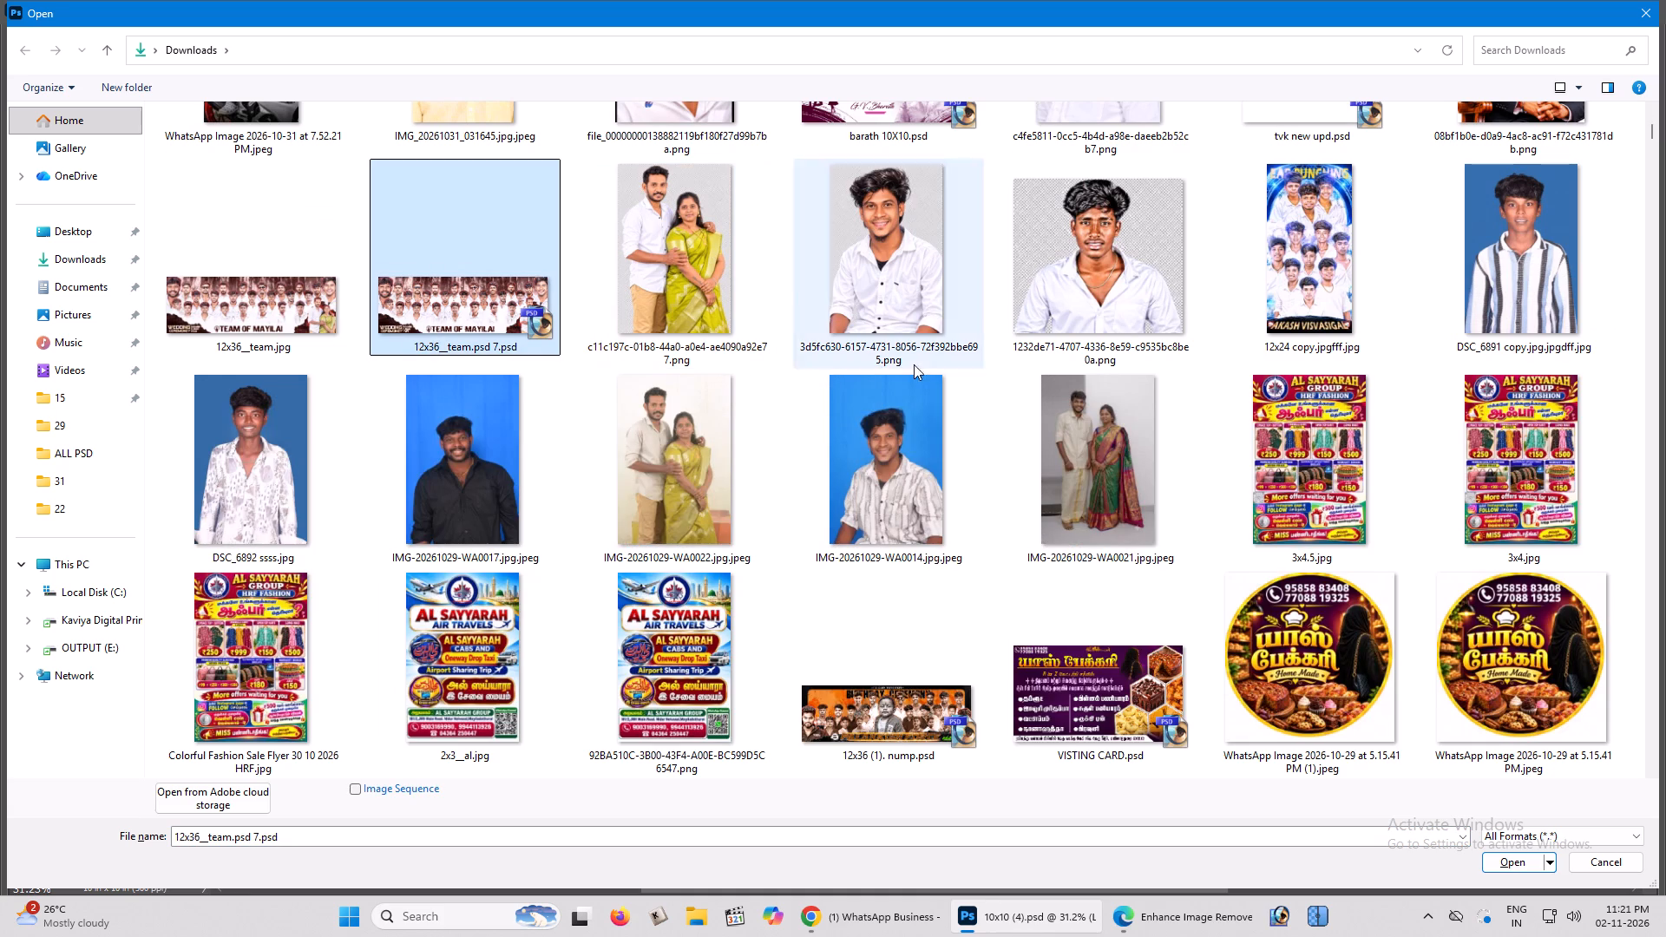
click(88, 634)
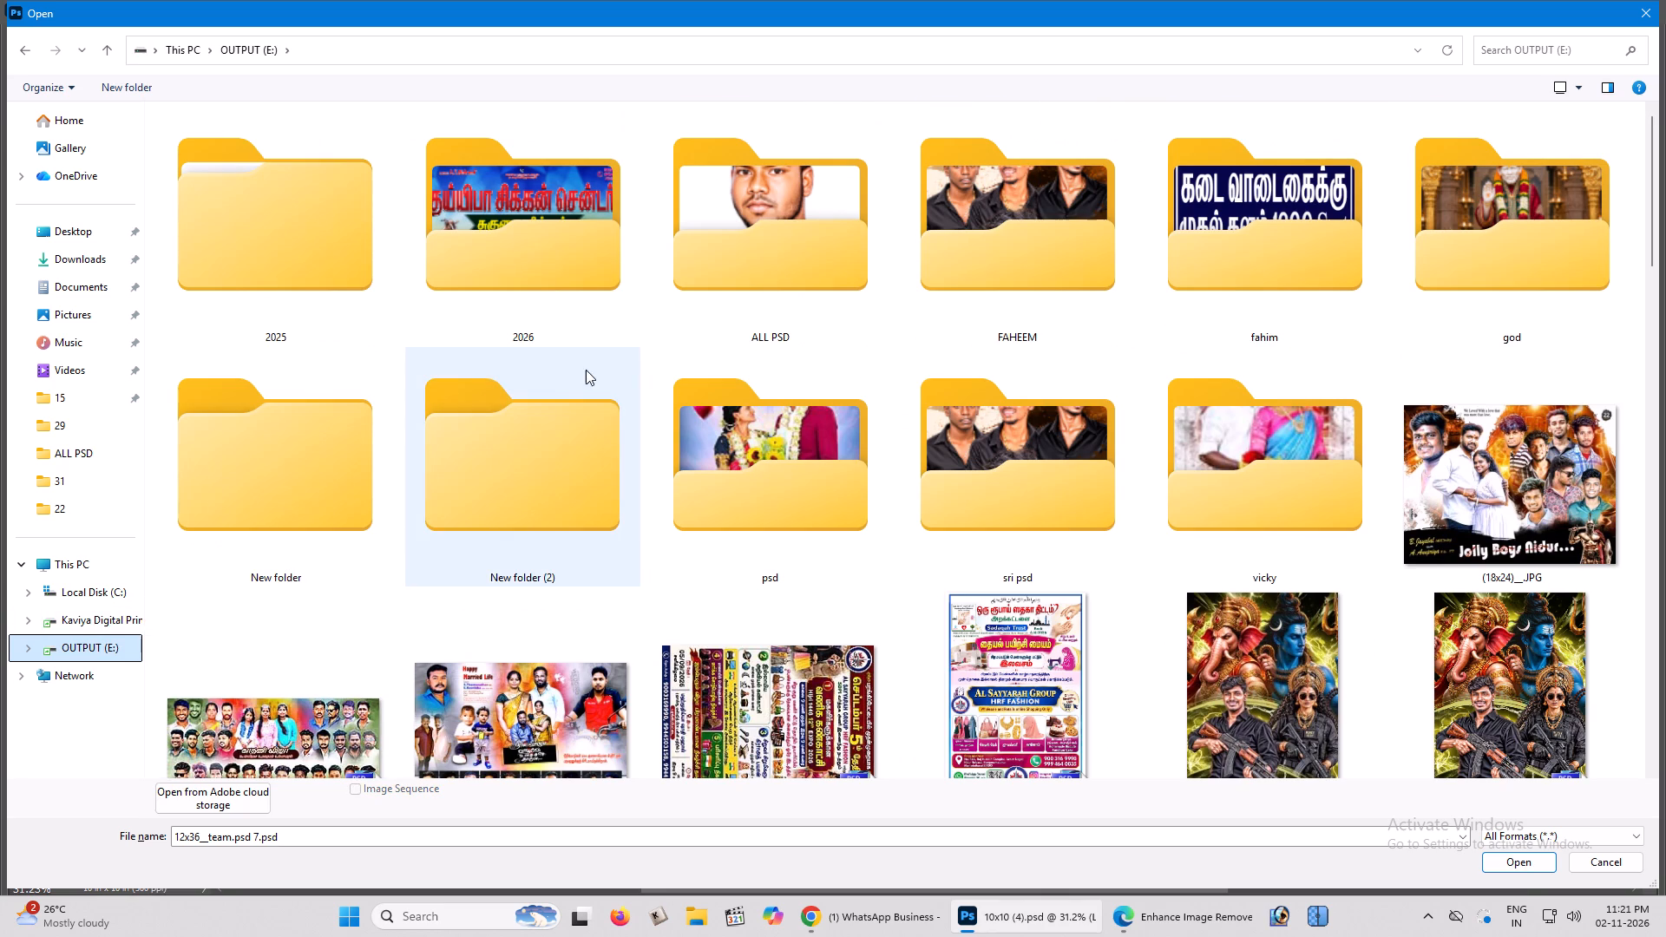
scroll(586, 370, down, 1)
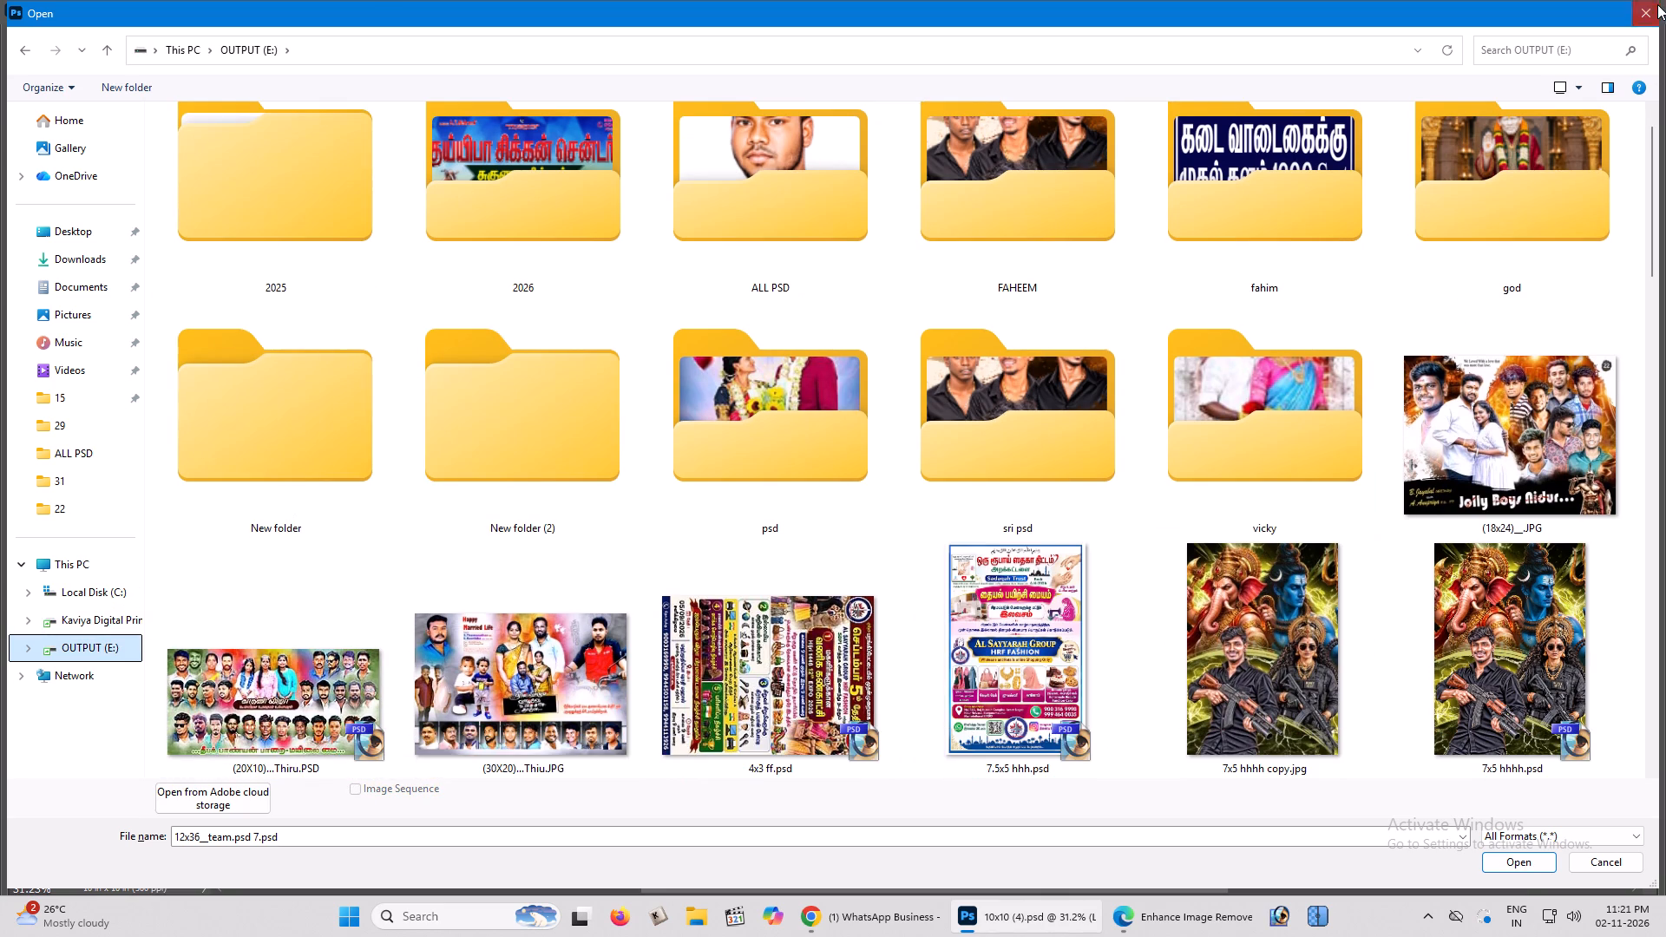
click(1656, 3)
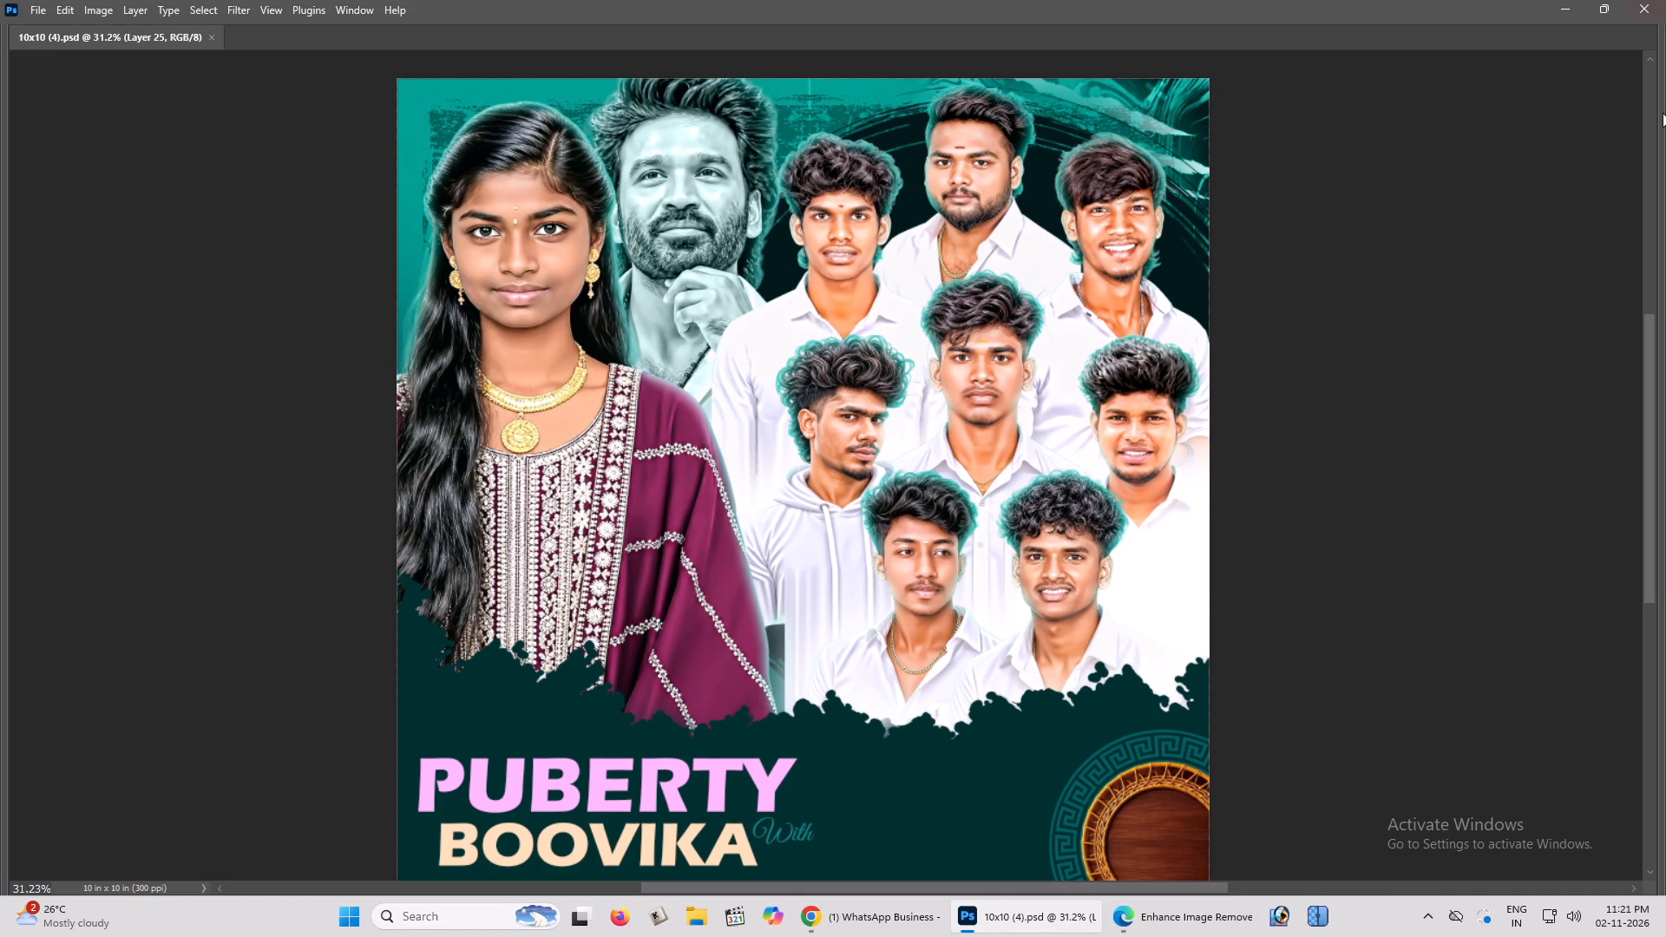
Apply a slight Levels adjustment to the white input level of the girl's portrait layer.
key(ctrl+plus)
scroll(752, 311, up, 5)
key(ctrl+plus)
scroll(757, 311, up, 4)
right_click(344, 229)
click(357, 237)
key(ctrl+l)
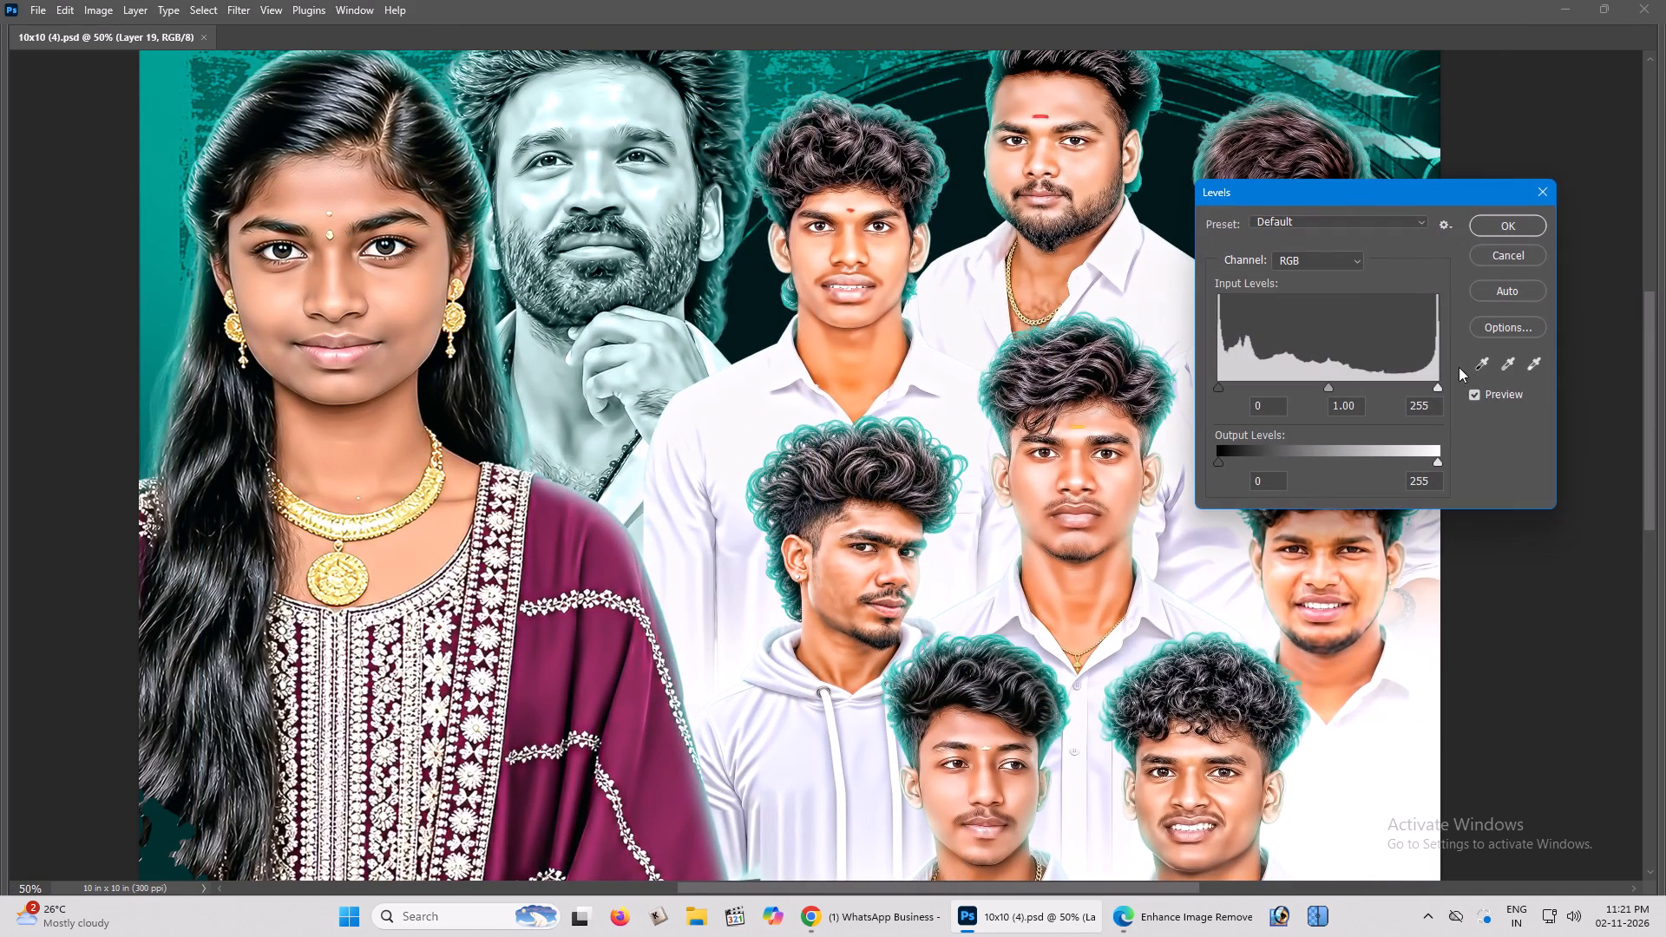
click(1433, 386)
key(Return)
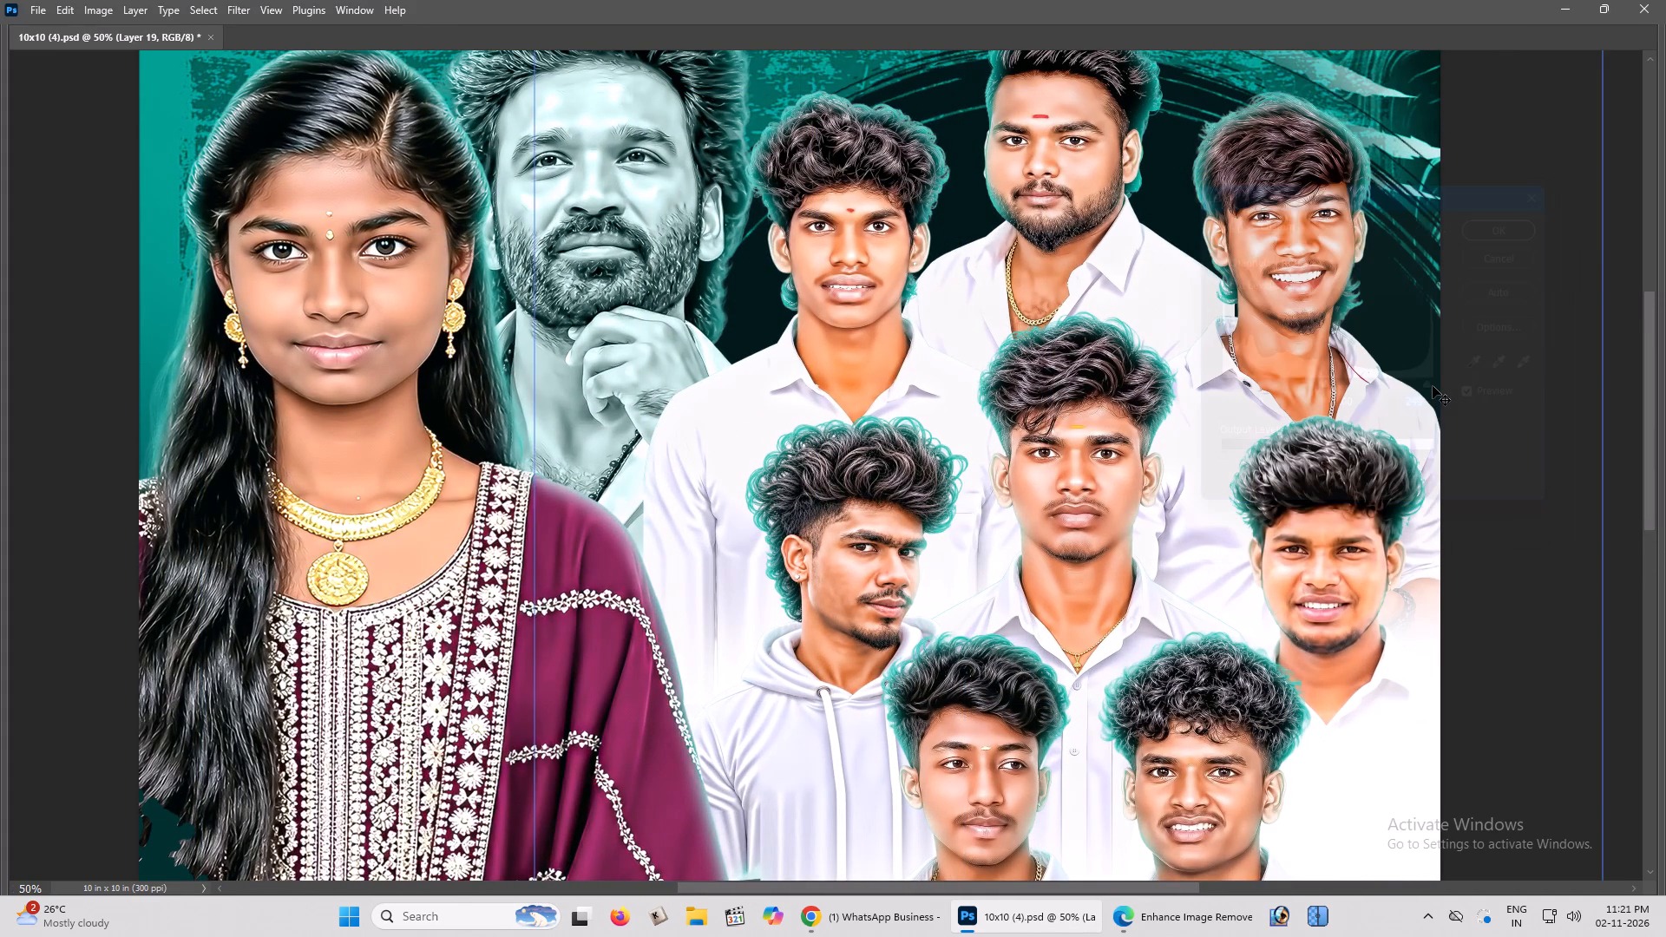
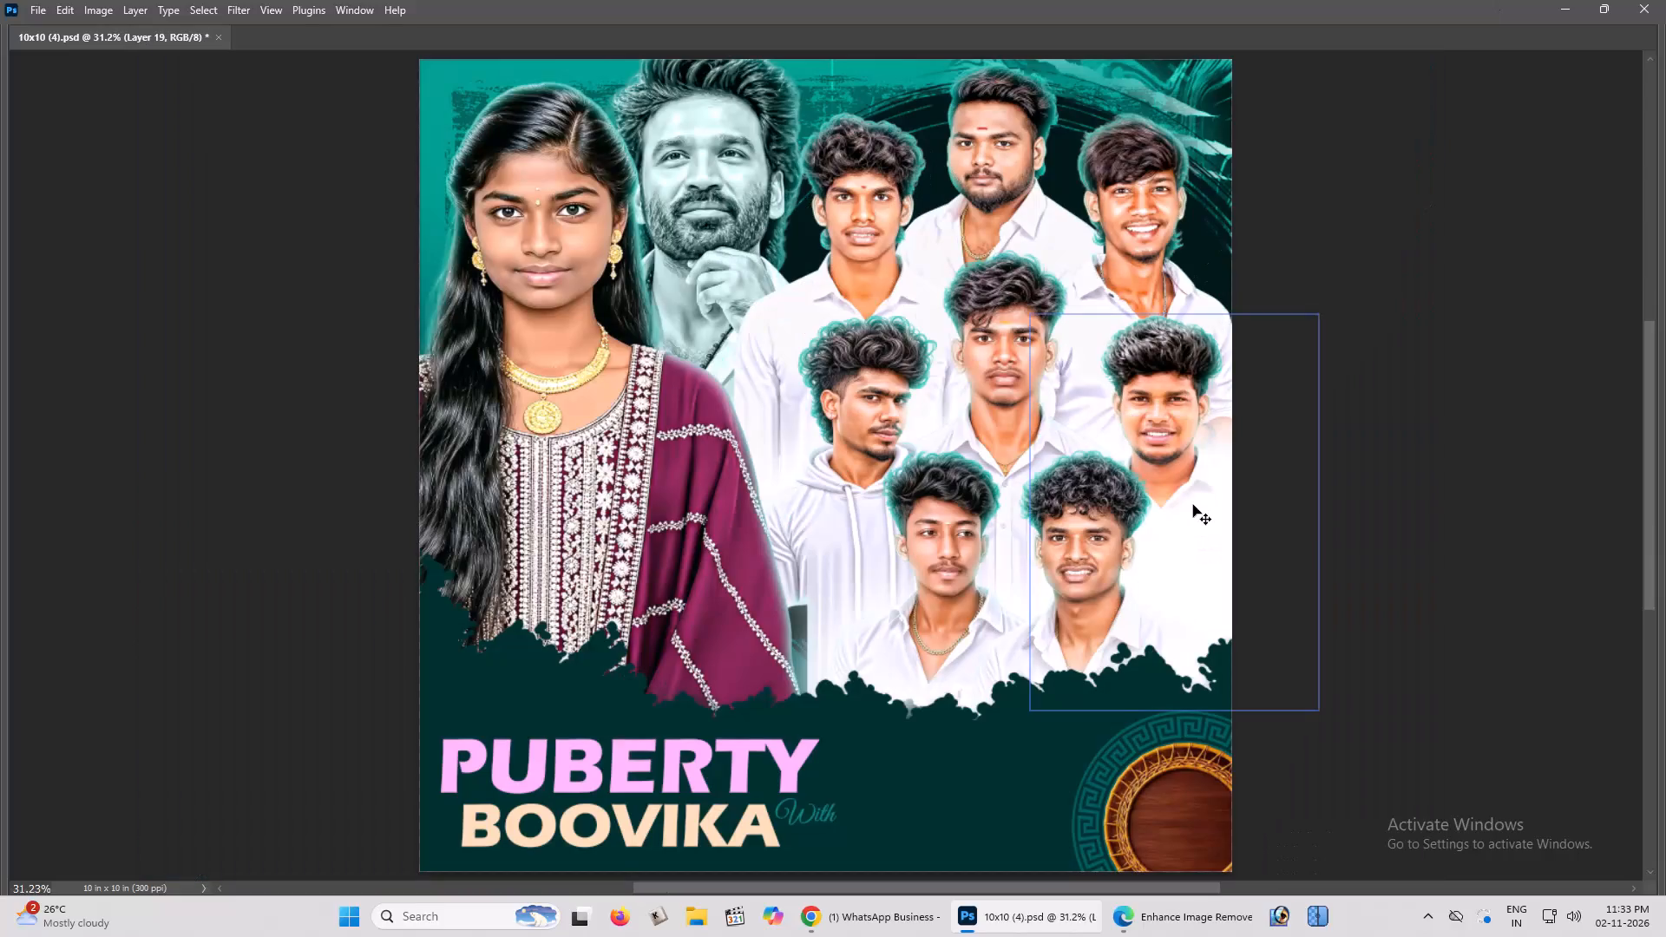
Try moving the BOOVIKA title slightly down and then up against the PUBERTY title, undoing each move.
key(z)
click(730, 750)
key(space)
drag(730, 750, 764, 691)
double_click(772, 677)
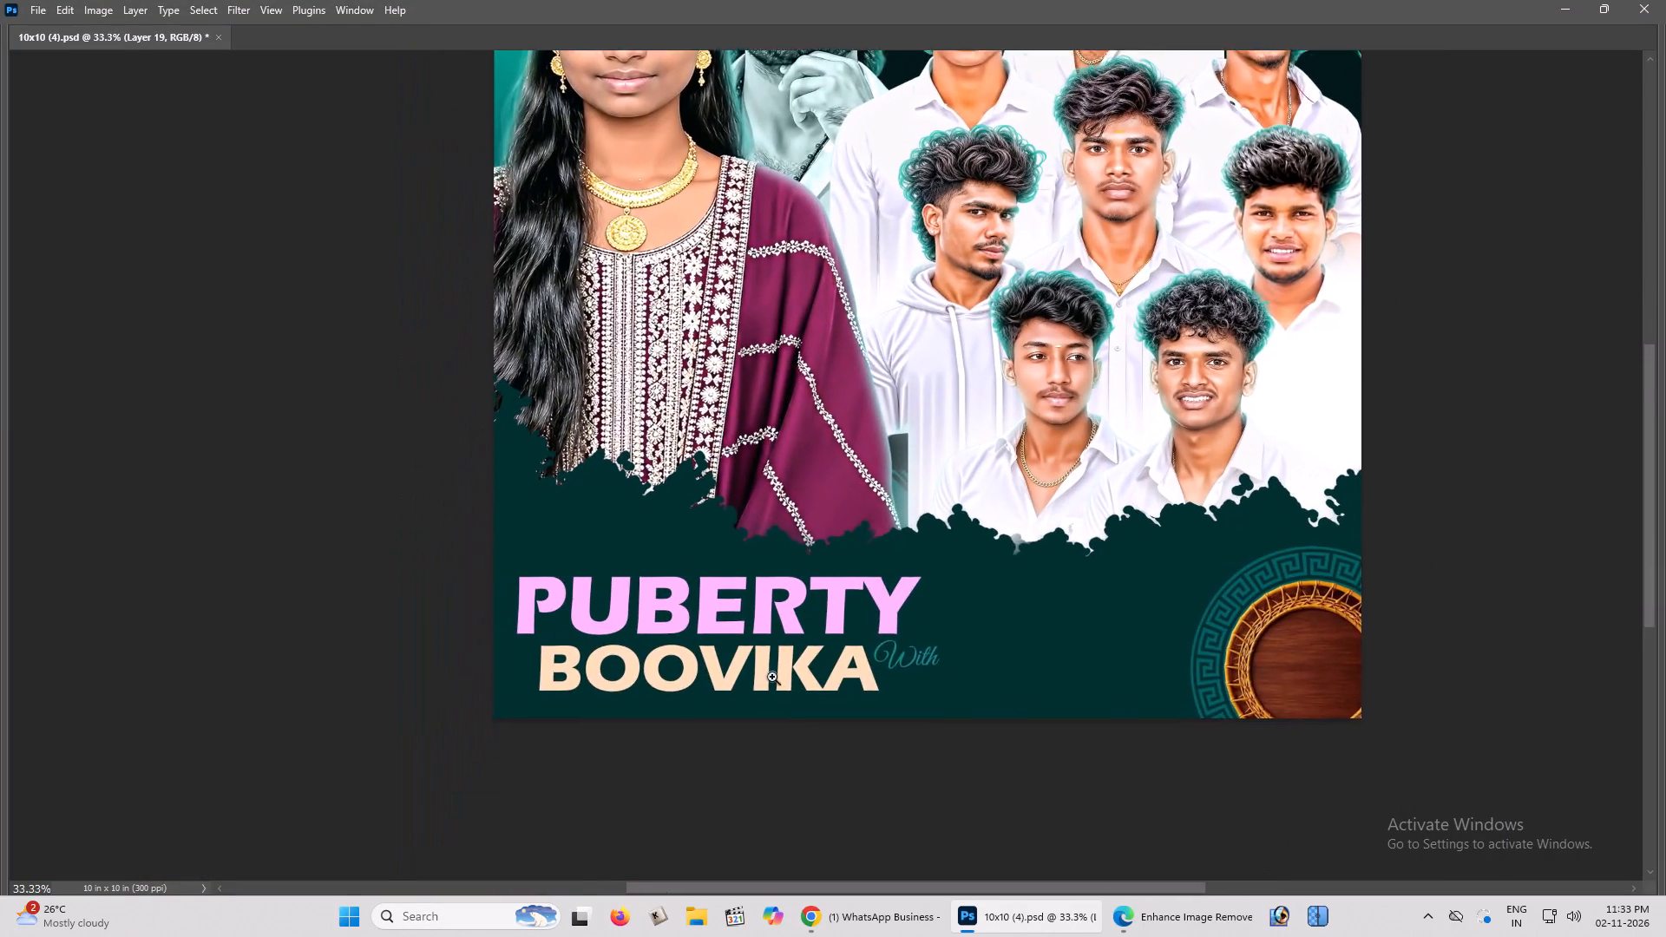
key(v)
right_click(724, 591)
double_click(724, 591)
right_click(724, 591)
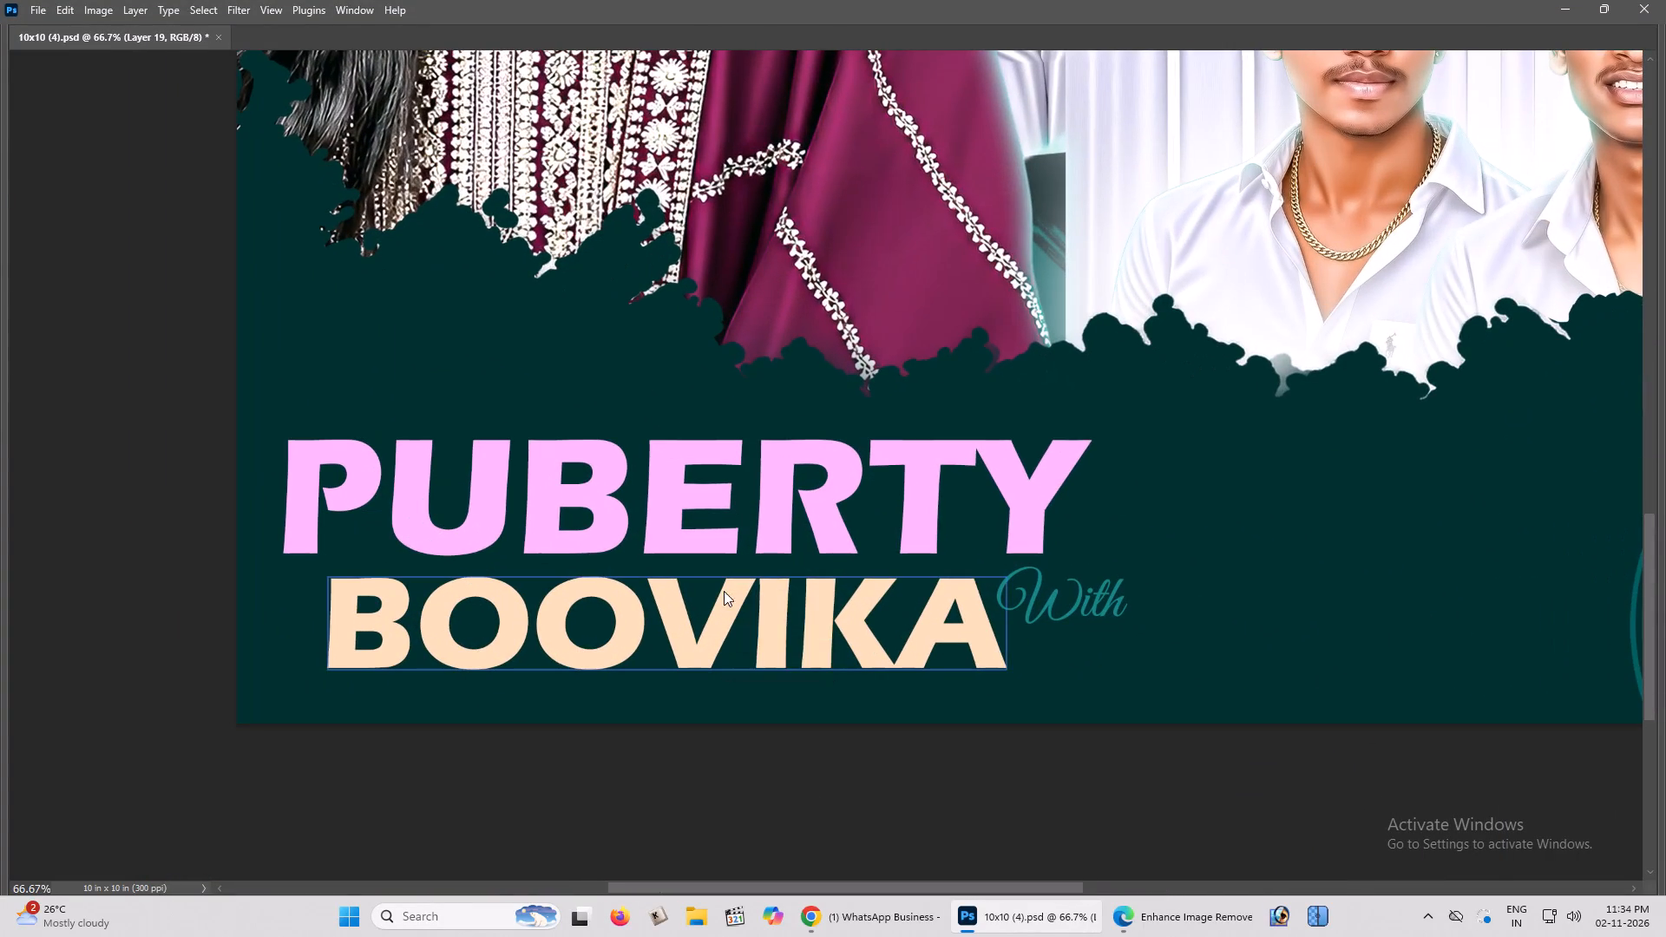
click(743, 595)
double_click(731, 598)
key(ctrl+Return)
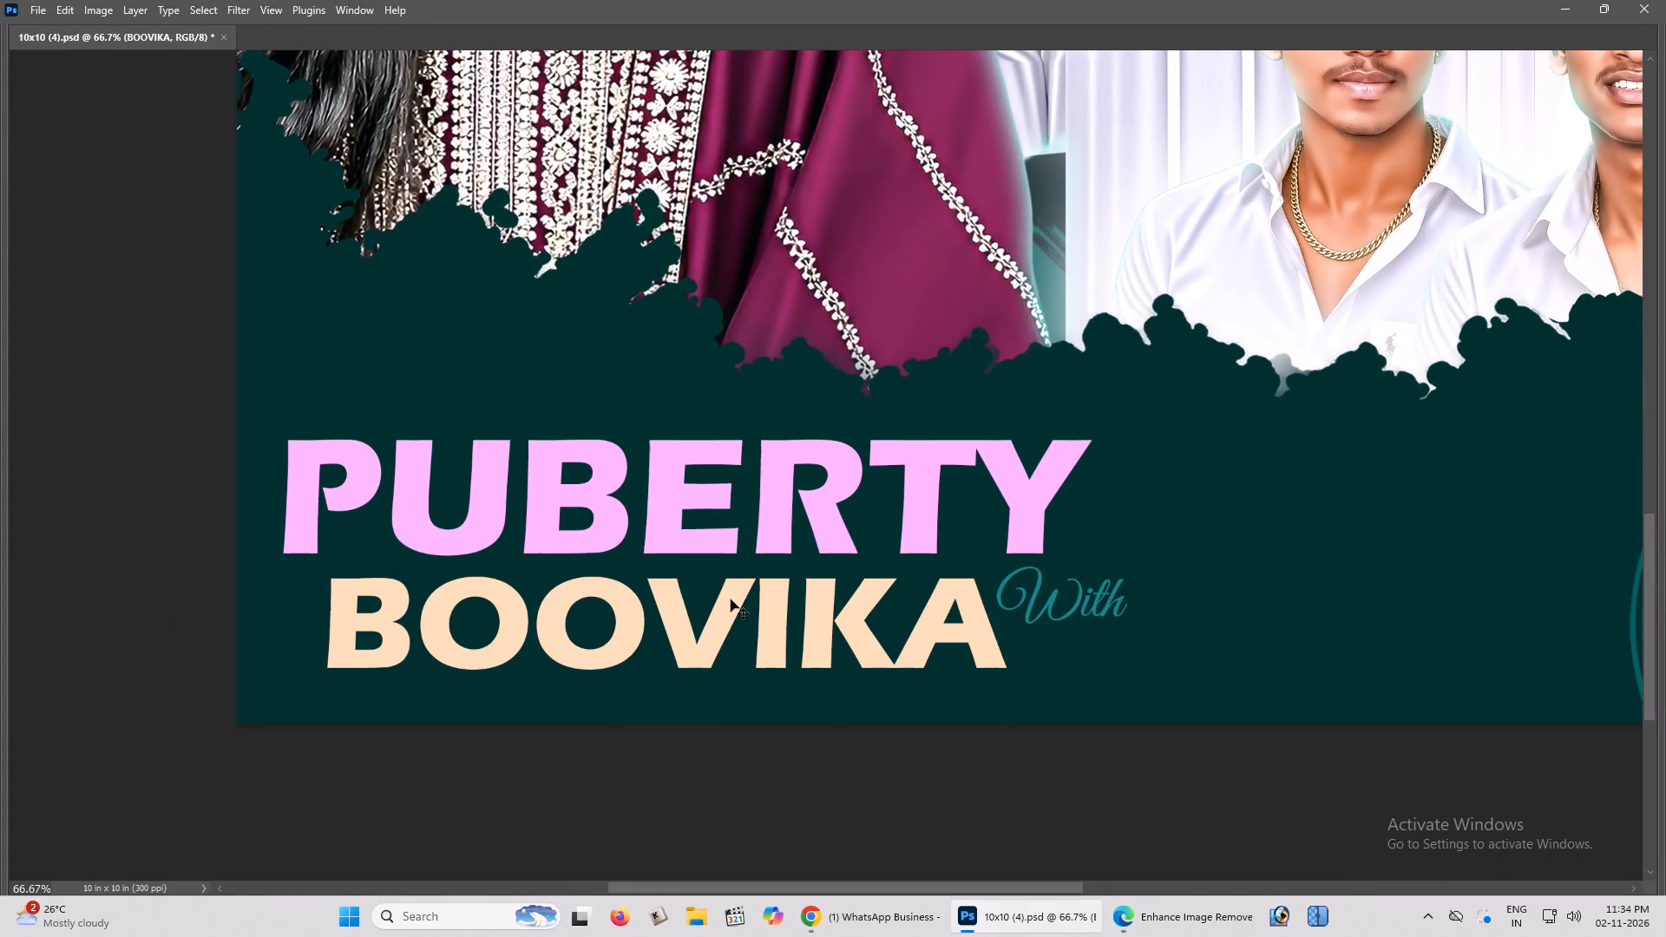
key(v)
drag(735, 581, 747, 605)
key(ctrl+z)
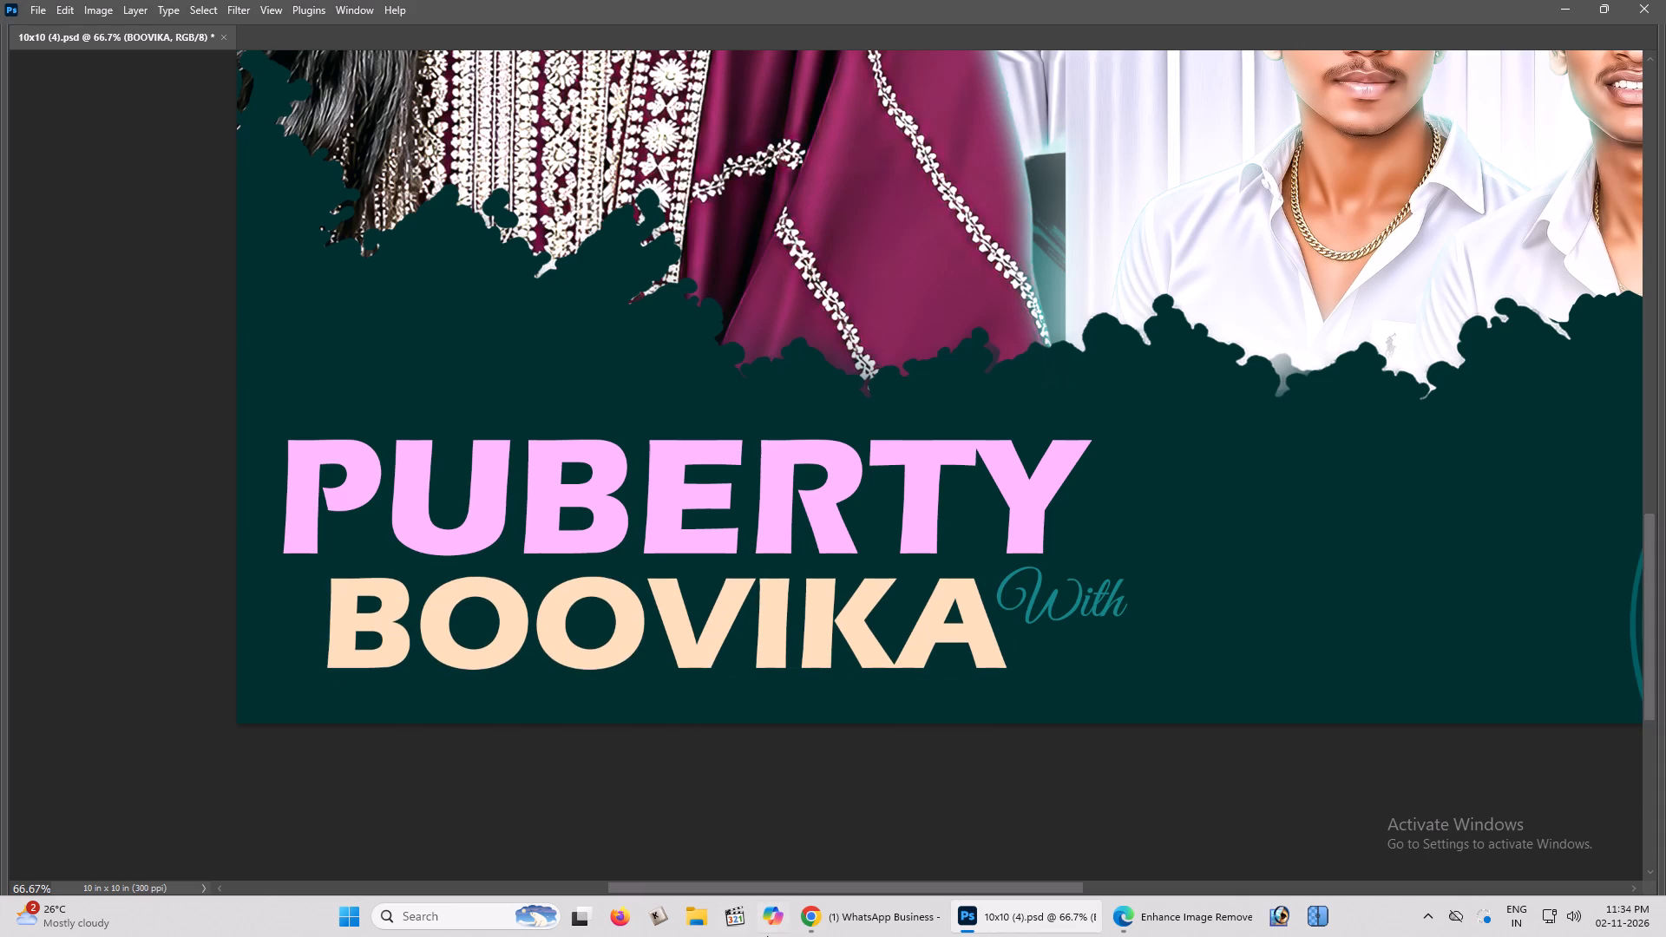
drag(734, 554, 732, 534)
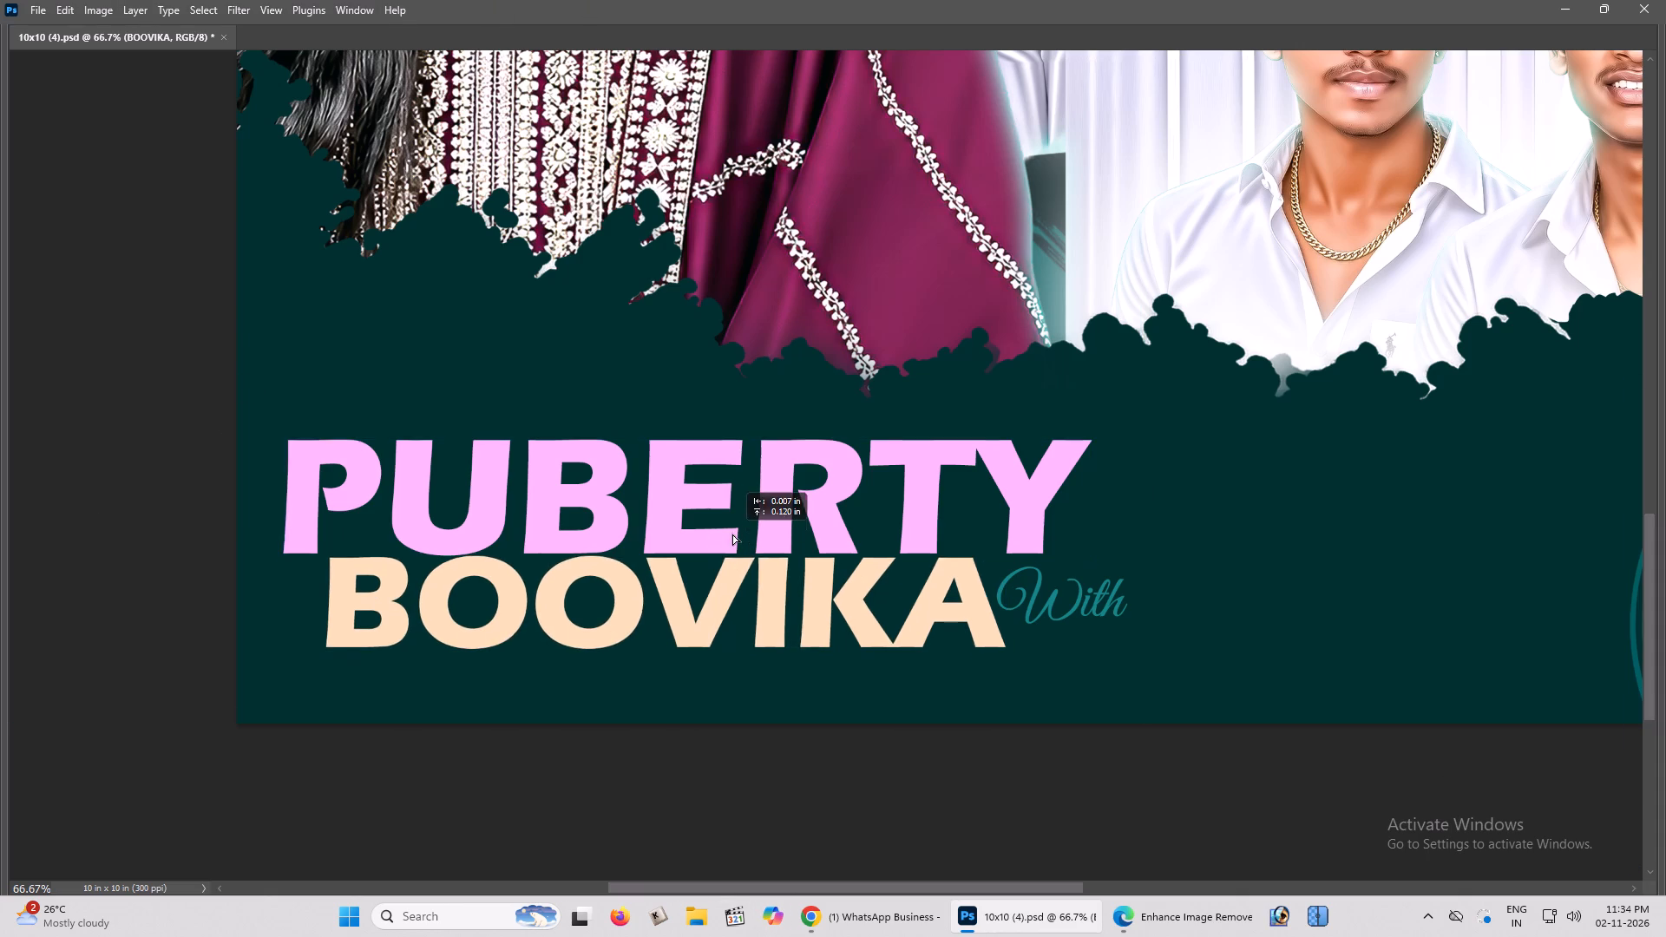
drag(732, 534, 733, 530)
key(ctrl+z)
Select the PUBERTY and With texts together with BOOVIKA and shift all three slightly to the right.
shift+right_click(677, 507)
shift+click(693, 517)
drag(695, 515, 711, 524)
key(ctrl+z)
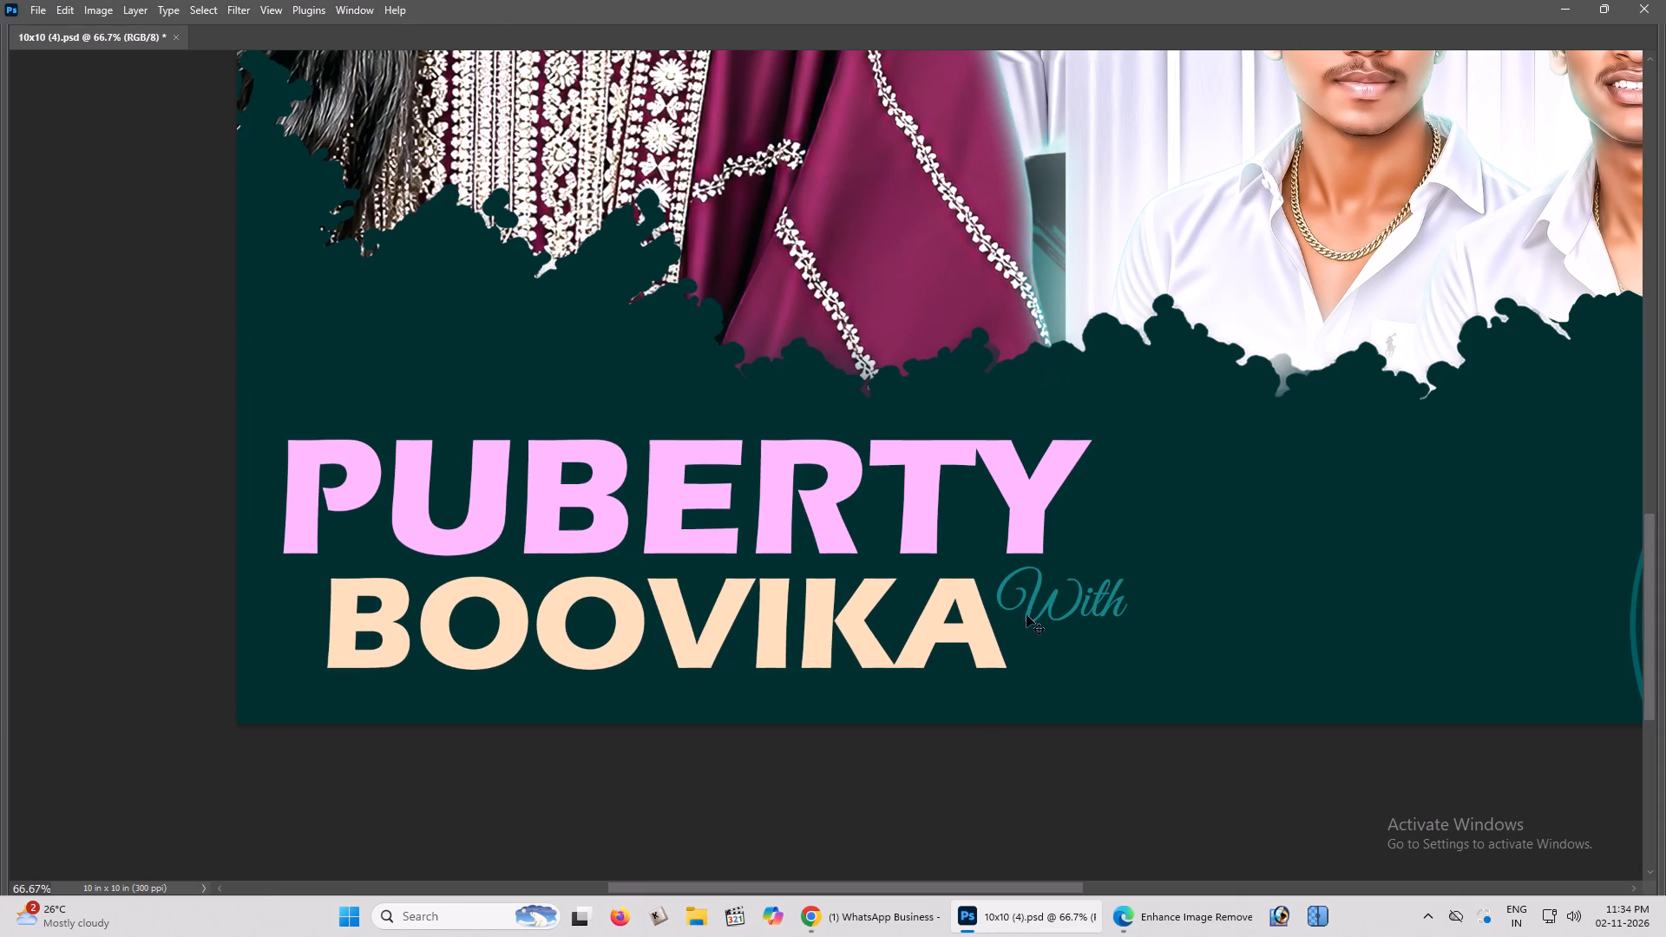
shift+right_click(1033, 593)
shift+double_click(1046, 605)
key(ctrl+z)
key(ctrl+minus)
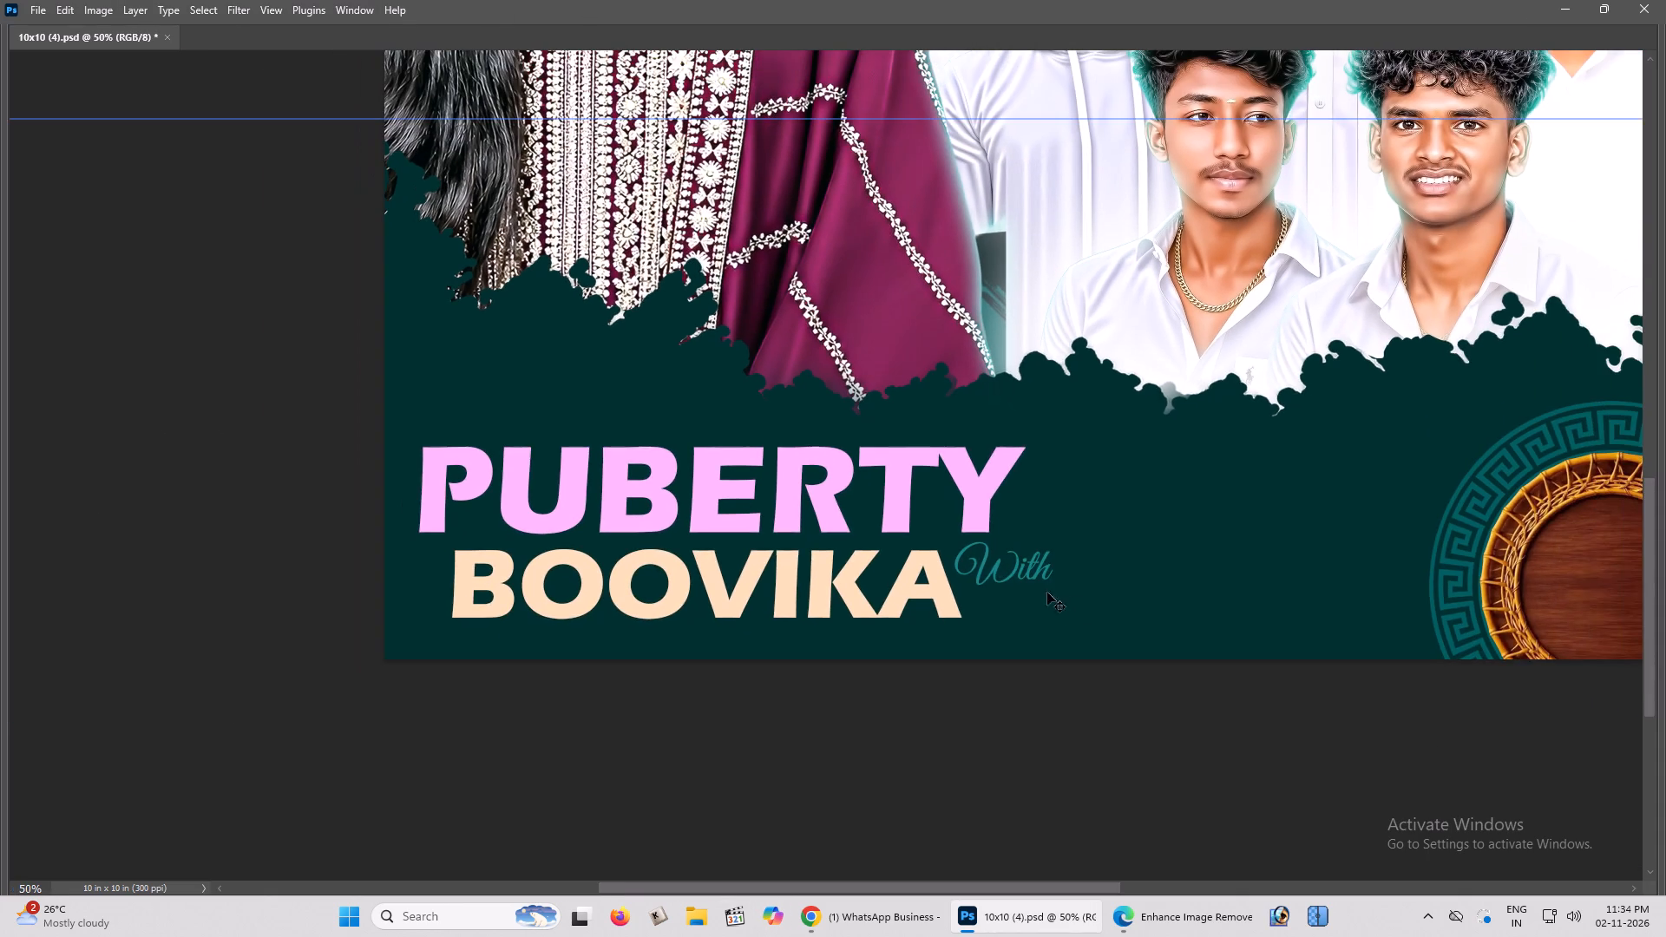
shift+drag(832, 496, 922, 503)
shift+drag(922, 554, 875, 564)
key(ctrl+z)
shift+drag(848, 538, 859, 537)
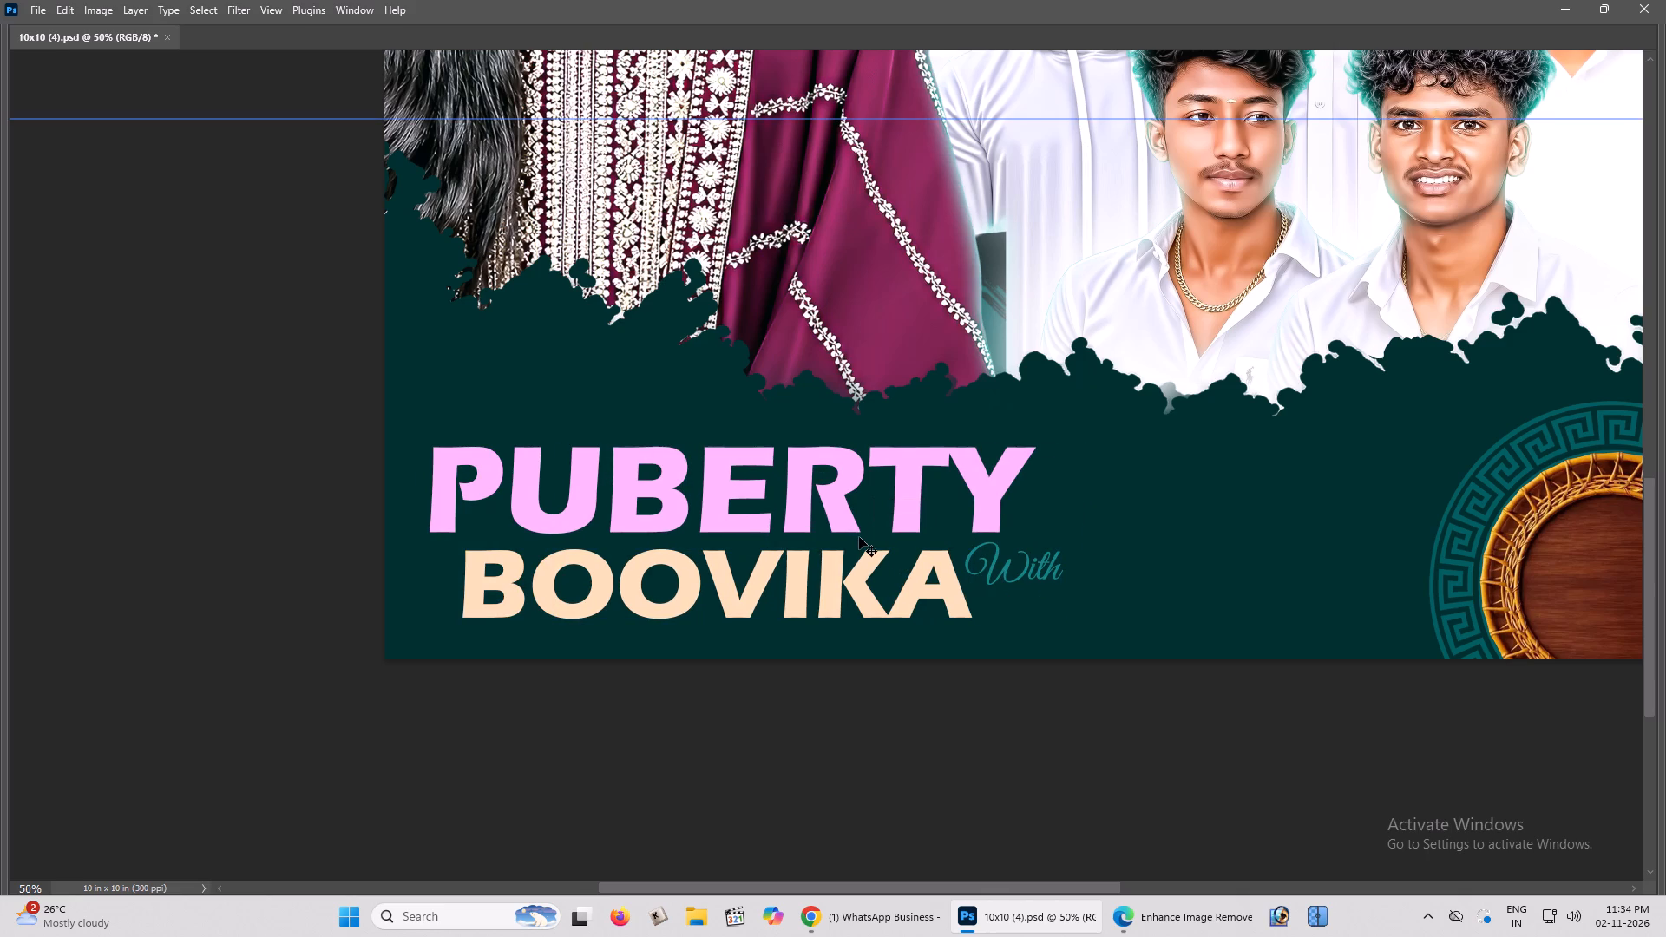
Open 12x36__team.psd from Local Disk (G:).
key(alt+Tab)
key(alt+Tab)
key(ctrl+o)
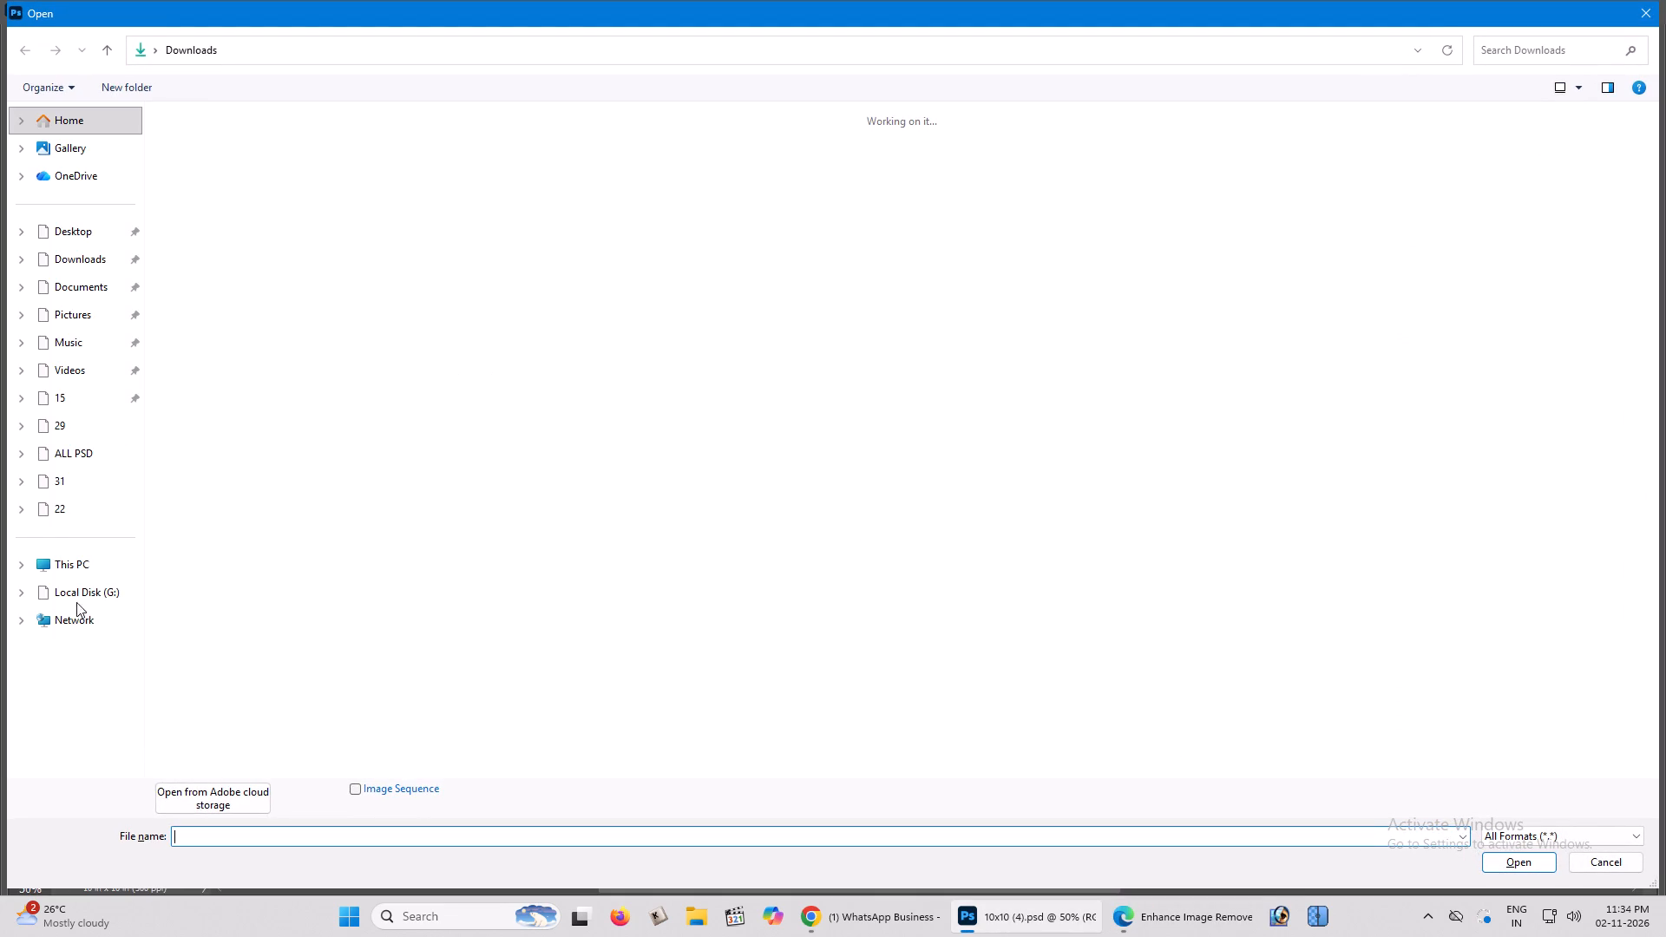
click(76, 600)
click(100, 683)
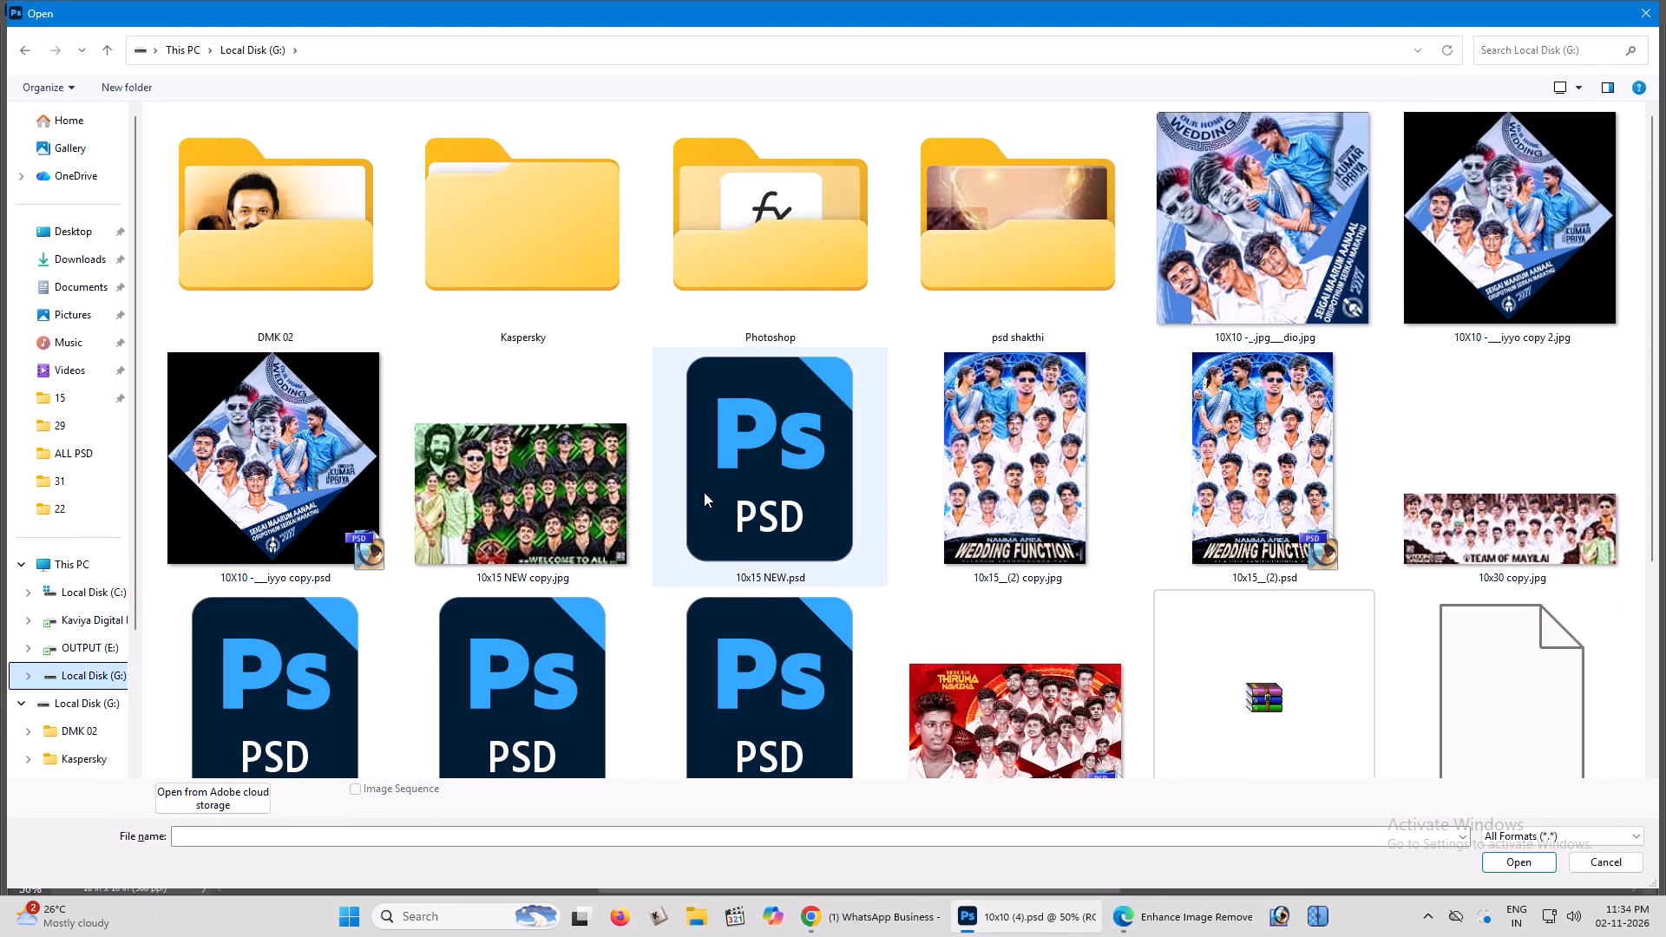
scroll(803, 482, down, 1)
click(482, 698)
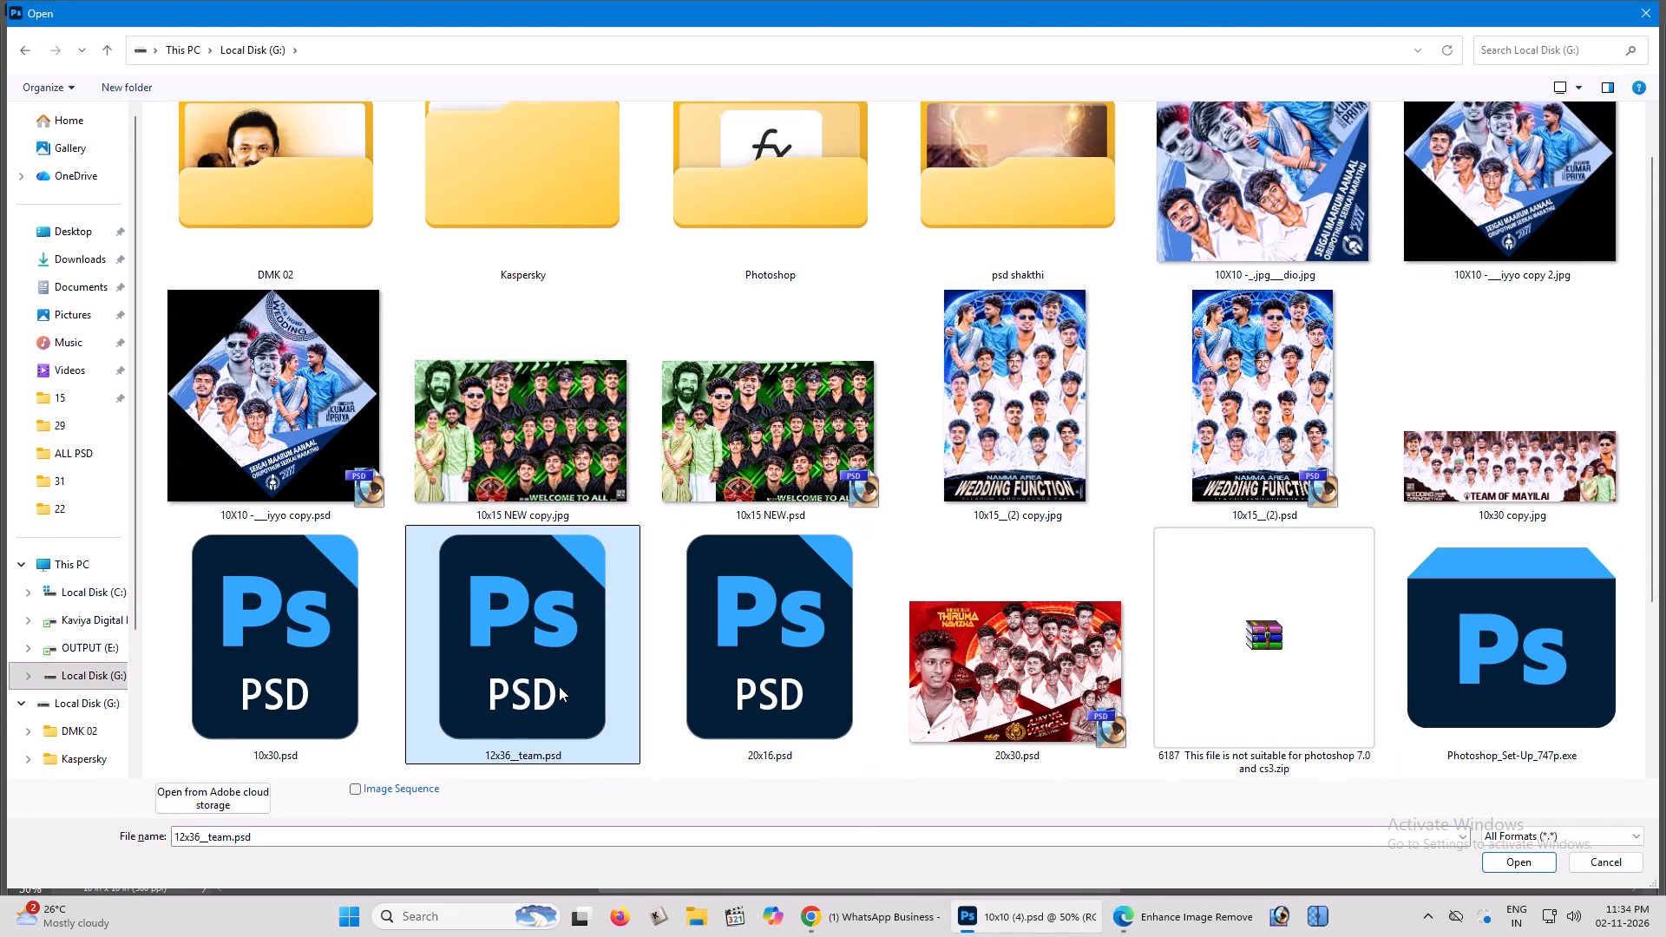
key(Return)
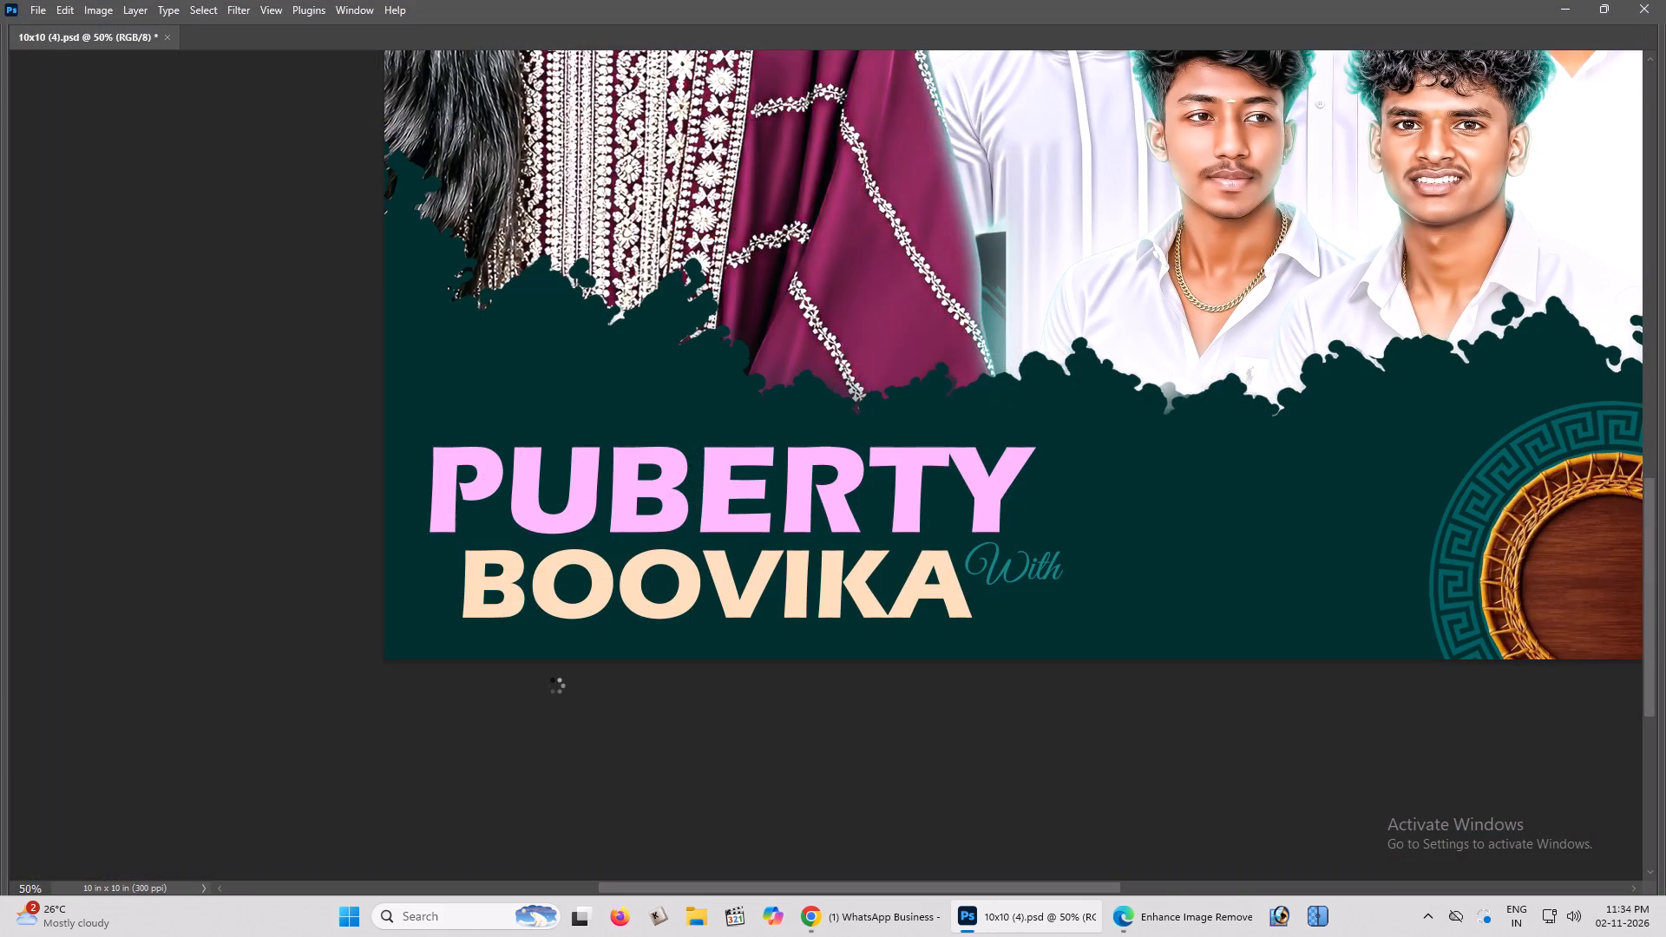
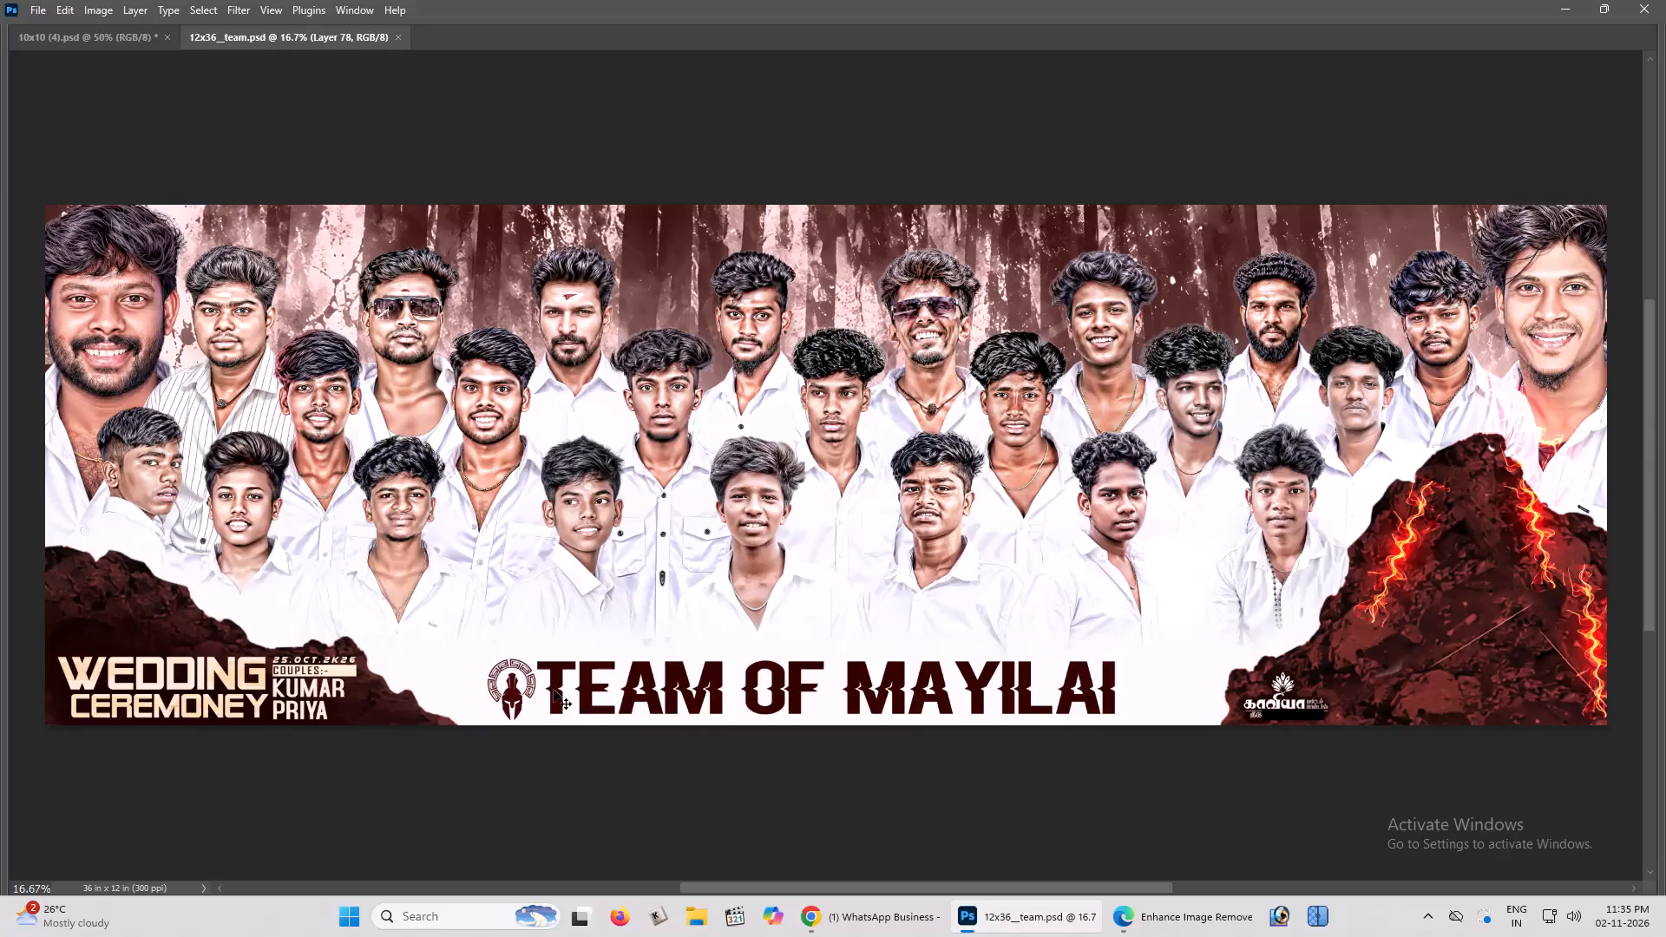
Copy the Spartan helmet emblem from 12x36__team.psd into 10x10 (4).psd and place it beside the With text.
key(z)
double_click(528, 725)
key(v)
right_click(494, 669)
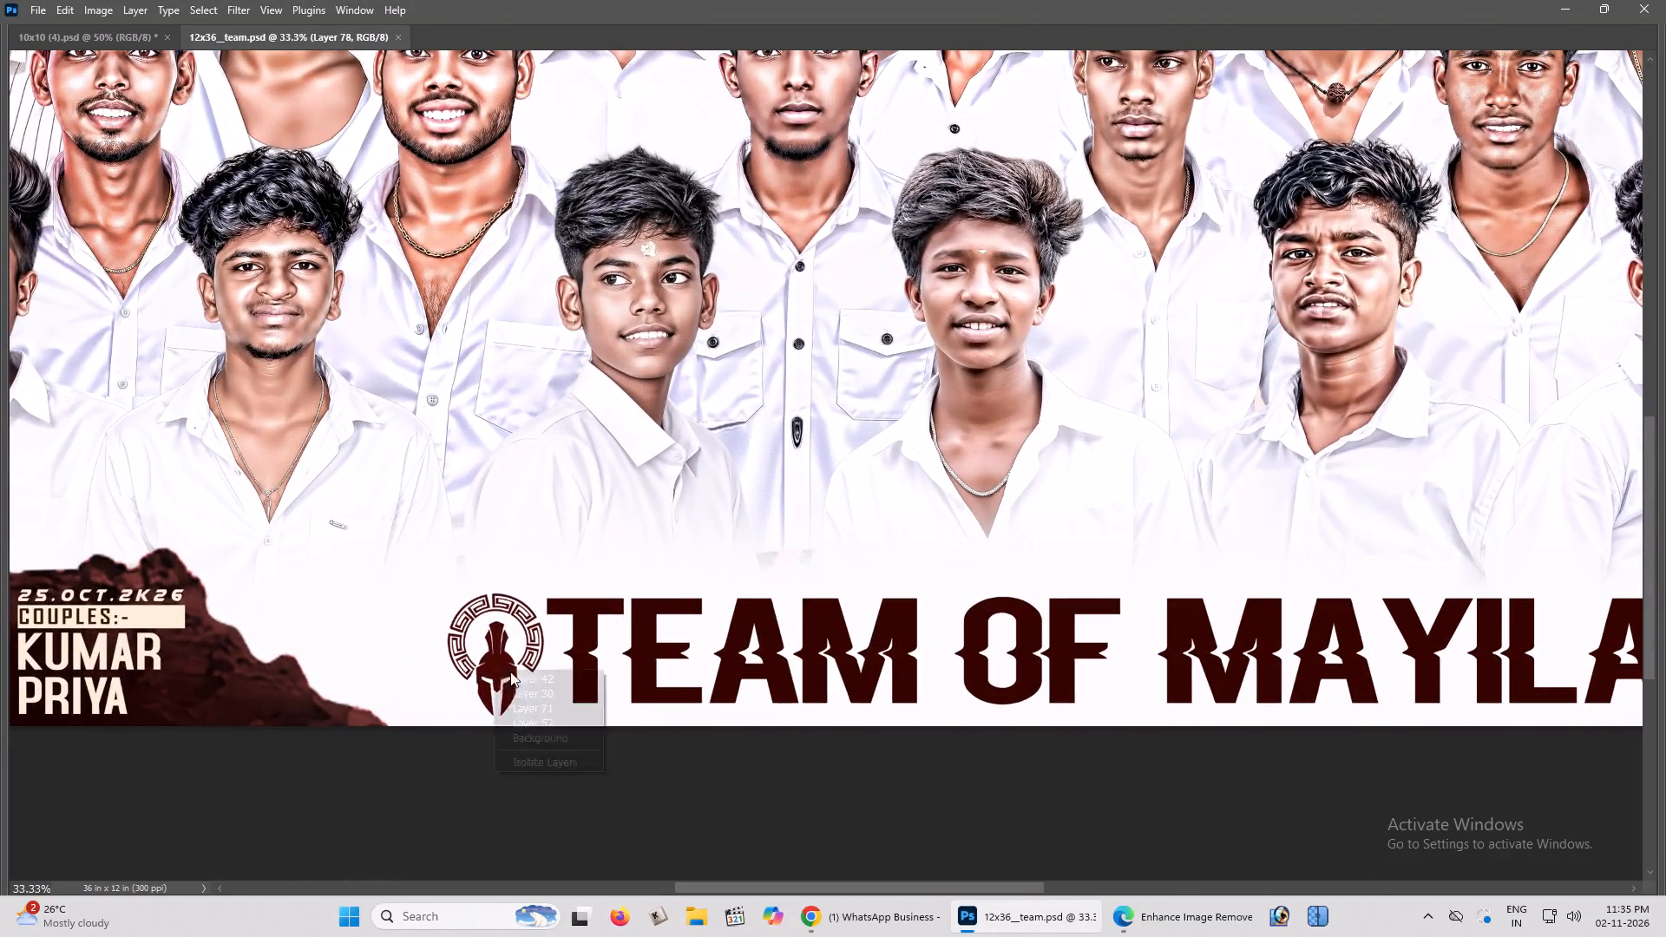
click(511, 672)
drag(509, 673, 120, 41)
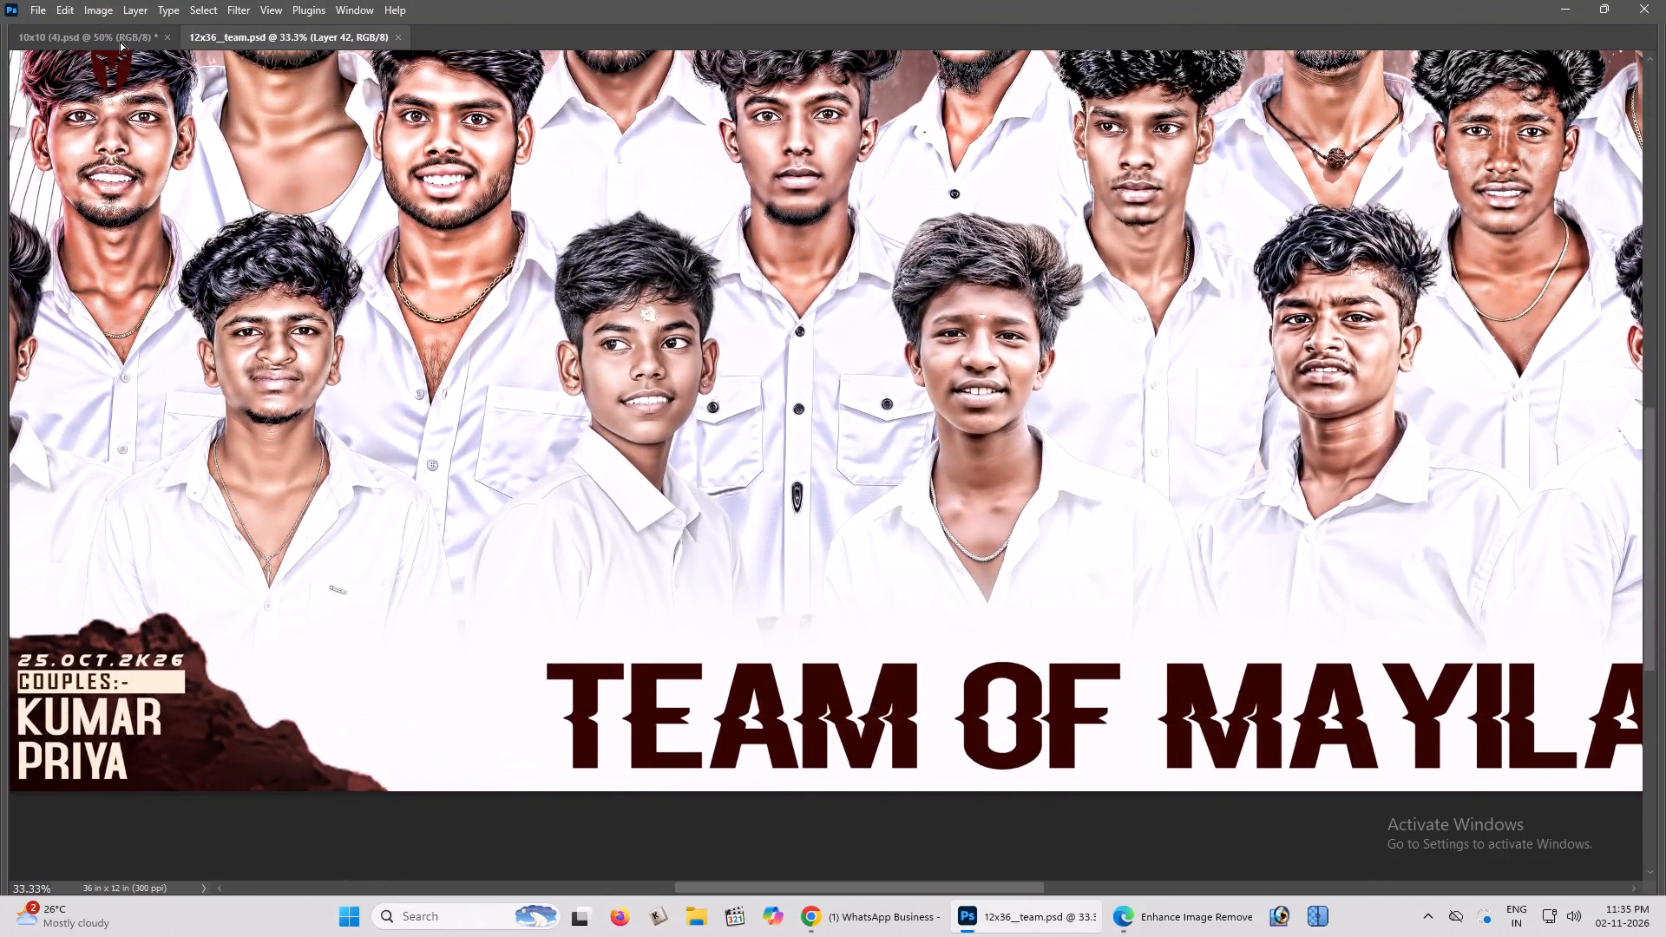
drag(120, 41, 1000, 626)
key(space)
key(space)
drag(1016, 653, 943, 617)
click(921, 604)
drag(820, 510, 929, 639)
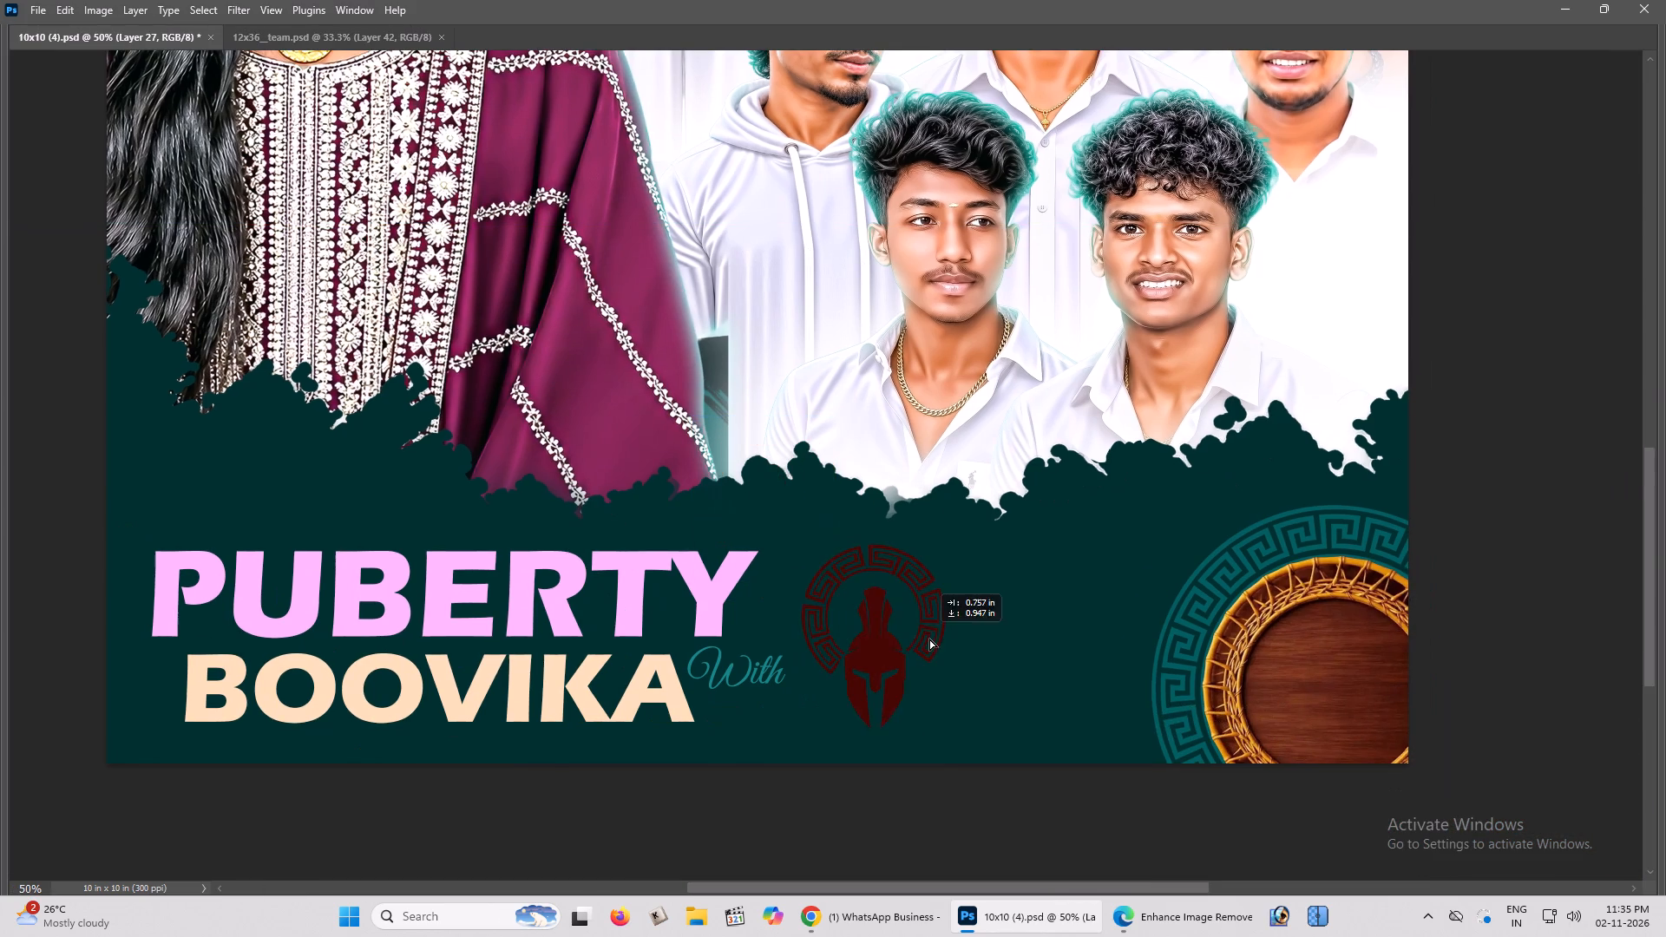
drag(929, 639, 942, 642)
Recolour the helmet emblem, trying the pink fill first and then filling it with the swapped teal colour.
key(alt+shift+BackSpace)
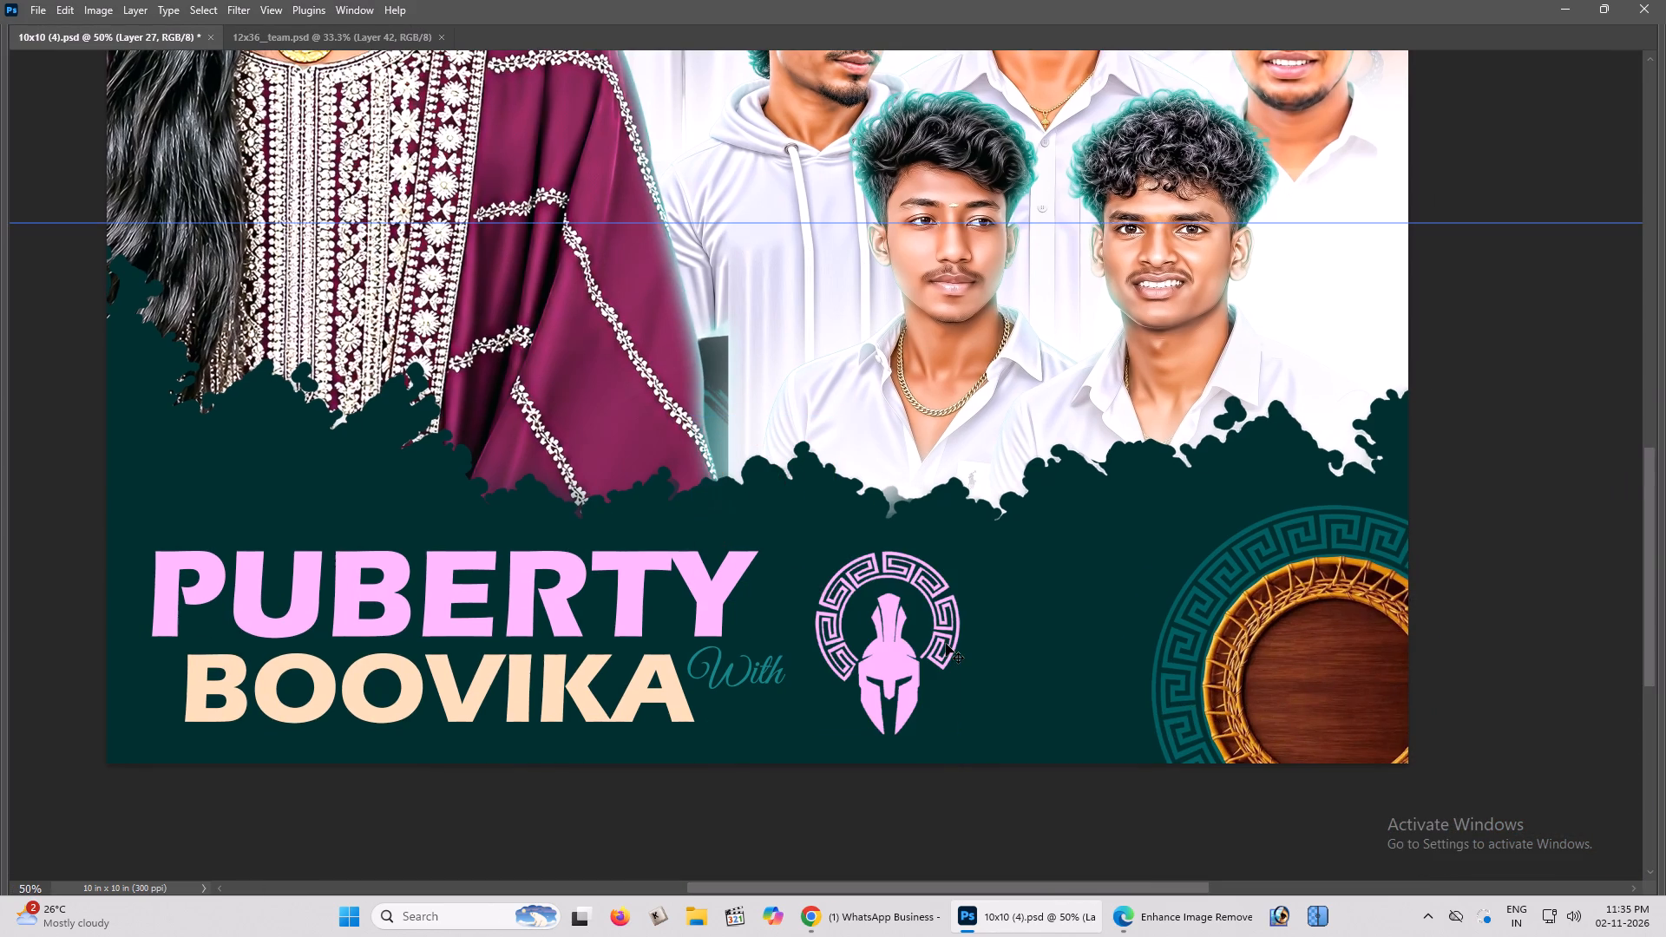
key(x)
key(alt+shift+BackSpace)
key(Tab)
key(Tab)
Stretch the helmet emblem wider and slightly taller, and enlarge it to about the height of the two-line title.
key(ctrl+plus)
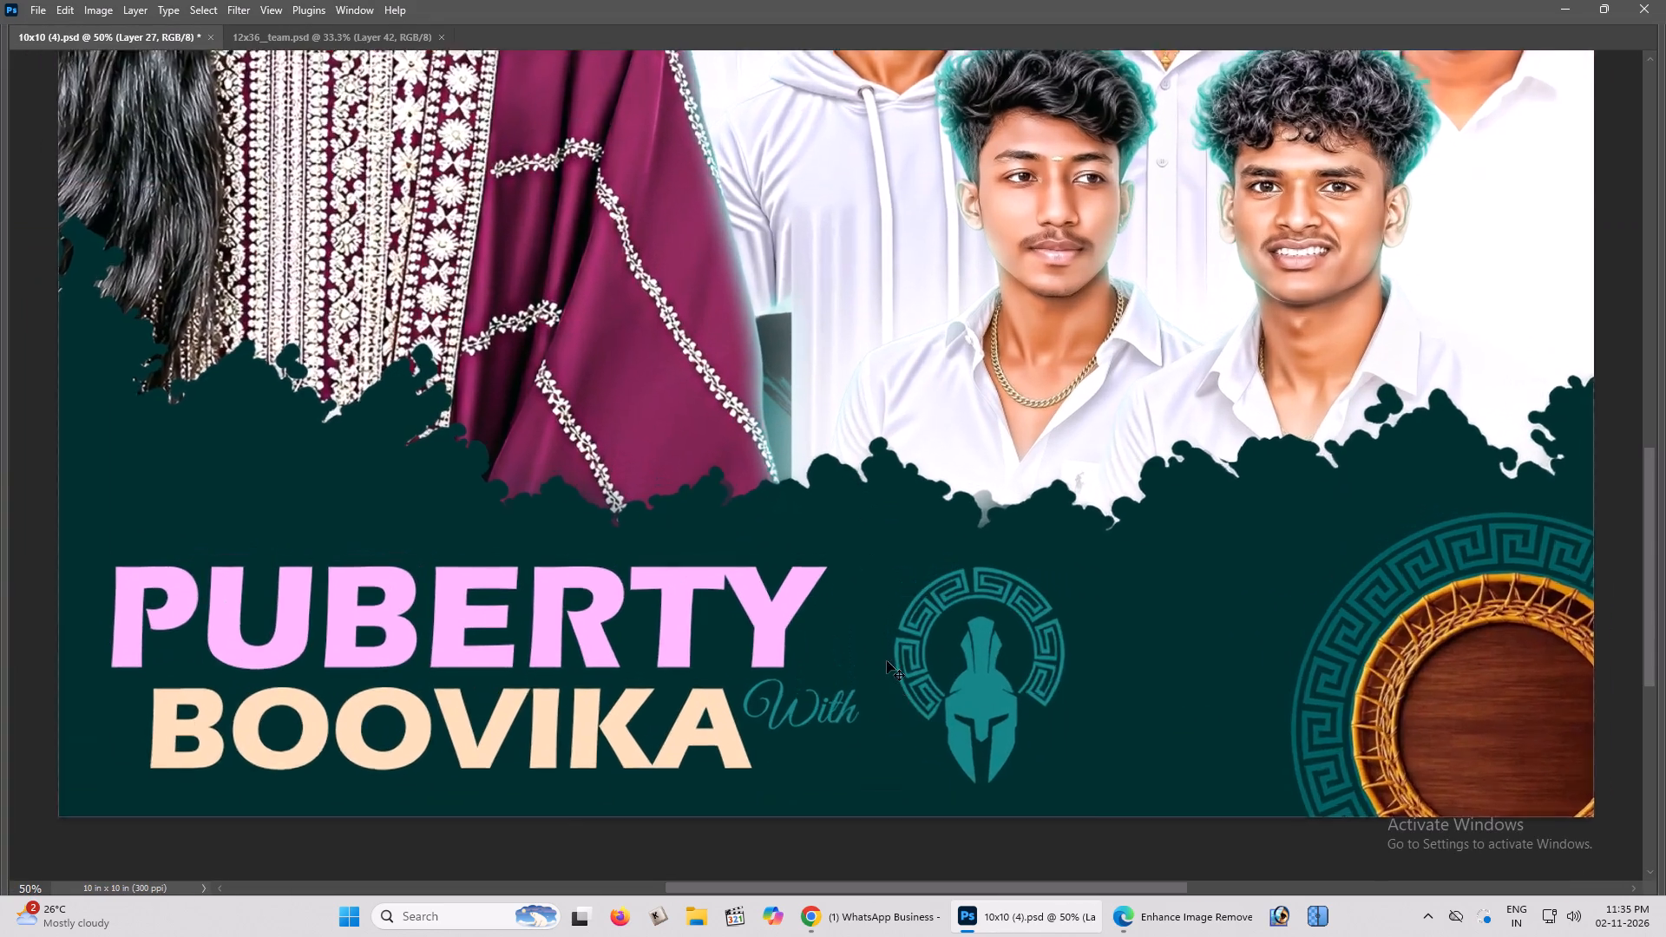
key(space)
key(space)
key(space)
key(space)
drag(890, 652, 816, 598)
click(791, 579)
drag(811, 580, 835, 586)
key(ctrl+t)
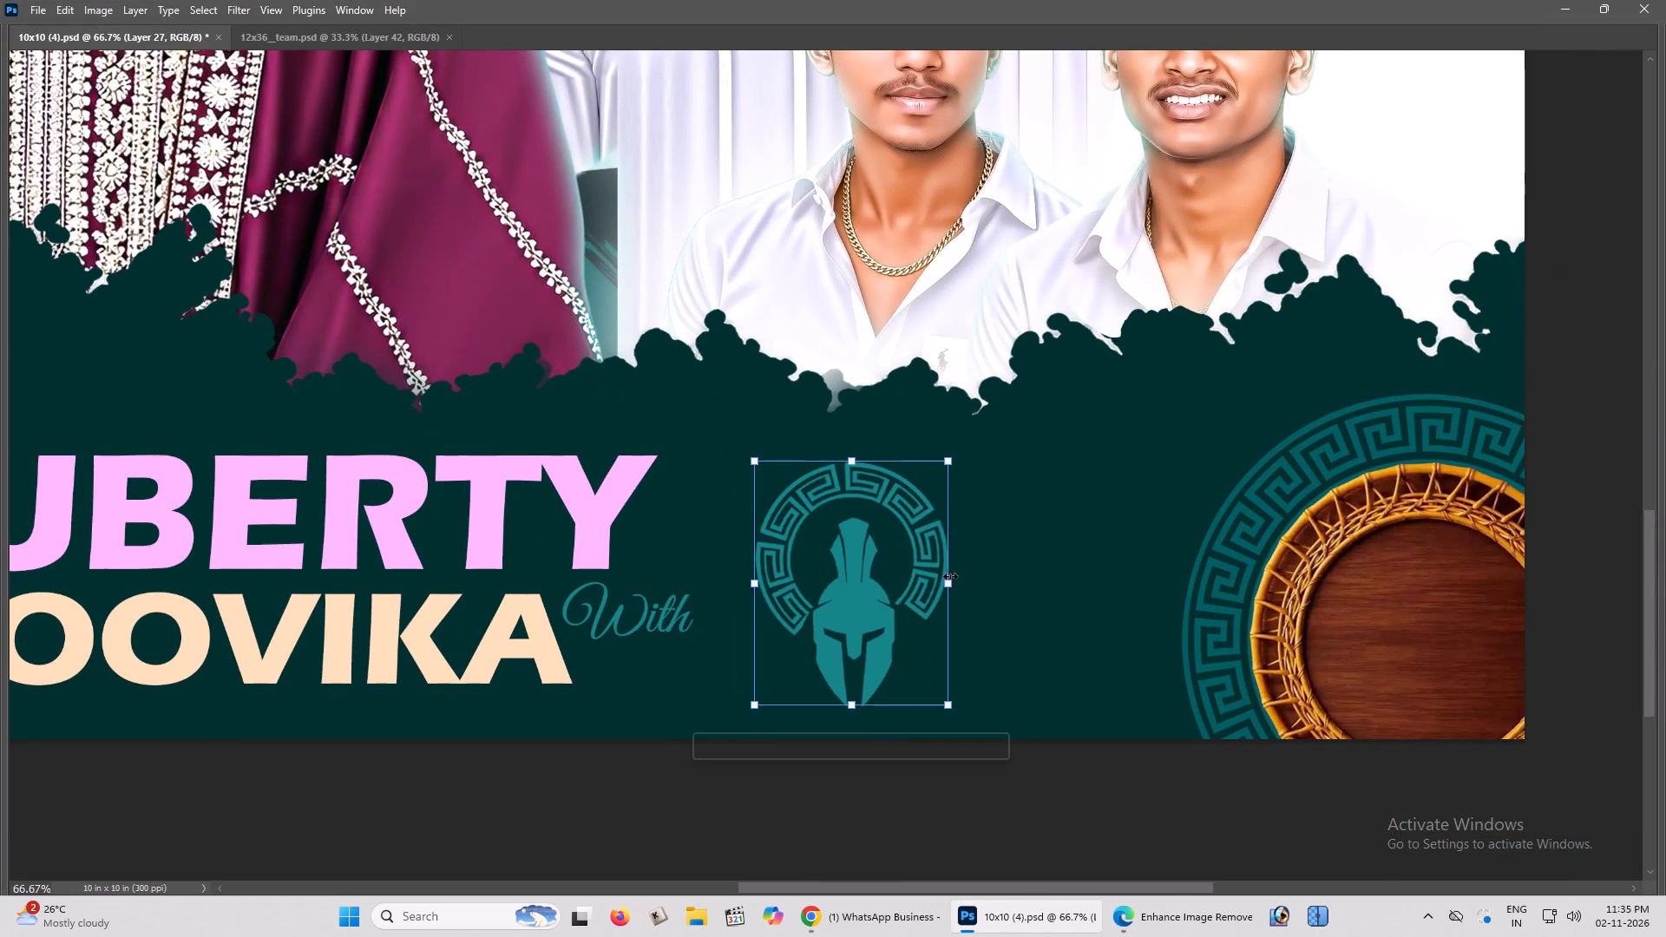
shift+drag(950, 576, 974, 575)
shift+click(879, 453)
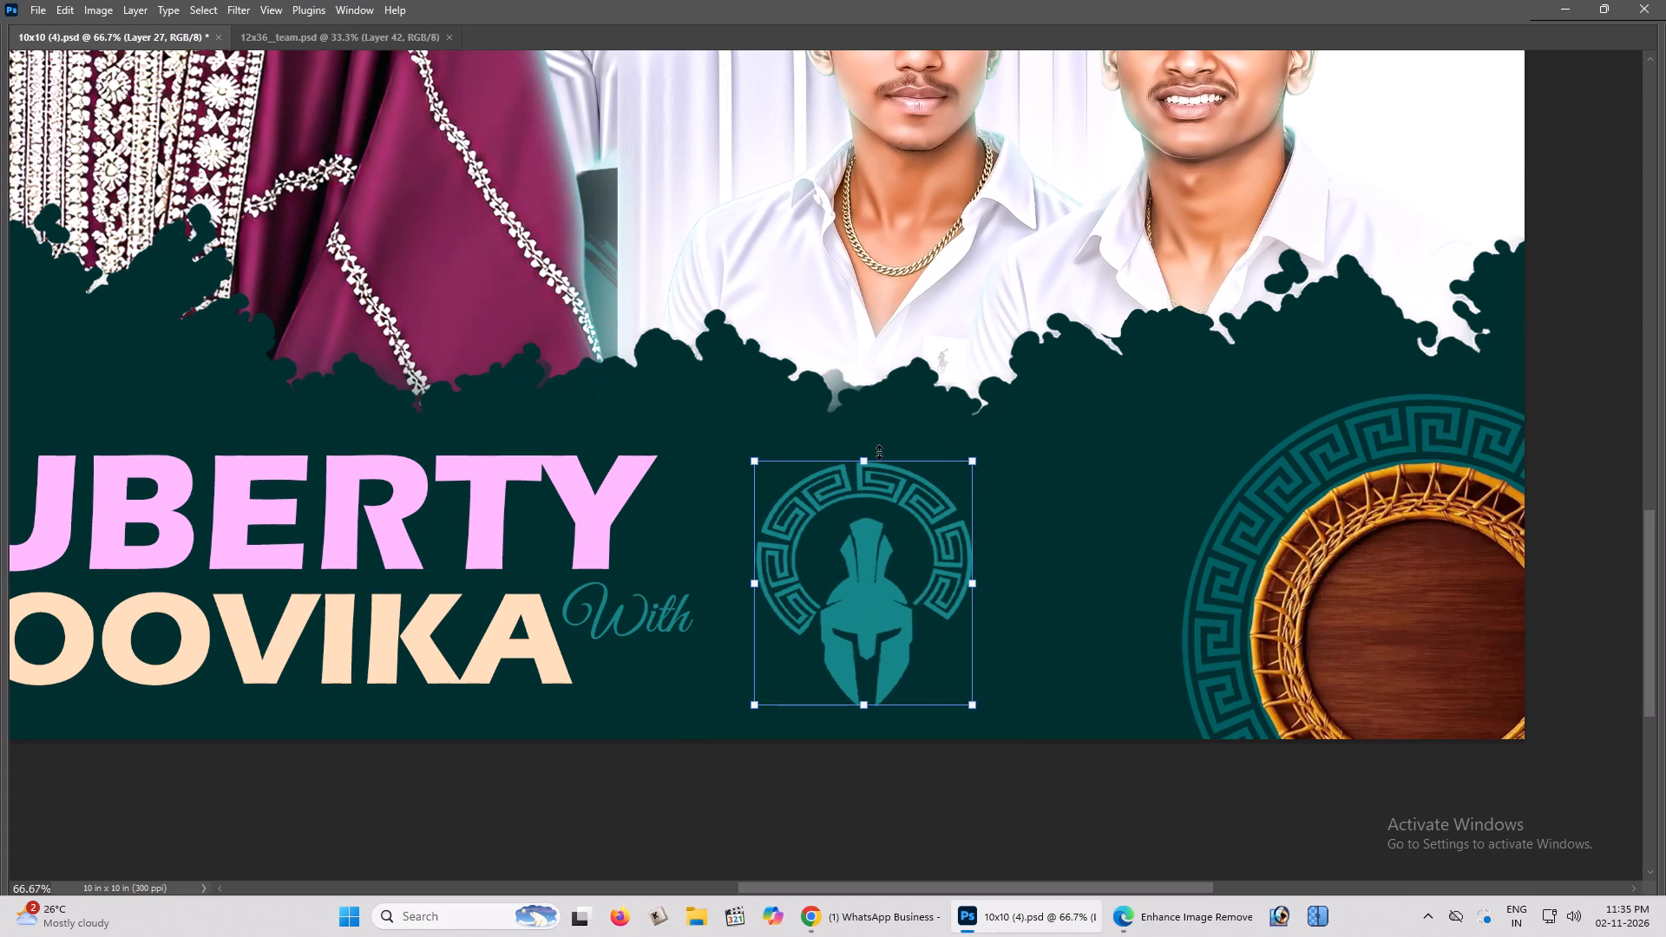
shift+drag(882, 460, 881, 452)
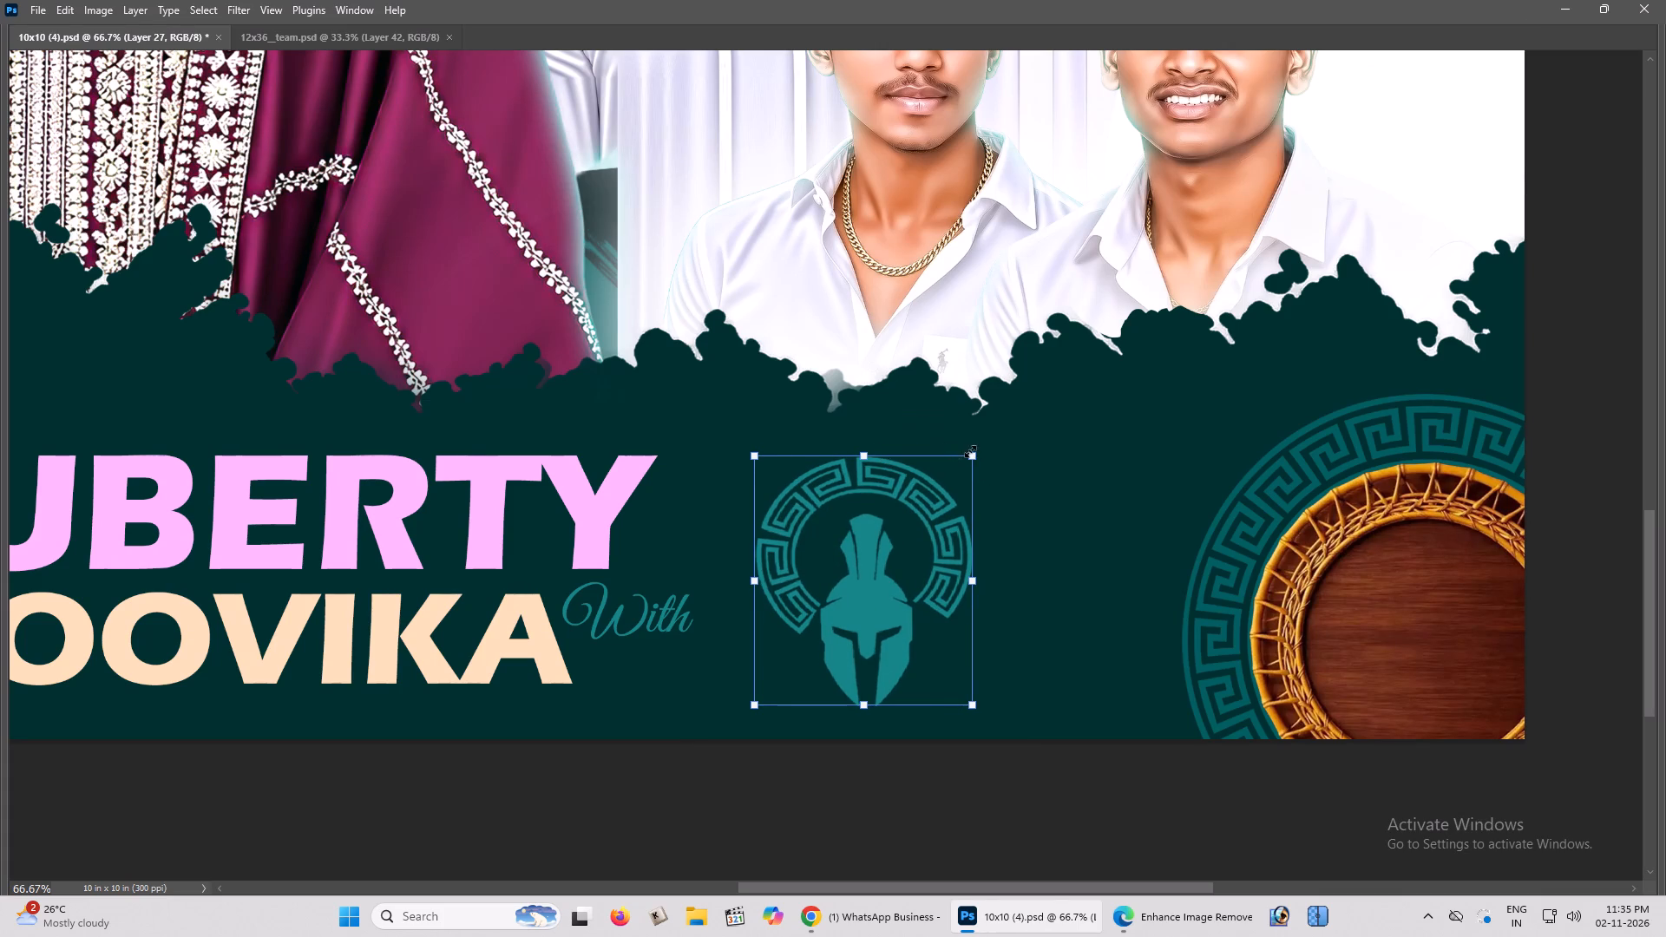
alt+drag(973, 451, 1014, 442)
key(Return)
Stretch the helmet emblem slightly taller and shift it slightly right, away from the With text.
key(ctrl+t)
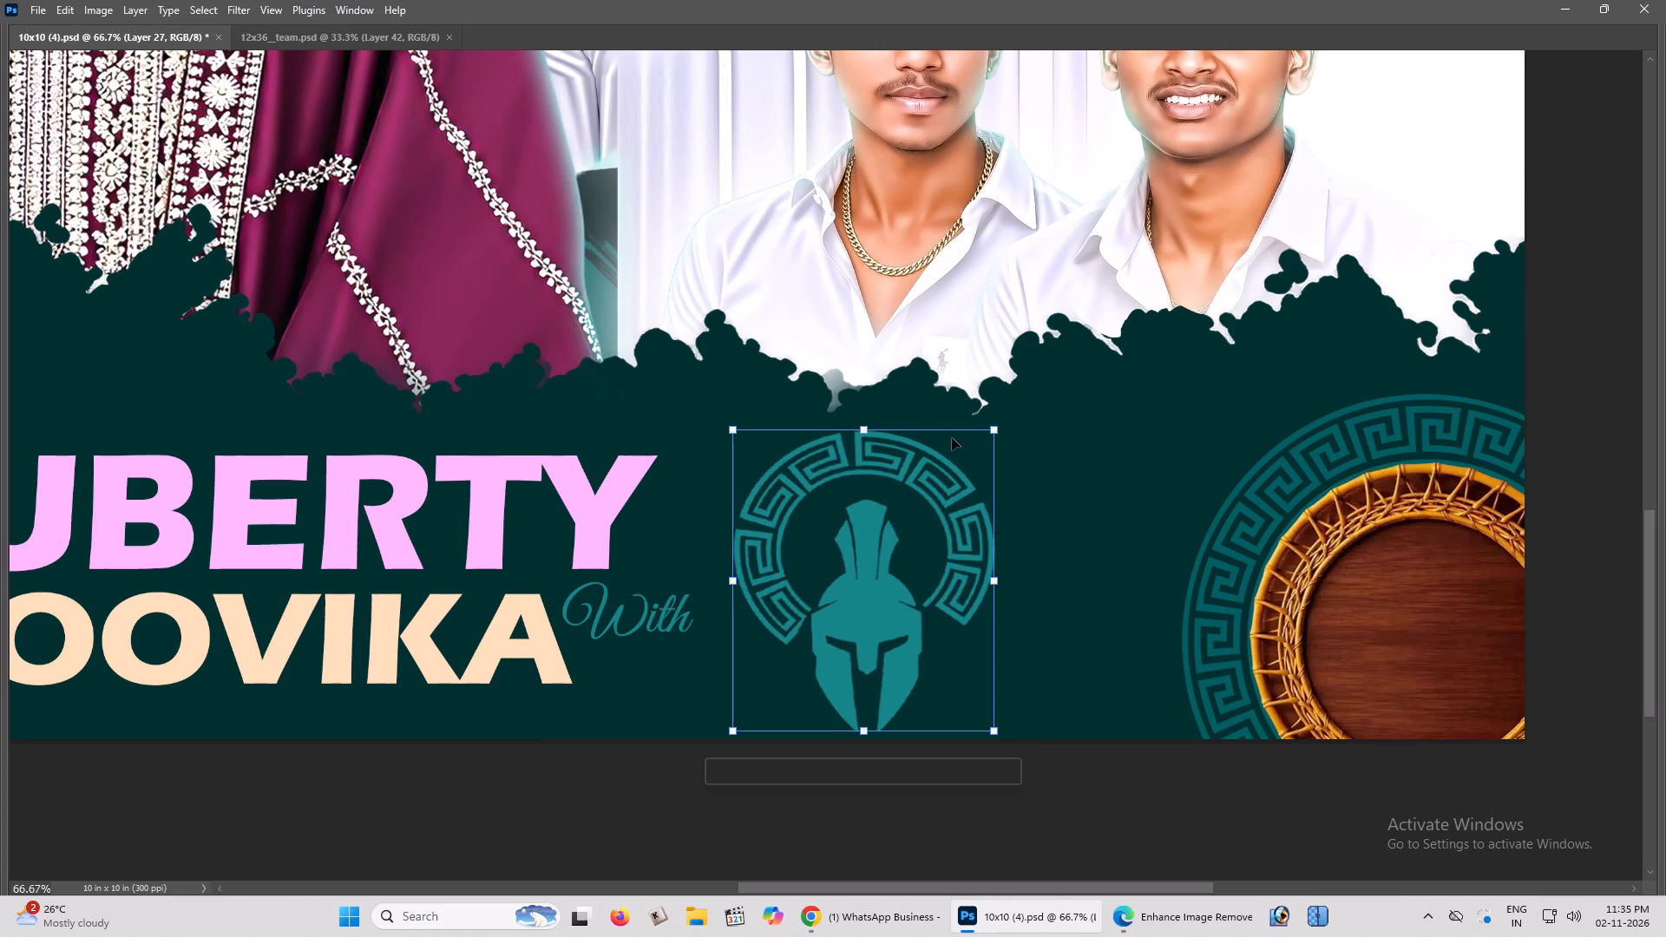
shift+drag(938, 424, 938, 416)
key(Return)
shift+drag(871, 522, 901, 526)
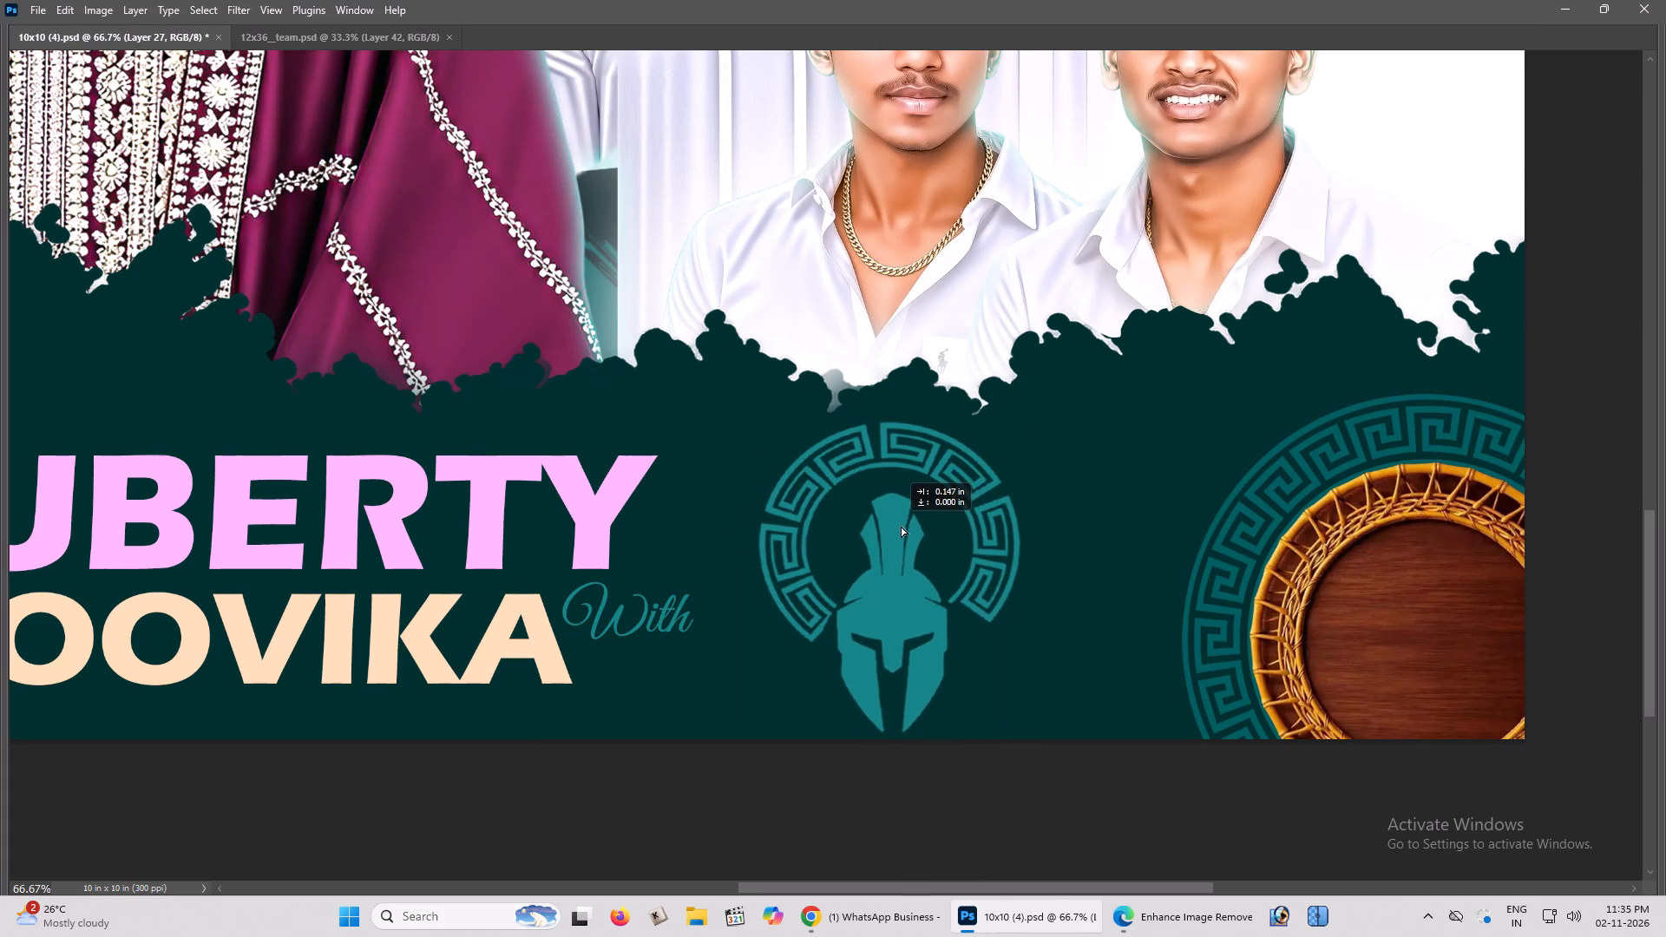
shift+drag(901, 526, 909, 527)
Scale the helmet emblem down slightly between the title texts and the round wooden plate.
key(ctrl+minus)
key(ctrl+t)
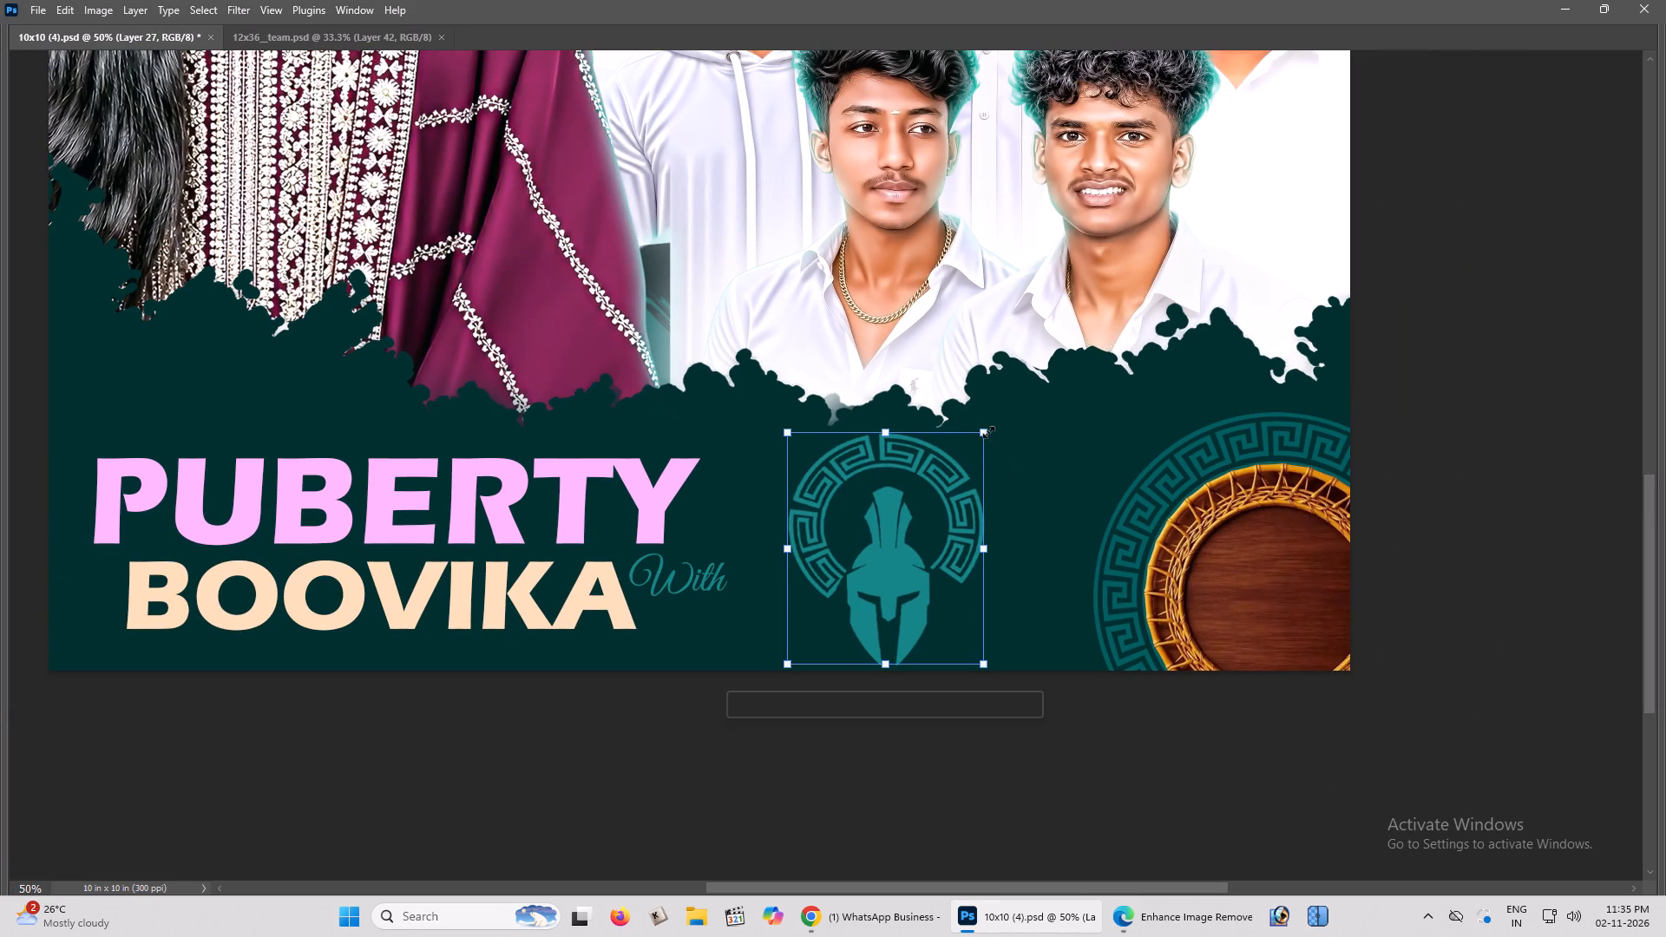
alt+drag(988, 432, 977, 442)
key(Return)
Examine the title texts, the helmet emblem and the round wooden plate with its Greek-key ring up close.
key(ctrl+plus)
key(space)
key(space)
key(space)
key(space)
key(space)
key(space)
key(space)
key(space)
key(space)
key(space)
key(space)
key(space)
key(space)
key(space)
key(space)
key(space)
key(space)
key(space)
key(space)
key(space)
drag(844, 480, 916, 479)
drag(954, 476, 803, 468)
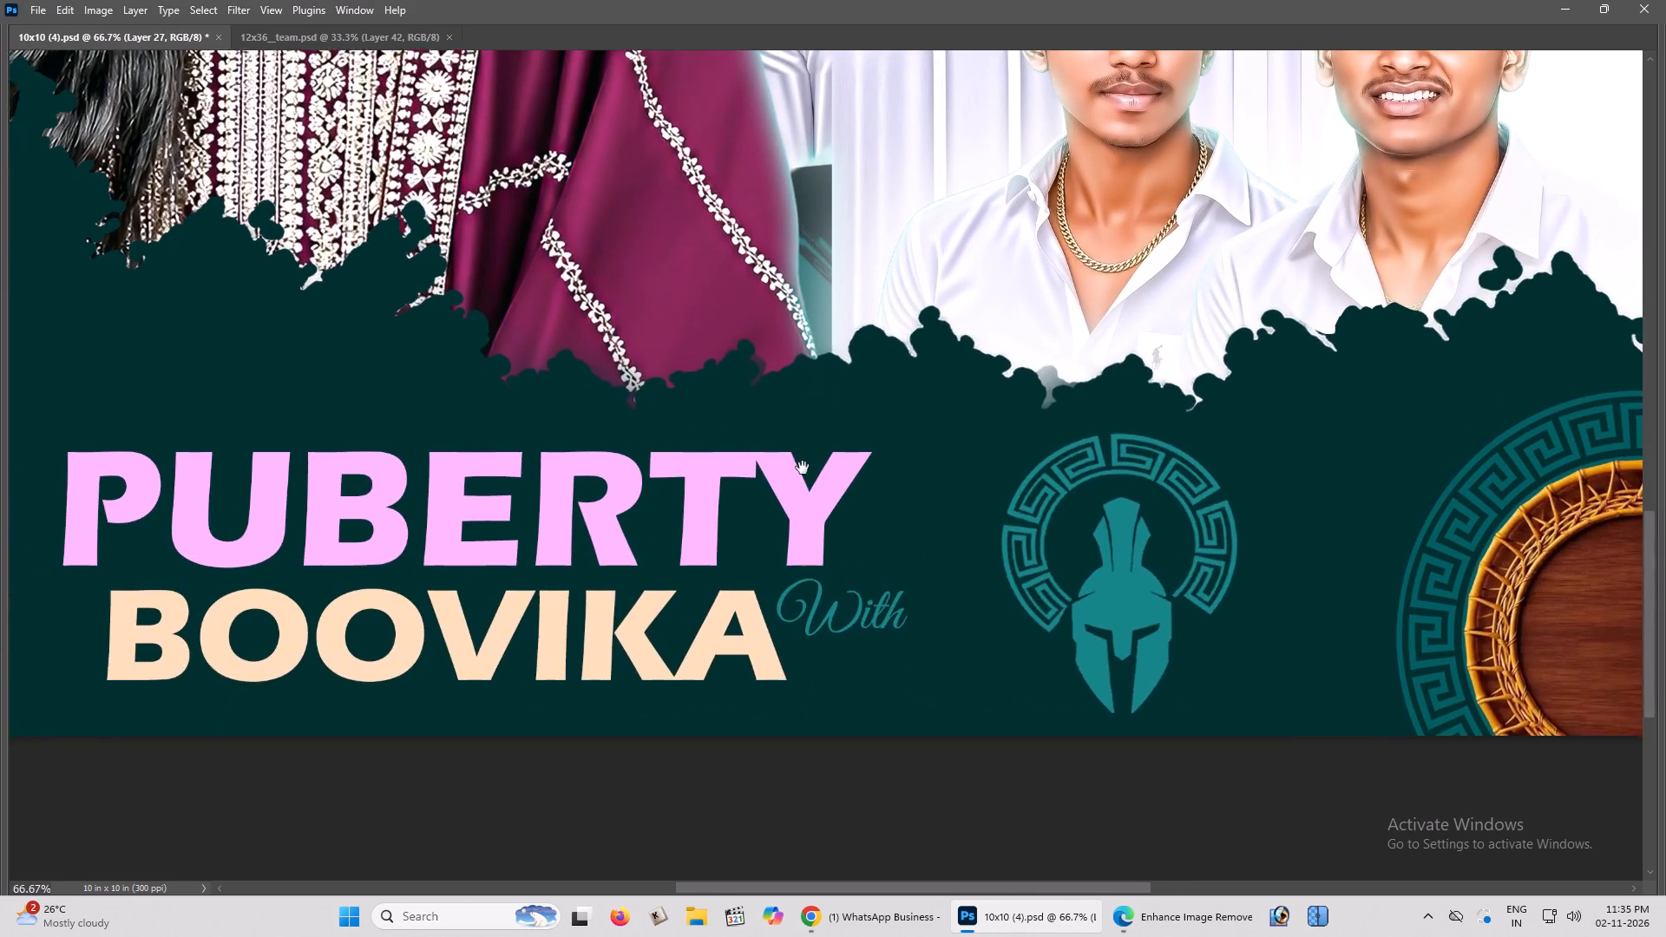
drag(803, 468, 788, 468)
click(750, 463)
drag(761, 463, 633, 470)
click(596, 470)
key(ctrl+plus)
key(space)
key(space)
key(space)
key(space)
key(space)
drag(670, 584, 619, 530)
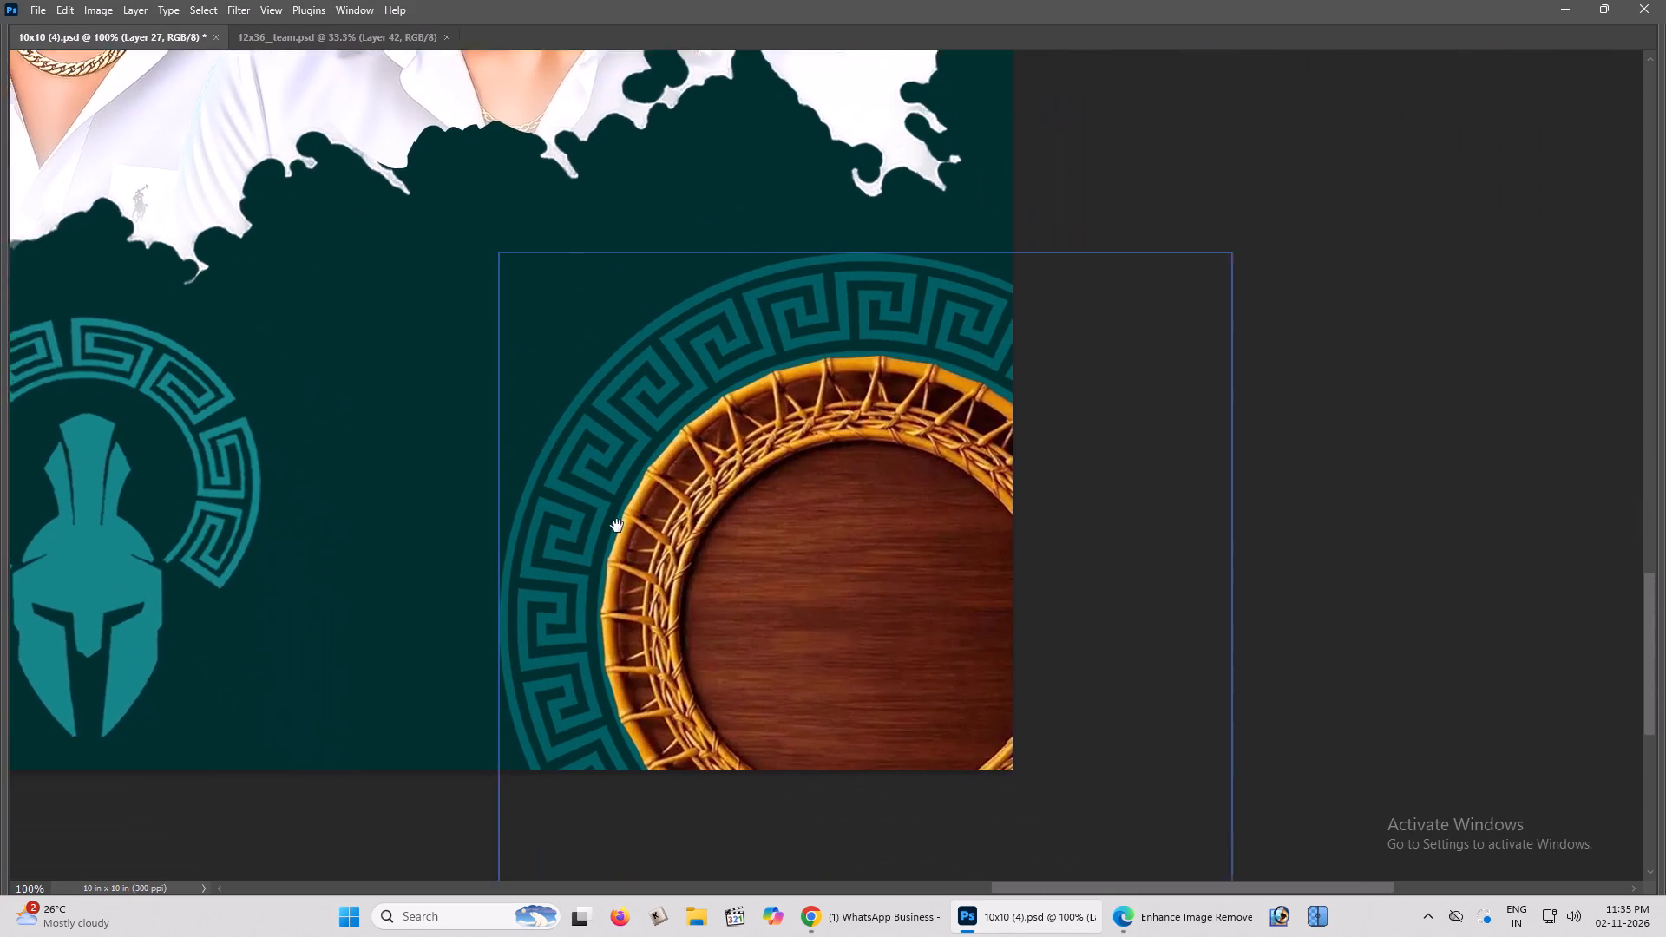
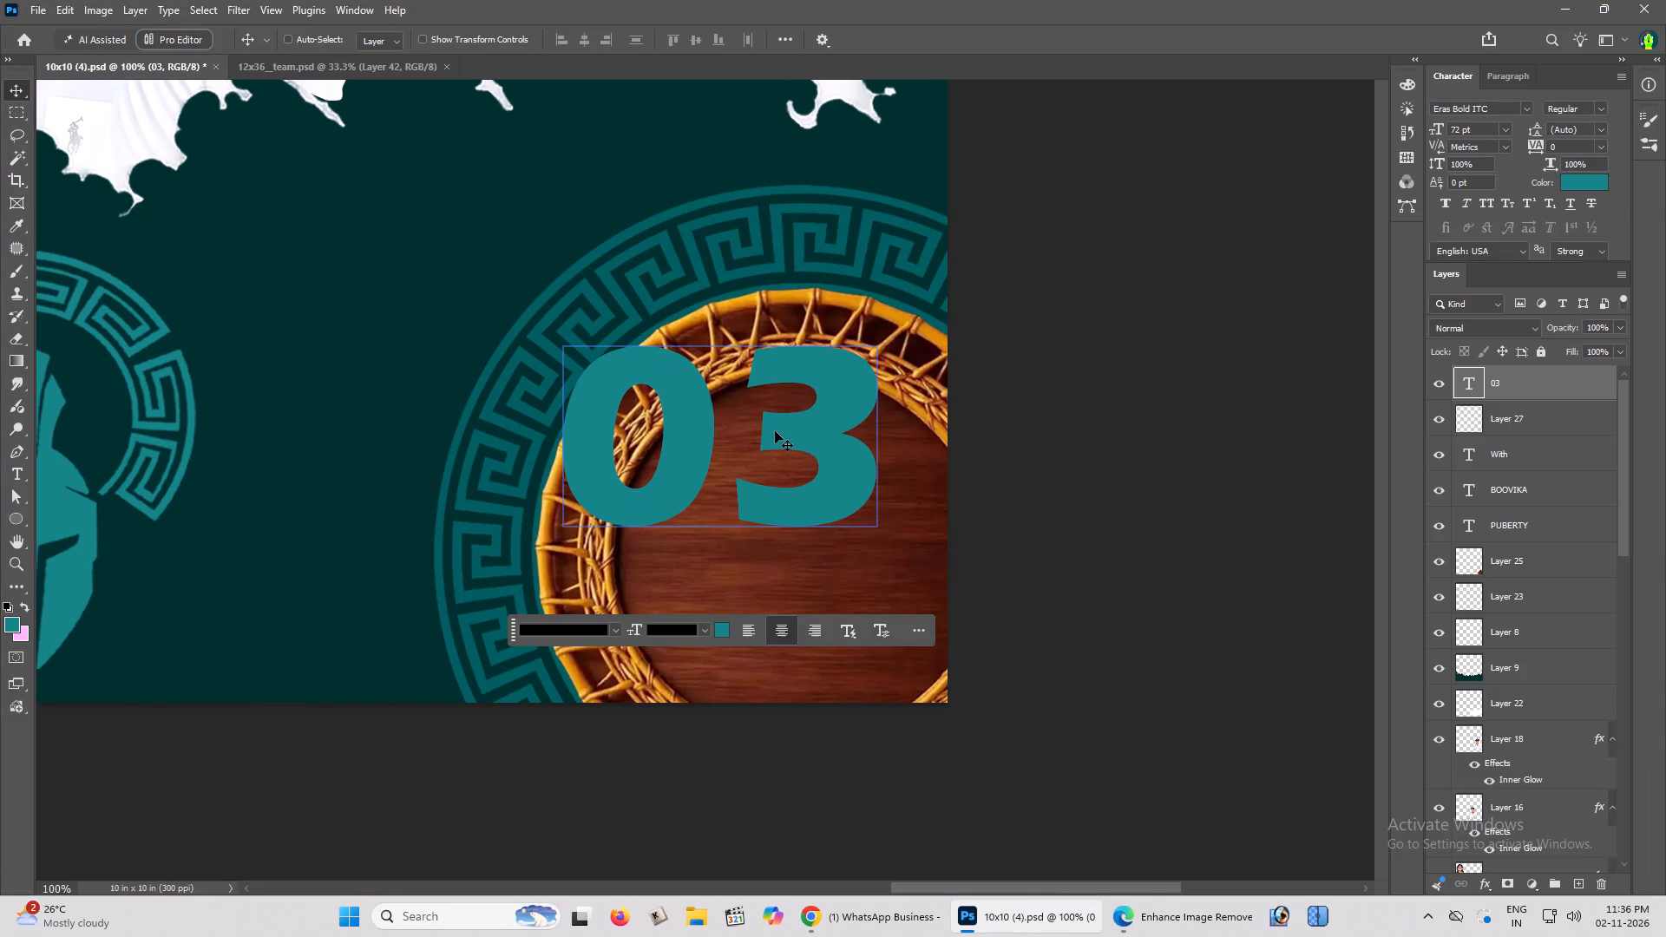
Recolour the 03 text over the round wooden plate to white, ffffff.
key(x)
key(alt+shift+BackSpace)
key(x)
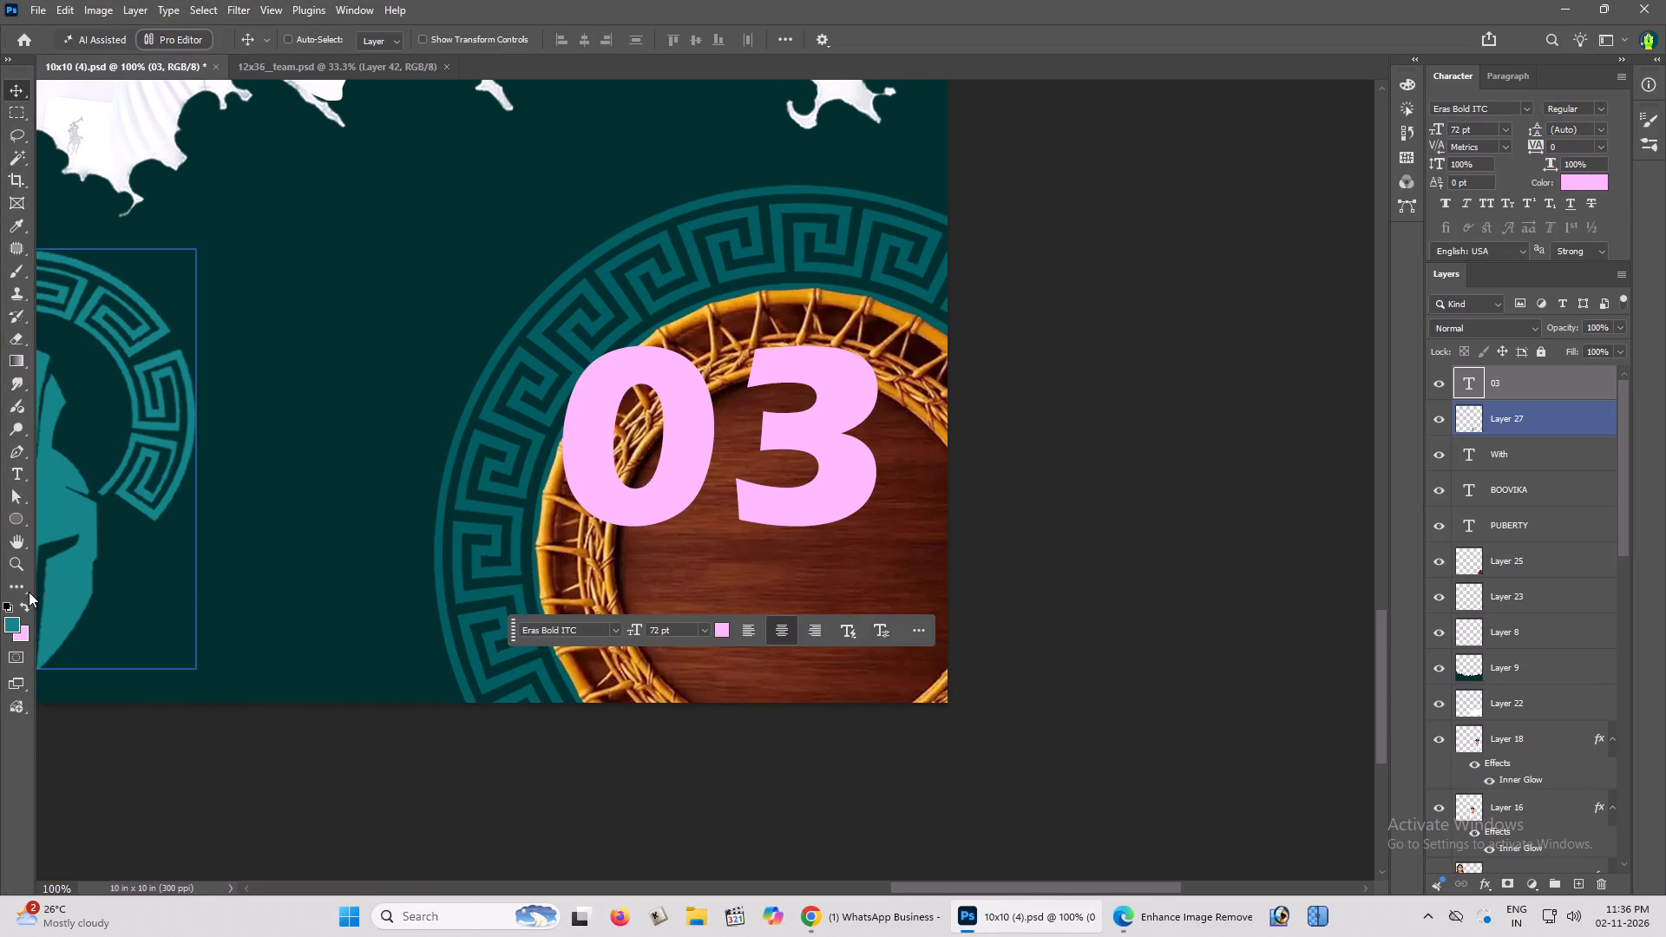
click(12, 629)
drag(1270, 388, 798, 108)
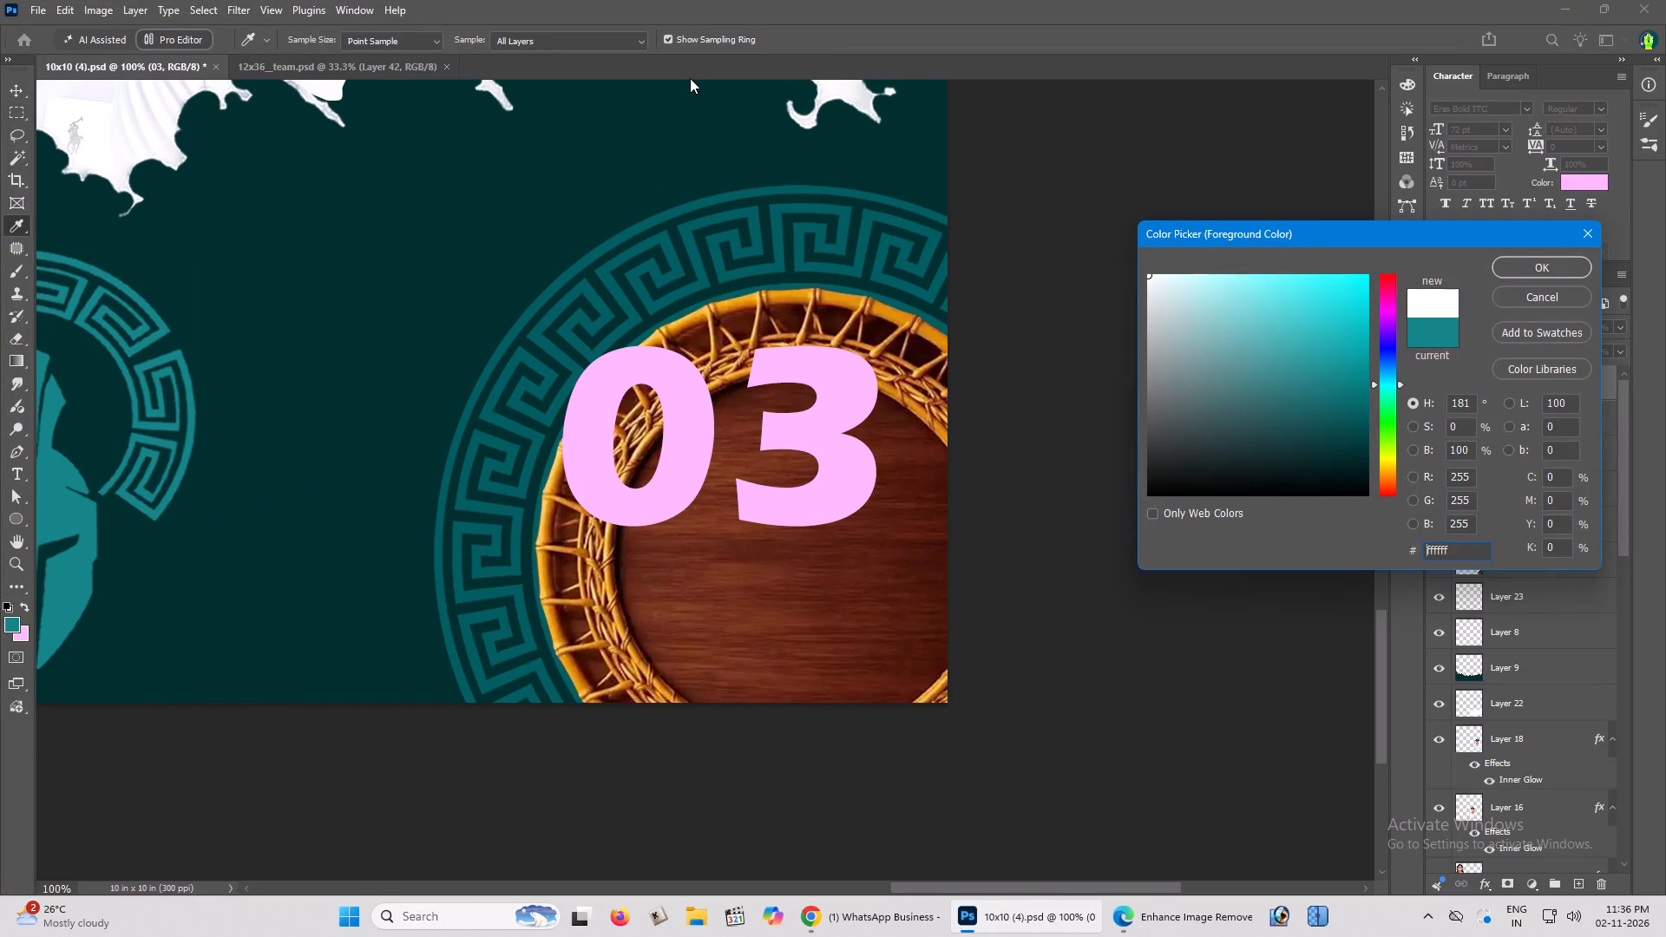
key(Return)
key(3)
key(alt+shift+BackSpace)
Move the 03 text onto the round wooden plate and scale it down to fit inside the wicker rim.
key(Tab)
key(ctrl+plus)
key(0)
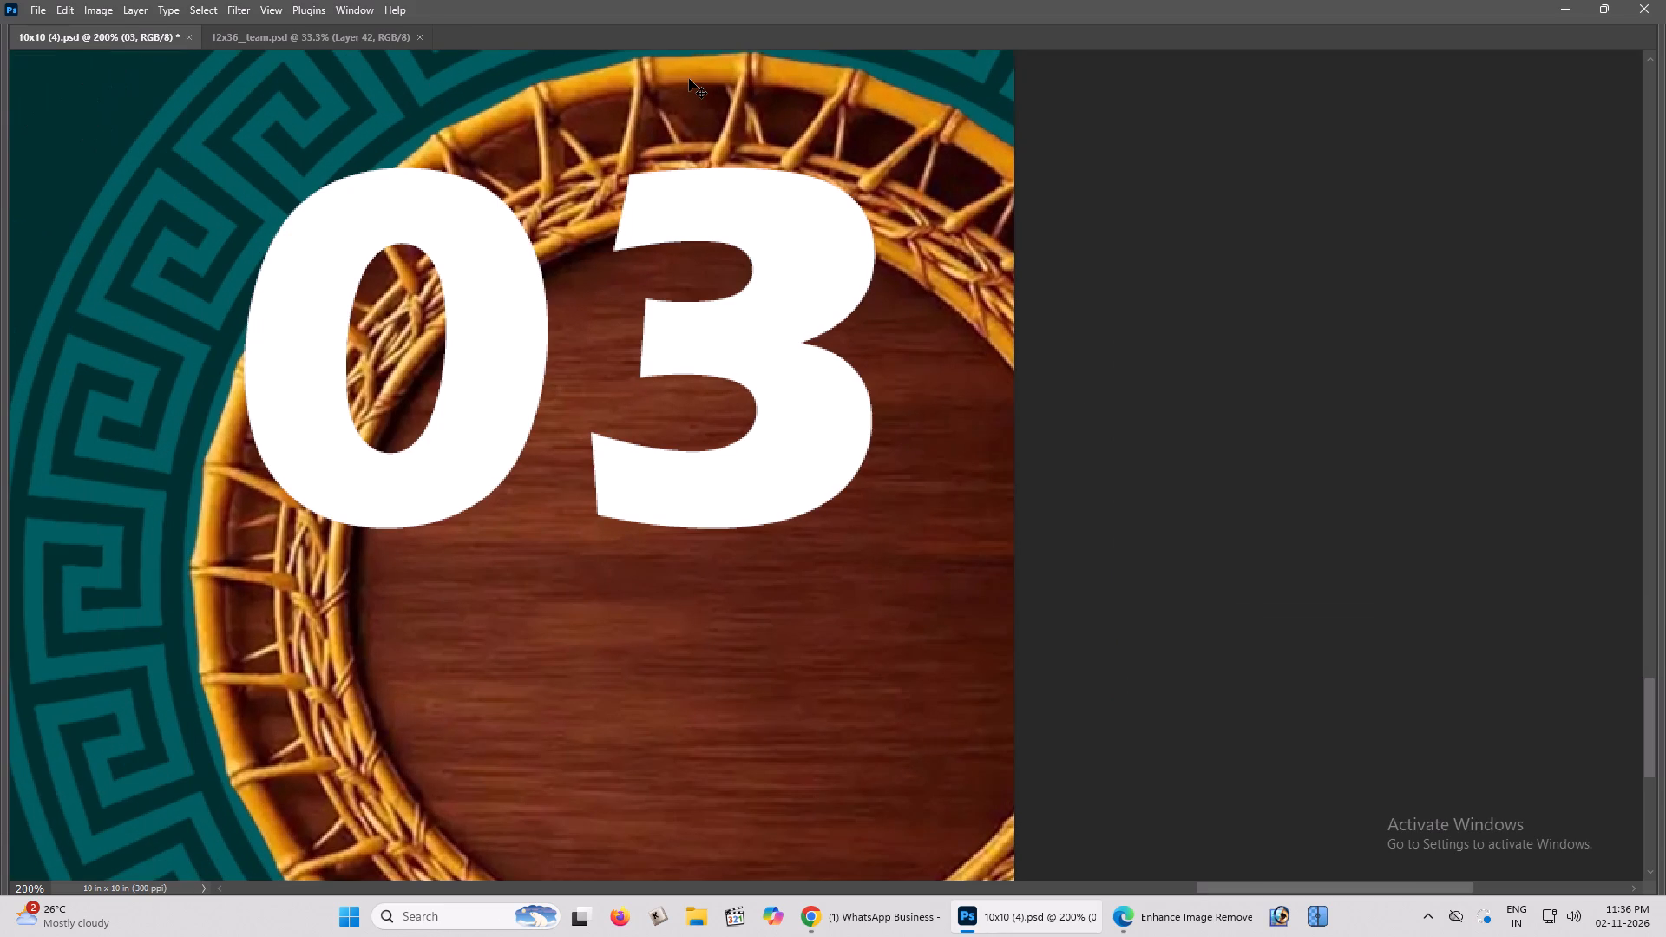
drag(502, 416, 666, 487)
key(ctrl+t)
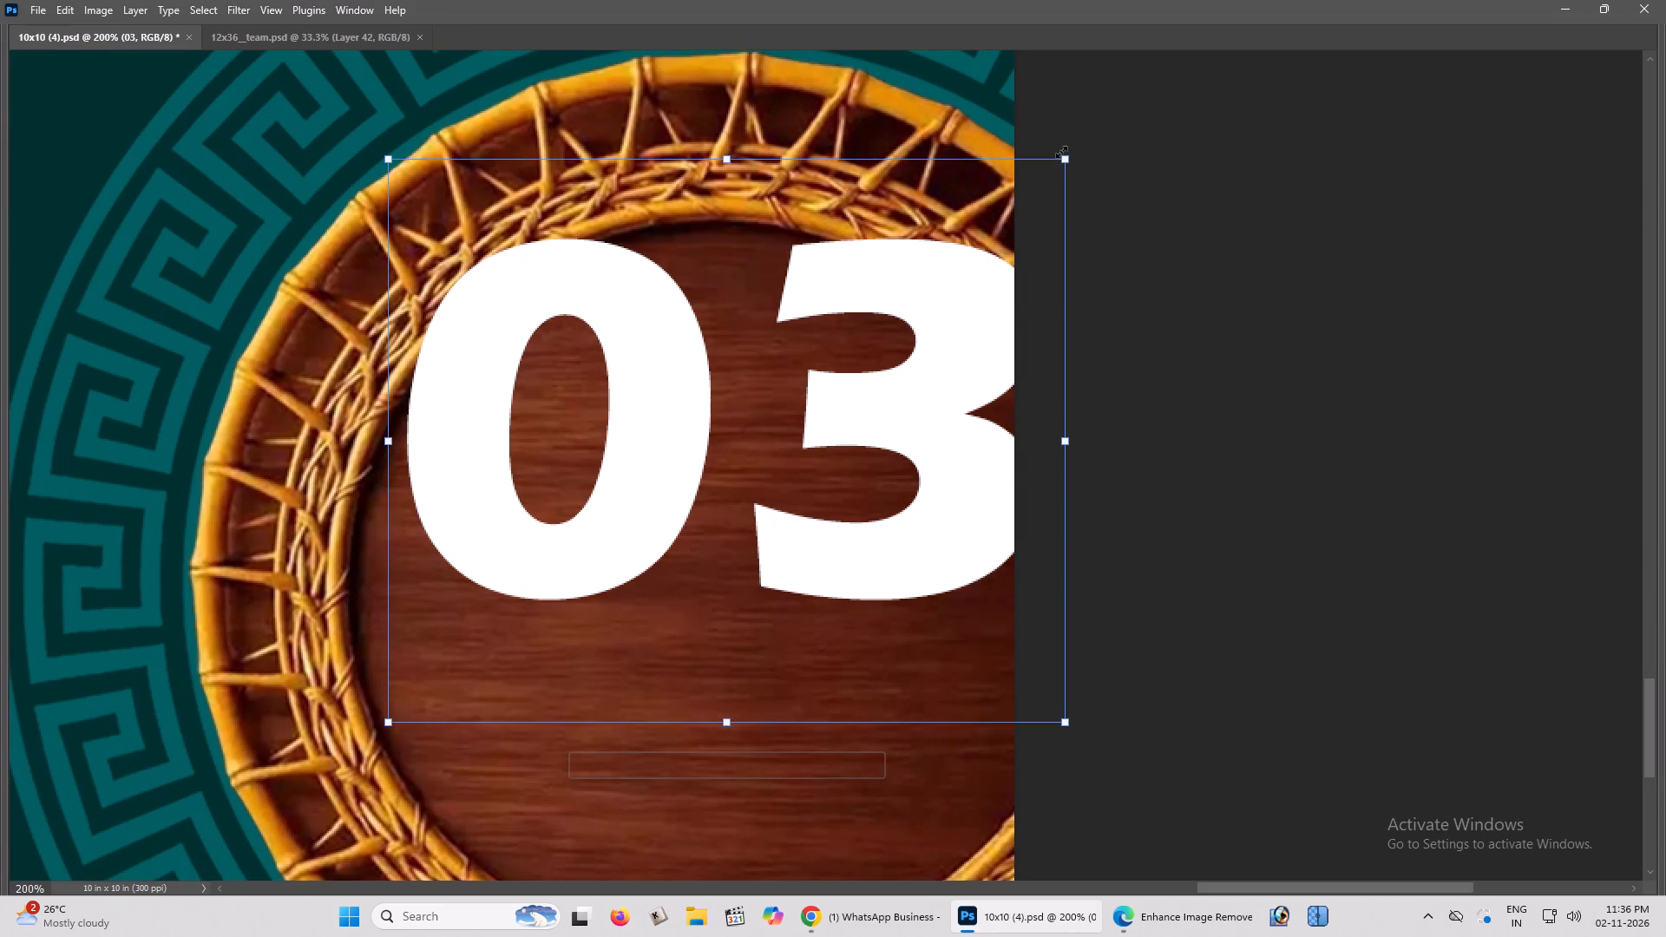
drag(1061, 152, 949, 220)
scroll(907, 269, down, 1)
key(Return)
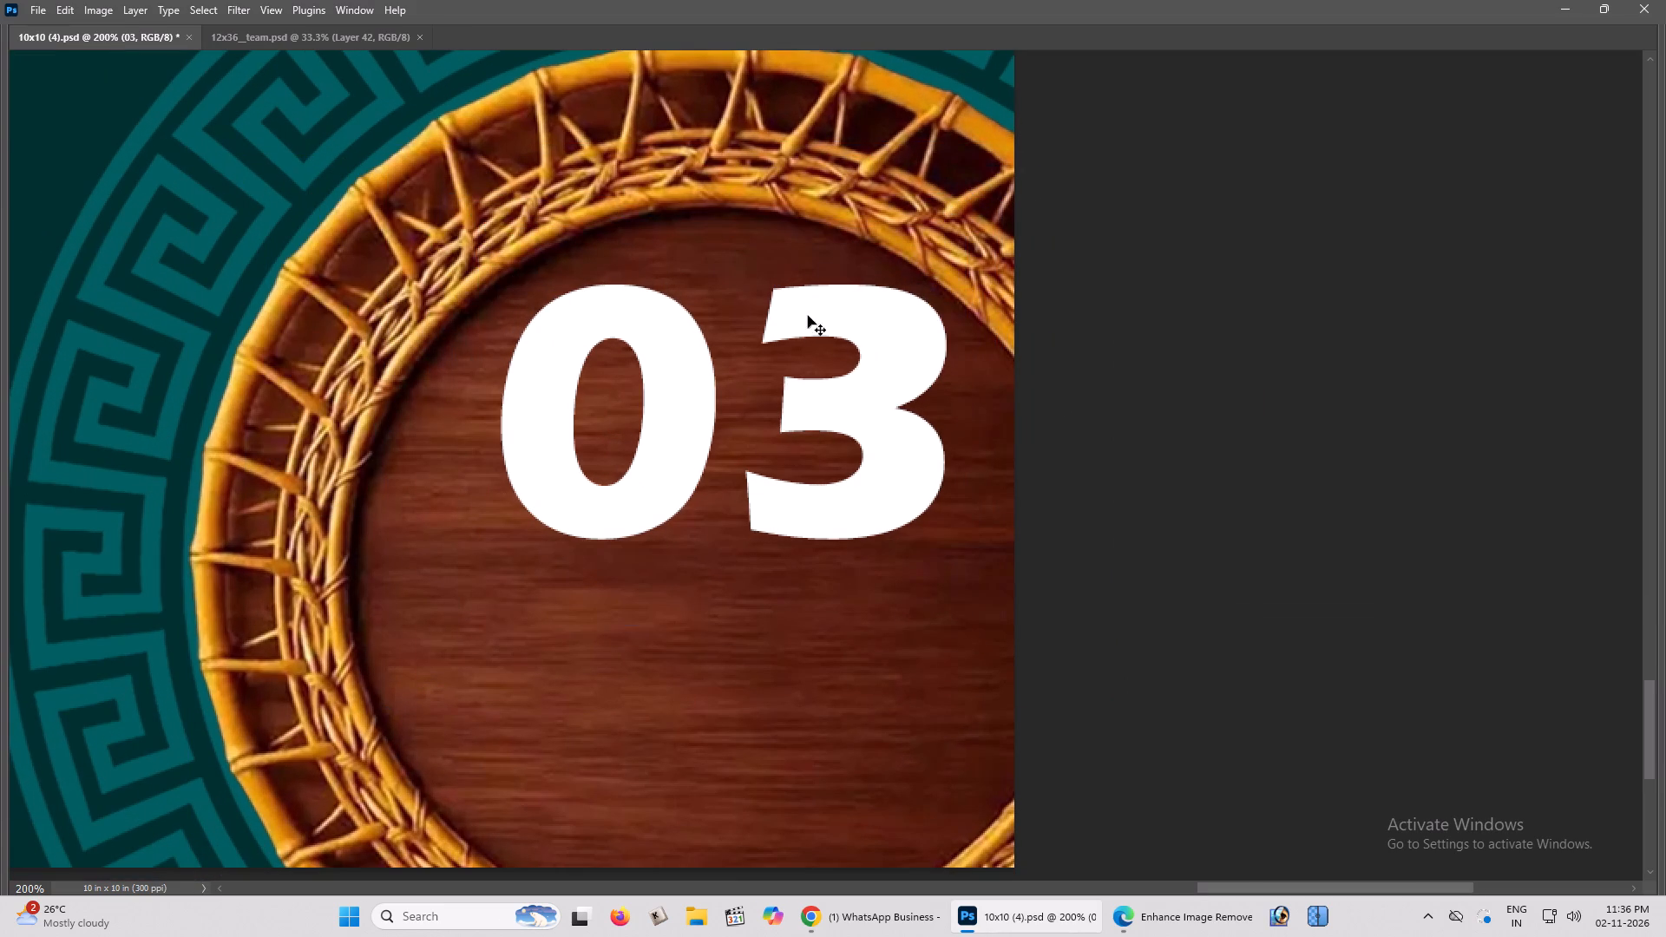
drag(807, 347, 784, 350)
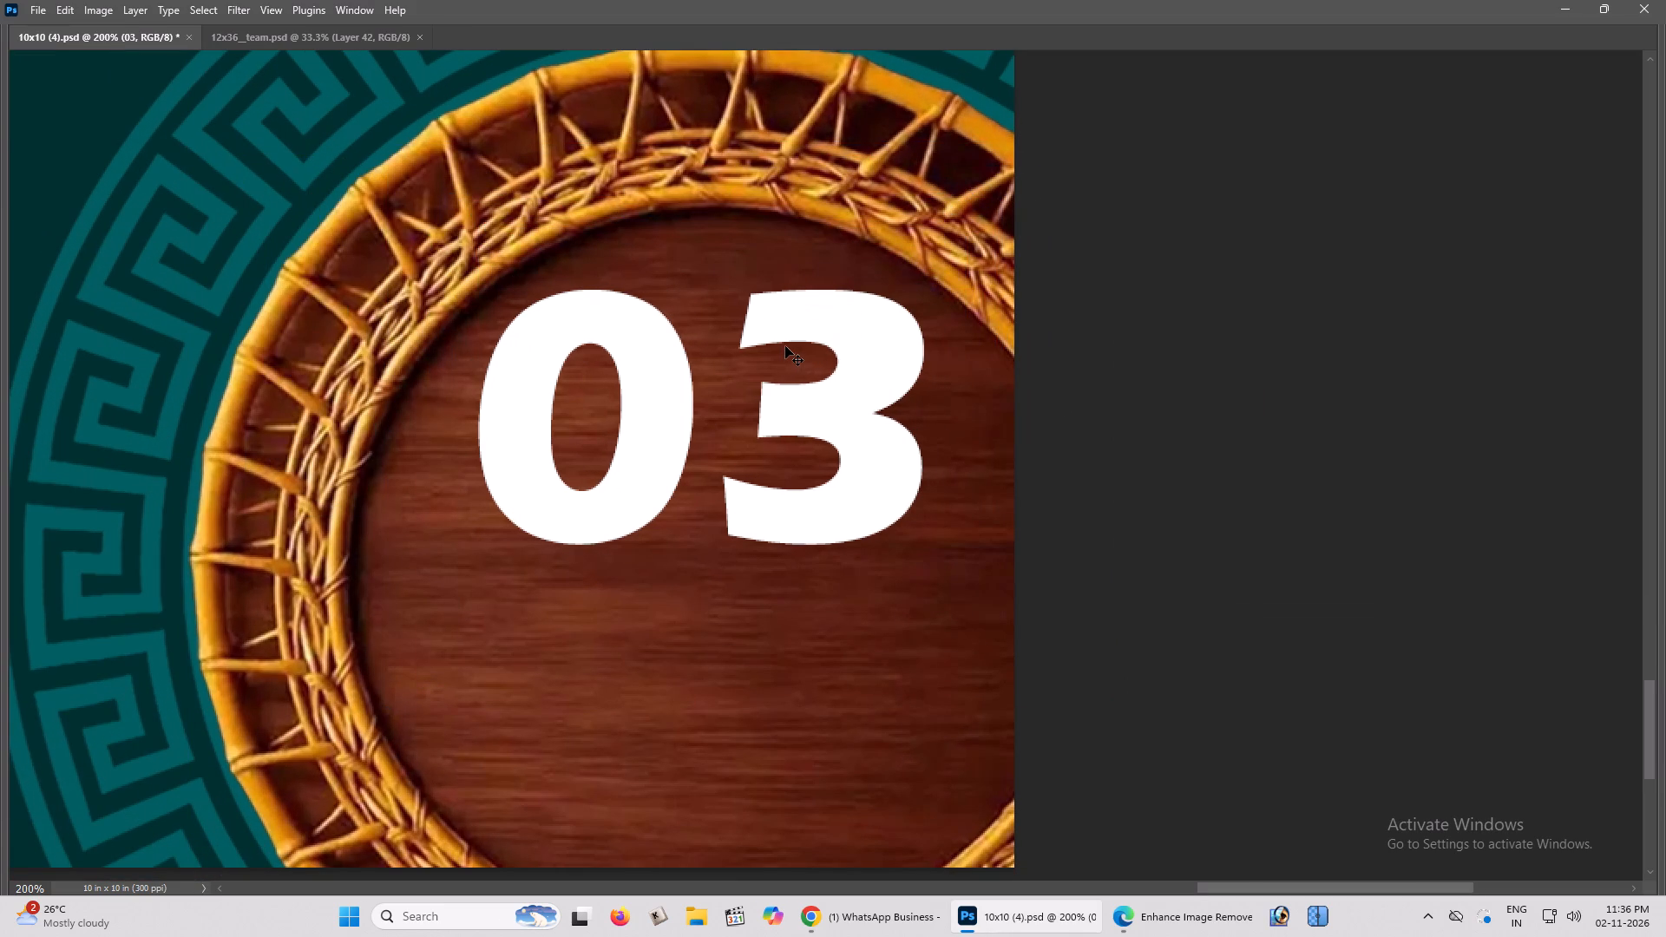
key(ctrl+t)
alt+drag(950, 230, 935, 239)
key(Return)
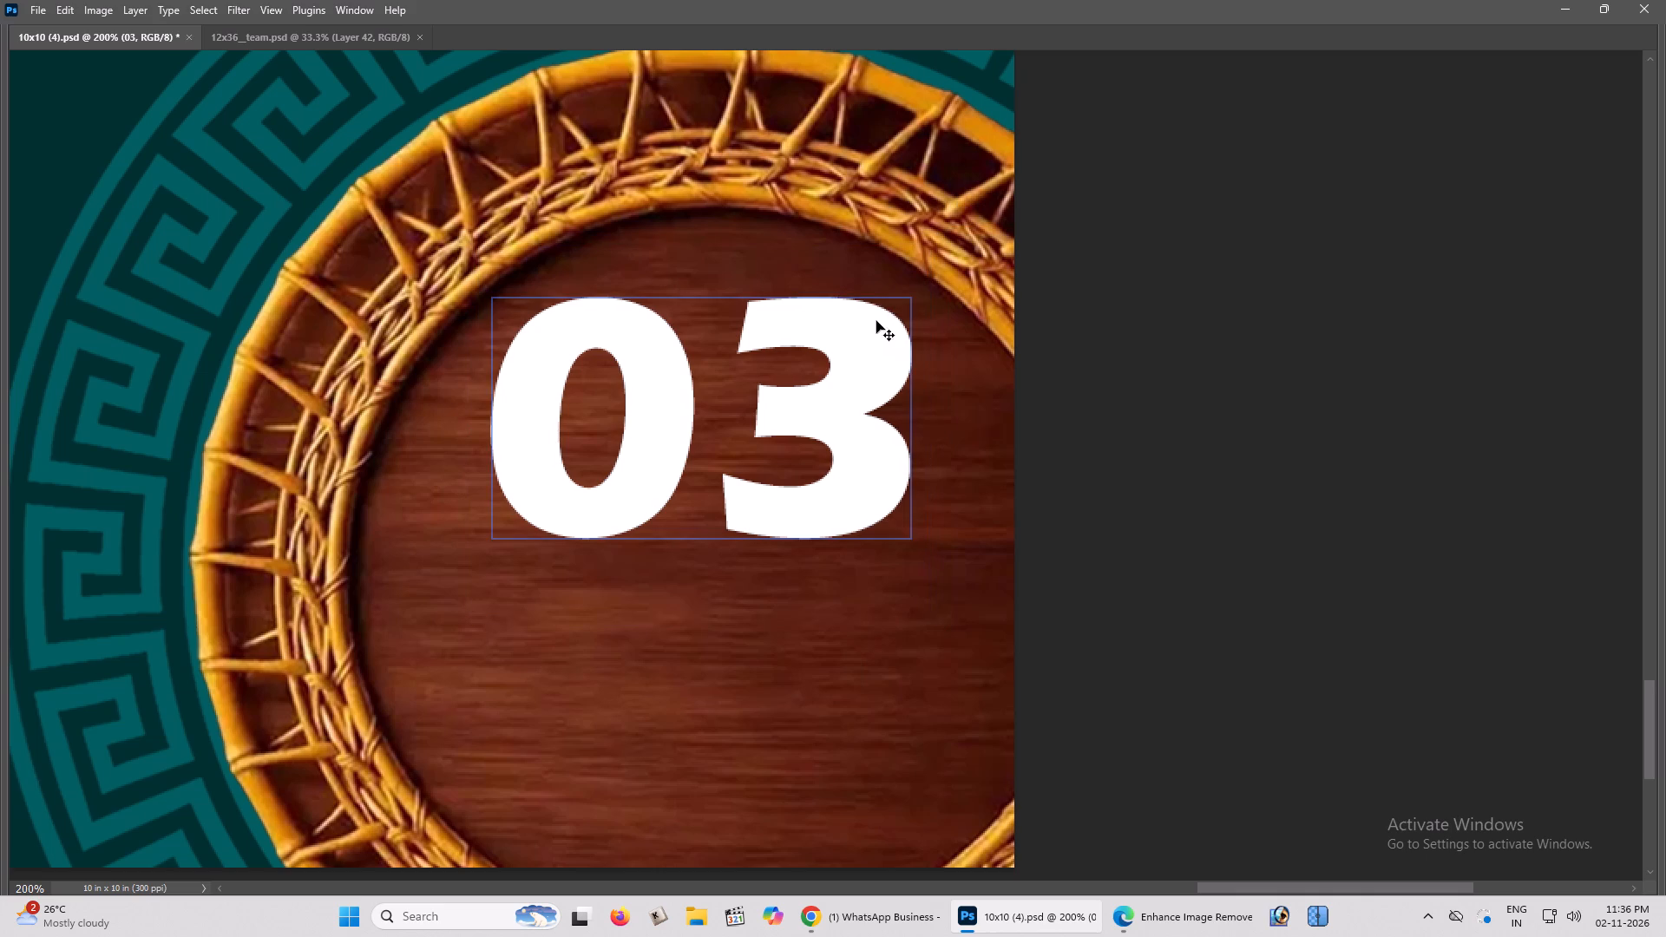
shift+drag(837, 345, 839, 314)
scroll(839, 314, down, 4)
Duplicate the 03 text directly below itself and change the copy's text to november.
alt+drag(839, 314, 843, 567)
key(space)
key(space)
drag(843, 565, 842, 537)
click(842, 533)
key(t)
double_click(792, 538)
text(november)
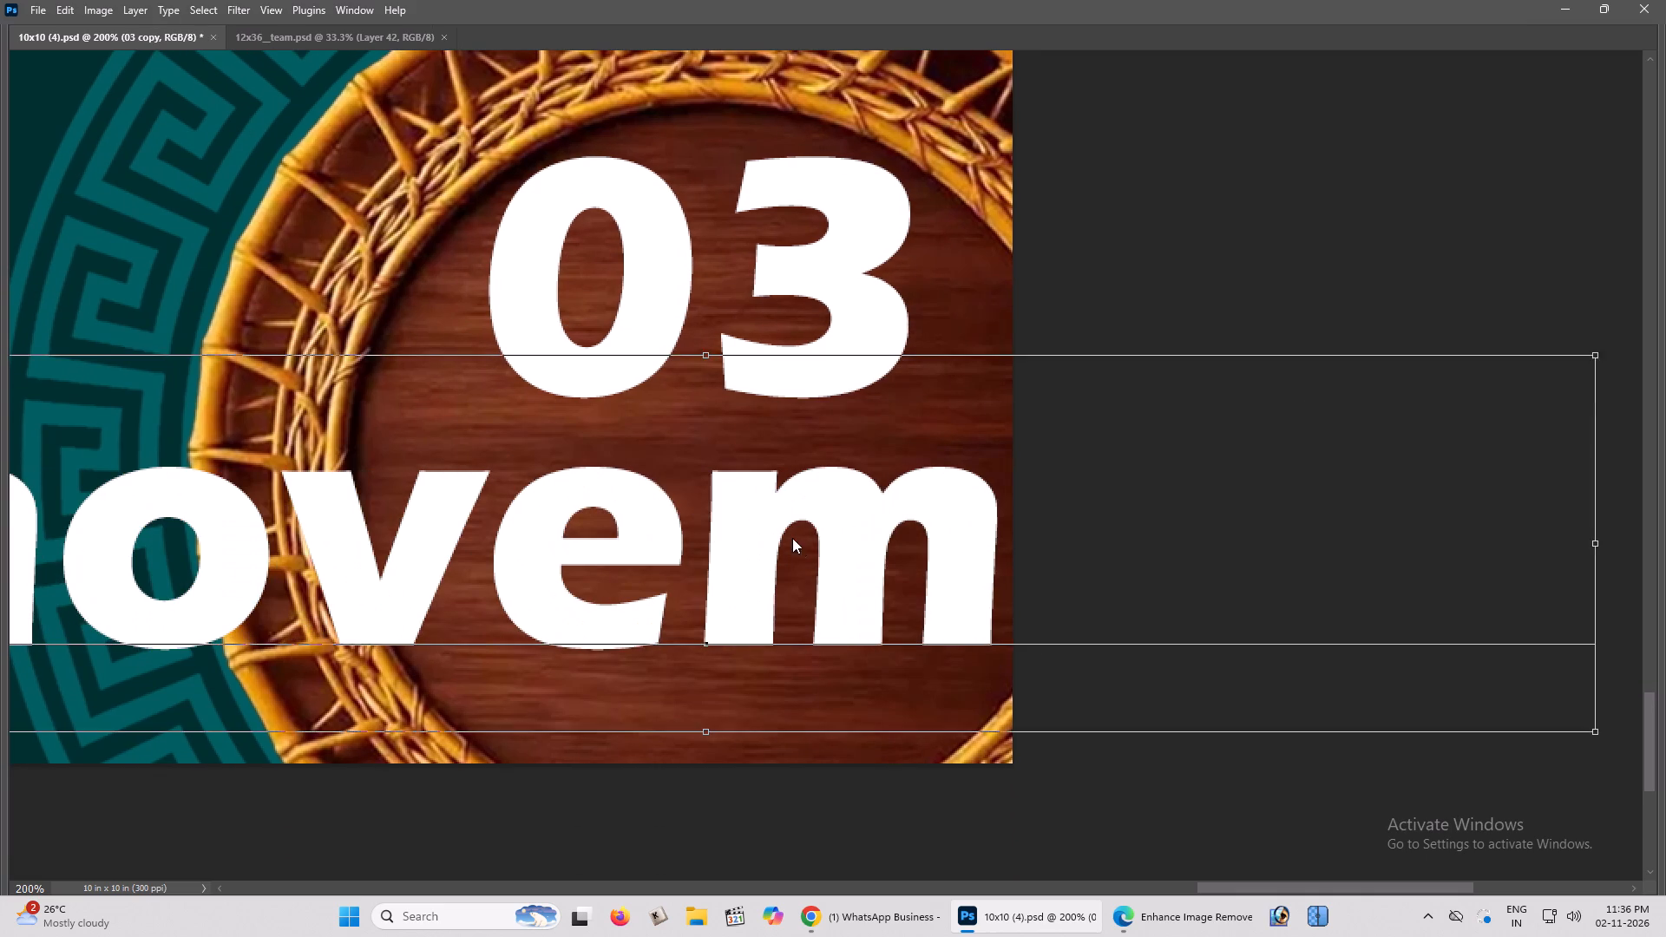
key(ctrl+Return)
key(v)
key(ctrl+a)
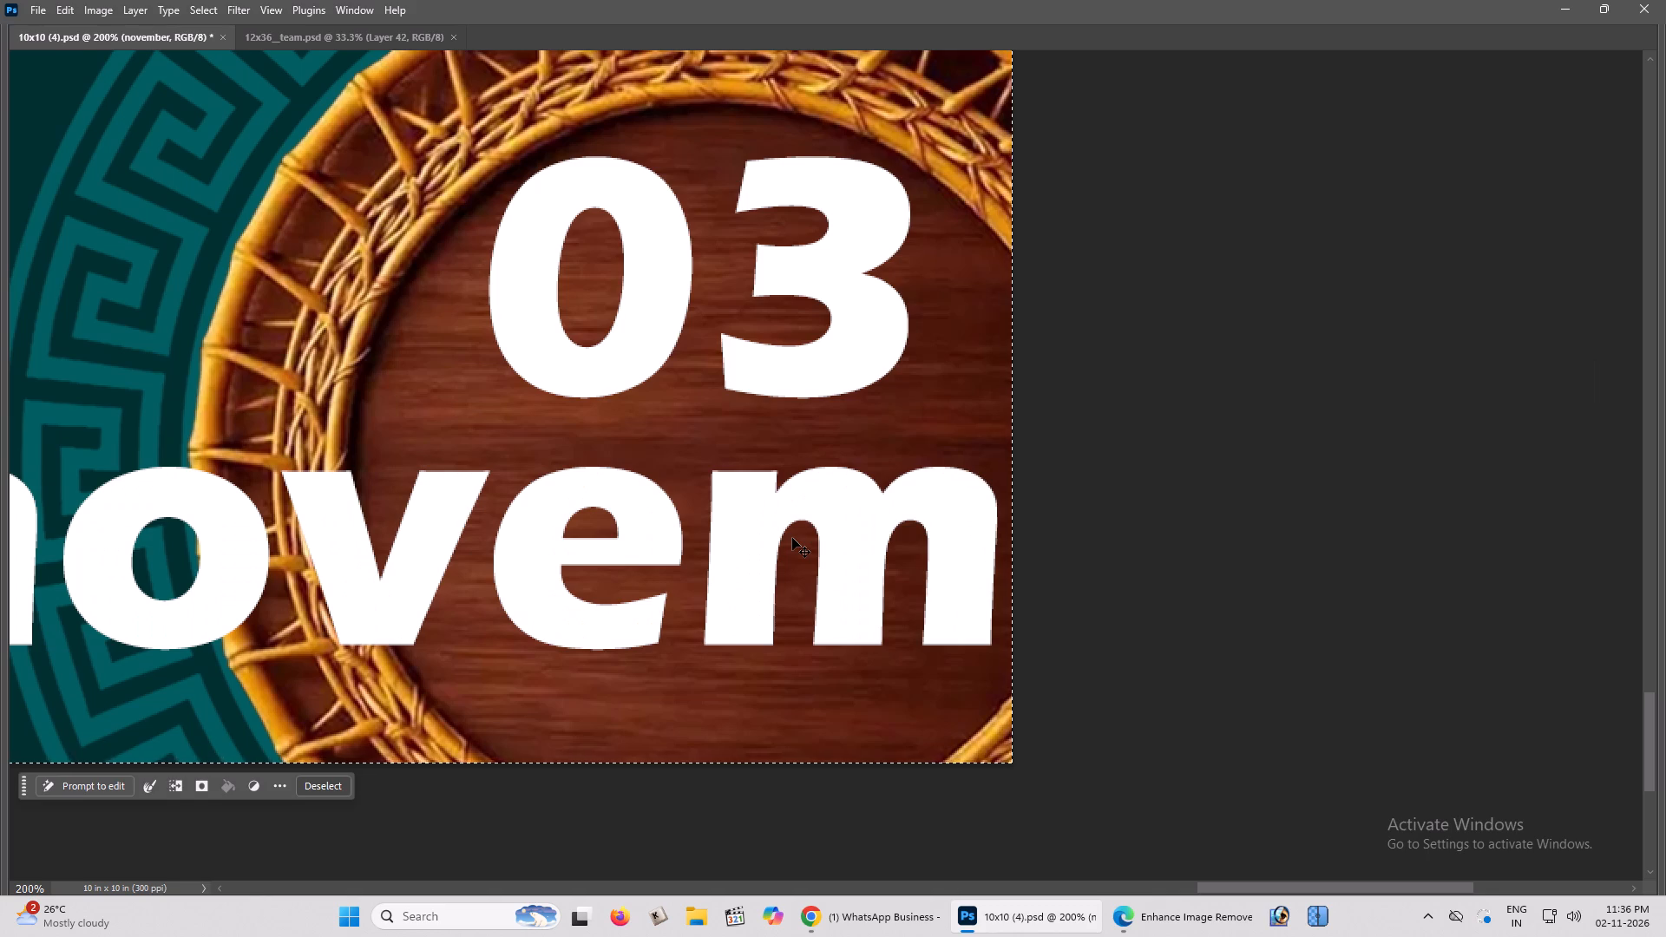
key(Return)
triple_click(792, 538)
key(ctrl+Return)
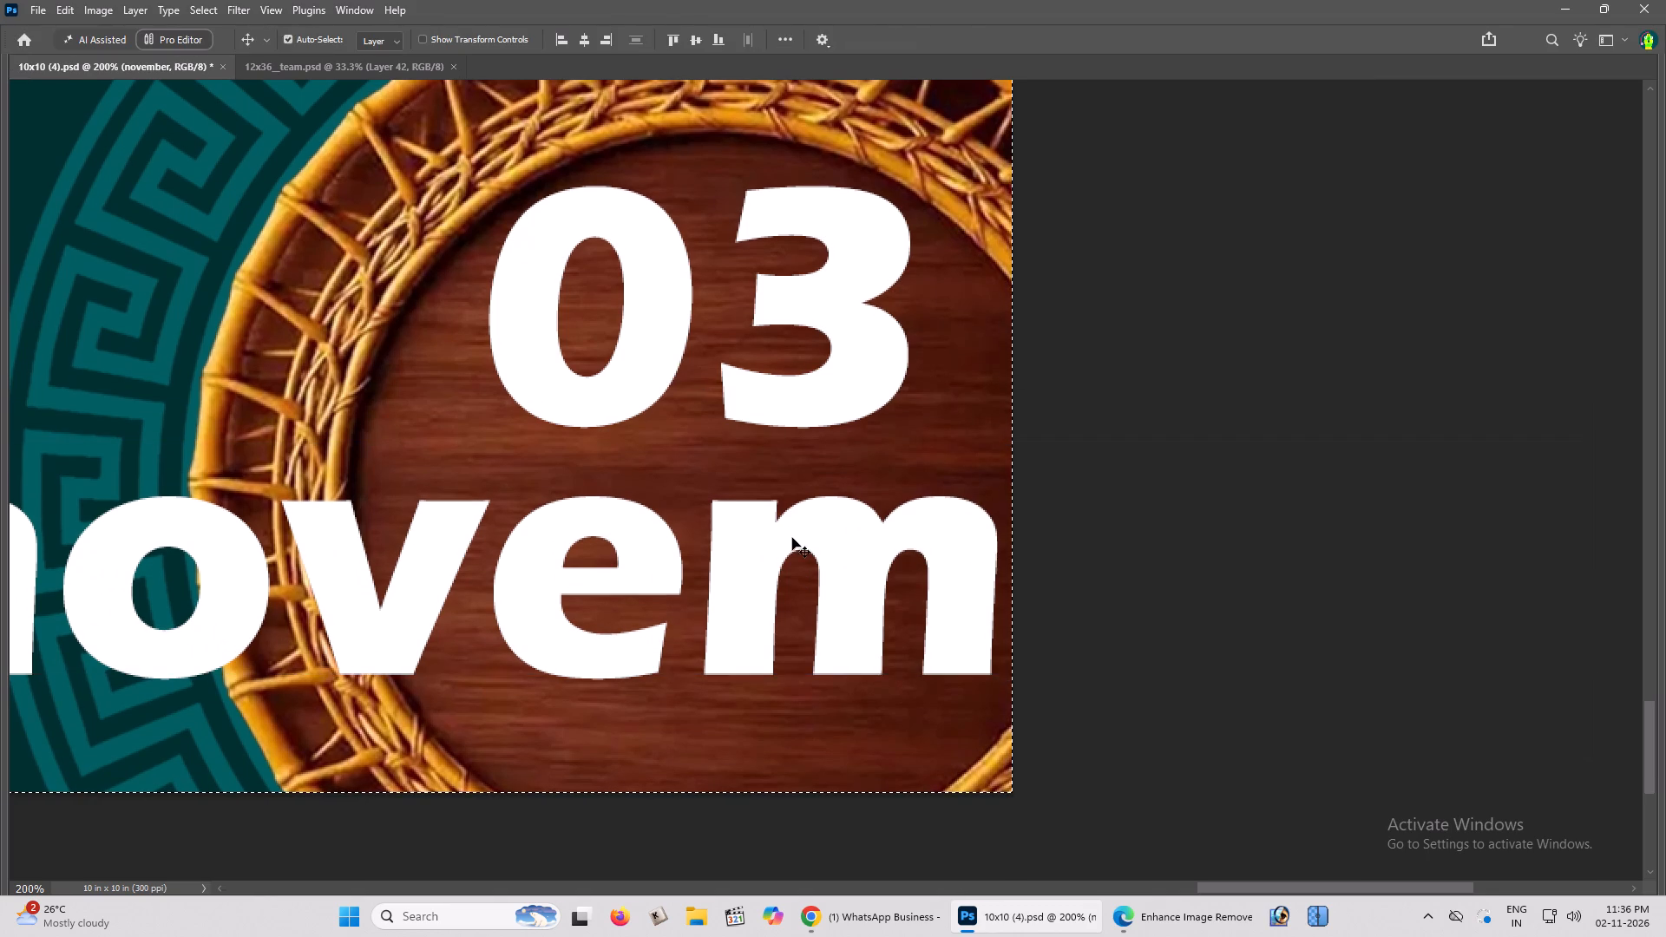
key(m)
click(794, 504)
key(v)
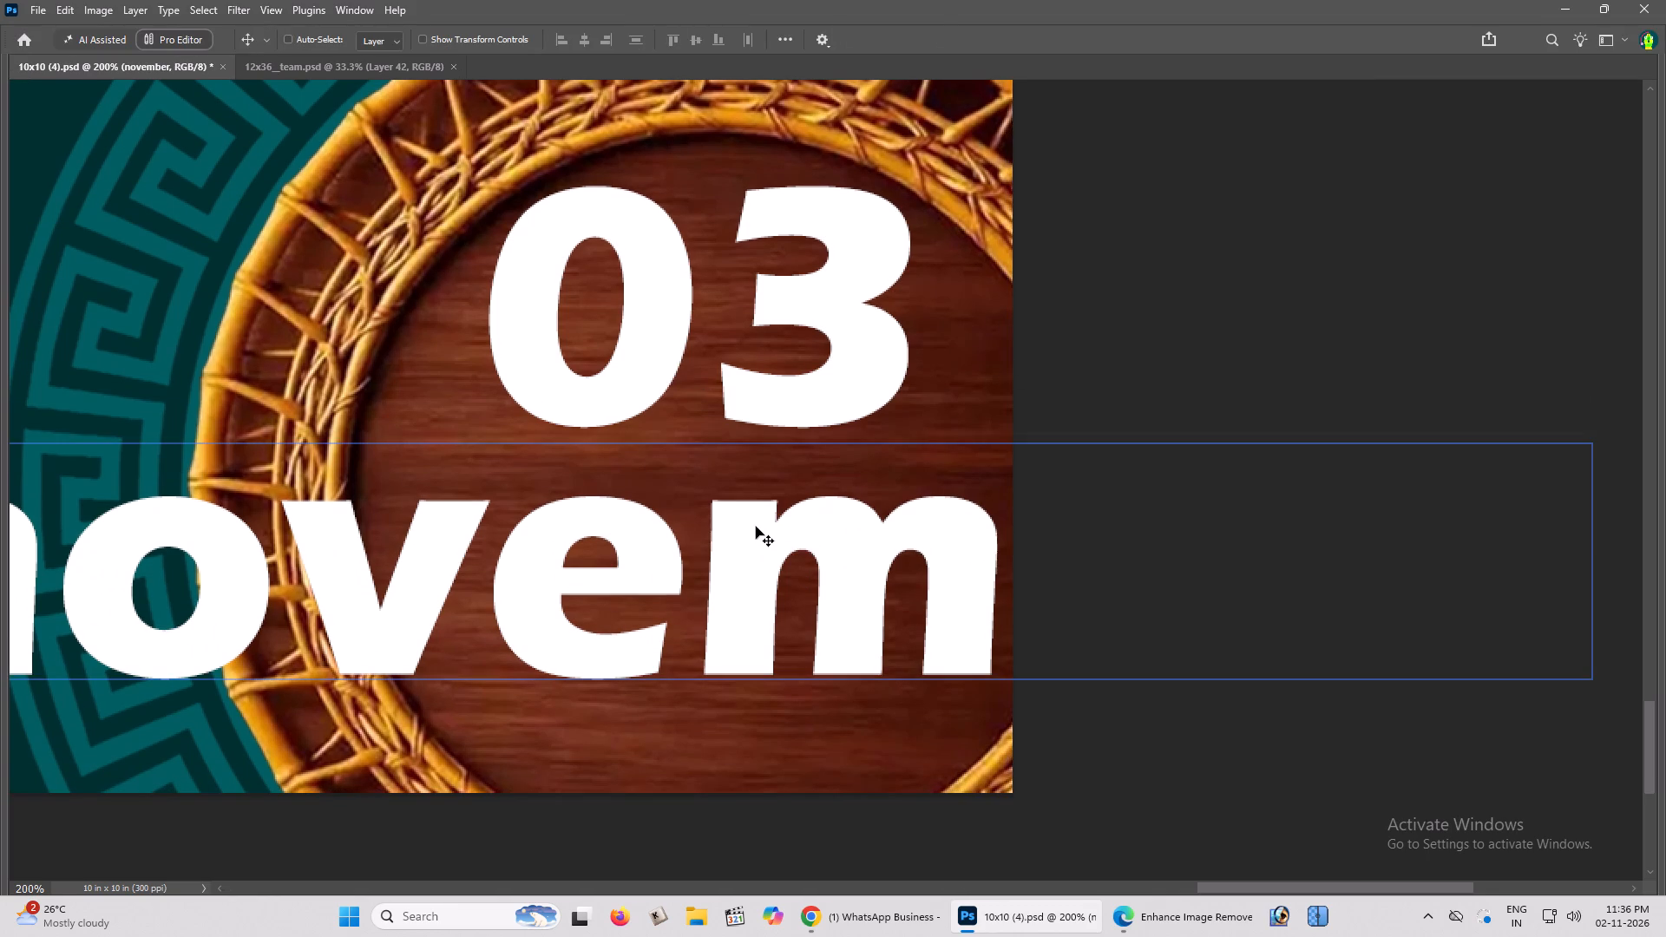
Shorten the november text to the uppercase abbreviation NOV.
triple_click(756, 527)
text(nov)
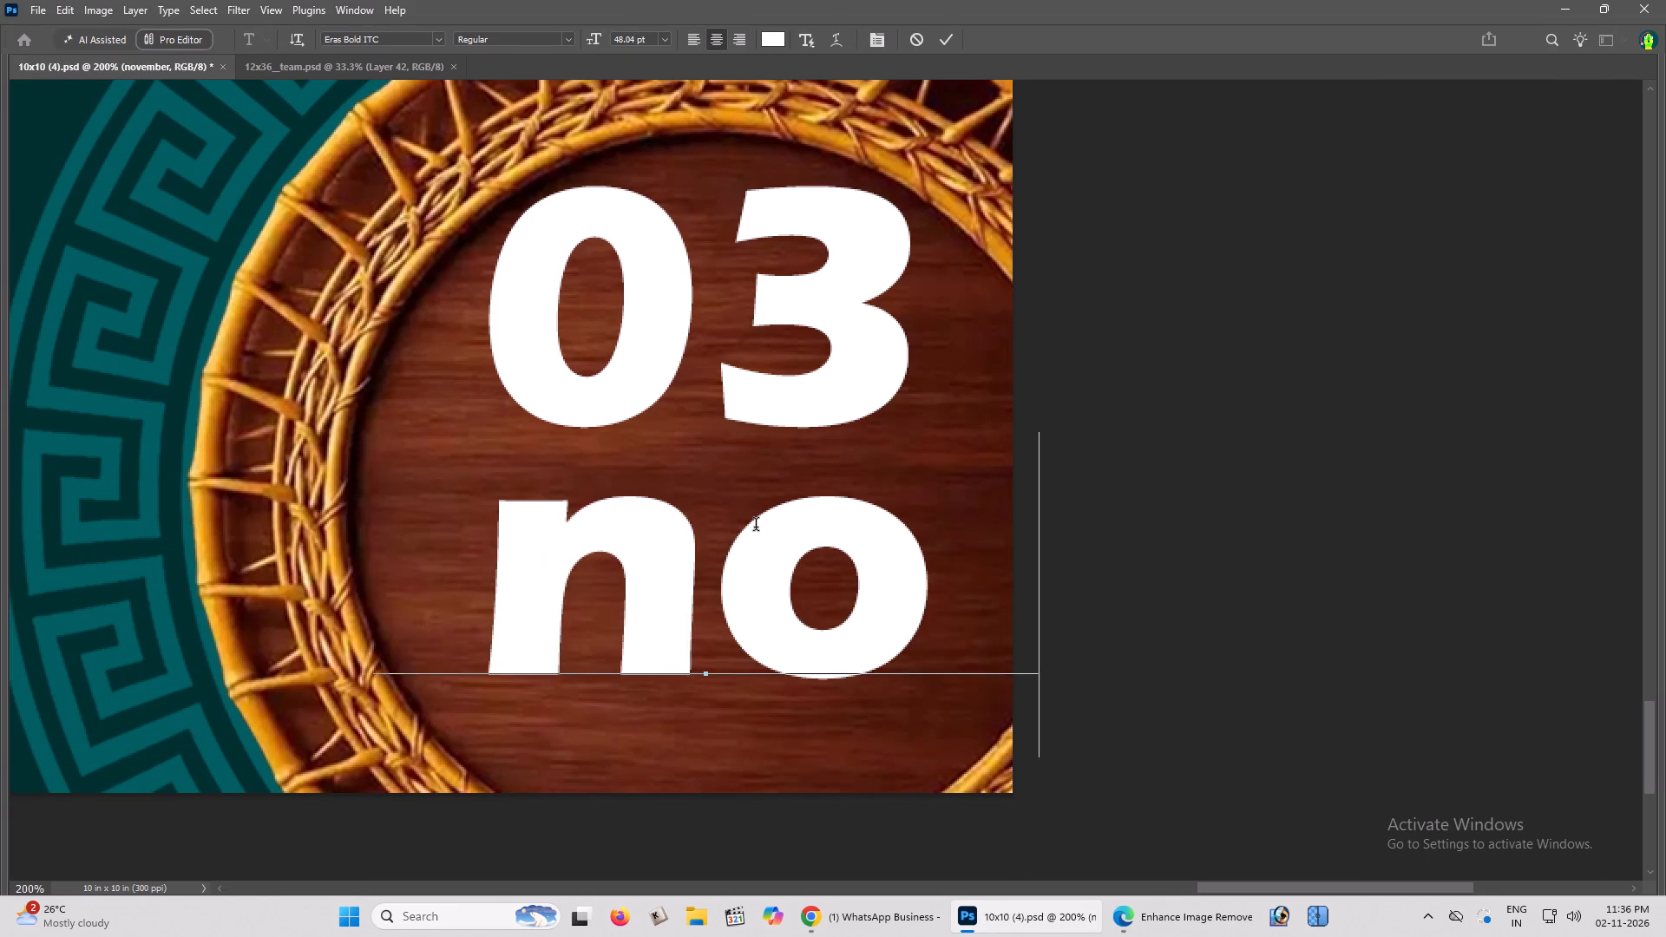
key(ctrl+Return)
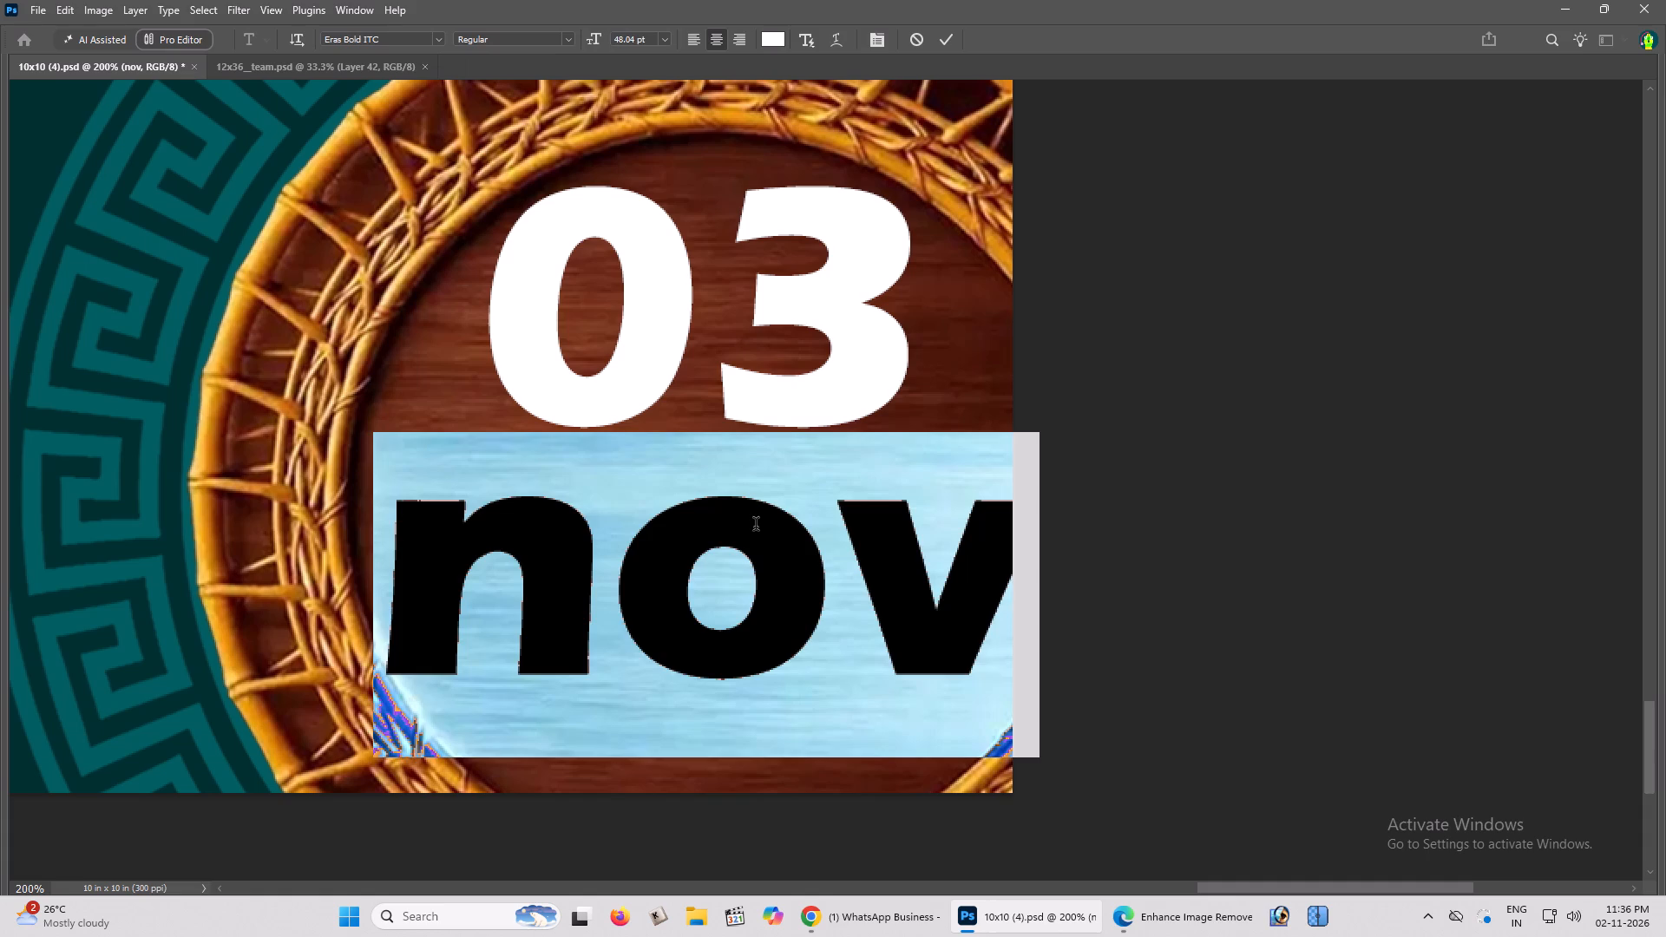
text(NOV)
key(ctrl+Return)
key(v)
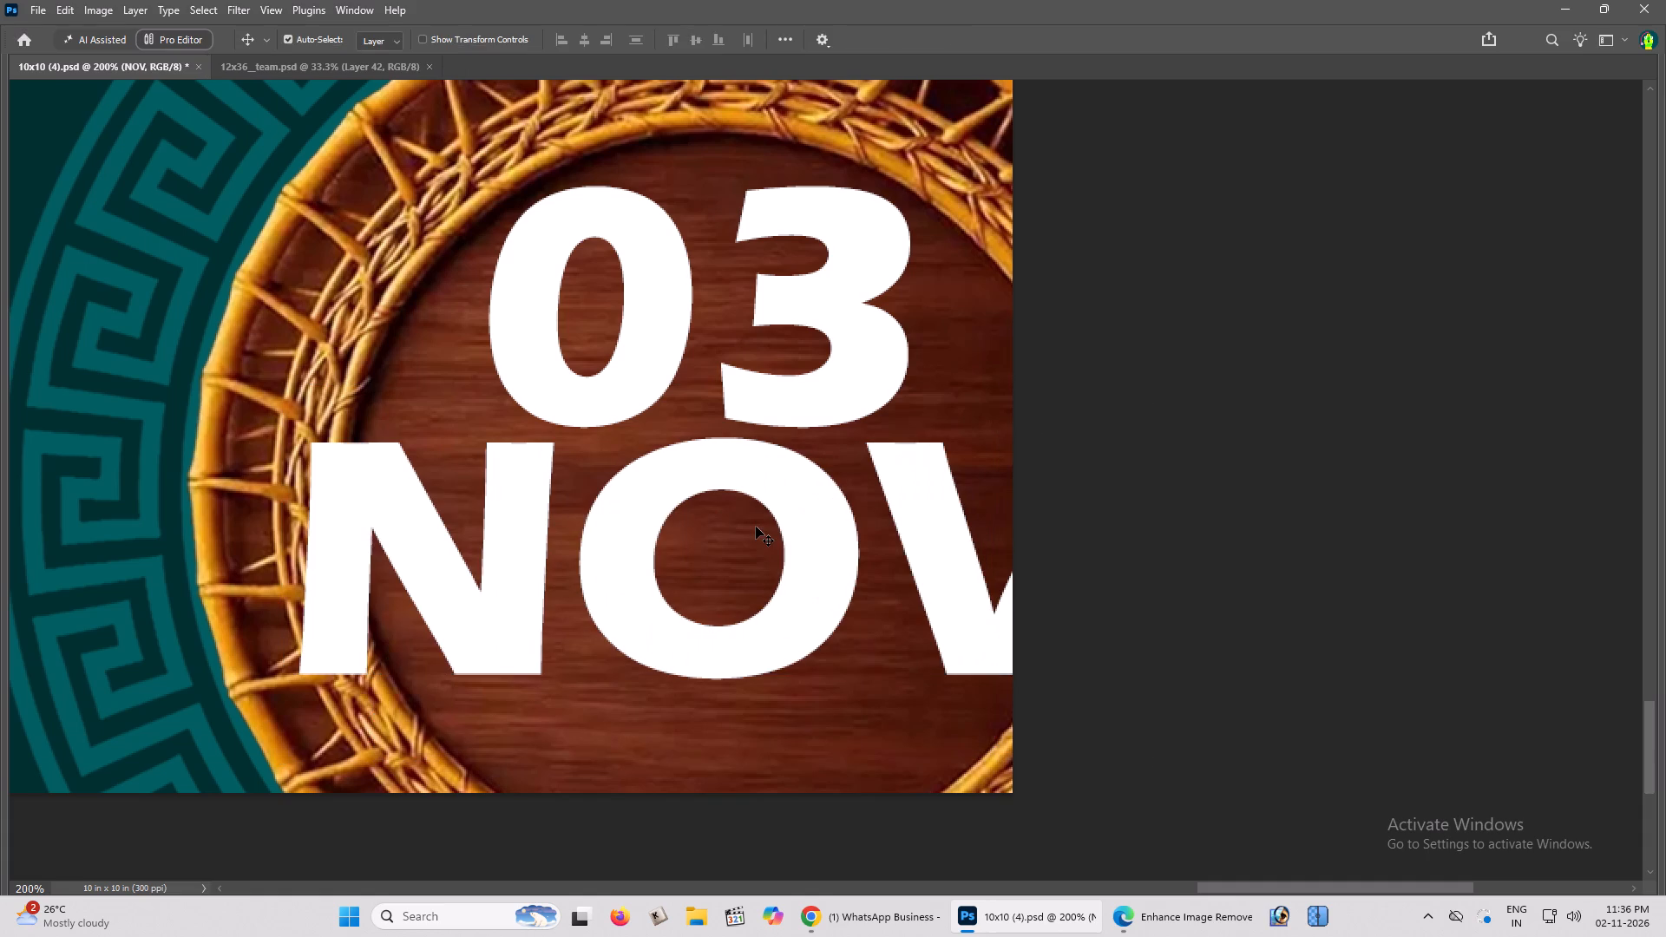
Scale the NOV text to about 60% and move it up close beneath the 03 on the wooden plate.
key(ctrl+t)
drag(1151, 384, 977, 462)
key(Return)
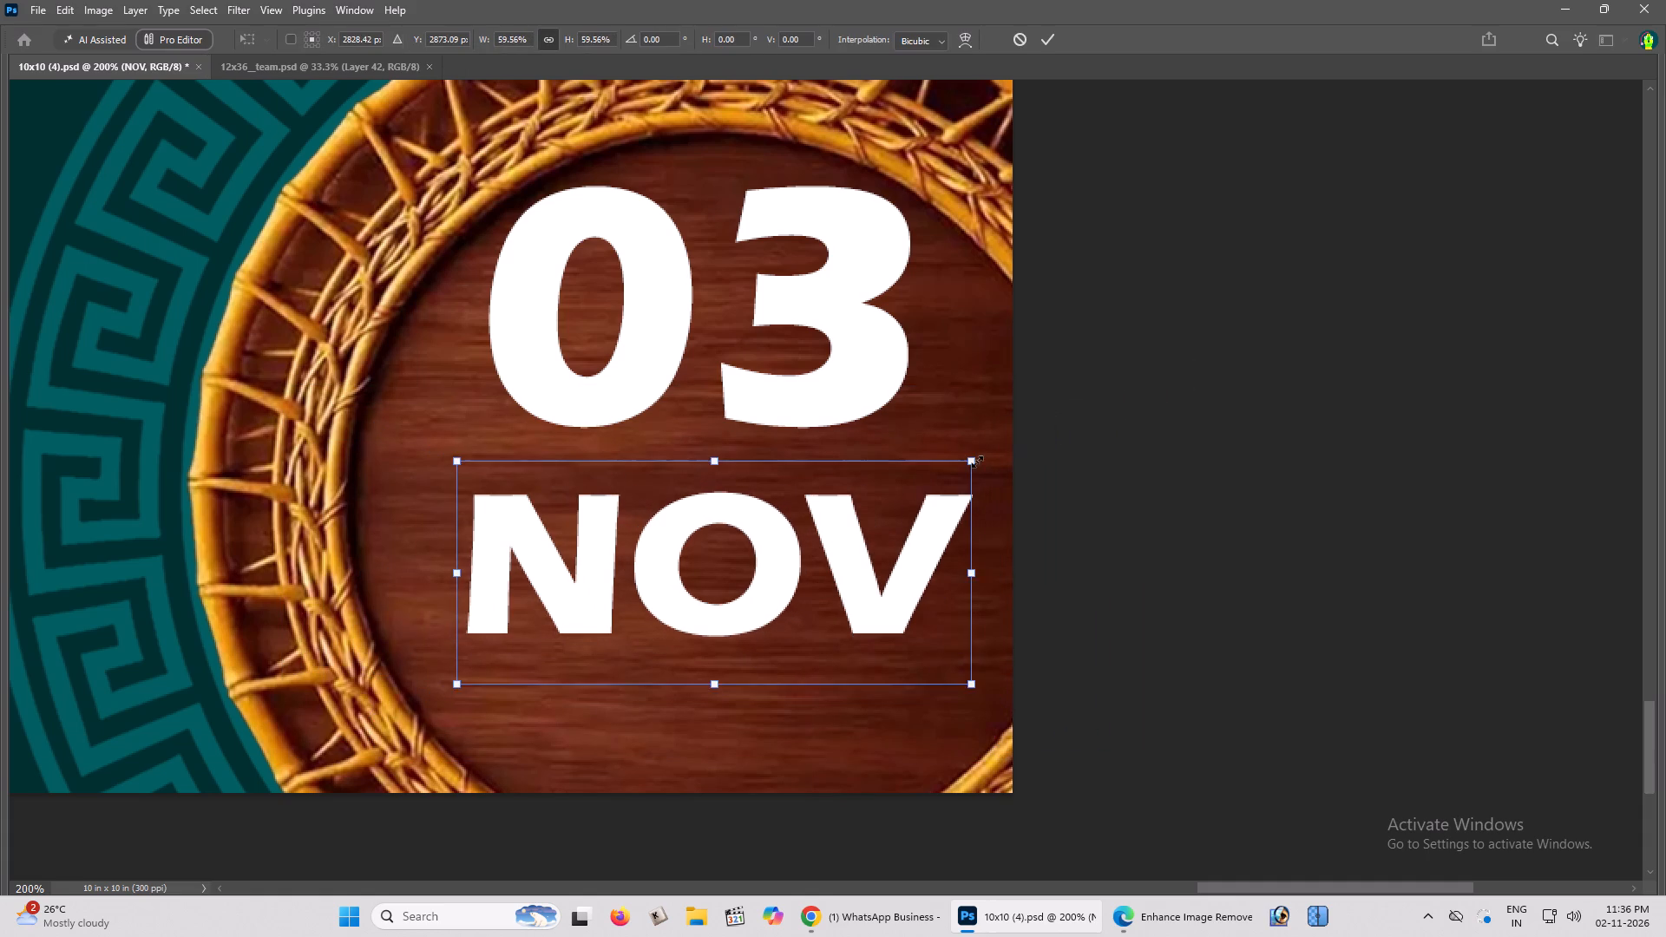
key(space)
key(space)
key(space)
key(space)
key(space)
key(space)
key(space)
key(space)
key(space)
key(space)
key(space)
key(space)
key(space)
key(space)
drag(826, 534, 826, 525)
click(826, 525)
drag(816, 527, 805, 476)
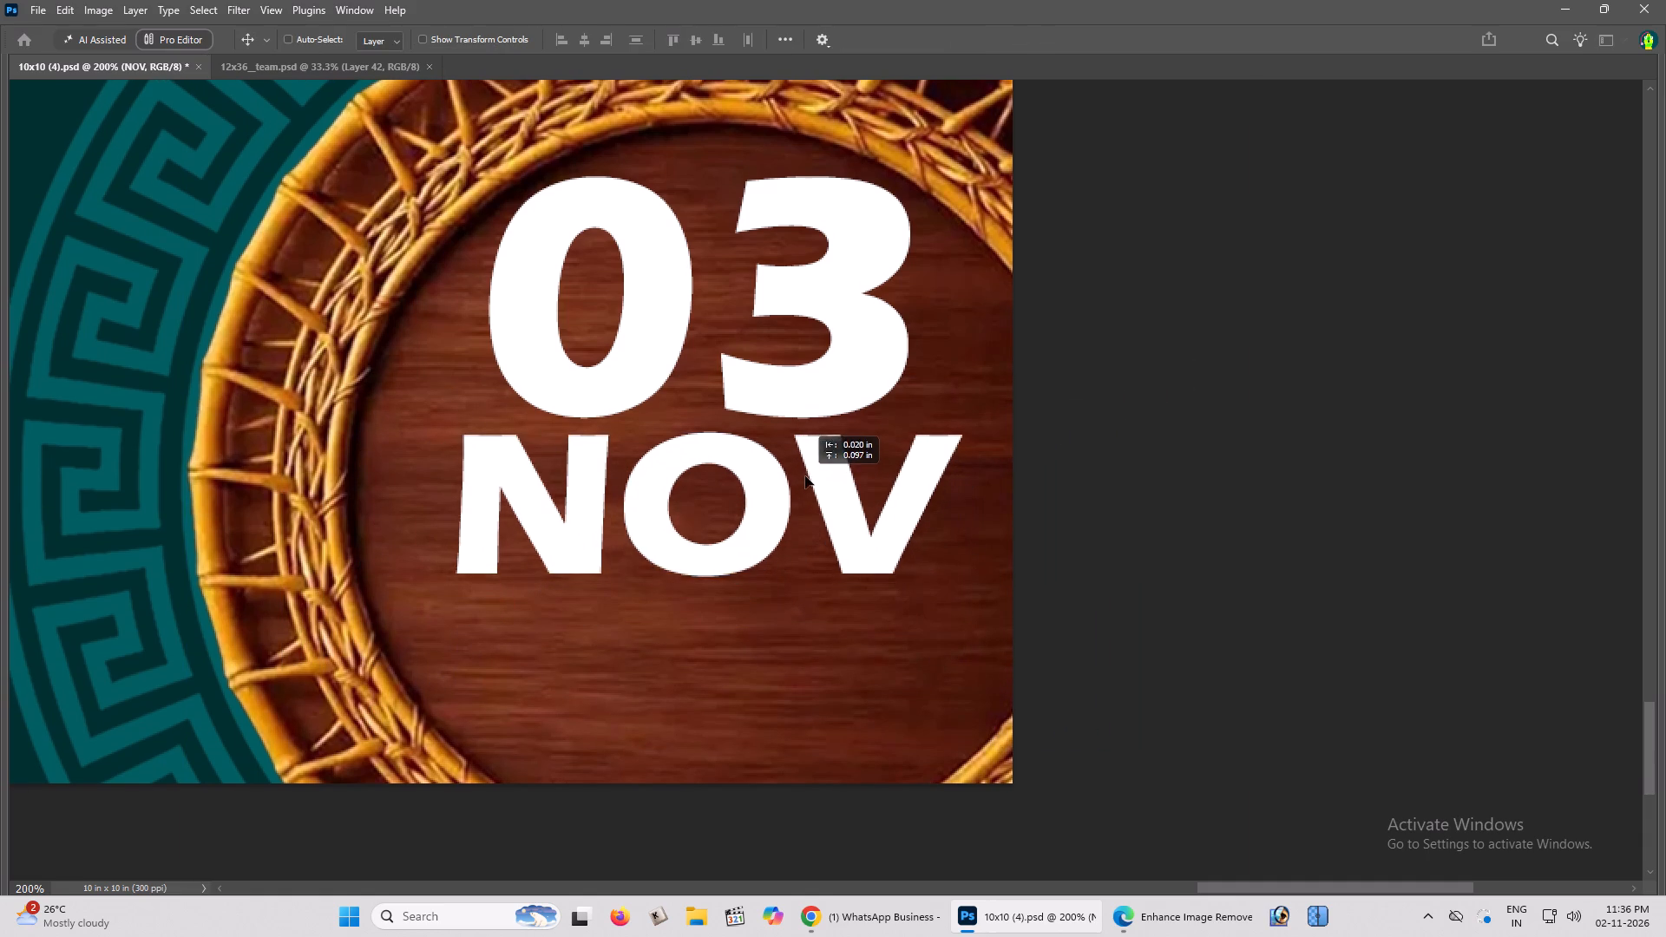
drag(805, 476, 813, 480)
Duplicate the NOV text directly below itself and change the copy's text to 2K26.
alt+drag(814, 491, 814, 673)
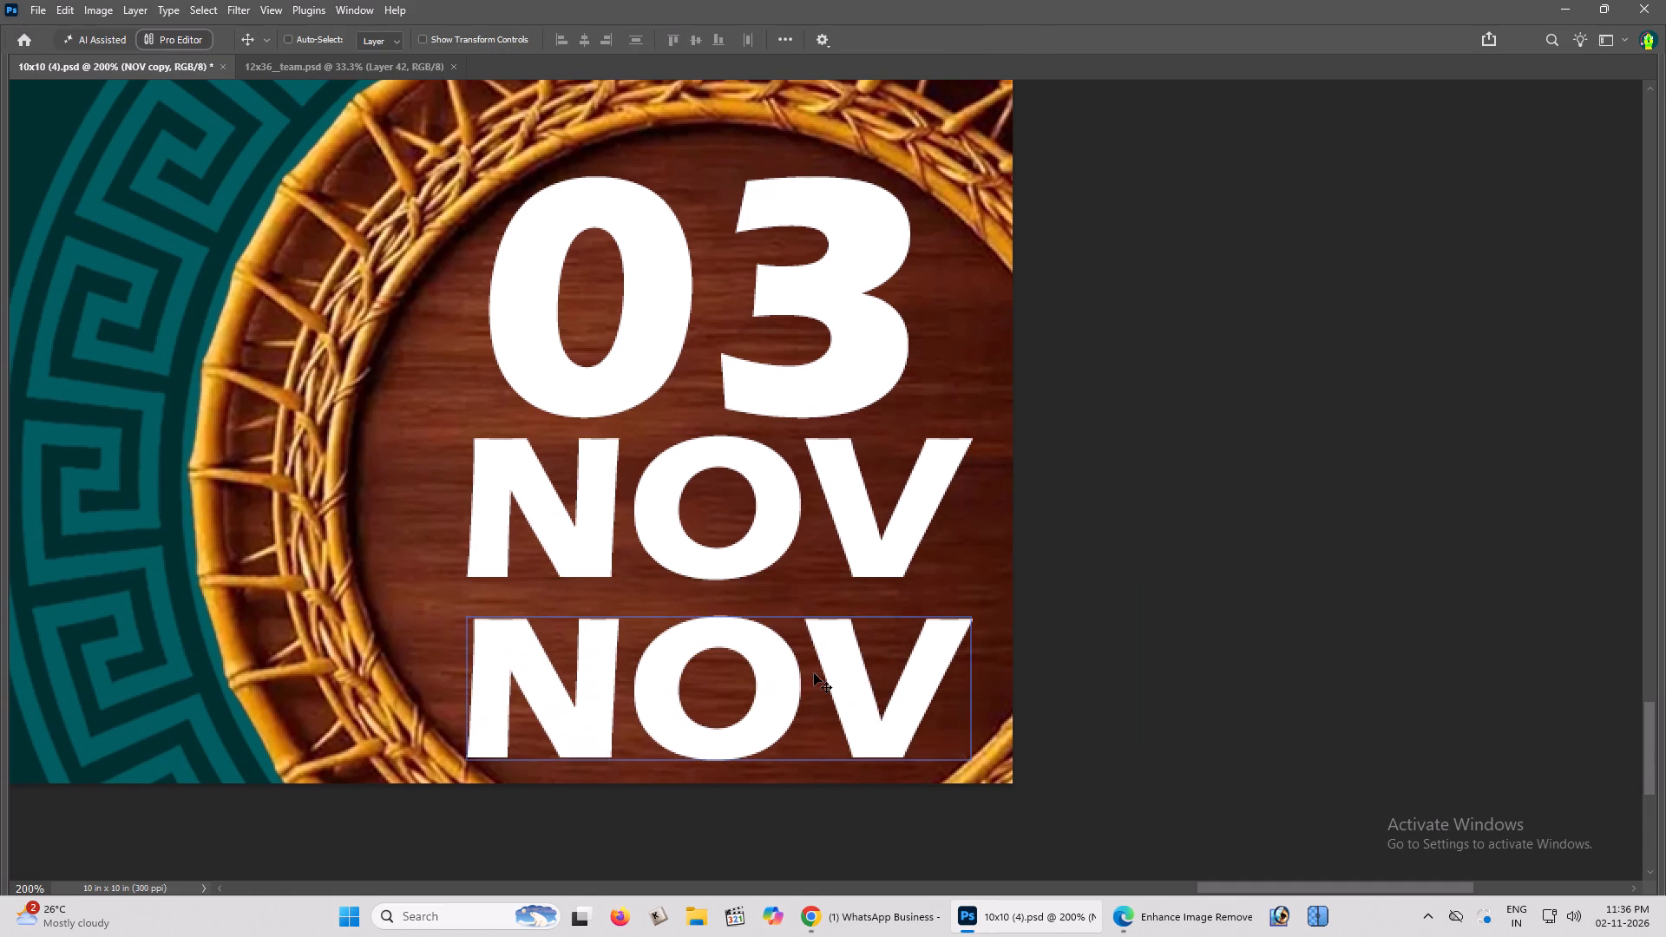
triple_click(814, 673)
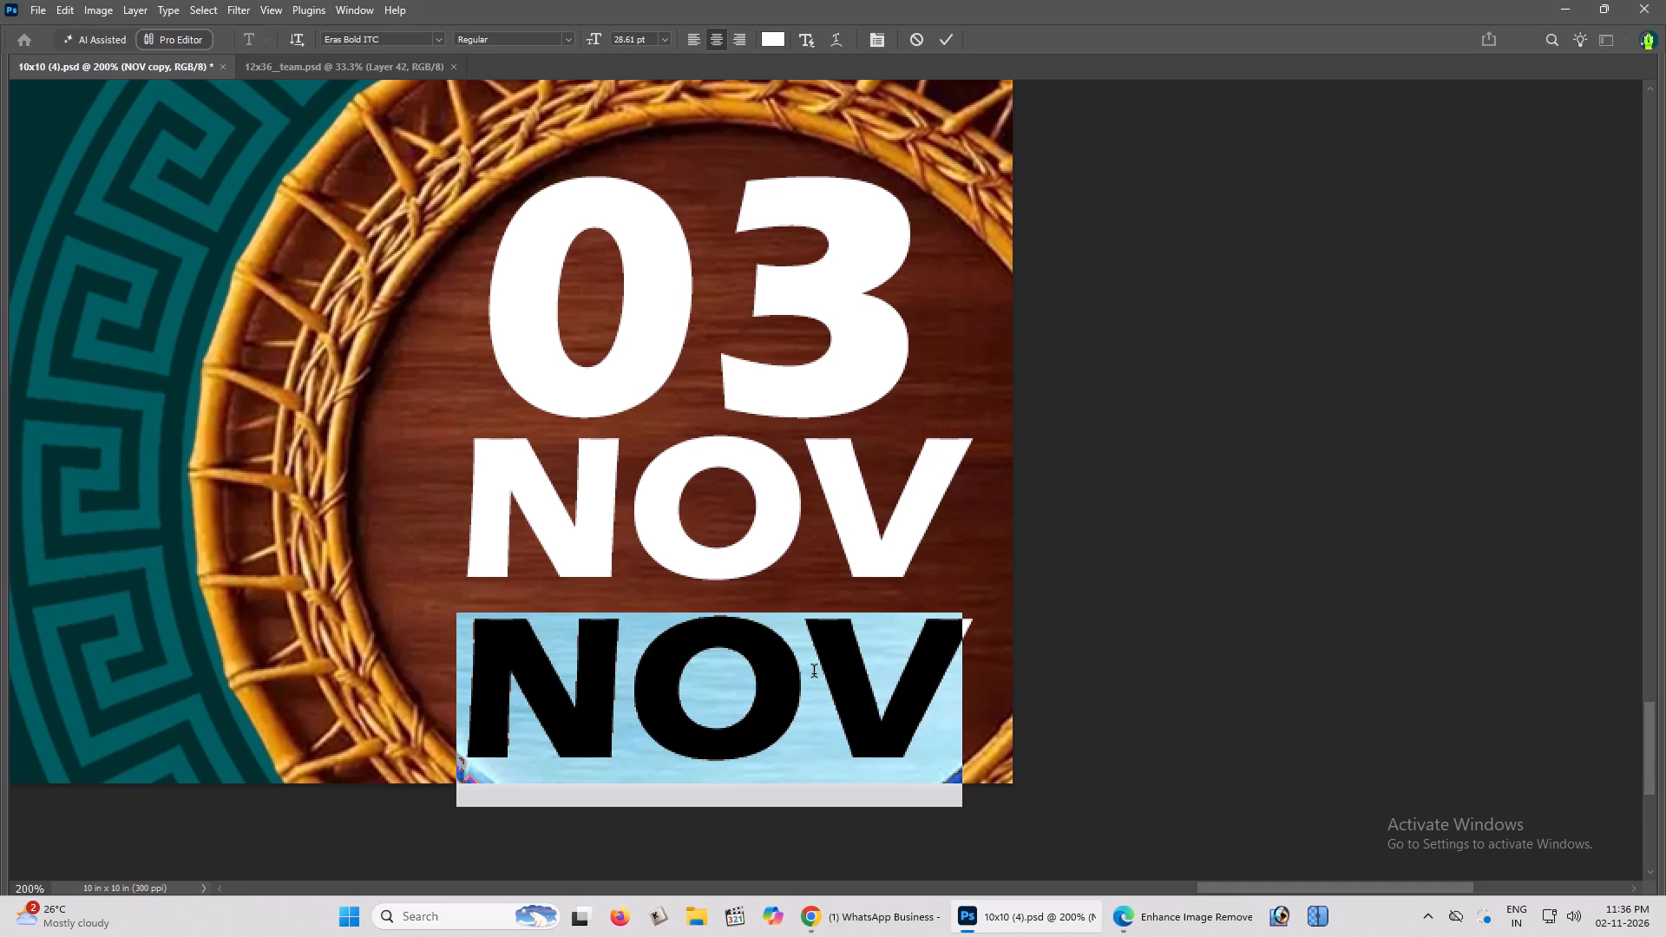
text(2K26)
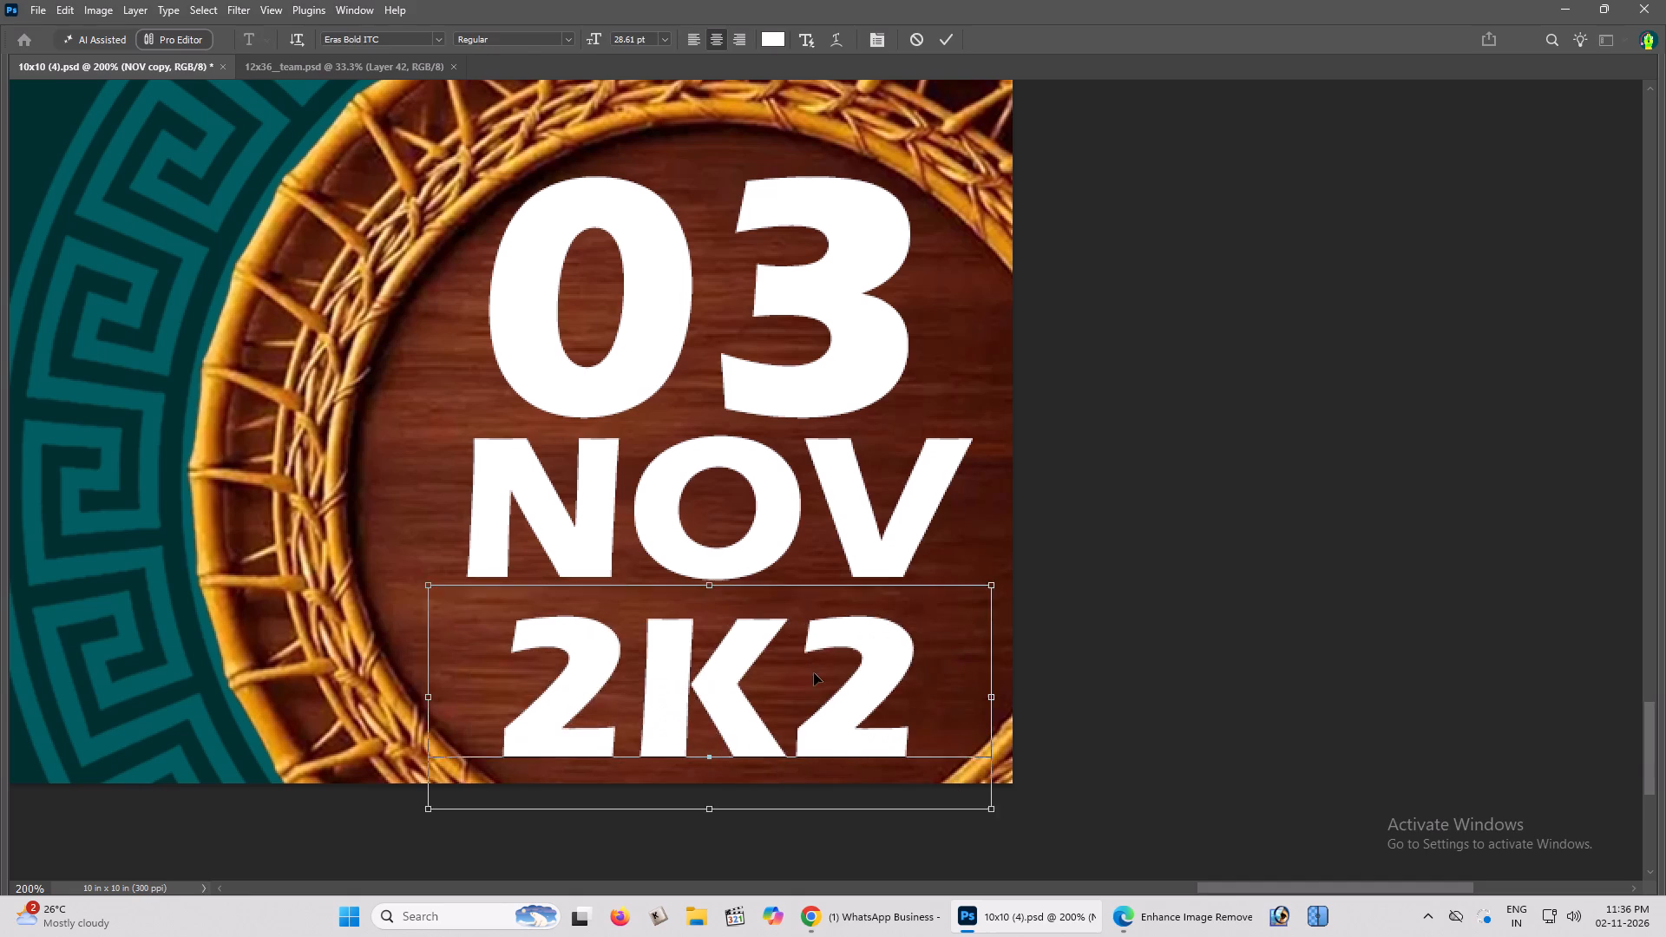
key(ctrl+Return)
key(v)
Scale the 2K26 text down slightly so it sits smaller than NOV on the wooden plate.
key(ctrl+t)
alt+drag(992, 582, 953, 617)
key(Return)
Scale the 03 text down to about 93% above NOV on the wooden plate.
key(ctrl+plus)
key(space)
key(space)
key(space)
key(space)
key(space)
key(space)
key(space)
key(space)
key(space)
key(space)
drag(957, 616, 994, 720)
click(994, 721)
right_click(933, 449)
drag(943, 454, 959, 459)
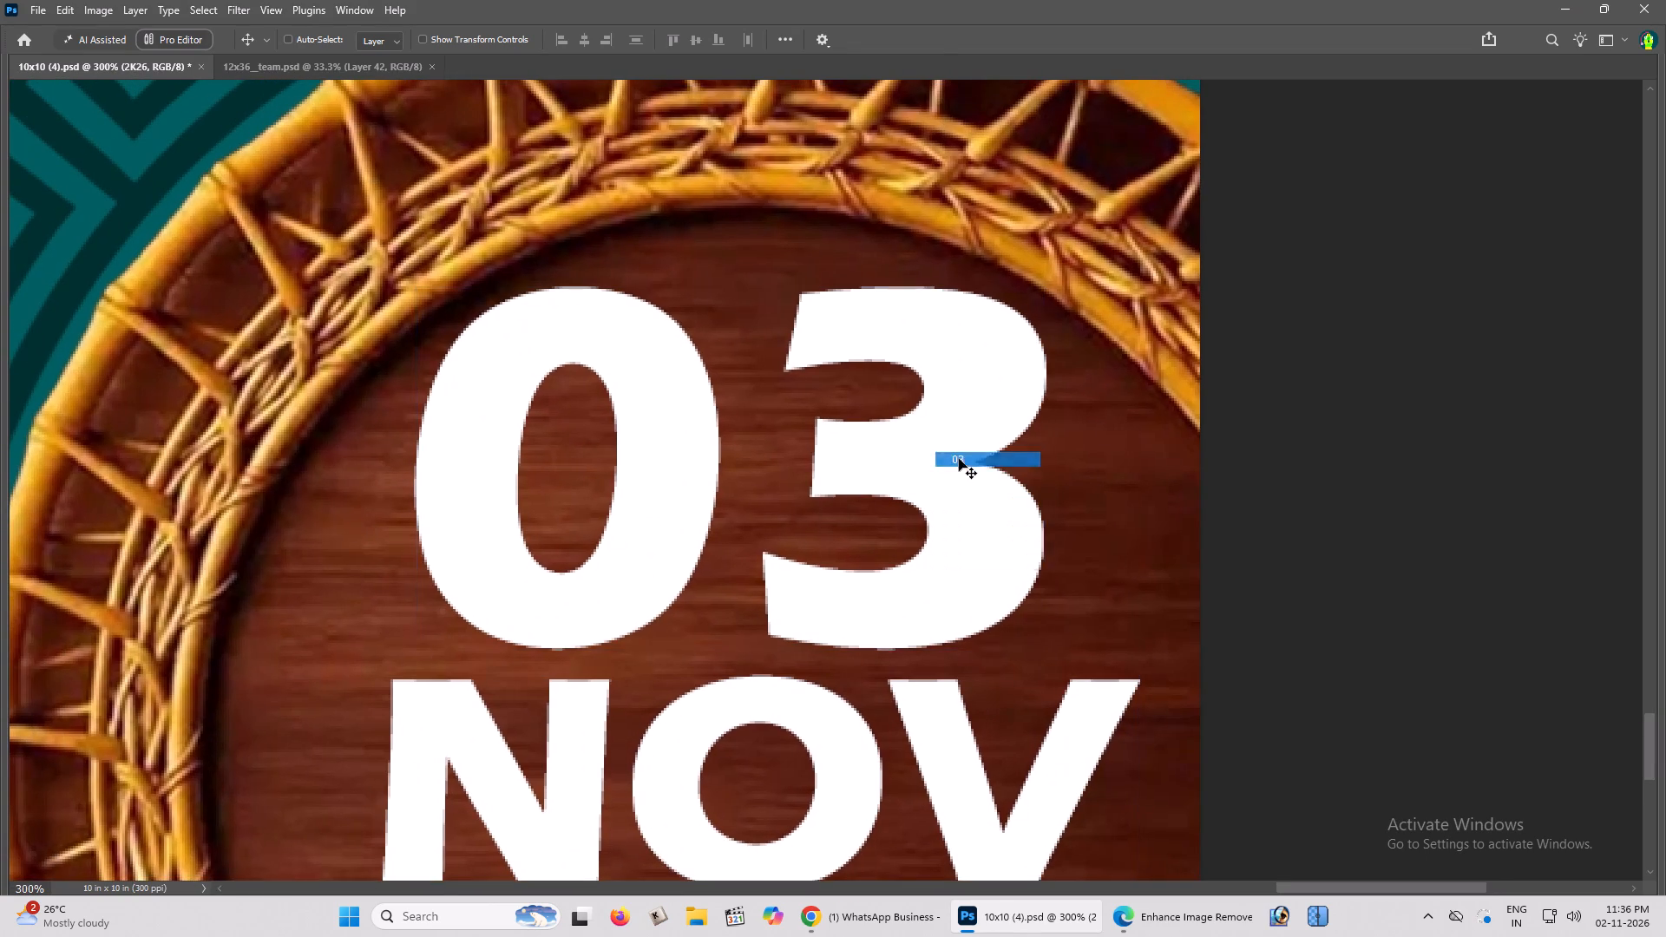
key(ctrl+t)
click(1081, 196)
drag(1077, 199, 1048, 217)
key(Return)
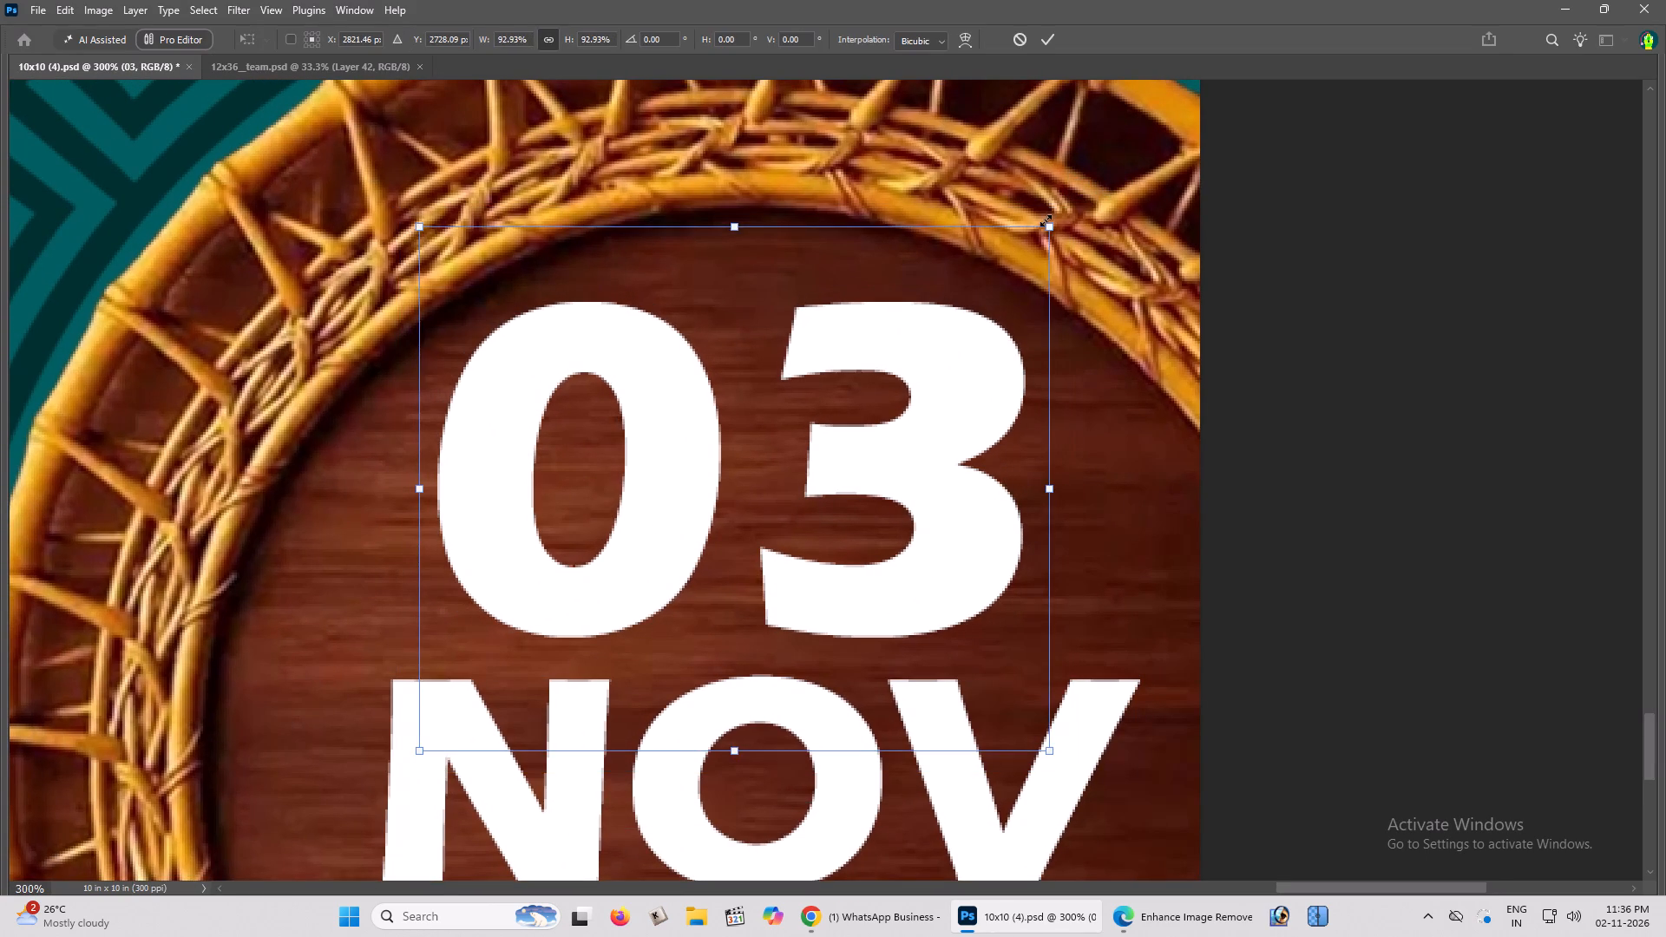
Examine the three-line date on the wooden plate and its balance within the whole design.
key(space)
key(space)
key(space)
key(space)
key(space)
key(space)
key(space)
key(space)
drag(956, 375, 961, 334)
click(961, 323)
key(ctrl+minus)
key(ctrl+minus)
key(ctrl+minus)
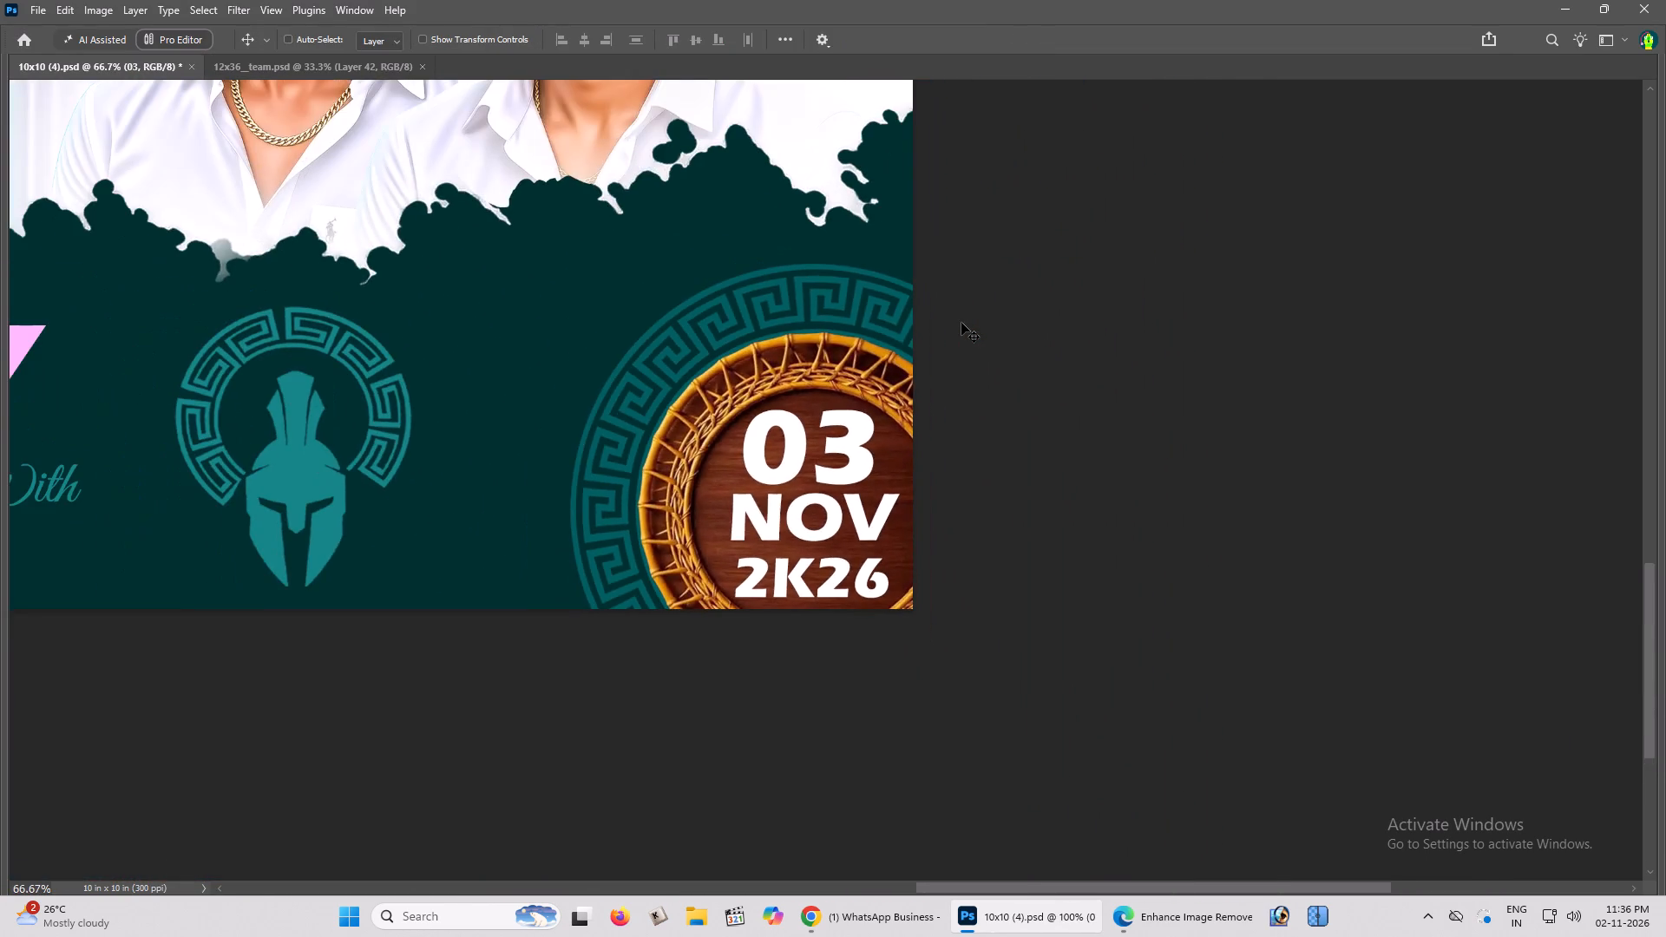
key(ctrl+0)
scroll(1045, 714, down, 1)
scroll(1045, 714, up, 1)
key(ctrl+minus)
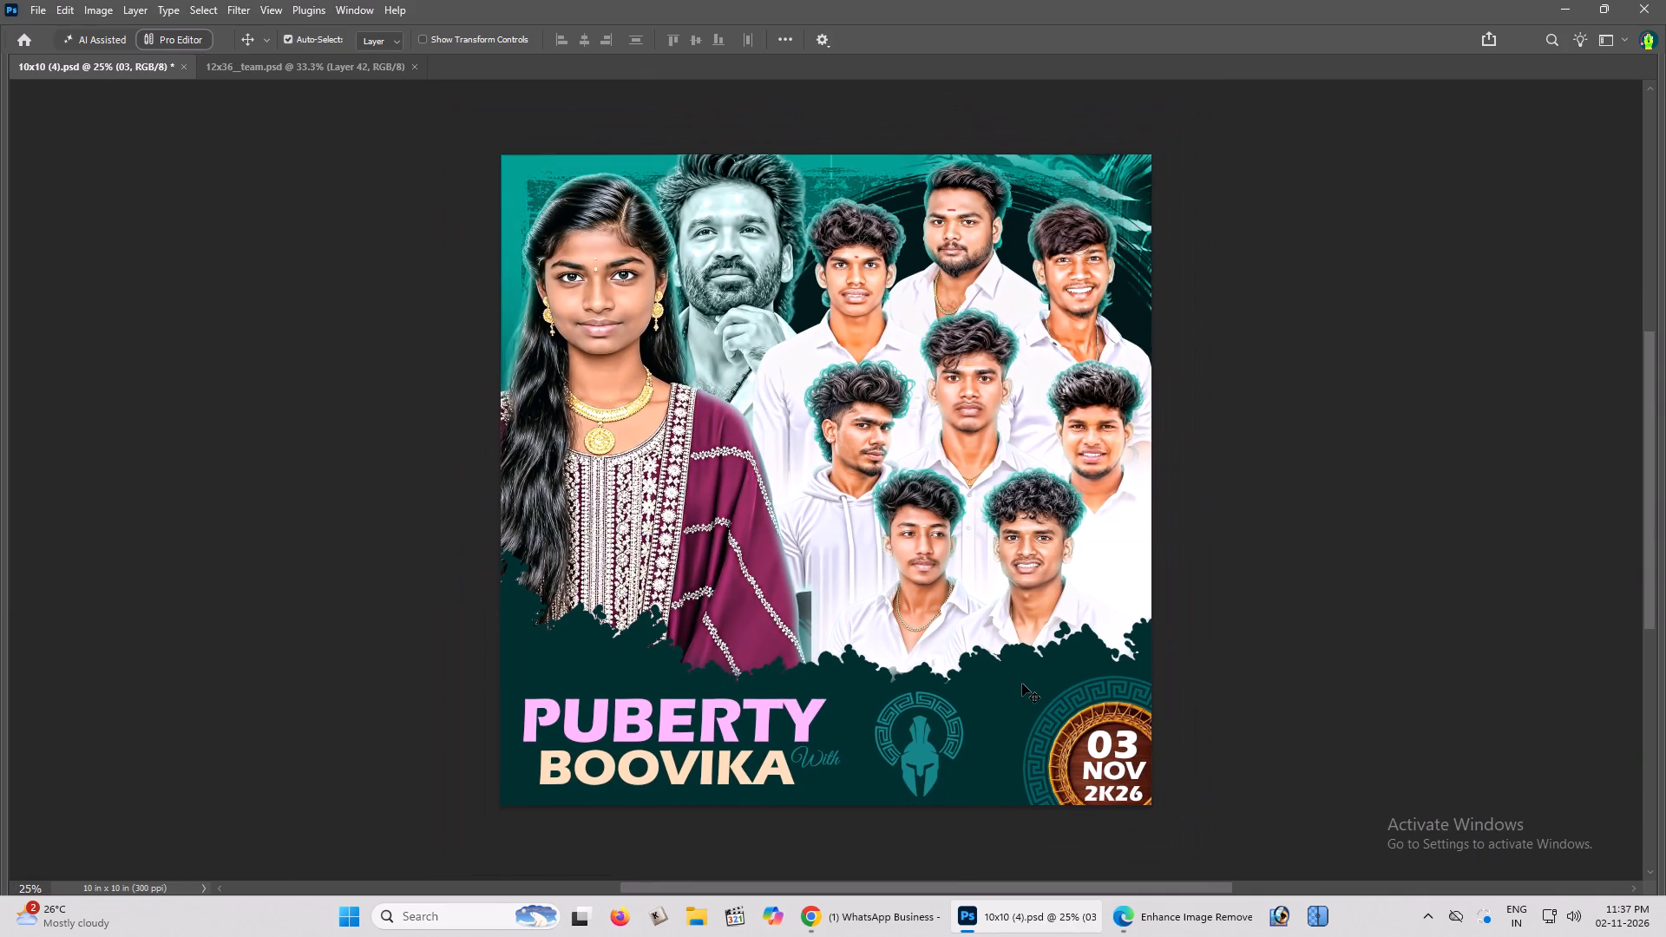
Save the 10x10 (4).psd document.
key(ctrl+s)
key(ctrl+0)
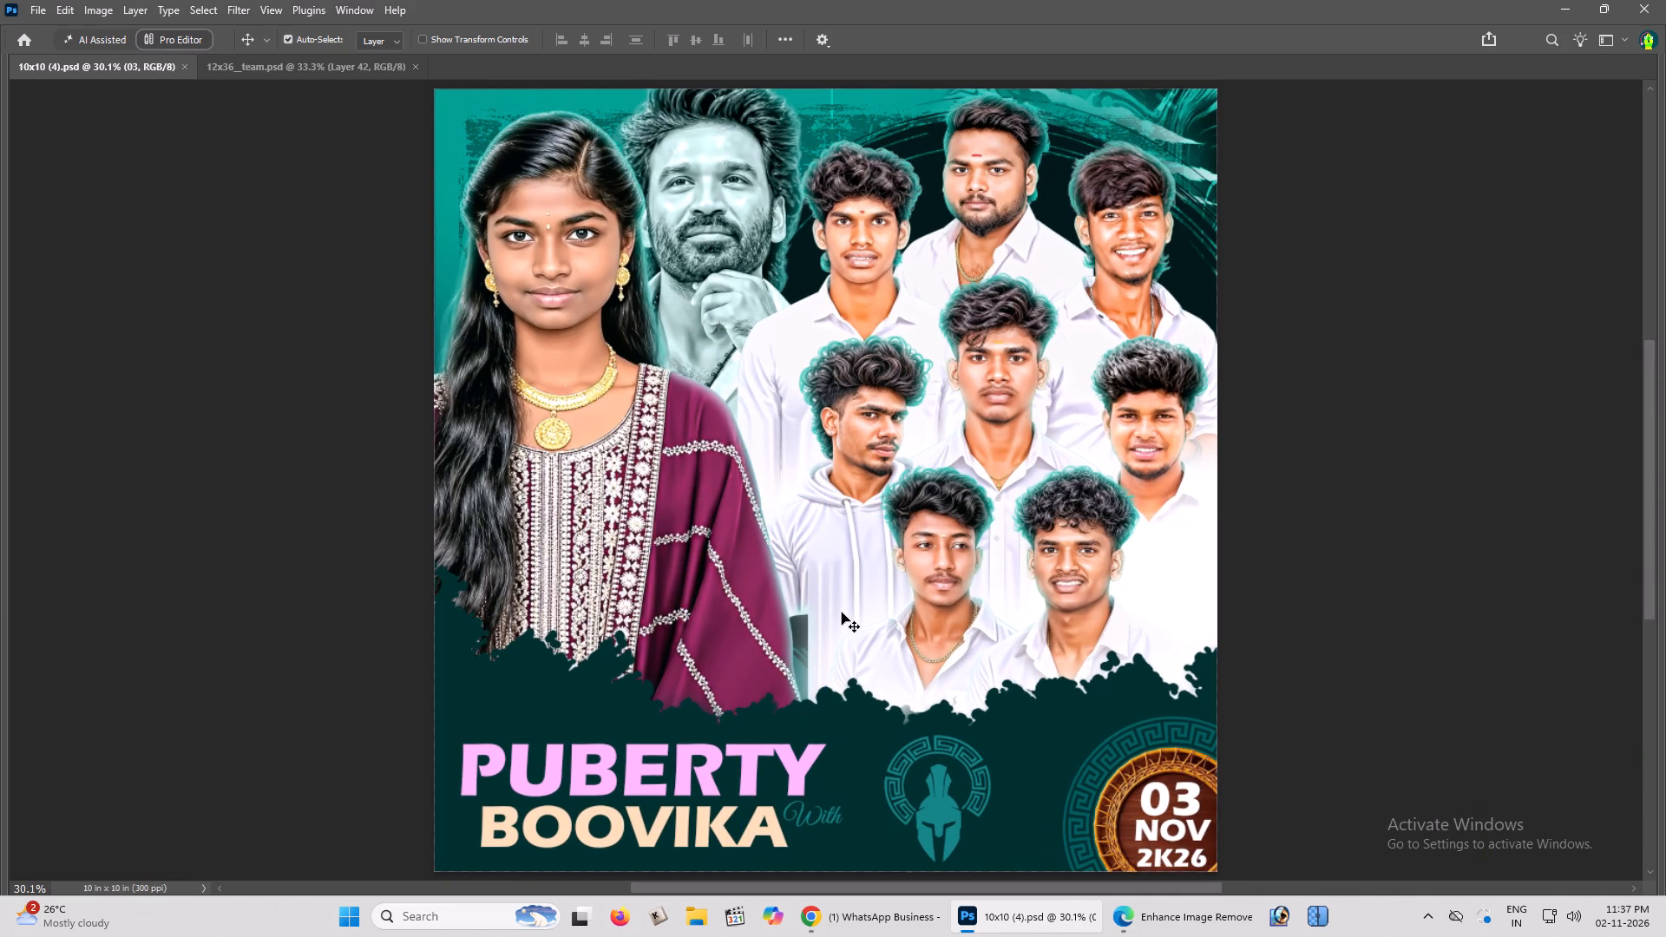
Create a new layer named B directly above the layer of the man in the white hoodie.
key(ctrl+plus)
key(ctrl+plus)
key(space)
drag(842, 625, 832, 608)
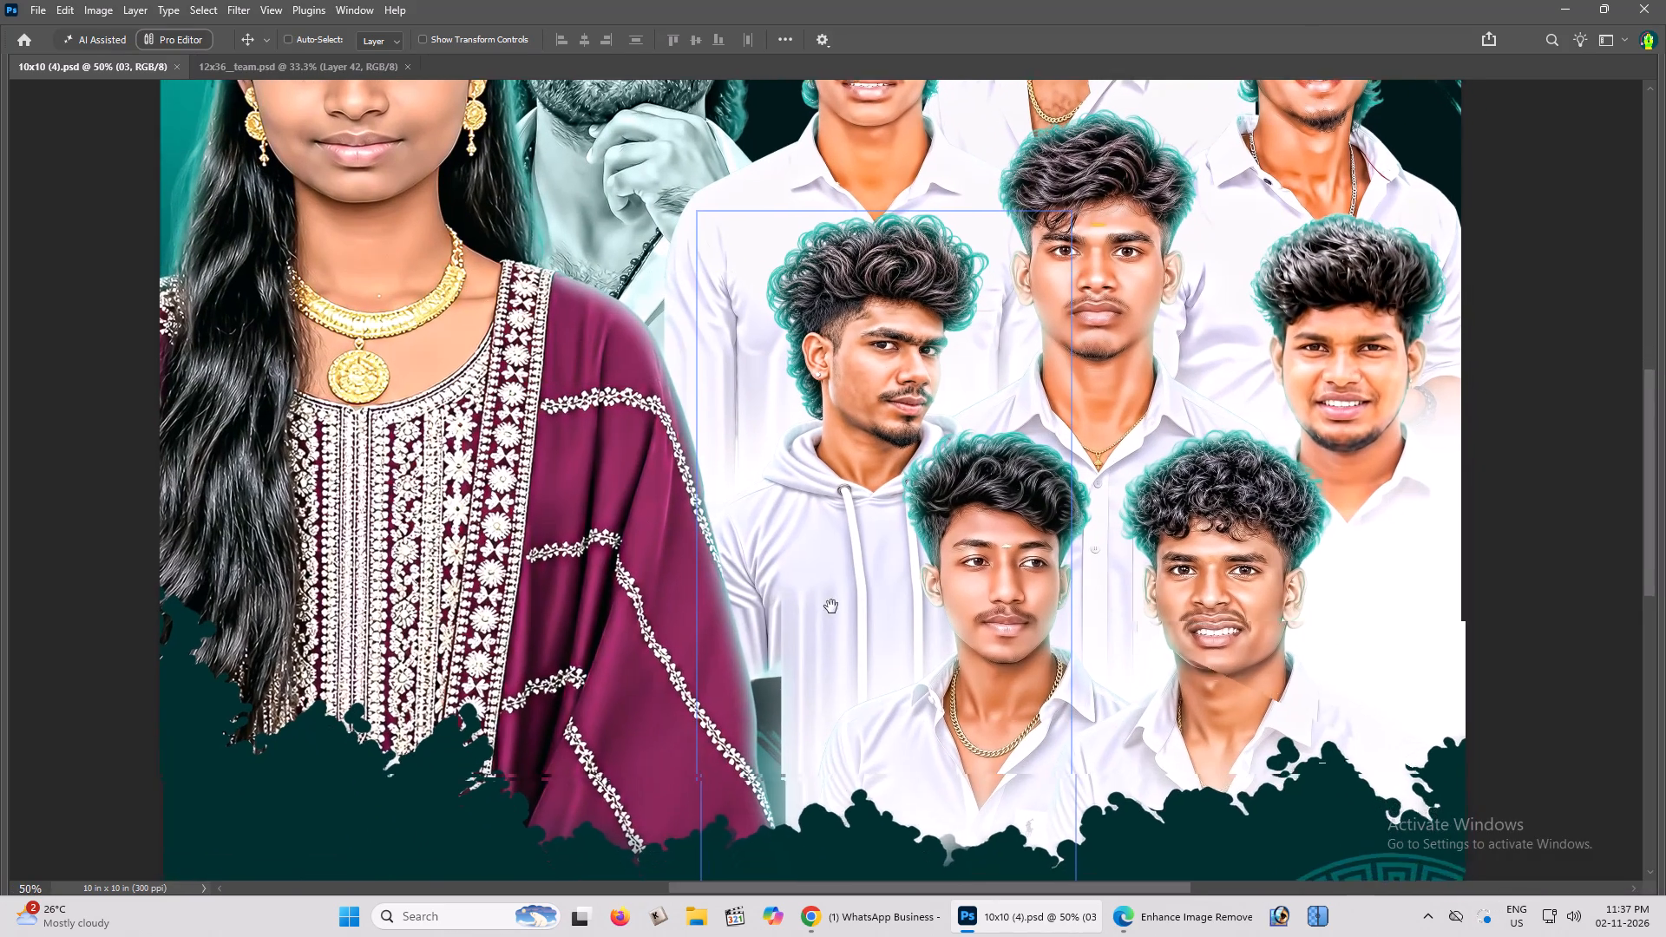
click(831, 606)
right_click(803, 586)
click(821, 598)
key(ctrl+shift+n)
key(shift+Return)
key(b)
key(Return)
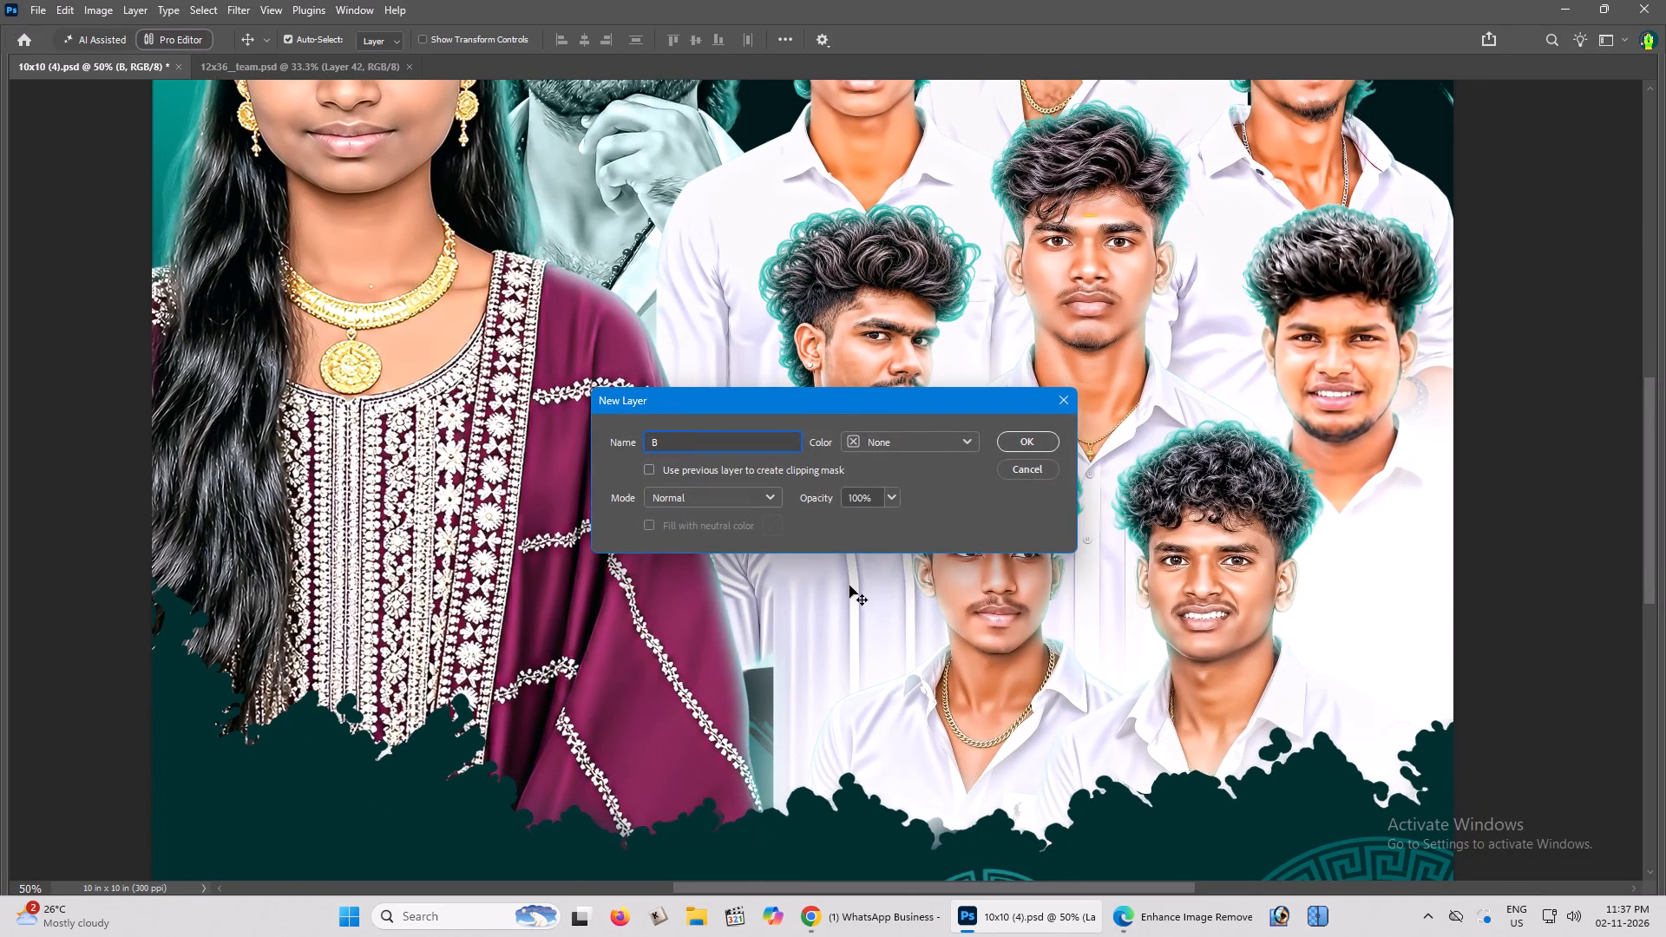
Paint white with a soft 250 px brush over the teal patch between the maroon sleeve's lower edge and the white hoodie.
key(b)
scroll(761, 676, down, 2)
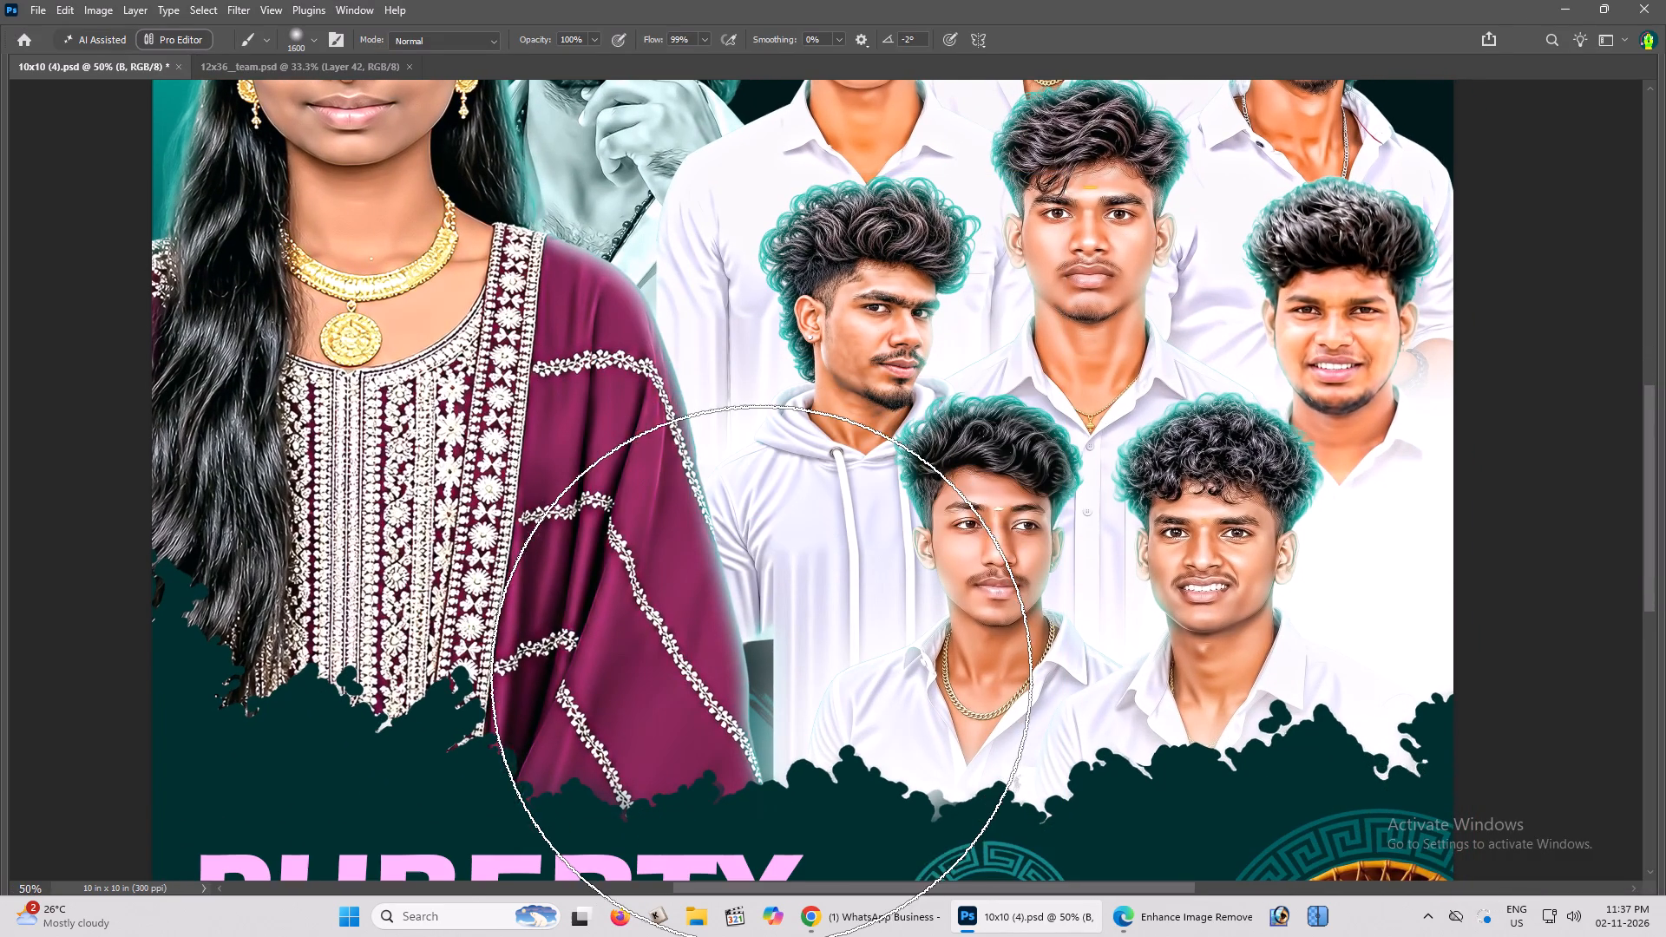
key(bracketleft)
key(bracketleft)
key(bracketleft)
key(bracketleft)
key(bracketleft)
key(bracketleft)
key(bracketleft)
key(bracketleft)
key(bracketleft)
key(bracketleft)
key(bracketleft)
key(bracketleft)
key(bracketleft)
key(bracketleft)
triple_click(745, 659)
drag(752, 655, 754, 677)
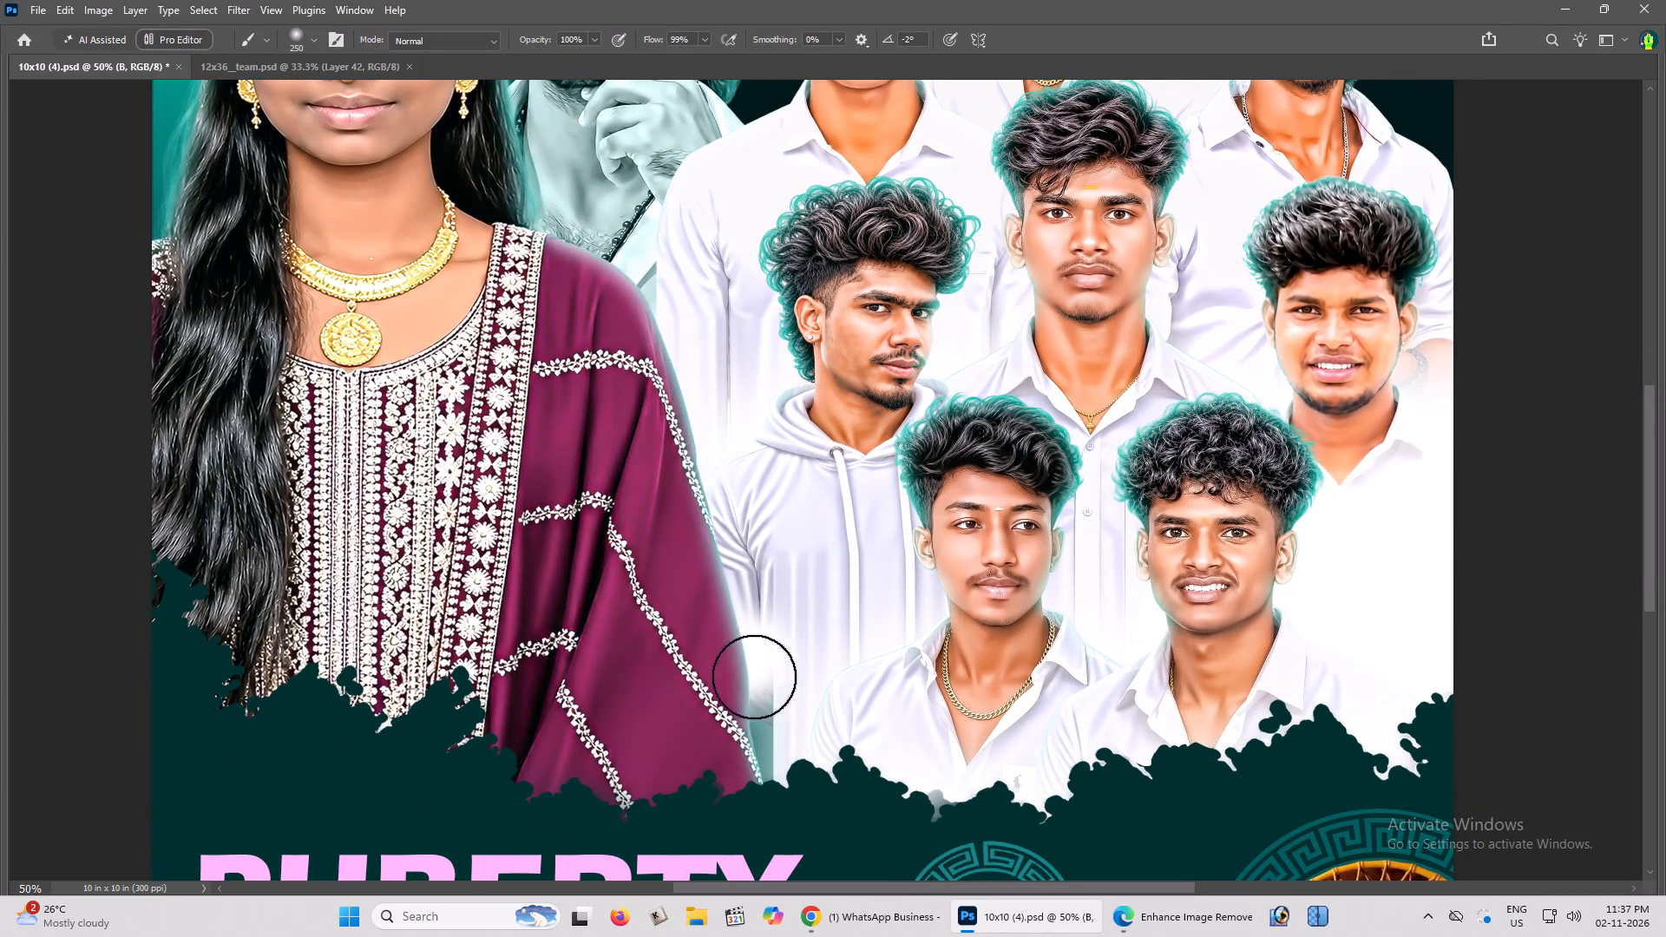
drag(754, 677, 752, 768)
drag(744, 723, 773, 784)
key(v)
key(ctrl+0)
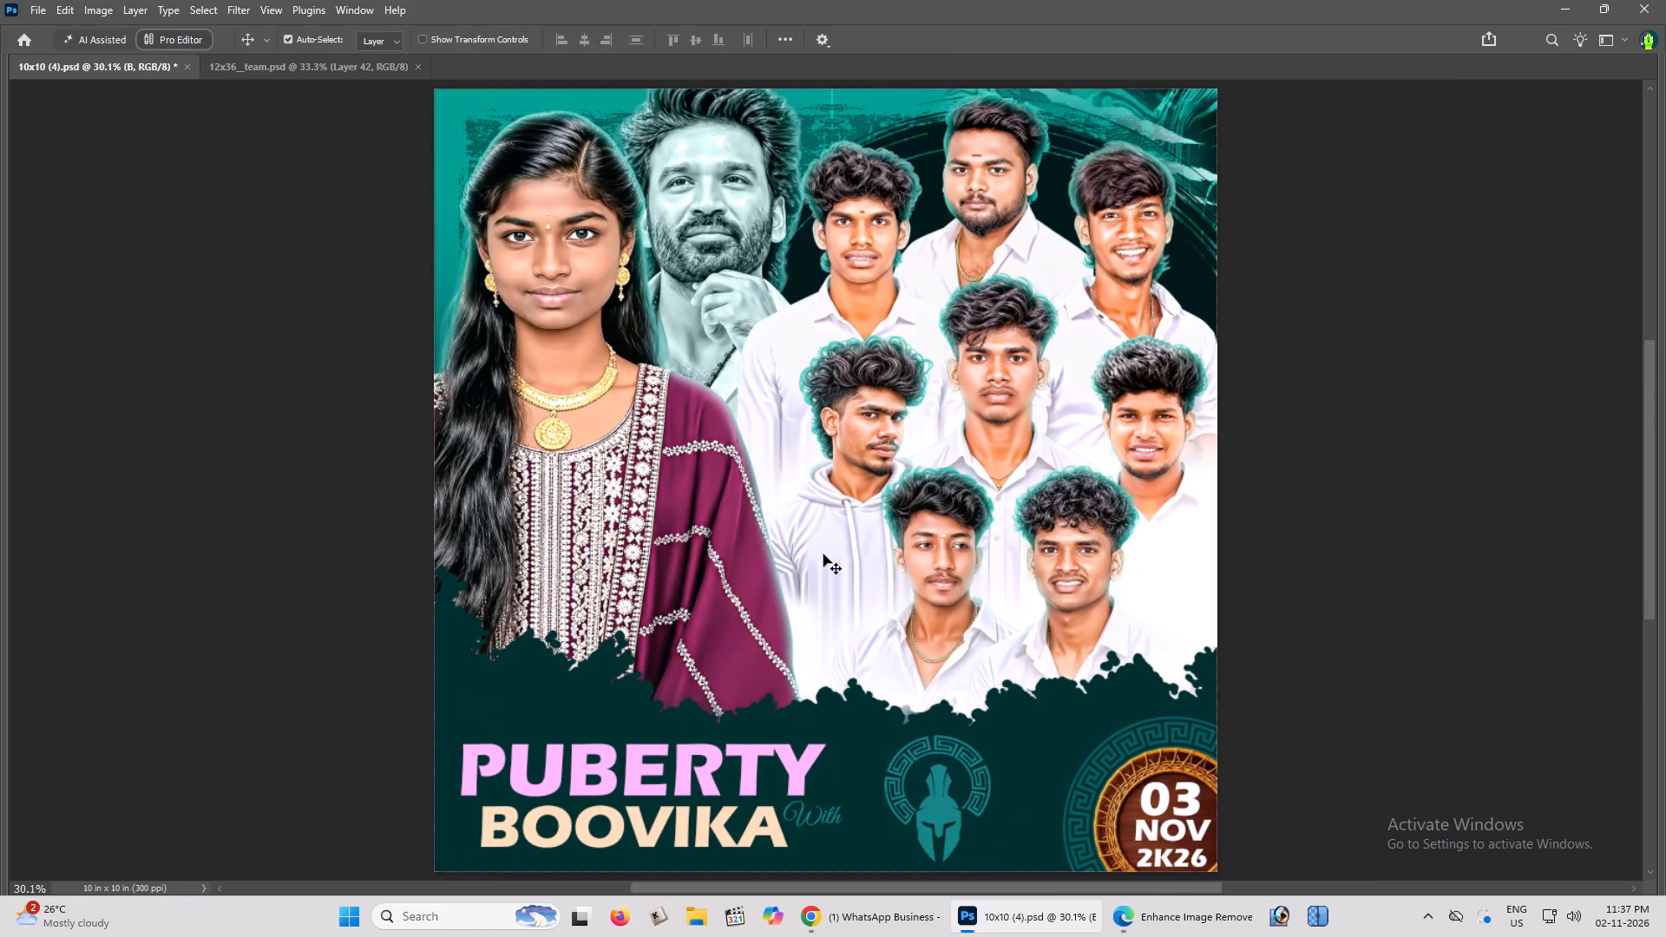
Save the 10x10 (4).psd document.
key(ctrl+s)
scroll(782, 555, up, 1)
scroll(782, 555, down, 1)
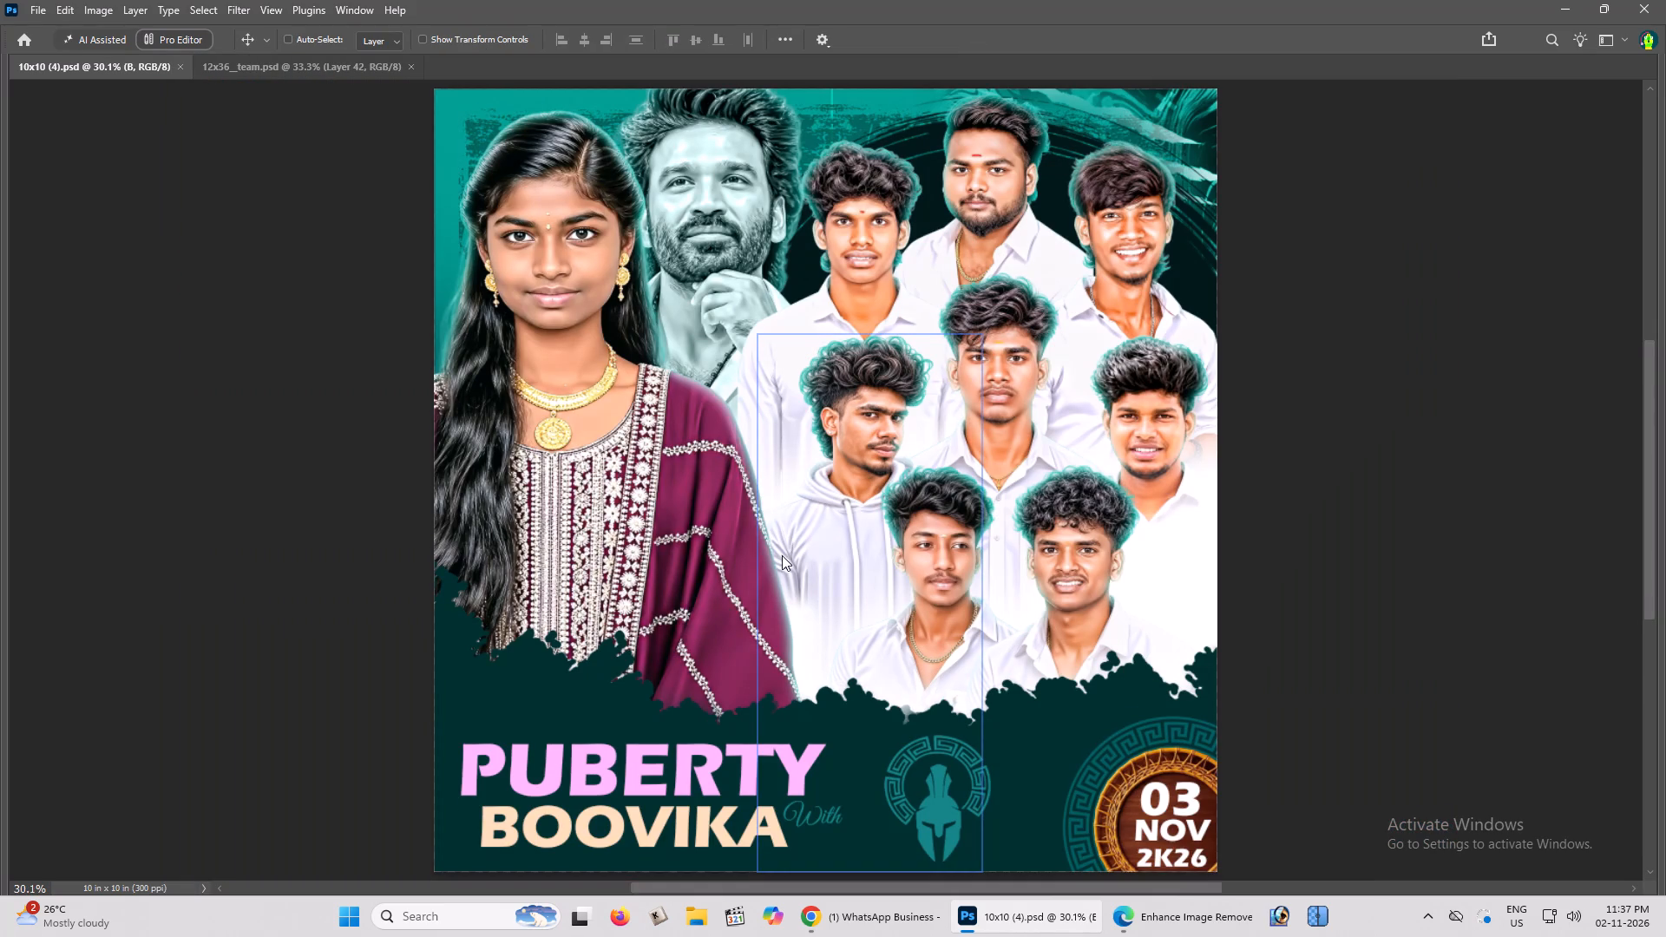
Save a JPEG copy of the 10x10 (4) design in Downloads at quality 12, Maximum, in Progressive format.
key(ctrl+shift+s)
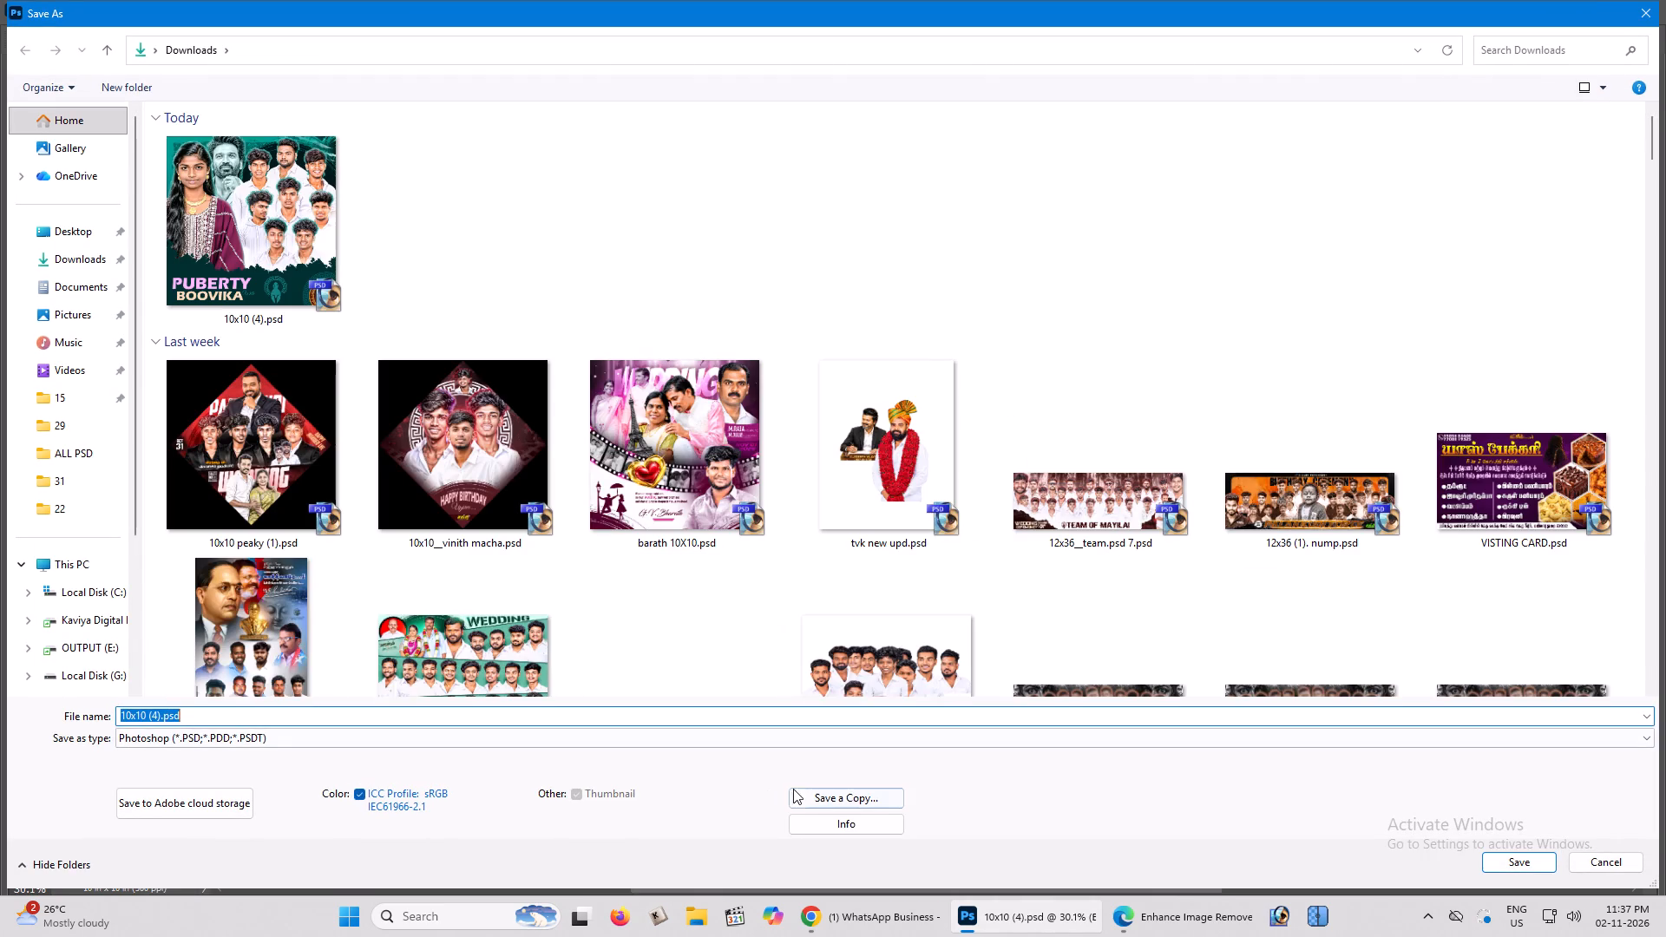
click(818, 801)
click(859, 715)
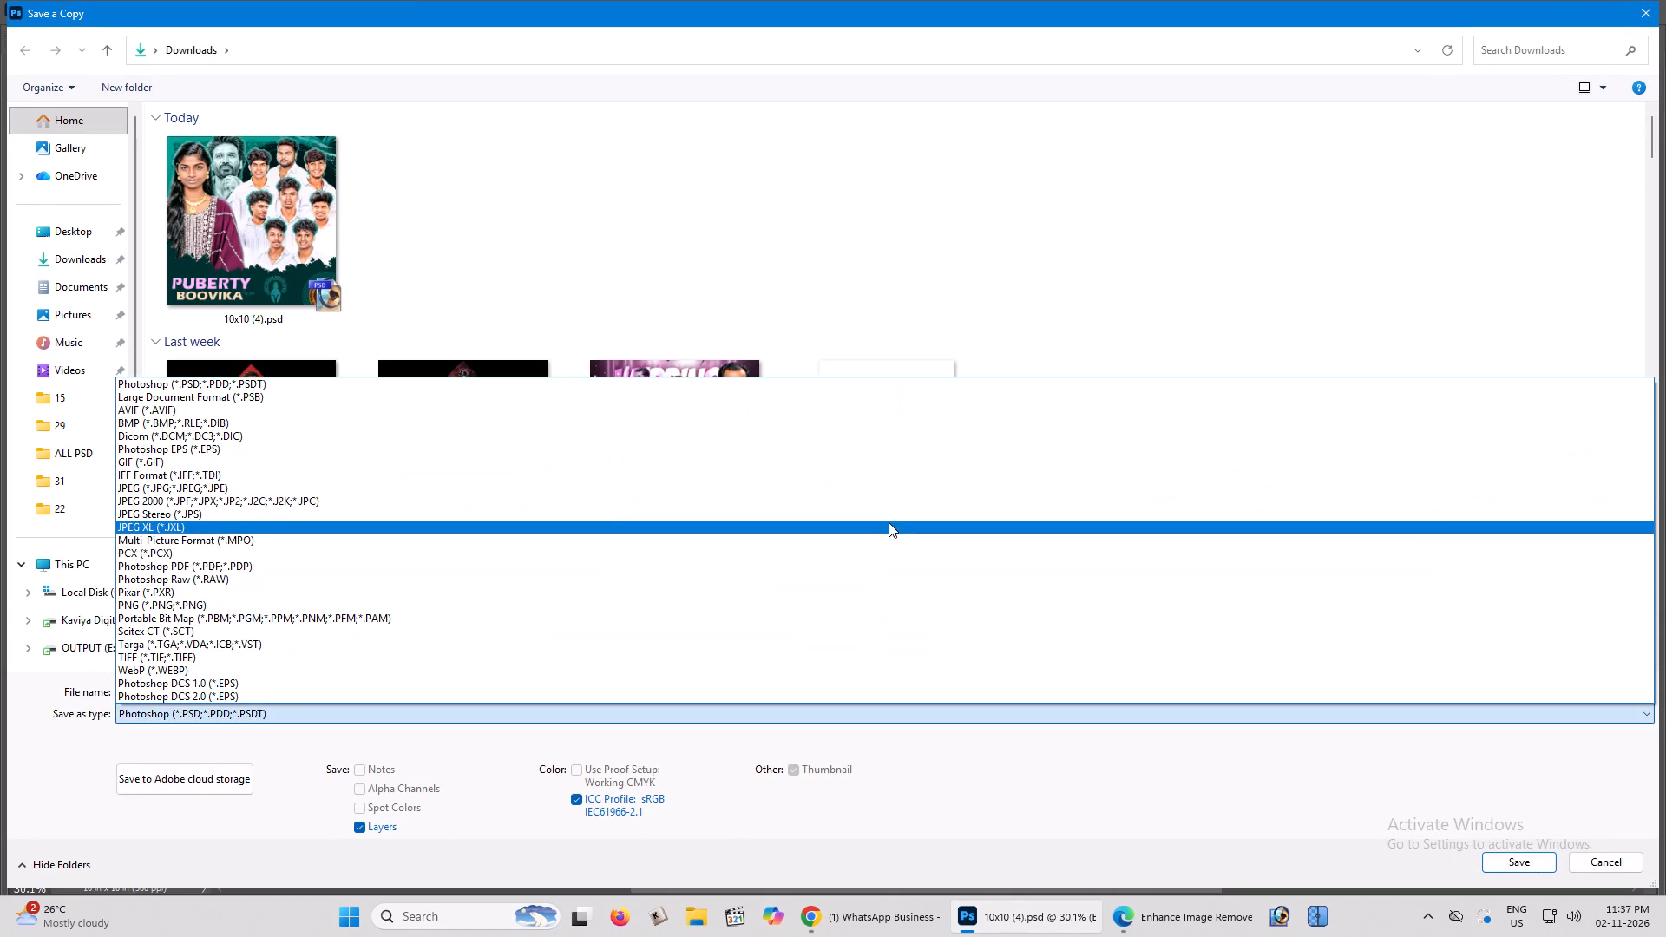
click(896, 487)
key(Return)
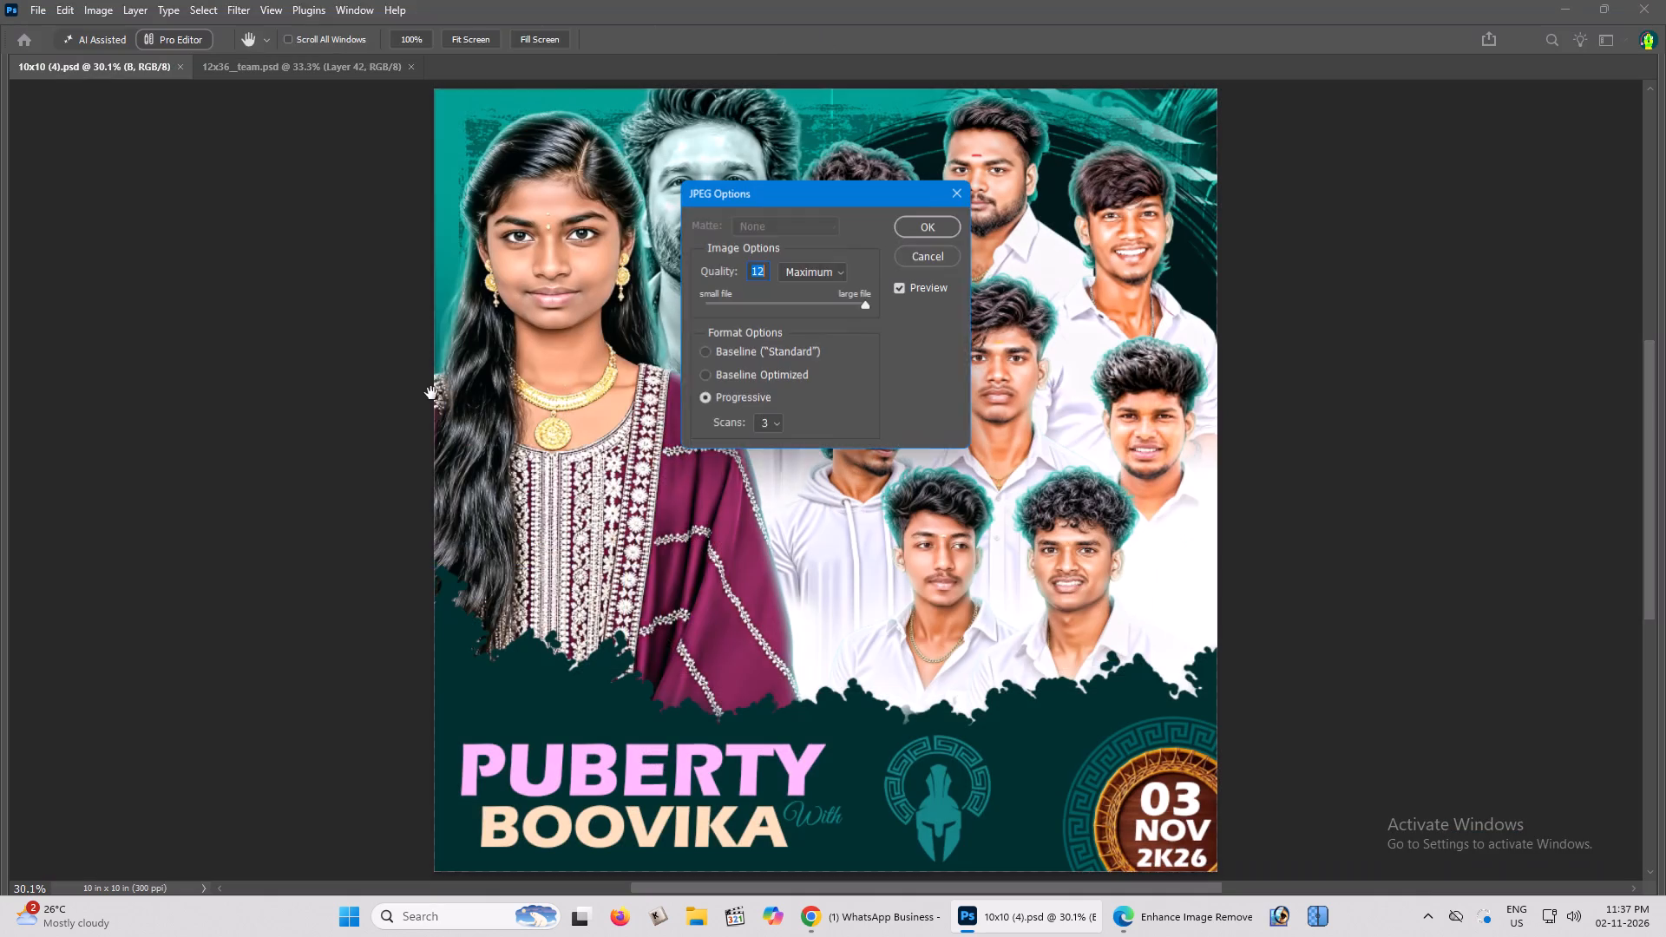
key(Return)
Switch to the browser window with the enhanced ChatGPT portrait of the man in the white shirt.
scroll(607, 432, up, 1)
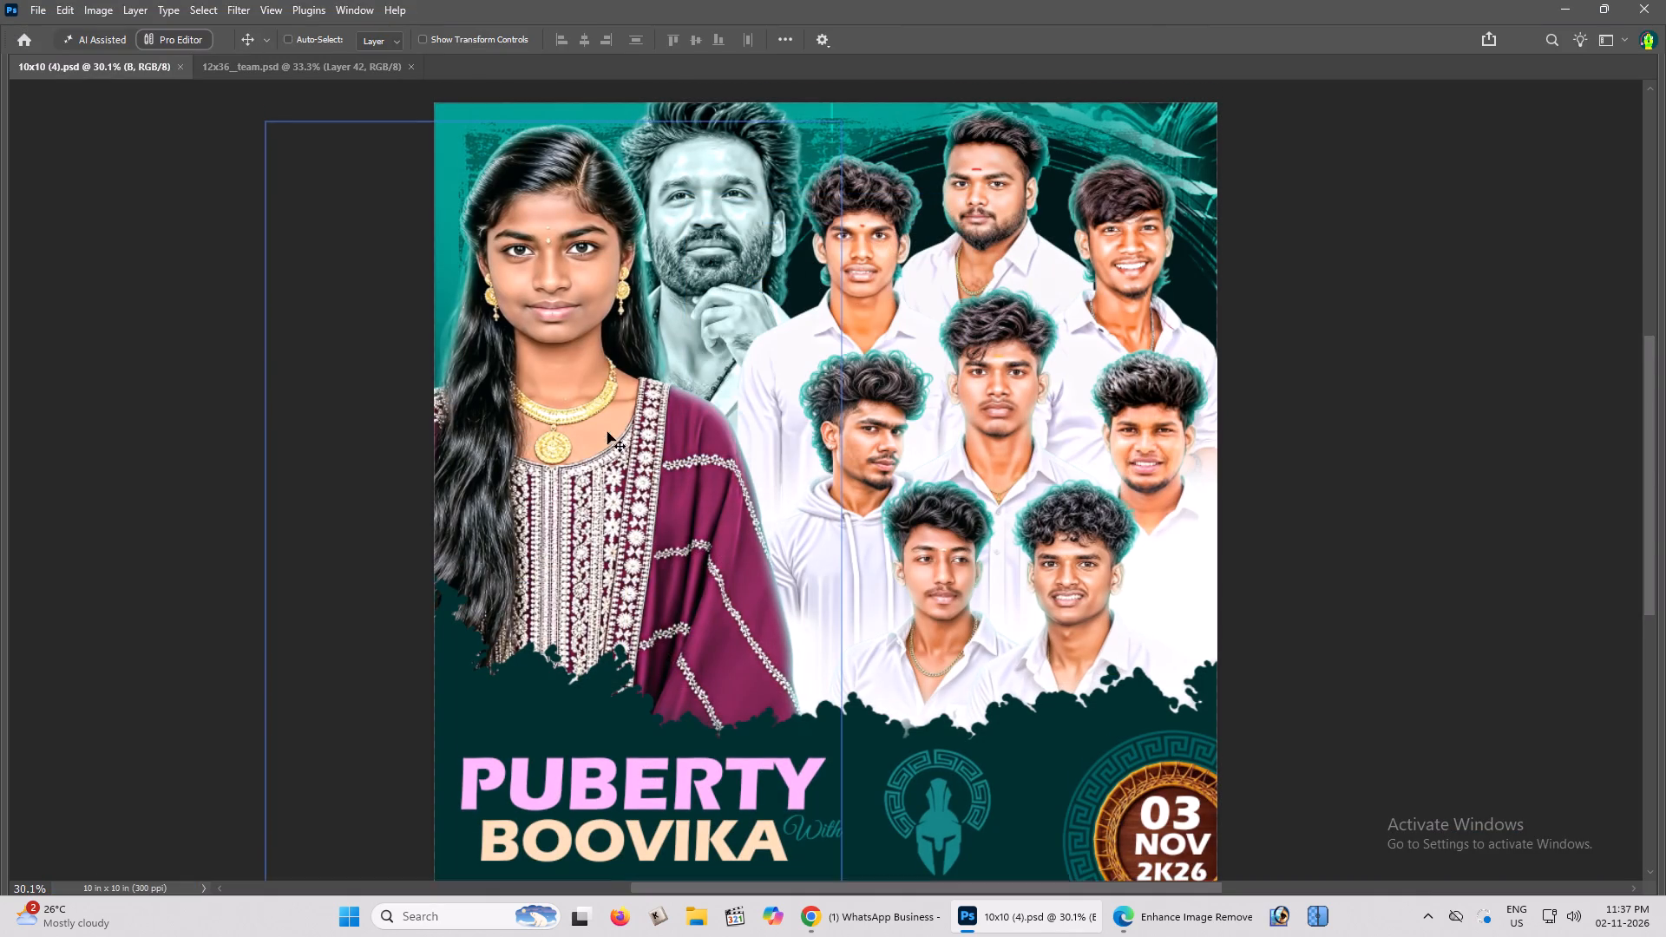
scroll(607, 432, down, 2)
scroll(607, 432, up, 1)
key(alt+Tab)
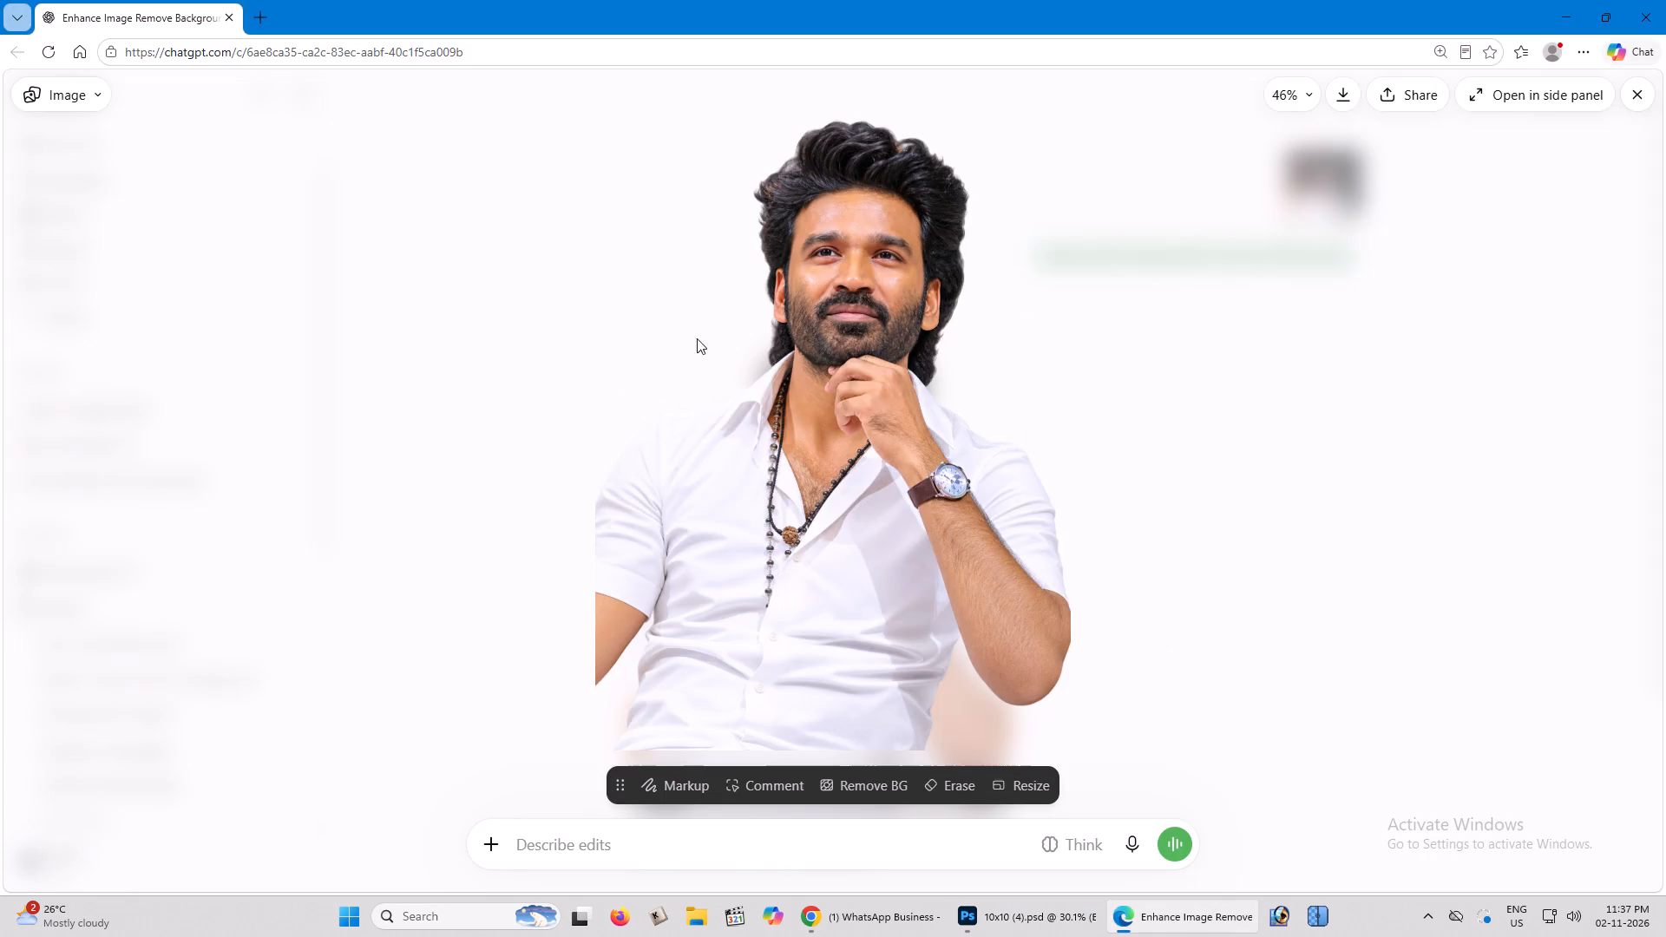